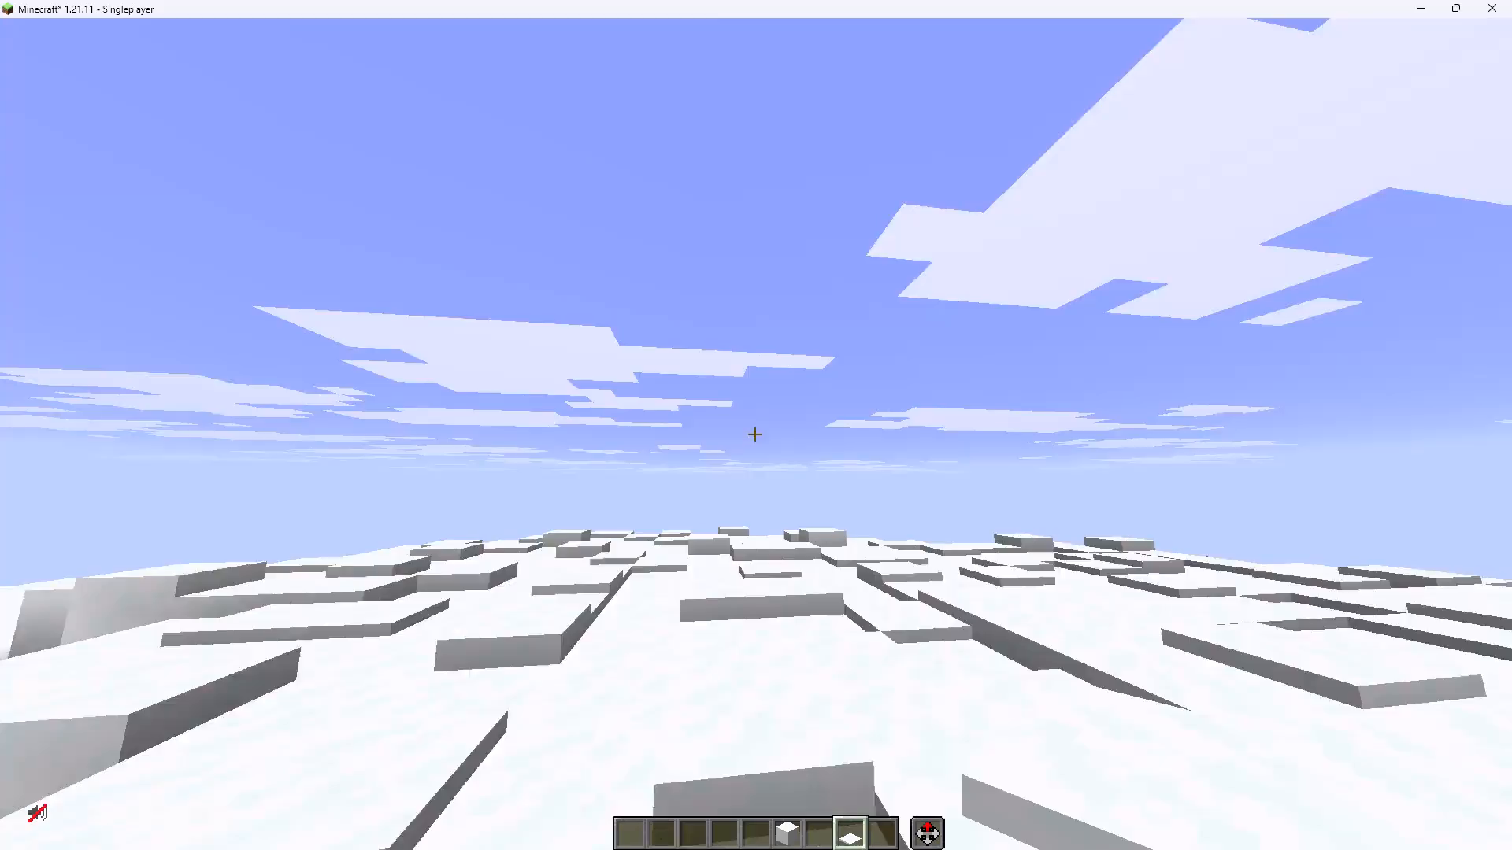
# Clear the snow items from the player's inventory and hotbar.
pyautogui.scroll(3, 752, 434)
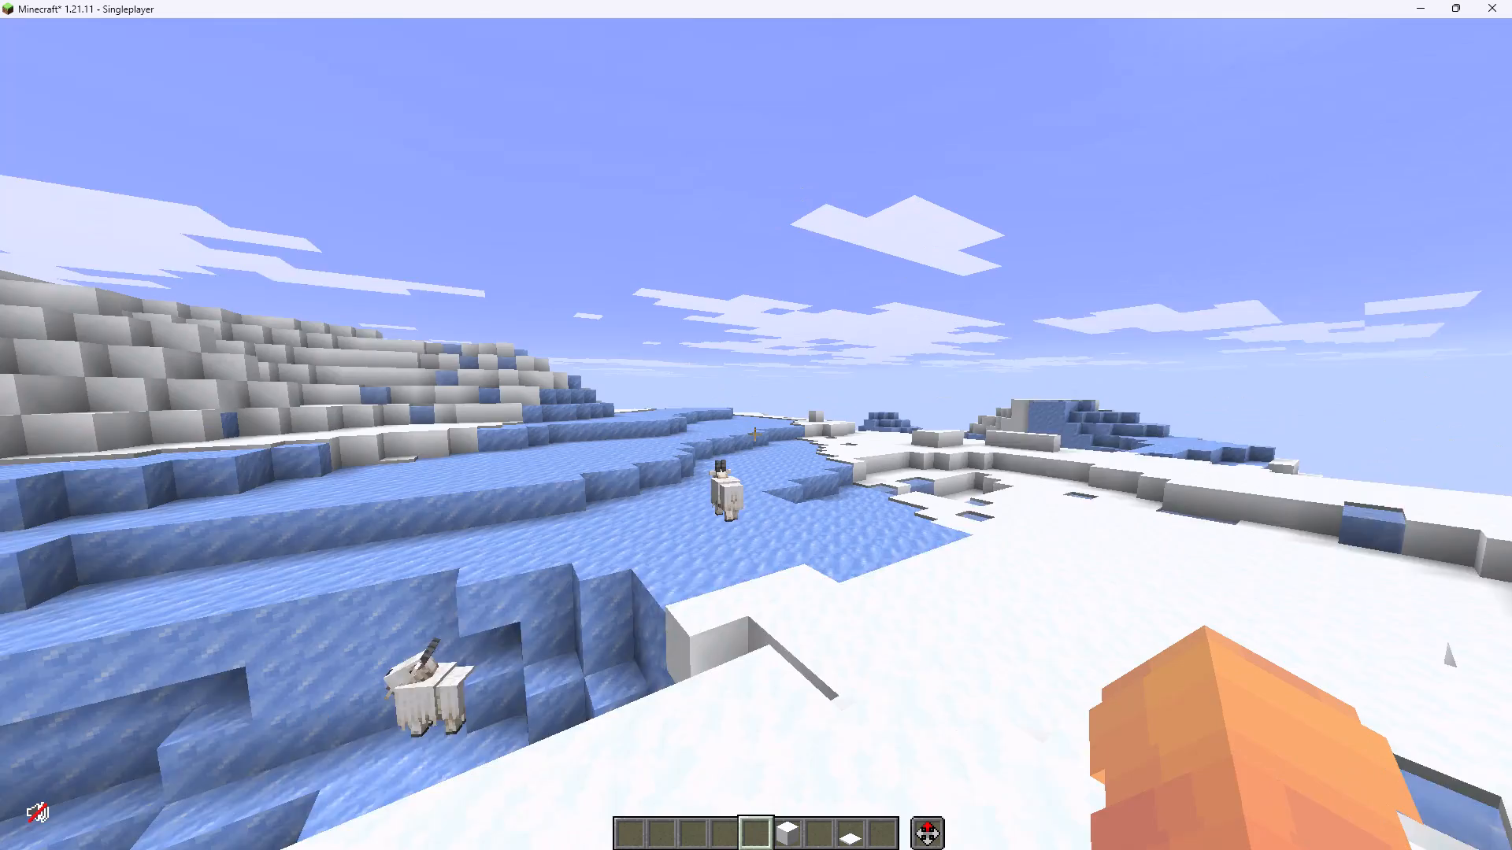
pyautogui.press('e')
pyautogui.keyDown('shift'); pyautogui.click(893, 508); pyautogui.keyUp('shift')
pyautogui.hotkey('shift', 'e')
# Fly back over the open snowy plateau and open the film editor on rec4.3.
pyautogui.press('w')
pyautogui.press('space')
pyautogui.press('s')
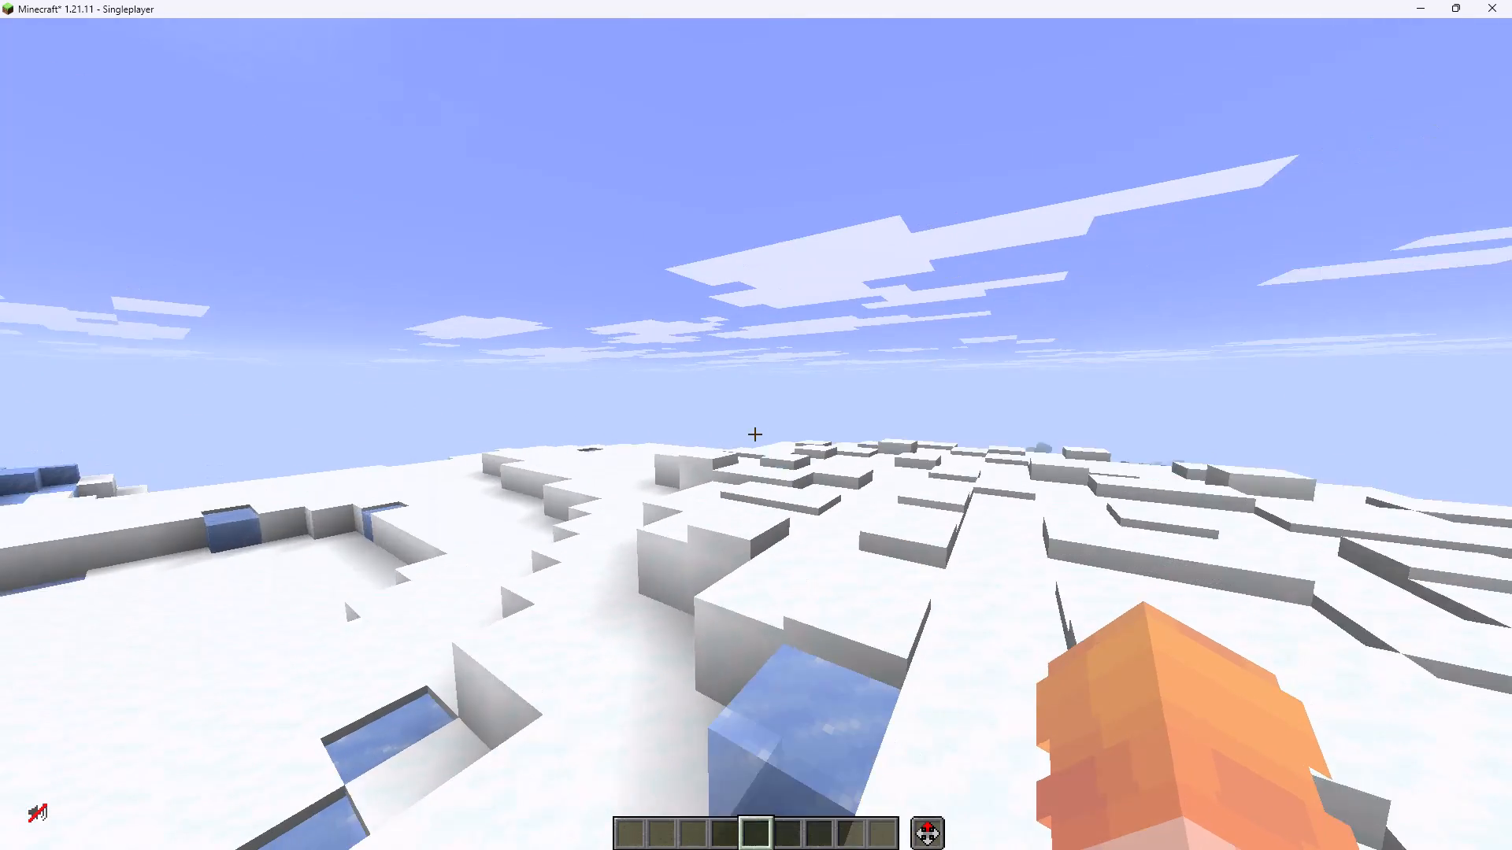
pyautogui.press('d')
pyautogui.press('w')
pyautogui.press('space')
pyautogui.press('a')
pyautogui.press('d')
pyautogui.press('s')
pyautogui.press('s')
pyautogui.press('s')
pyautogui.press('s')
pyautogui.press('s')
pyautogui.press('s')
pyautogui.press('s')
pyautogui.press('s')
pyautogui.press('s')
pyautogui.press('s')
pyautogui.press('s')
pyautogui.press('s')
pyautogui.press('s')
pyautogui.press('s')
pyautogui.press('s')
pyautogui.press('s')
pyautogui.press('s')
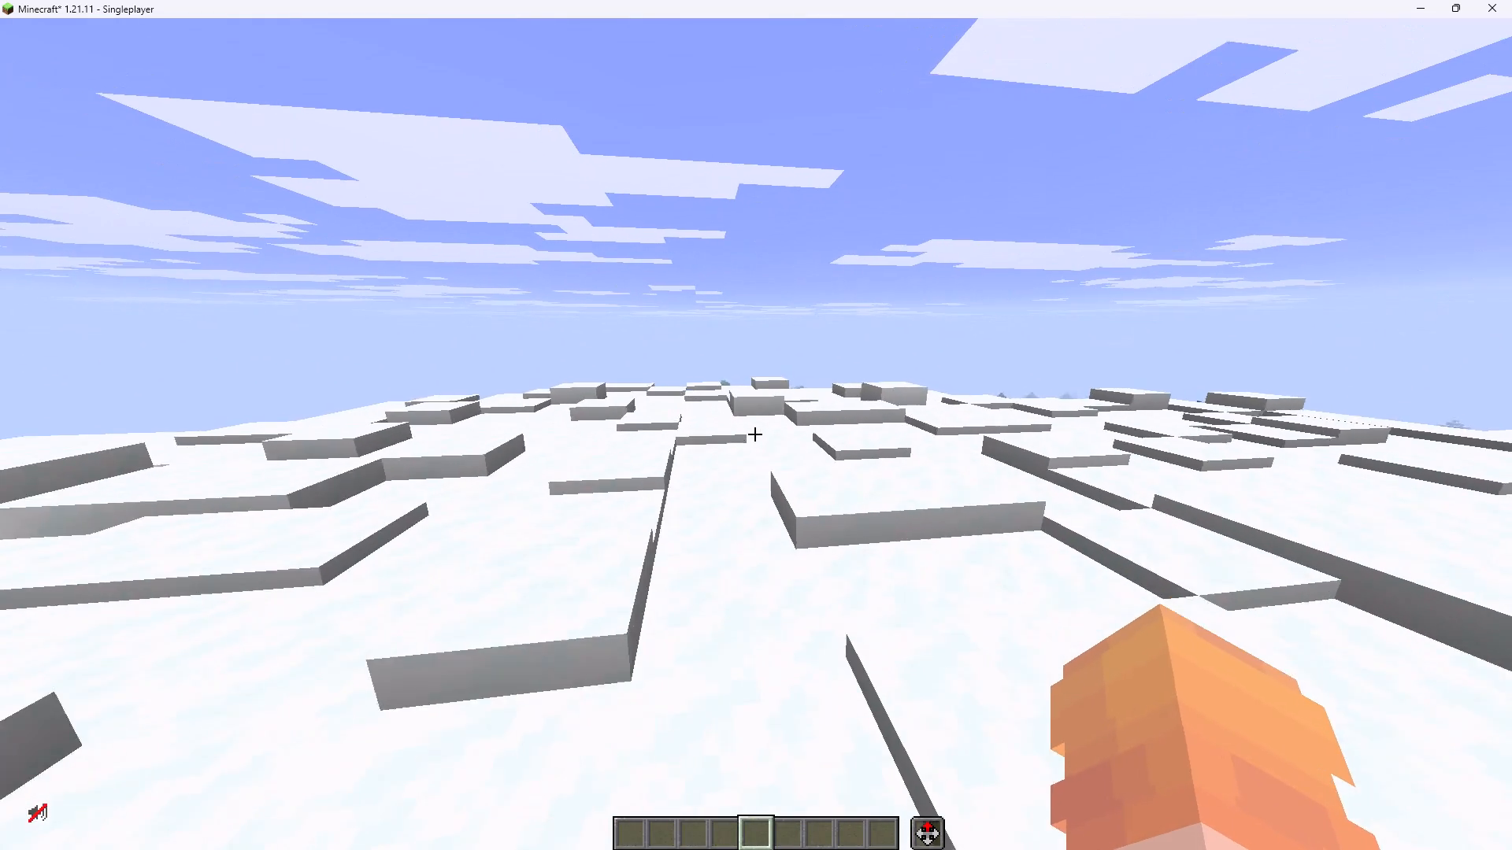
pyautogui.press('0')
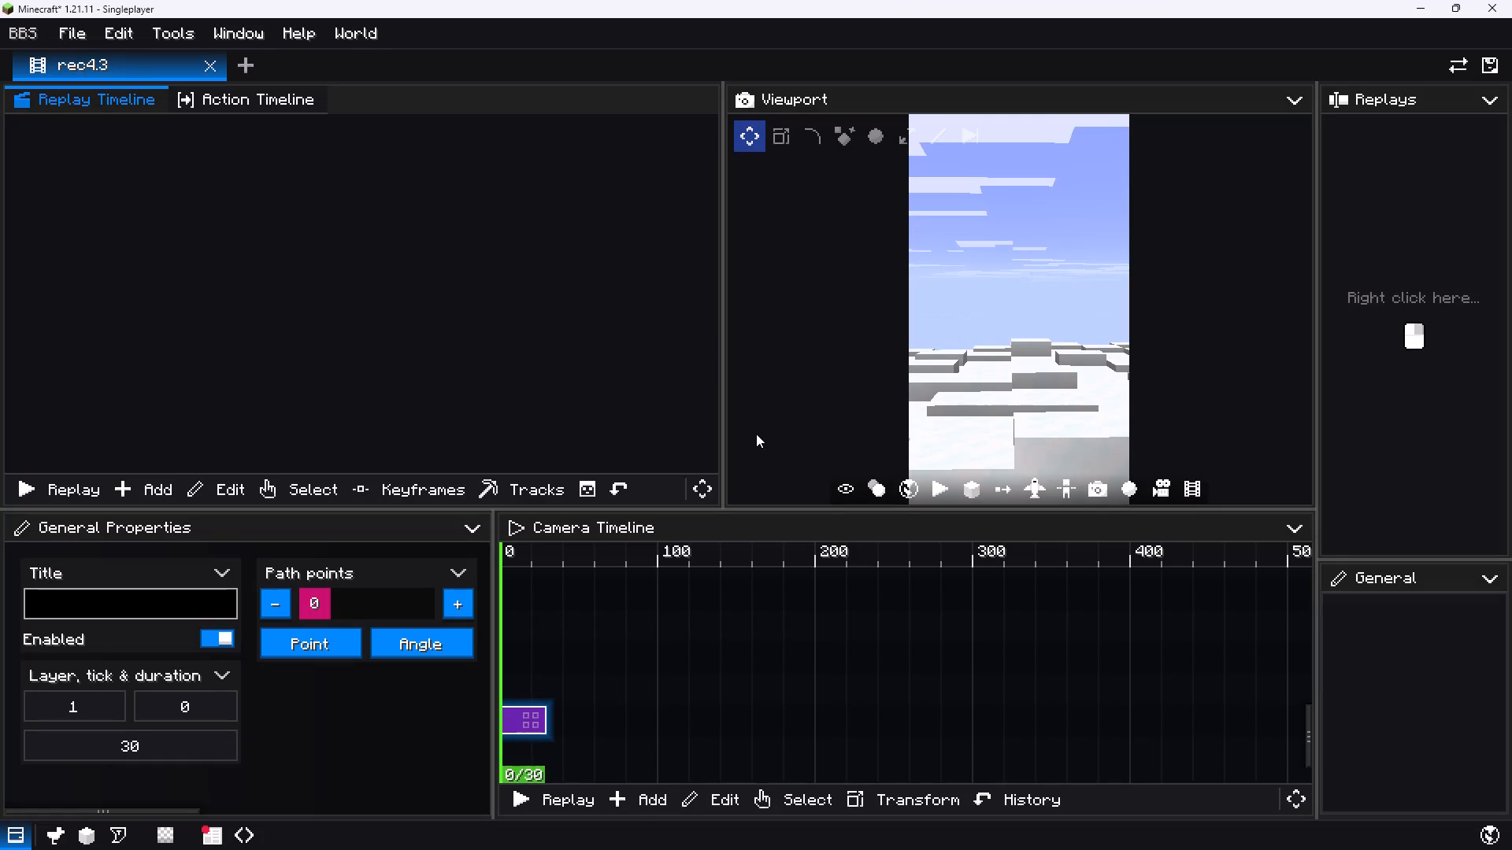
pyautogui.rightClick(1418, 327)
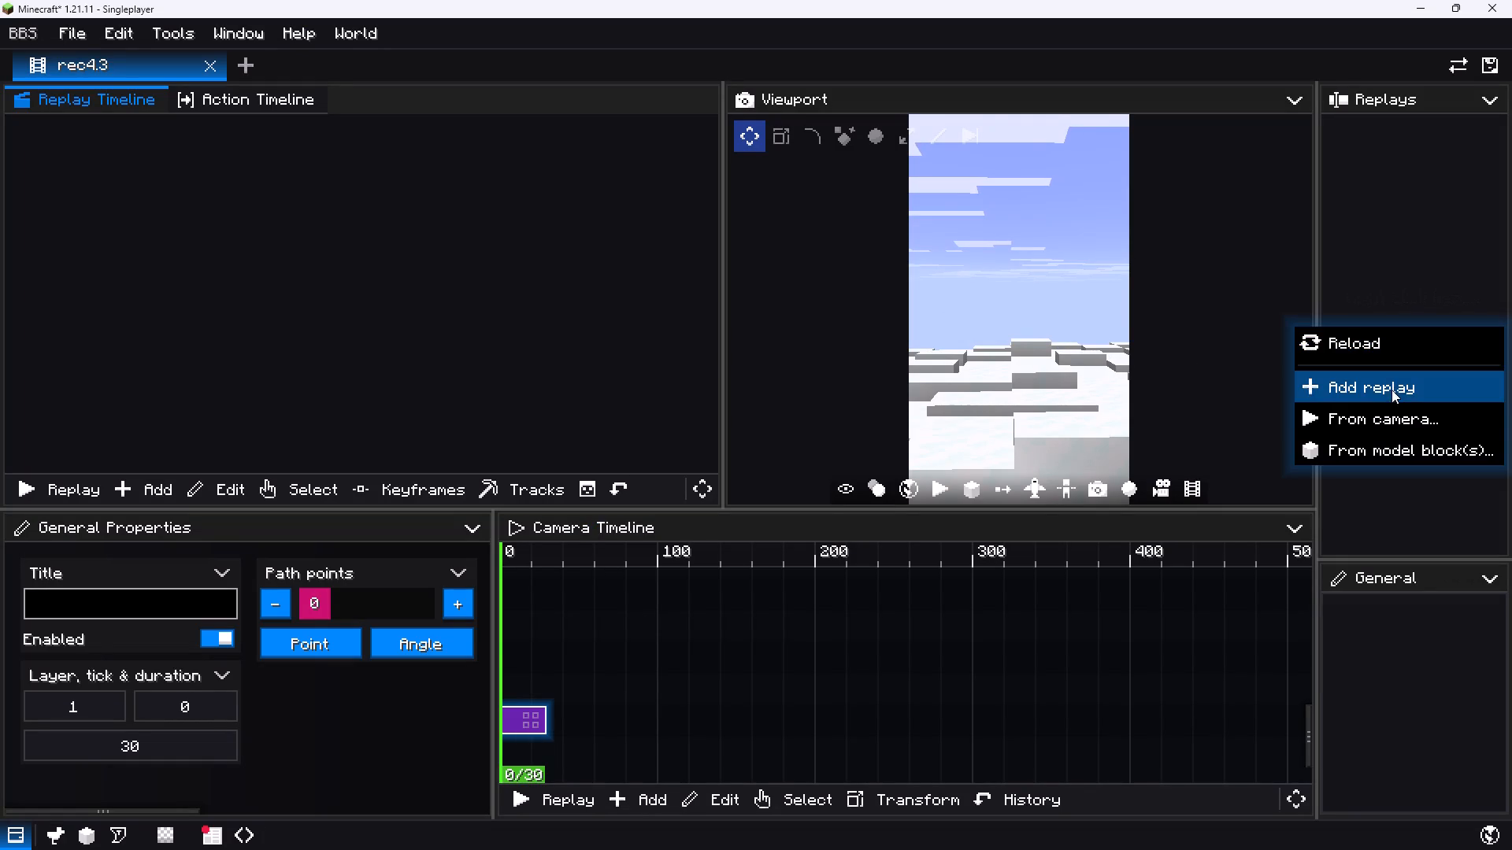
pyautogui.click(1348, 383)
pyautogui.click(224, 307)
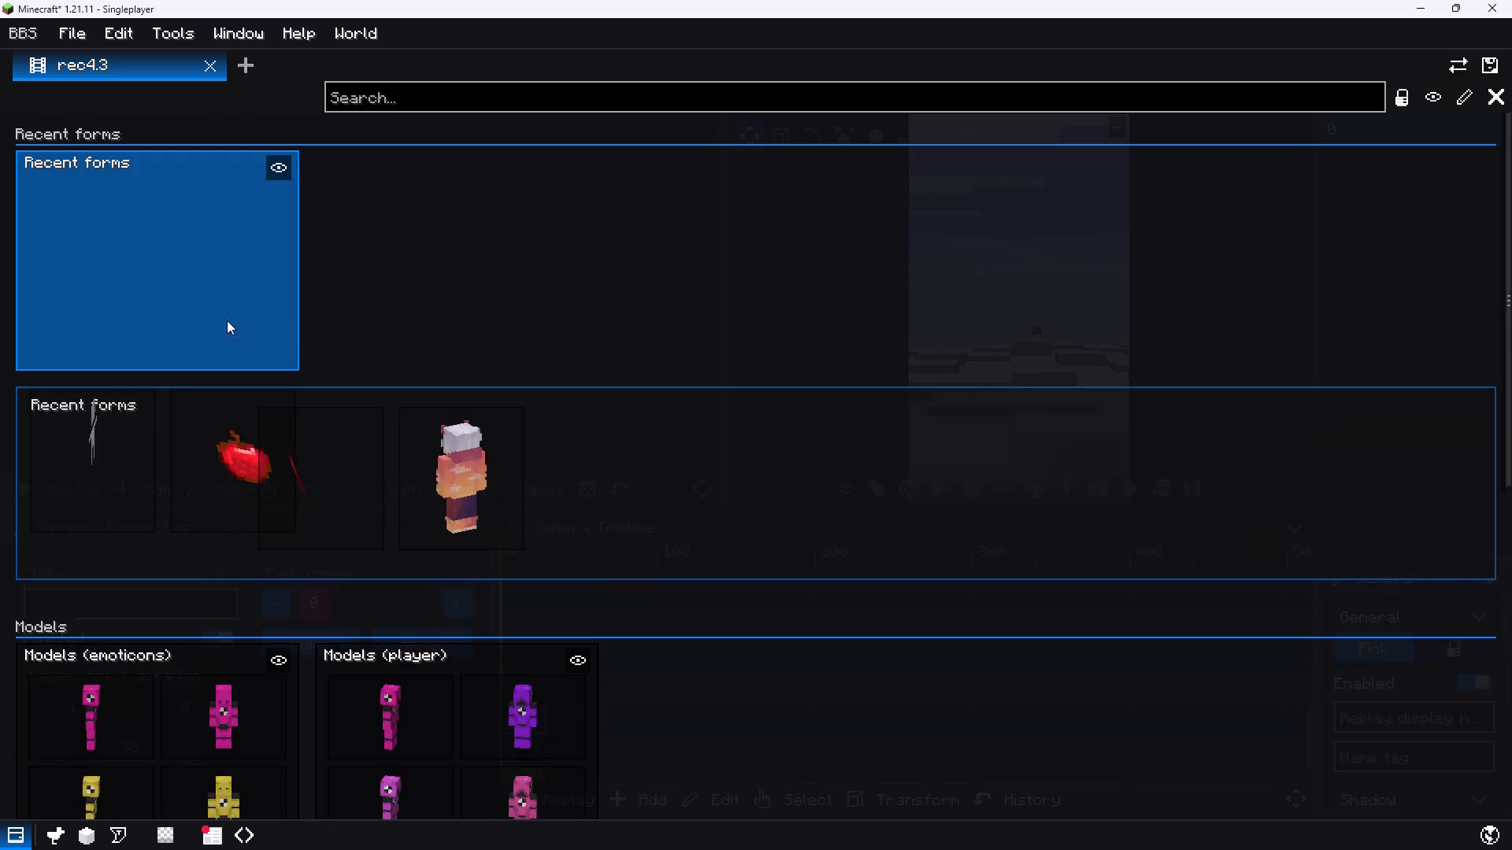
pyautogui.moveTo(468, 519); pyautogui.dragTo(475, 520)
pyautogui.press('Escape')
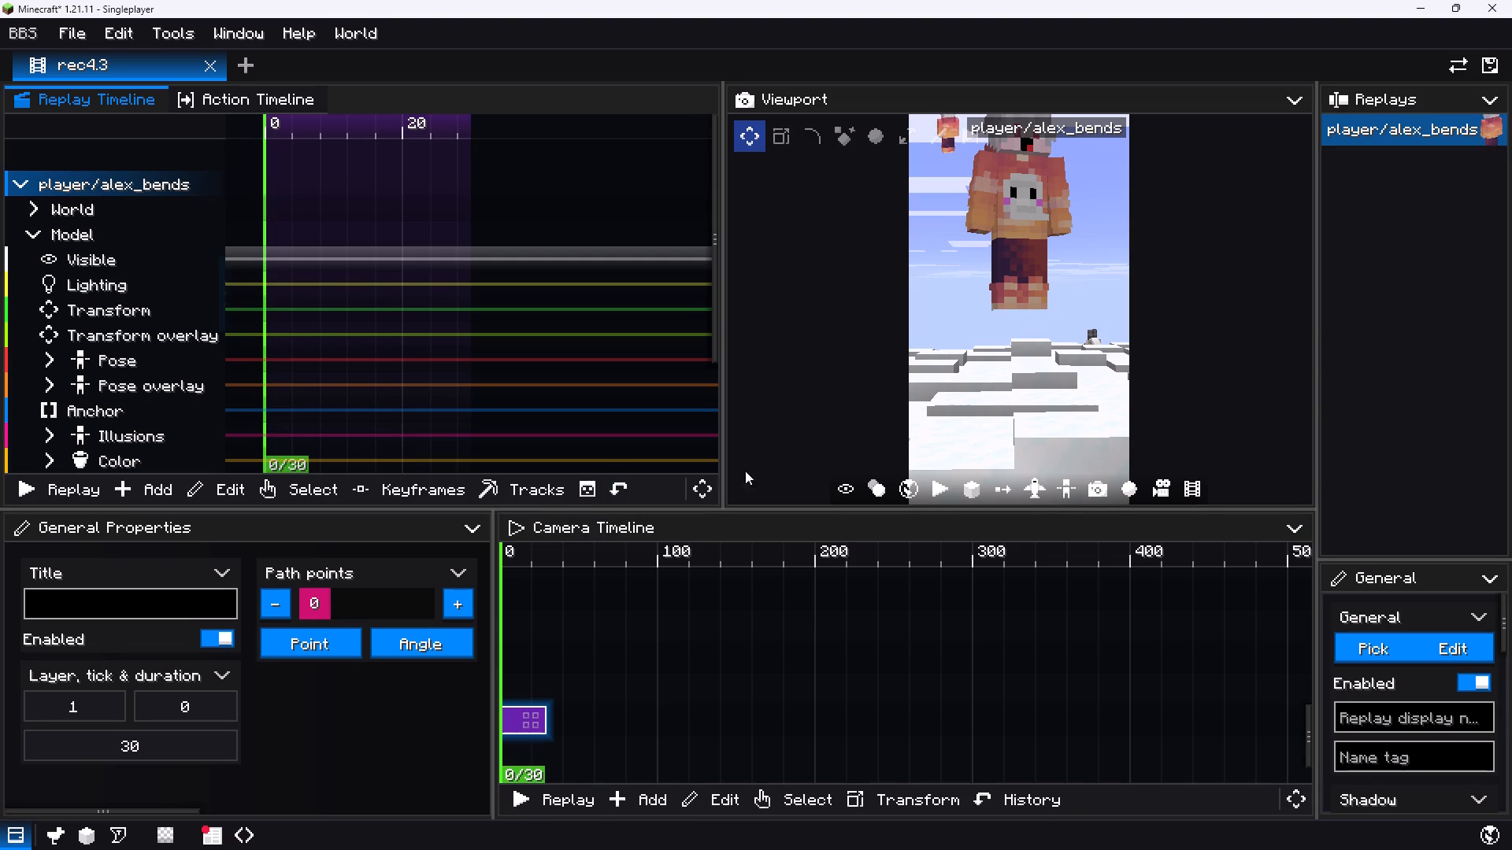
# Fly the viewport camera above the snow so it looks down on the plateau with the forest behind it.
pyautogui.click(1034, 489)
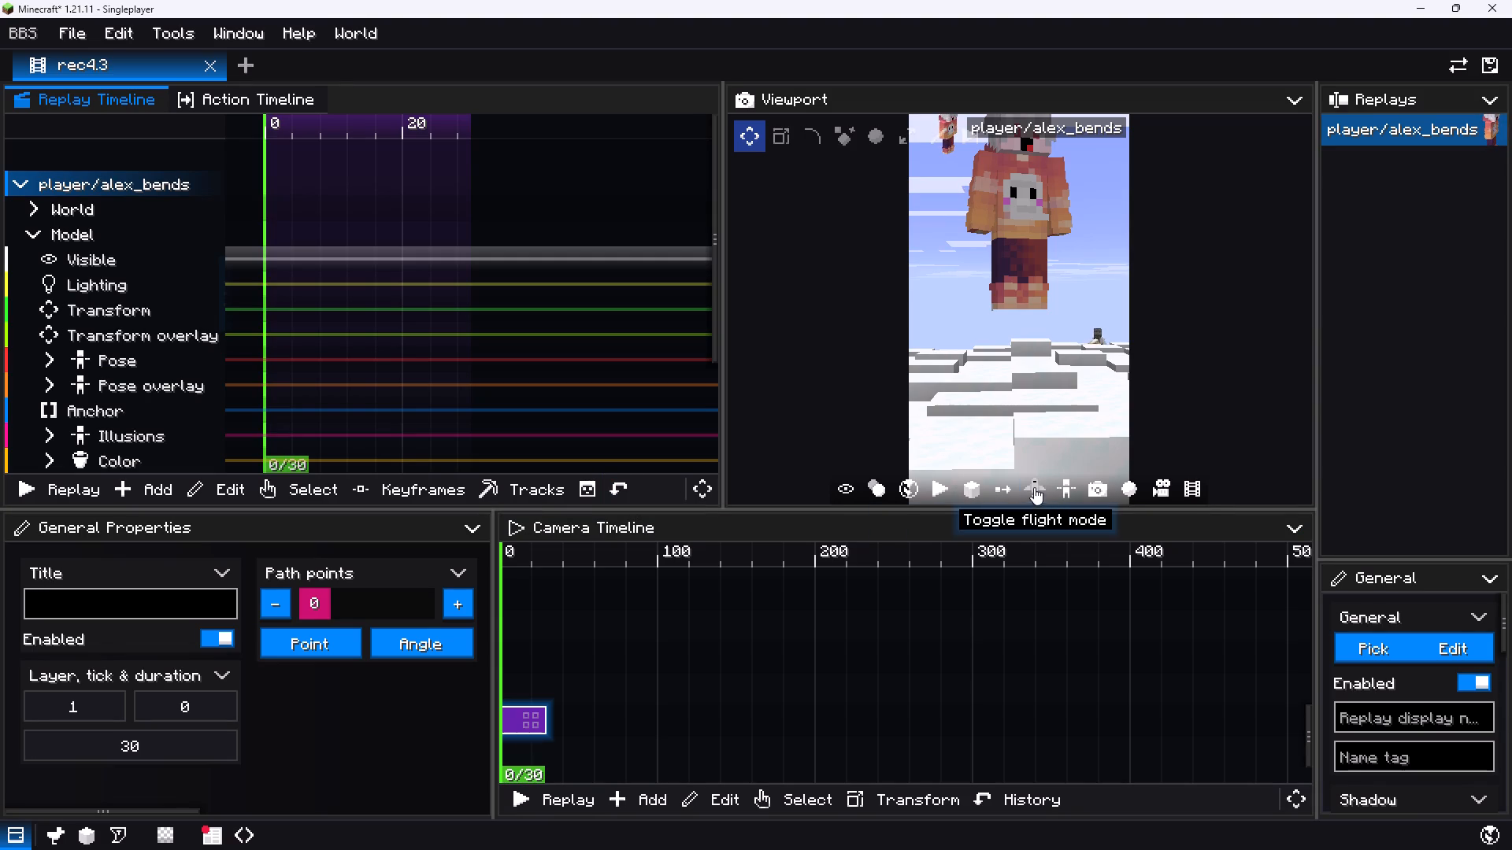
pyautogui.moveTo(1034, 369); pyautogui.dragTo(1053, 506)
pyautogui.press('space')
pyautogui.write('s')
pyautogui.press('a')
pyautogui.press('w')
pyautogui.press('space')
pyautogui.press('s')
pyautogui.press('s')
pyautogui.press('s')
pyautogui.press('s')
pyautogui.press('s')
pyautogui.press('s')
pyautogui.press('s')
pyautogui.press('s')
pyautogui.press('s')
pyautogui.press('s')
pyautogui.press('s')
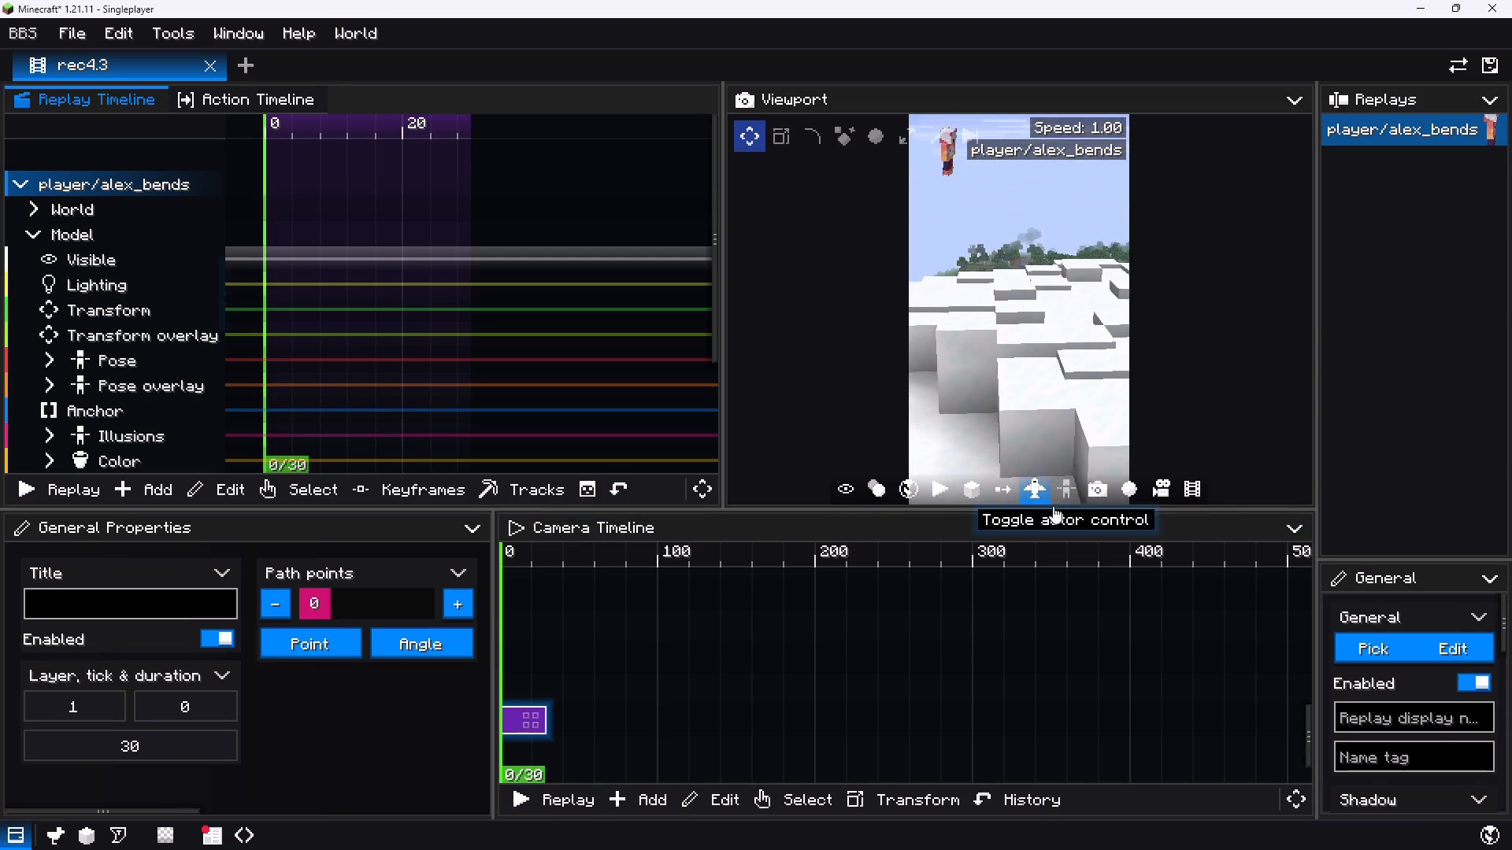
pyautogui.moveTo(1053, 506); pyautogui.dragTo(1069, 626)
pyautogui.press('w')
pyautogui.press('w')
pyautogui.press('w')
pyautogui.press('w')
pyautogui.press('w')
pyautogui.press('w')
pyautogui.press('w')
pyautogui.press('w')
pyautogui.click(1035, 479)
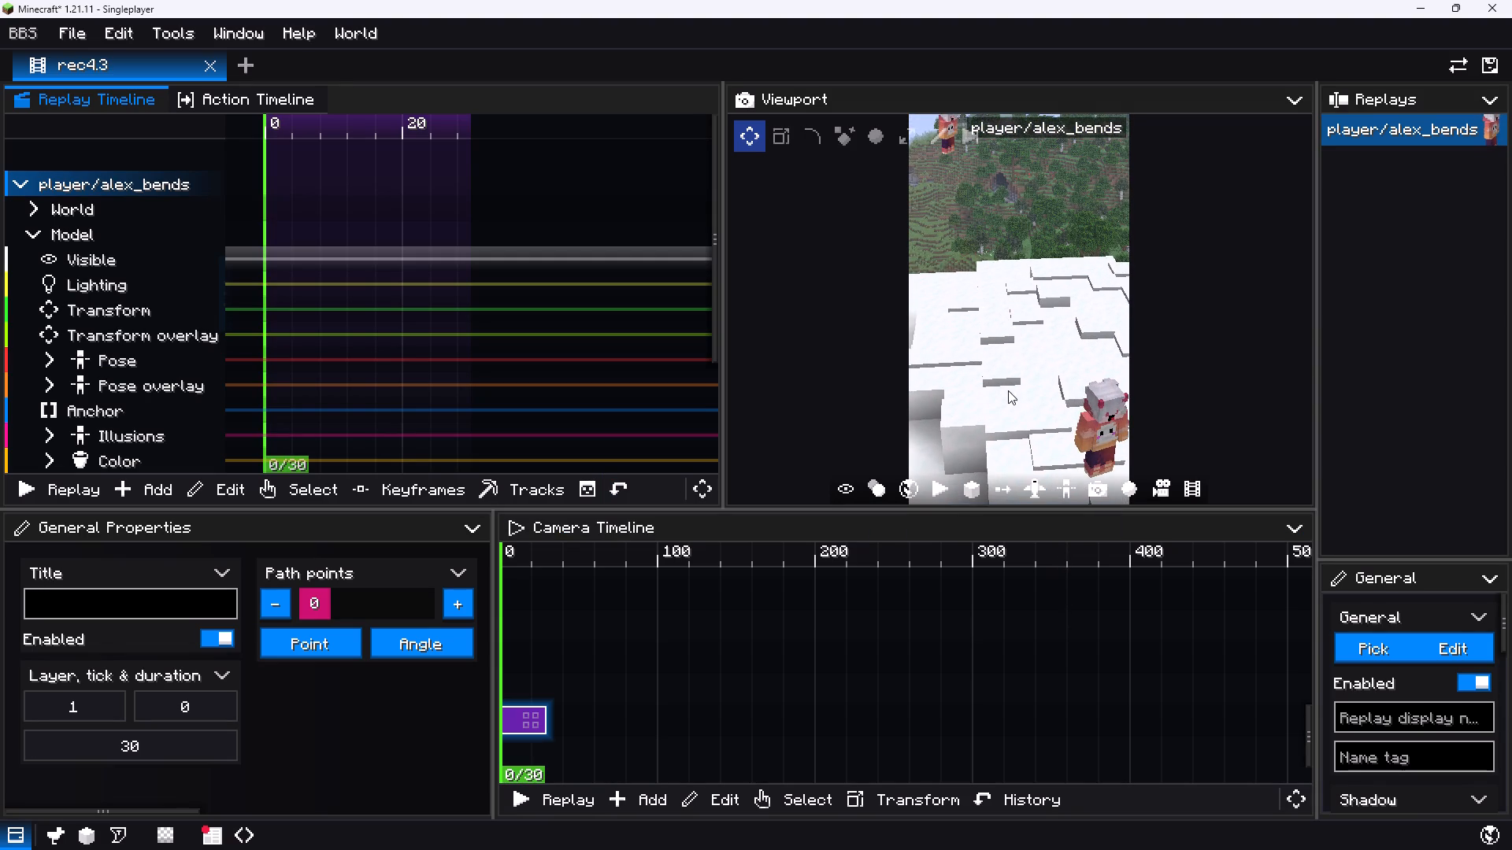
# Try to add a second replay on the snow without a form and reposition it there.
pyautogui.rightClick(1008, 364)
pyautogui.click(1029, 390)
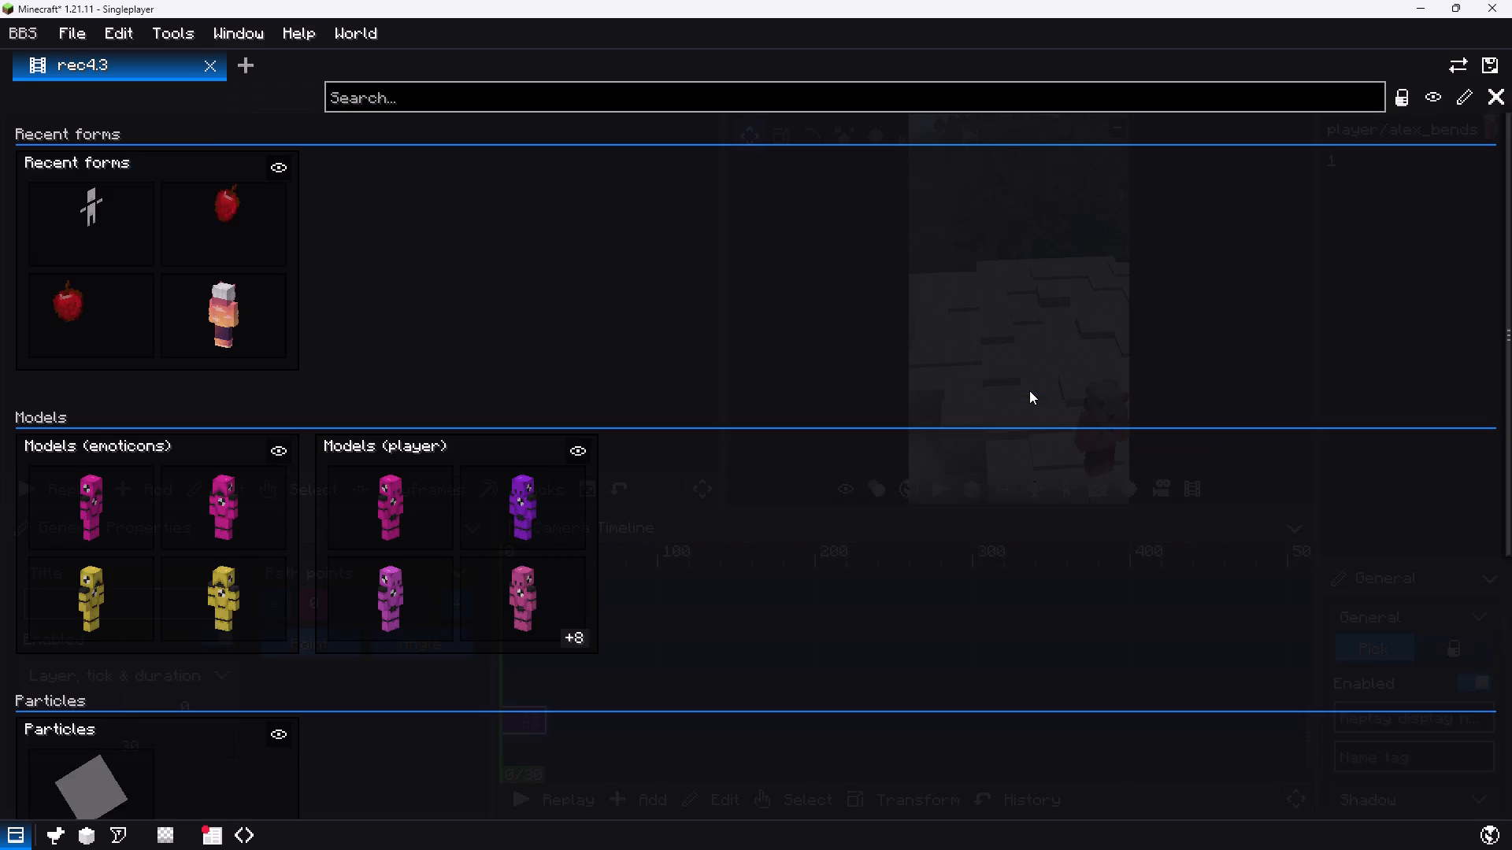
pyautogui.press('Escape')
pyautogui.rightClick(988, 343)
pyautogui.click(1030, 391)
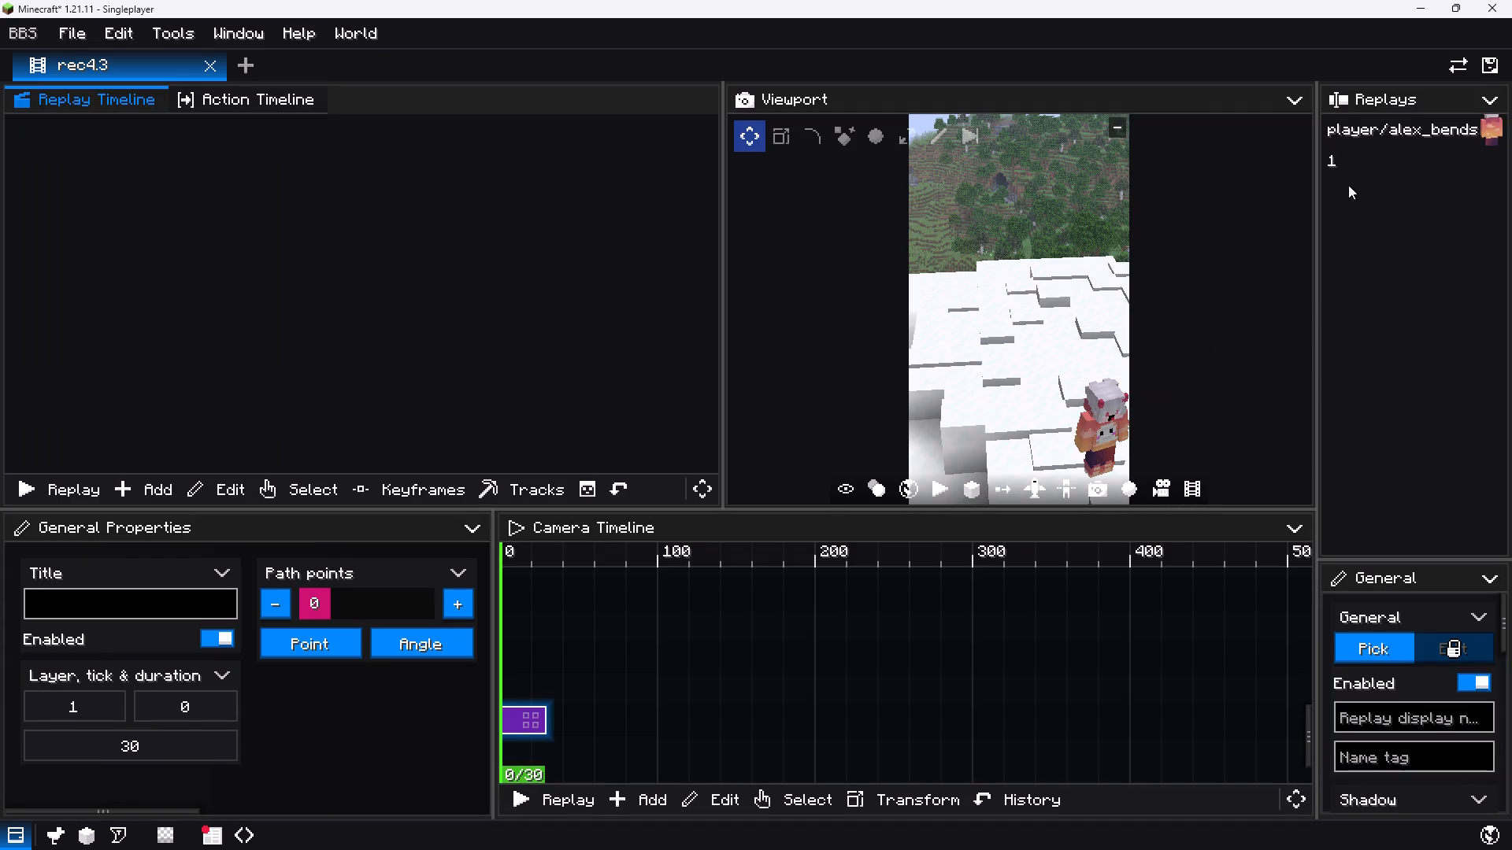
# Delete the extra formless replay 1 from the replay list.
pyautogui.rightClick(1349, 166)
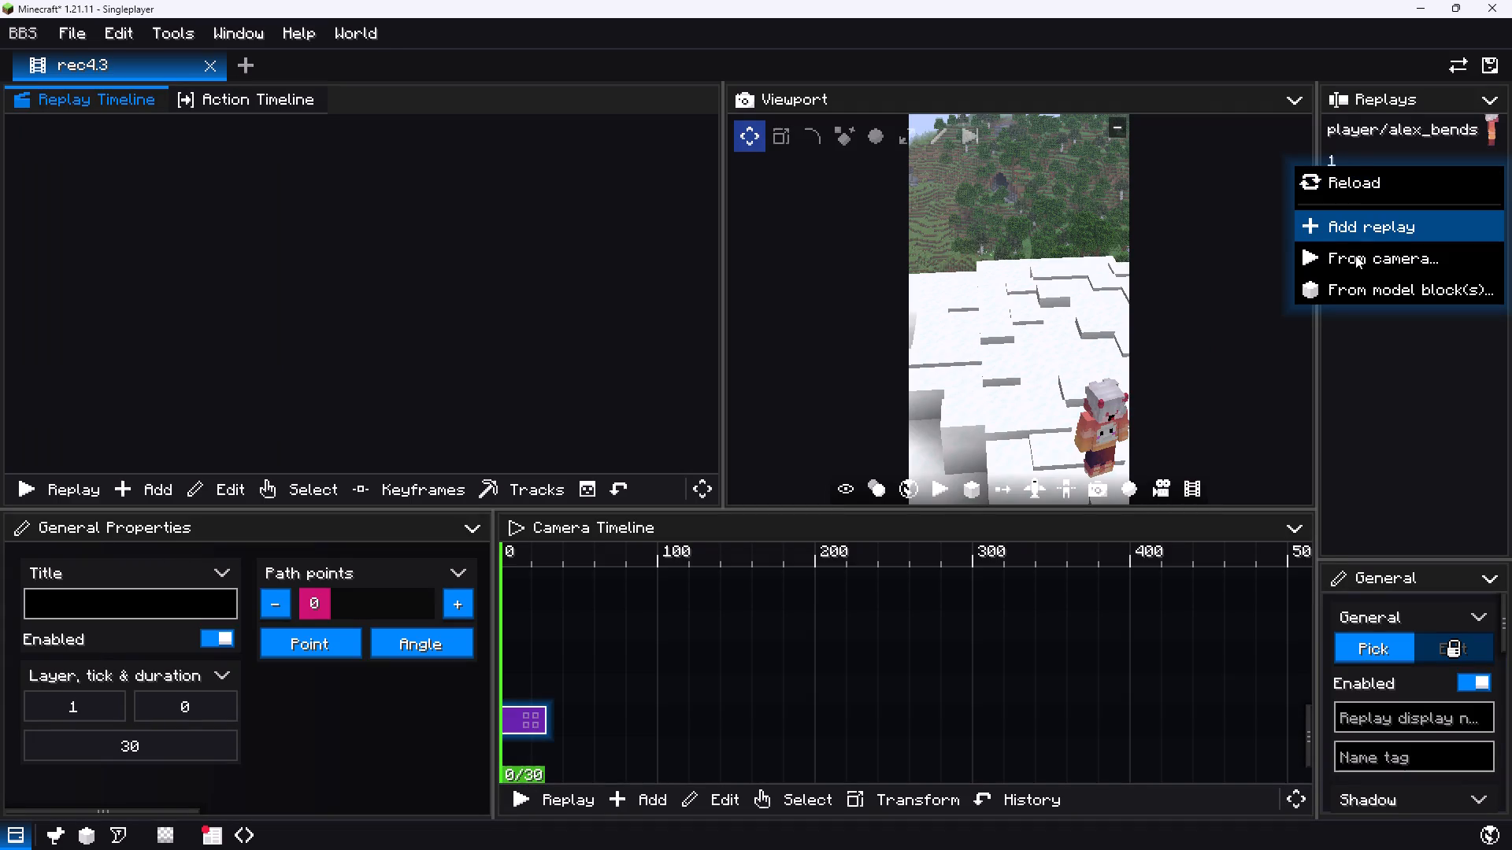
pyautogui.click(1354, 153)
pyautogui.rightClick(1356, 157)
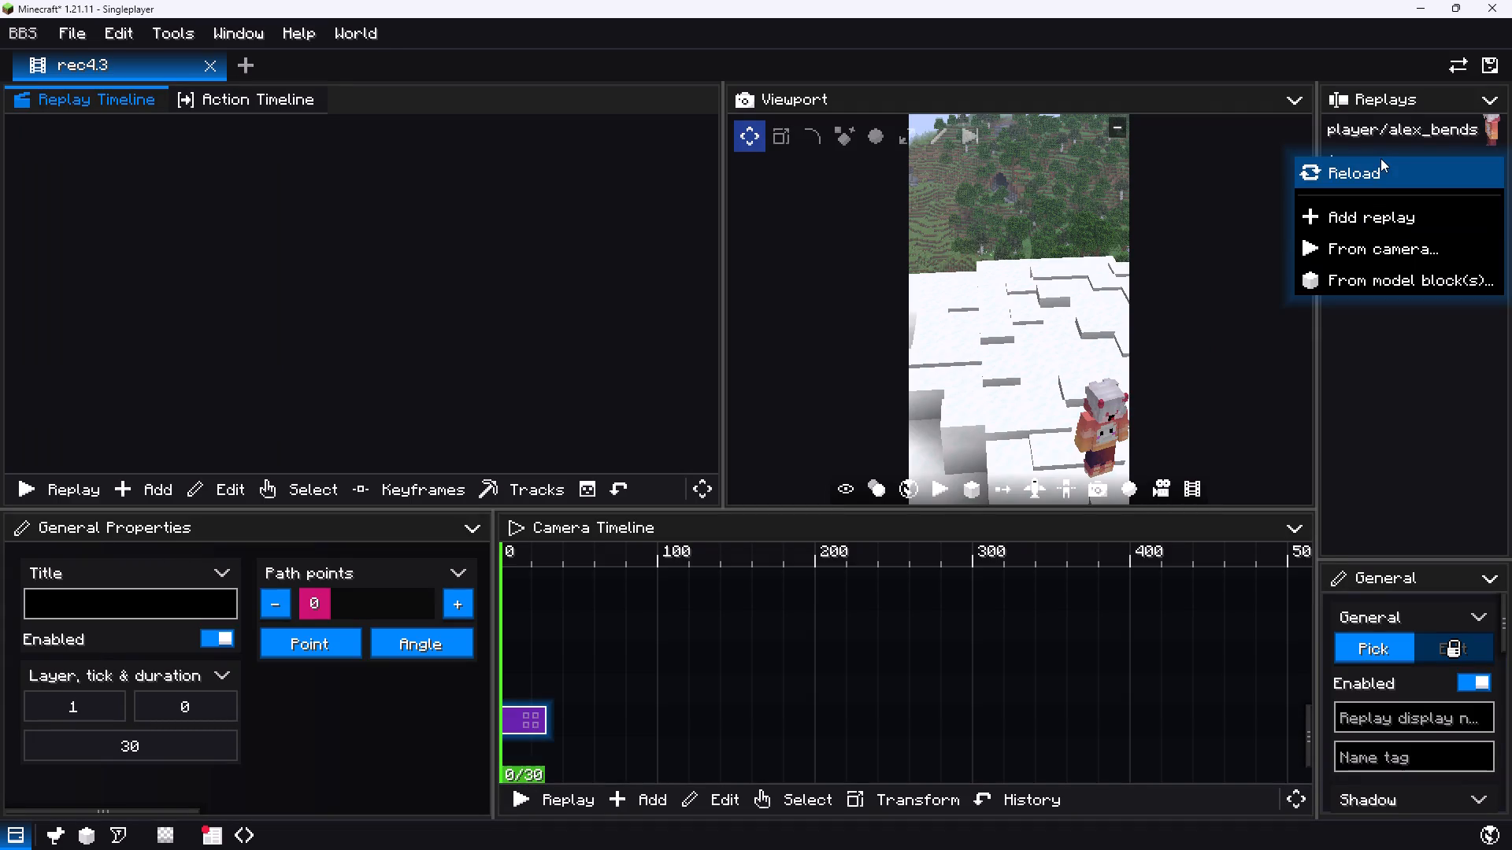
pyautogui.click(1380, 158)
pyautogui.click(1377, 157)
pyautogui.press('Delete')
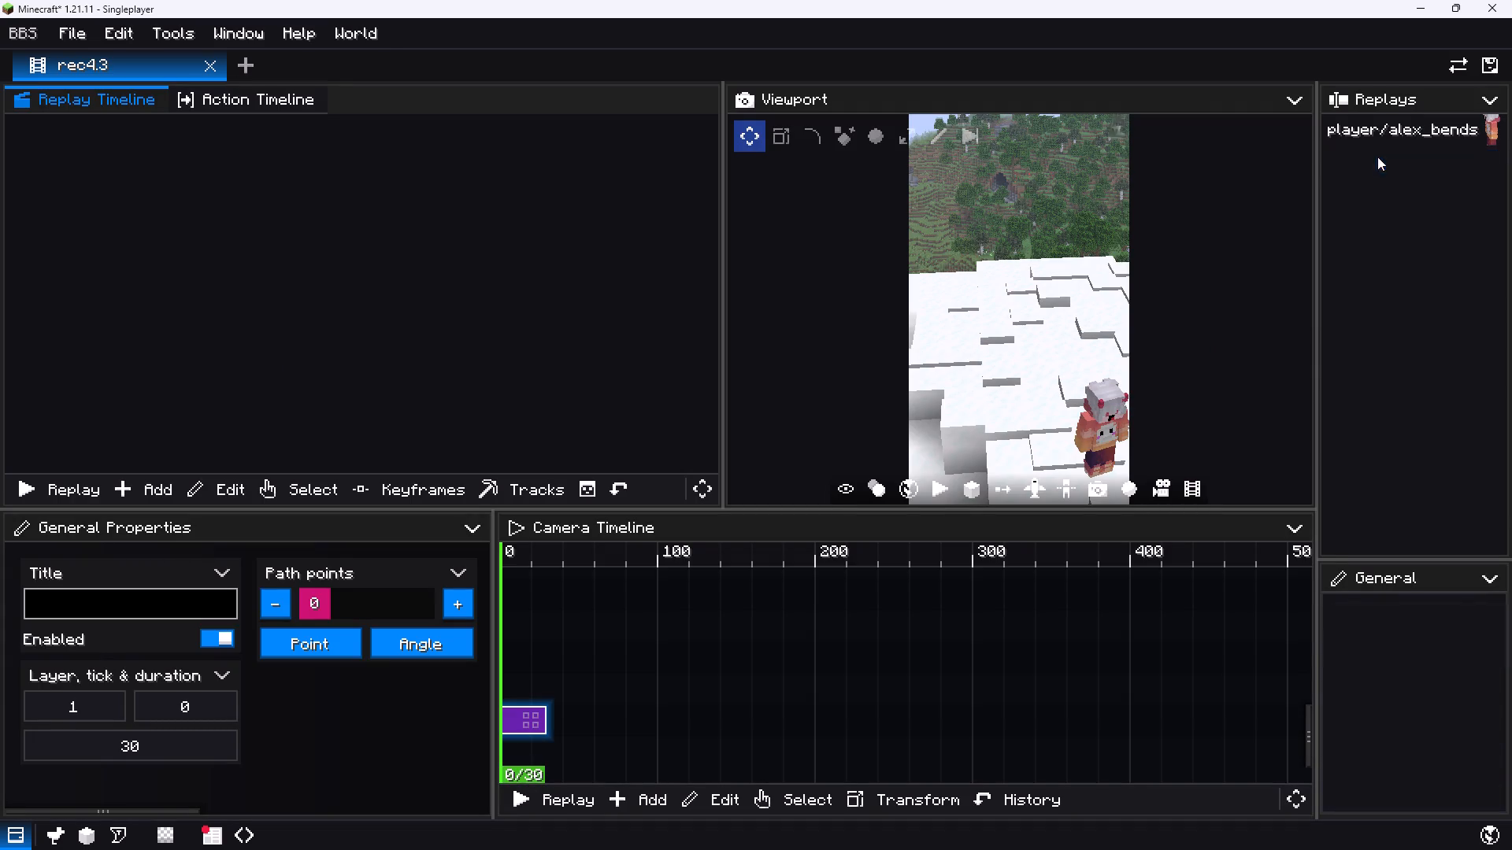
# Select the player/alex_bends character in the viewport and move its replay onto the middle of the snow surface.
pyautogui.press('e')
pyautogui.click(1095, 422)
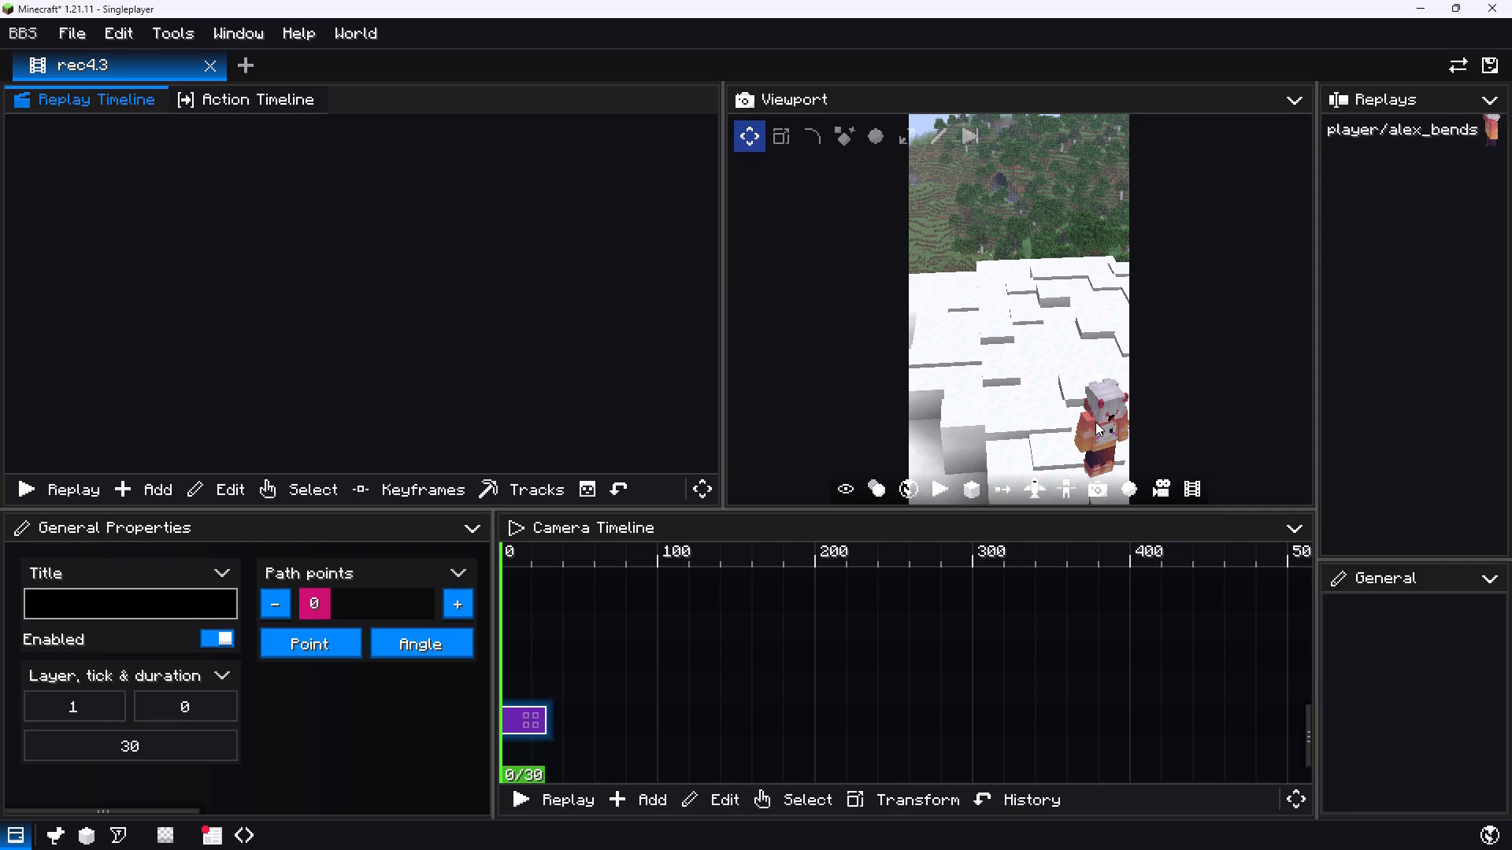
pyautogui.doubleClick(1100, 434)
pyautogui.keyDown('ctrl'); pyautogui.click(1105, 434); pyautogui.keyUp('ctrl')
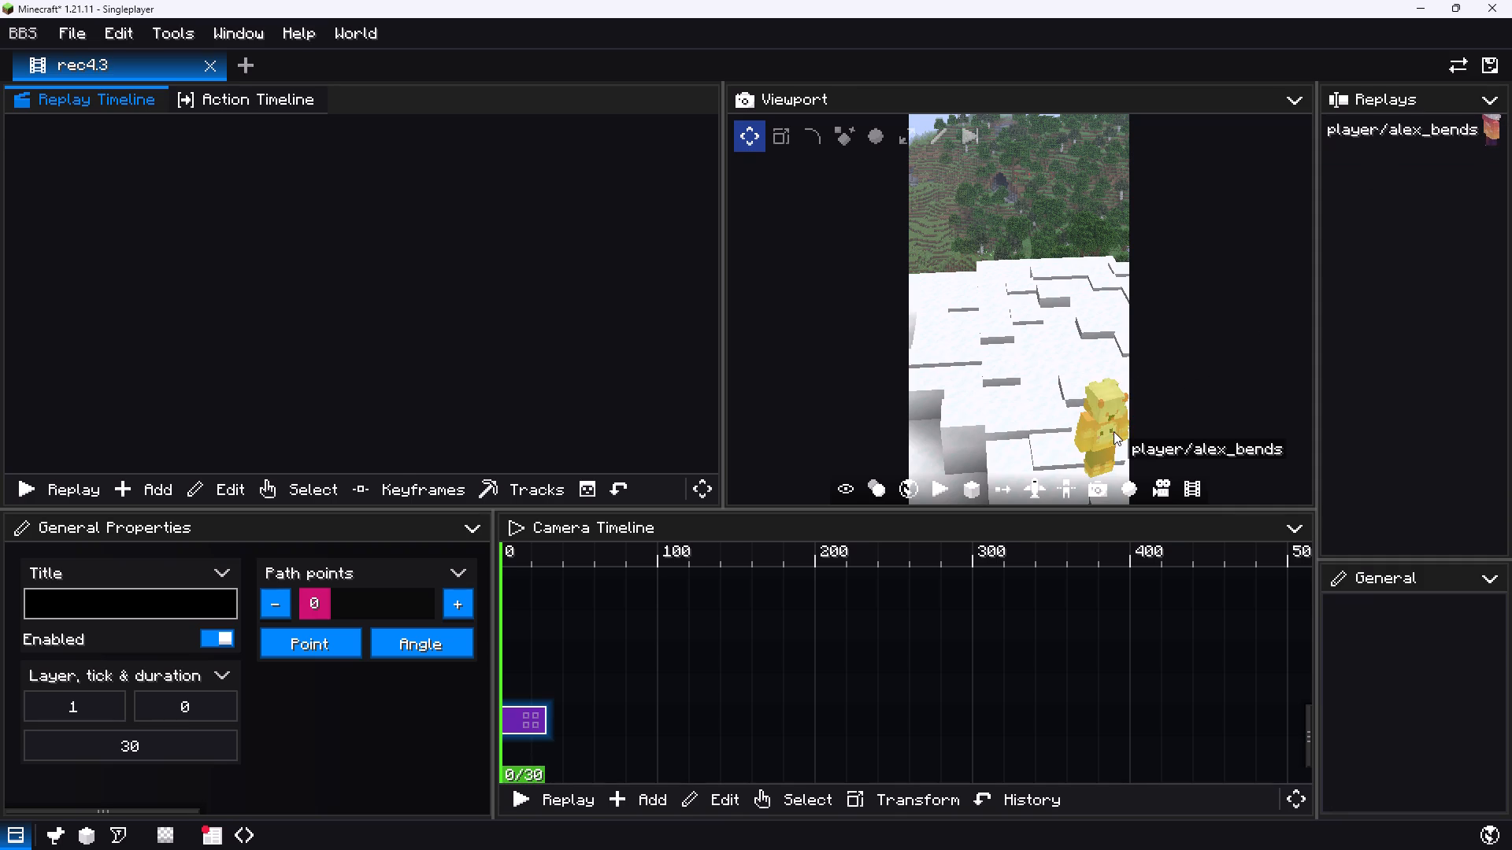
pyautogui.keyDown('alt'); pyautogui.click(1114, 431); pyautogui.keyUp('alt')
pyautogui.rightClick(1025, 331)
pyautogui.click(1051, 367)
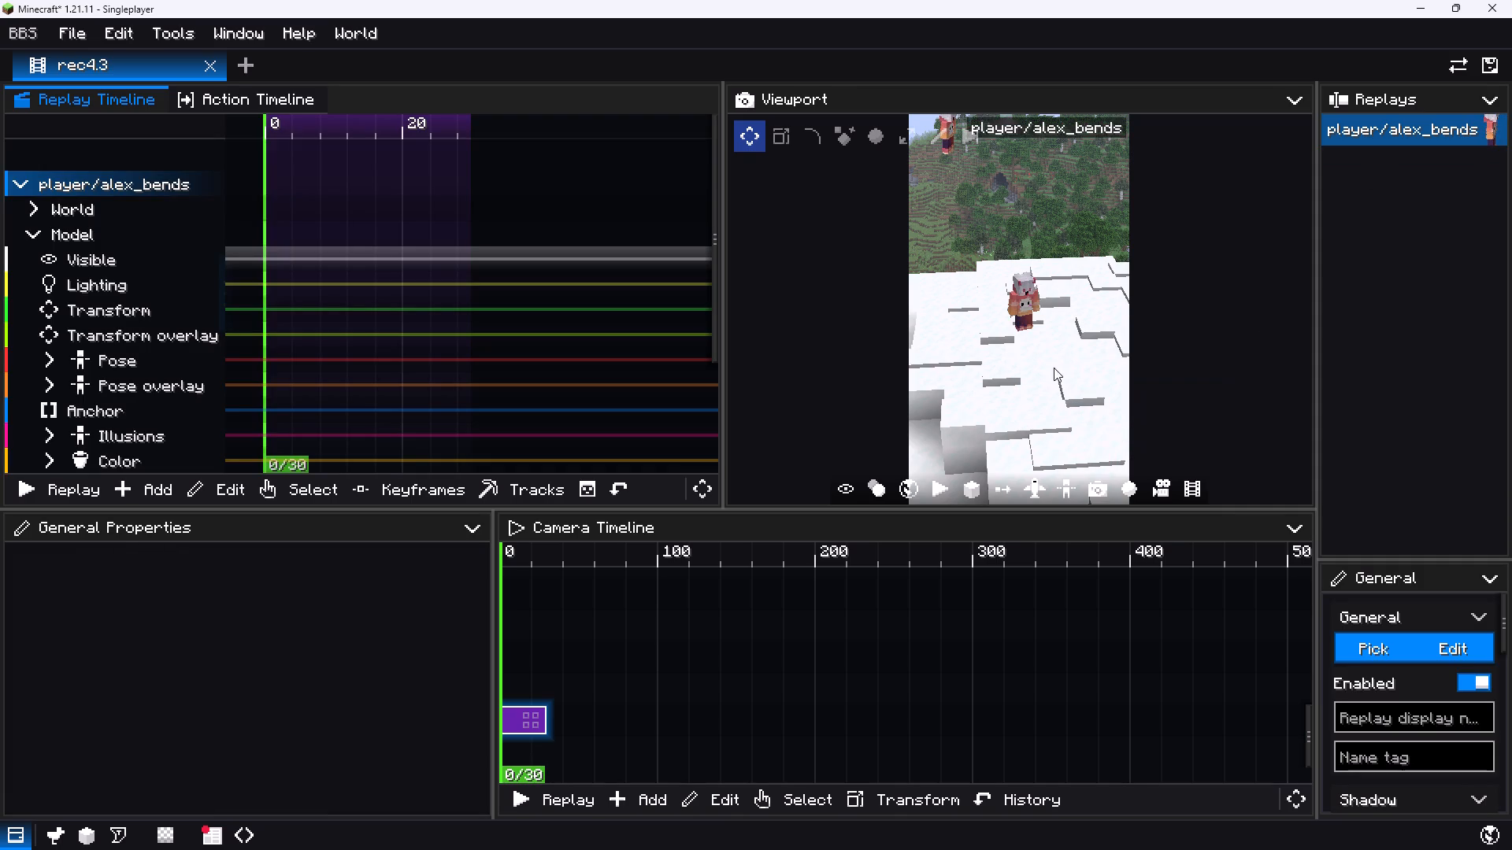
pyautogui.press('w')
pyautogui.click(1042, 486)
pyautogui.press('w')
pyautogui.moveTo(1052, 404); pyautogui.dragTo(1020, 415)
pyautogui.press('d')
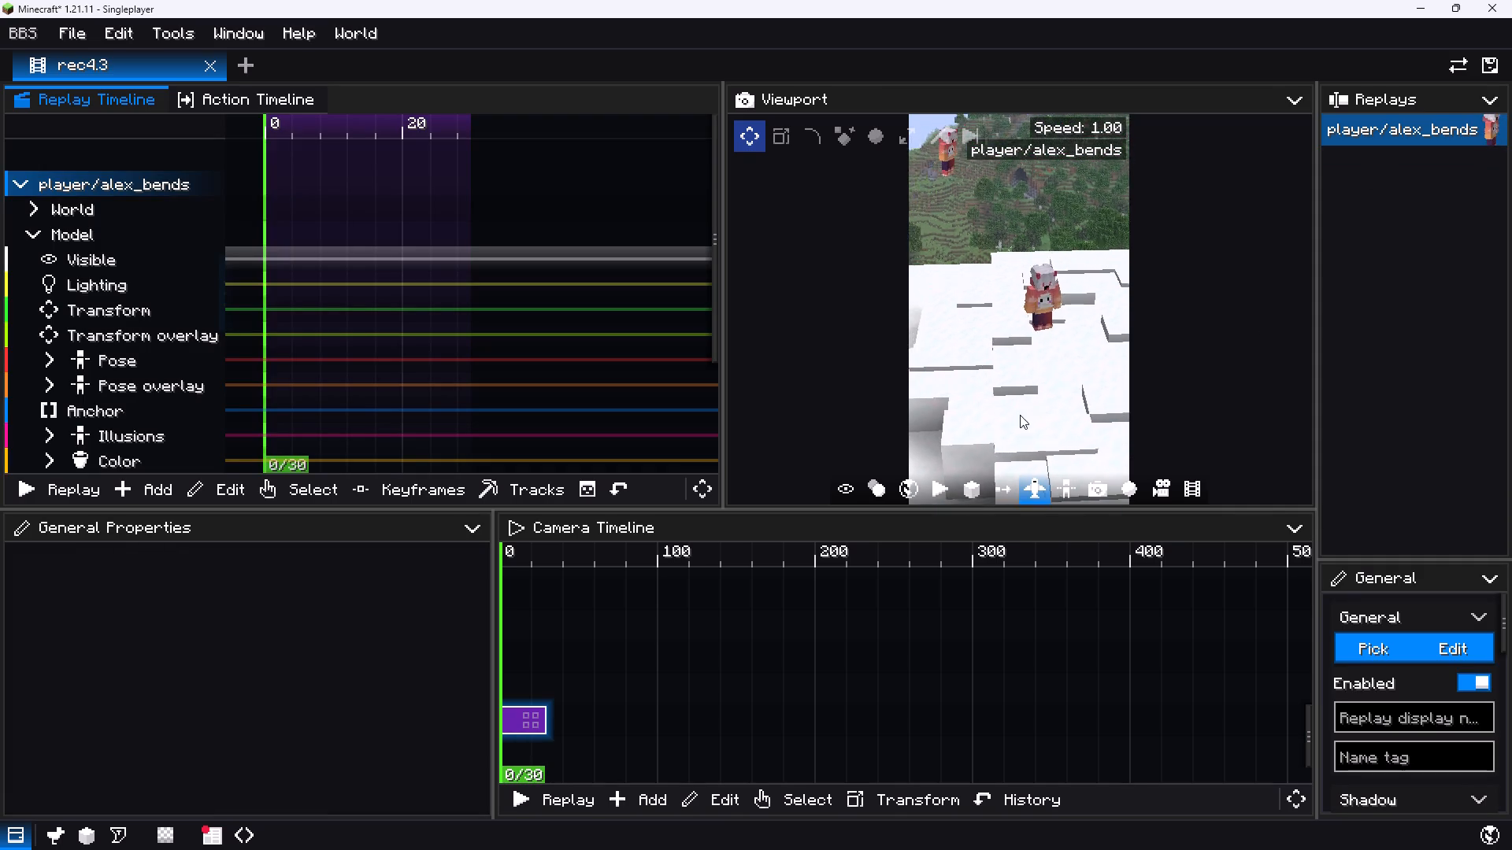
pyautogui.moveTo(1020, 415); pyautogui.dragTo(372, 516)
pyautogui.press('space')
pyautogui.press('s')
pyautogui.press('d')
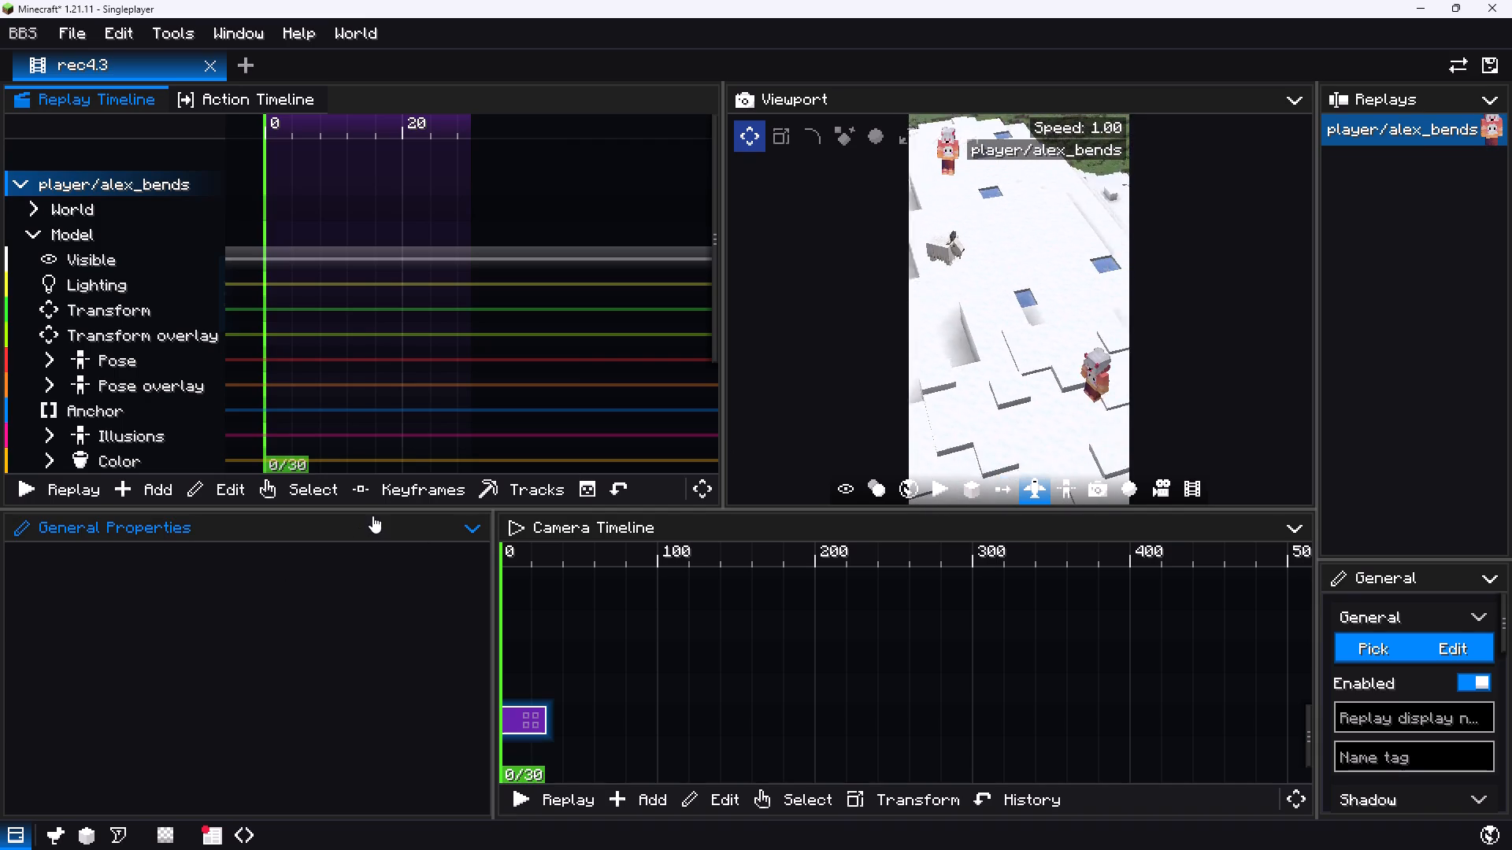
pyautogui.moveTo(372, 516); pyautogui.dragTo(232, 424)
pyautogui.hotkey('shift', 'w')
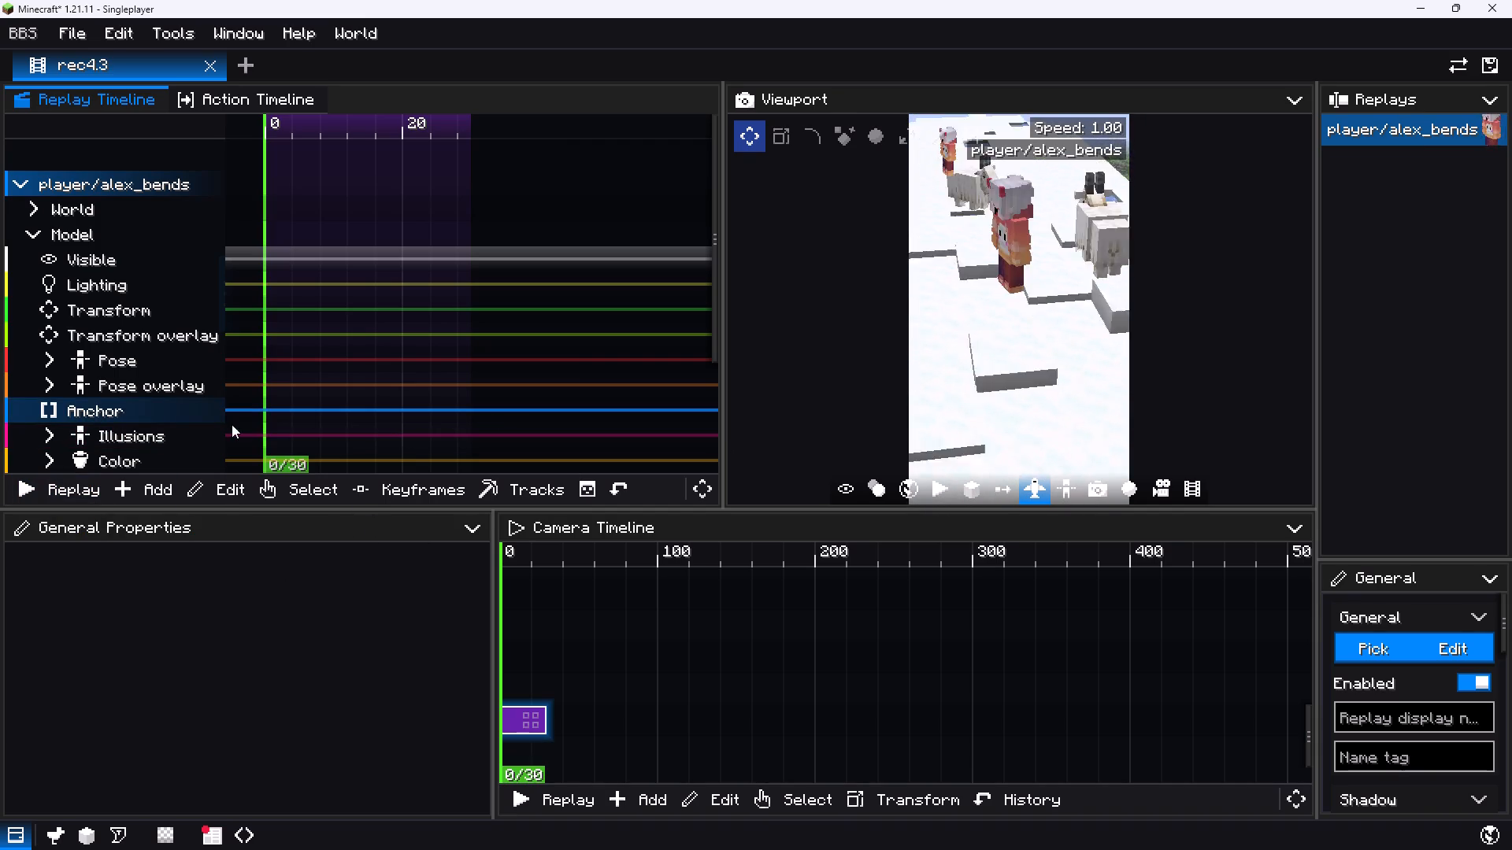
pyautogui.moveTo(232, 424); pyautogui.dragTo(179, 464)
pyautogui.press('space')
pyautogui.press('a')
pyautogui.press('w')
pyautogui.press('space')
pyautogui.press('d')
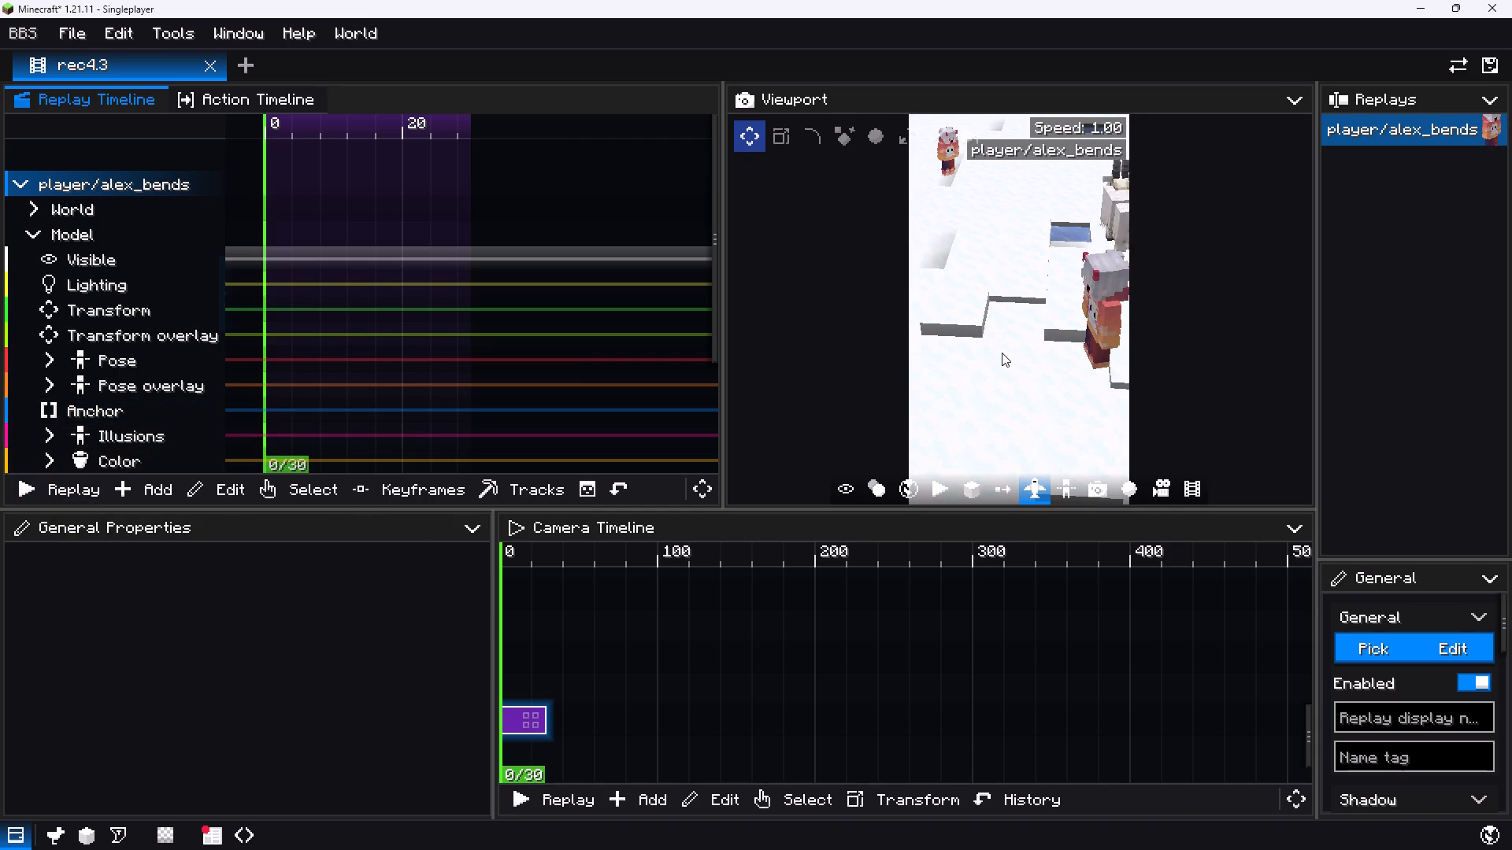
pyautogui.rightClick(1002, 353)
pyautogui.rightClick(1019, 394)
pyautogui.click(1043, 493)
pyautogui.rightClick(1000, 406)
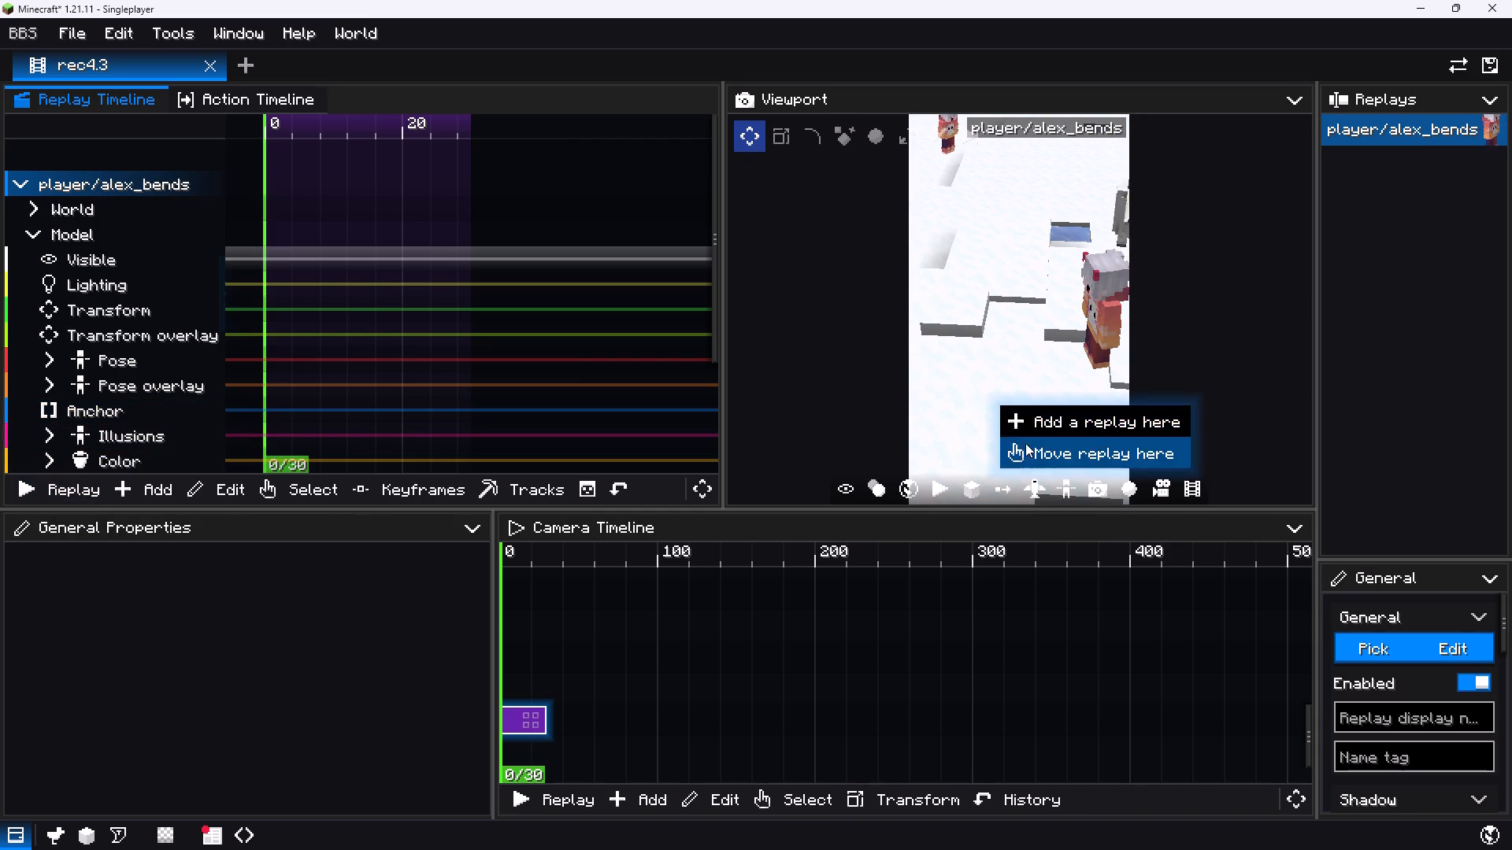
pyautogui.click(1028, 444)
# Add a Pose keyframe at tick 0 and rotate the anchor bone about 76.4° around Y.
pyautogui.click(1045, 491)
pyautogui.press('a')
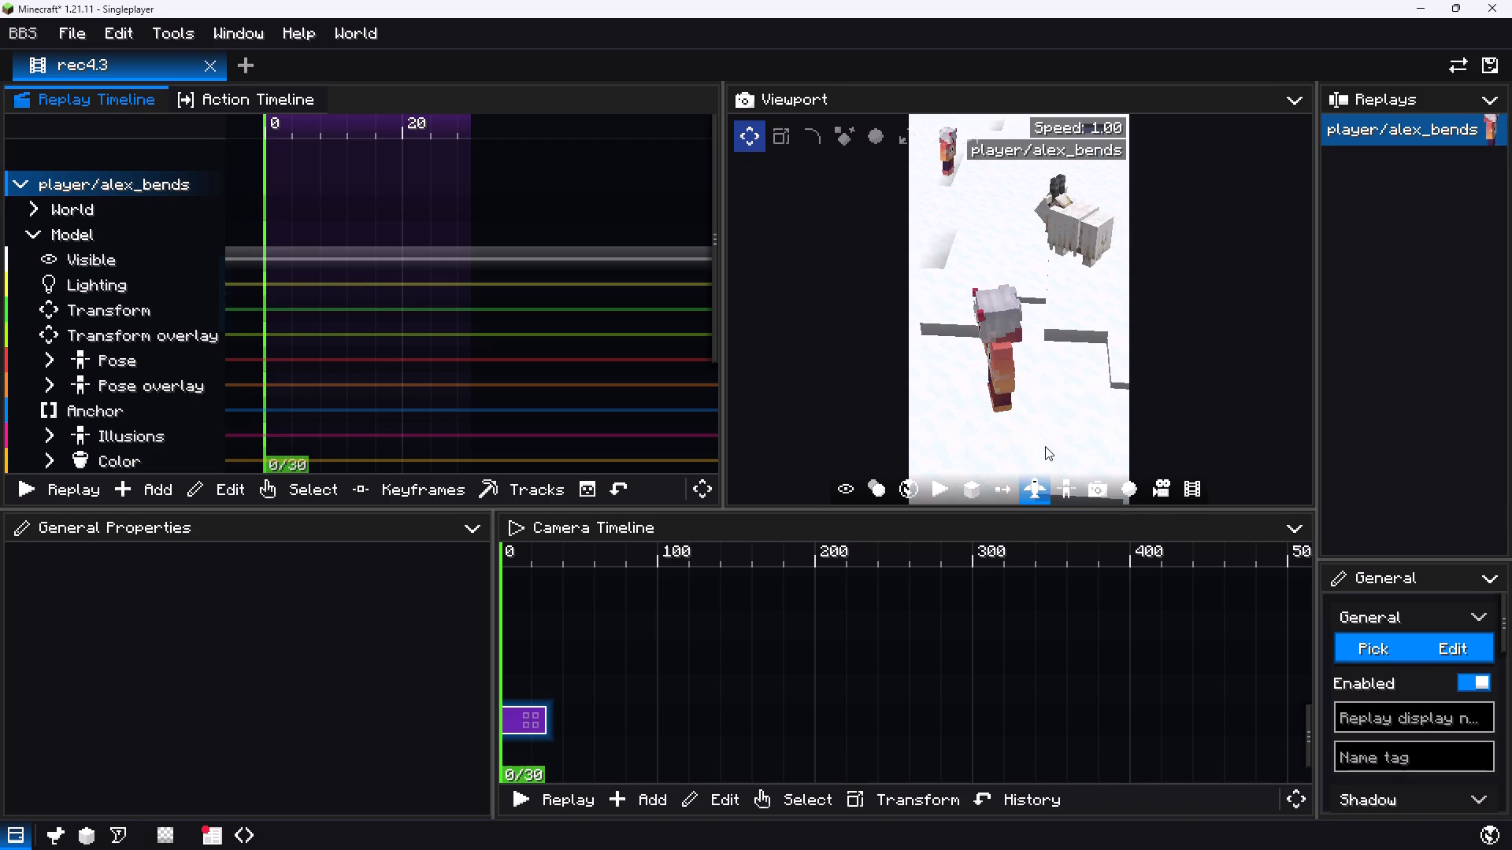
pyautogui.moveTo(1045, 446); pyautogui.dragTo(1085, 452)
pyautogui.click(1040, 493)
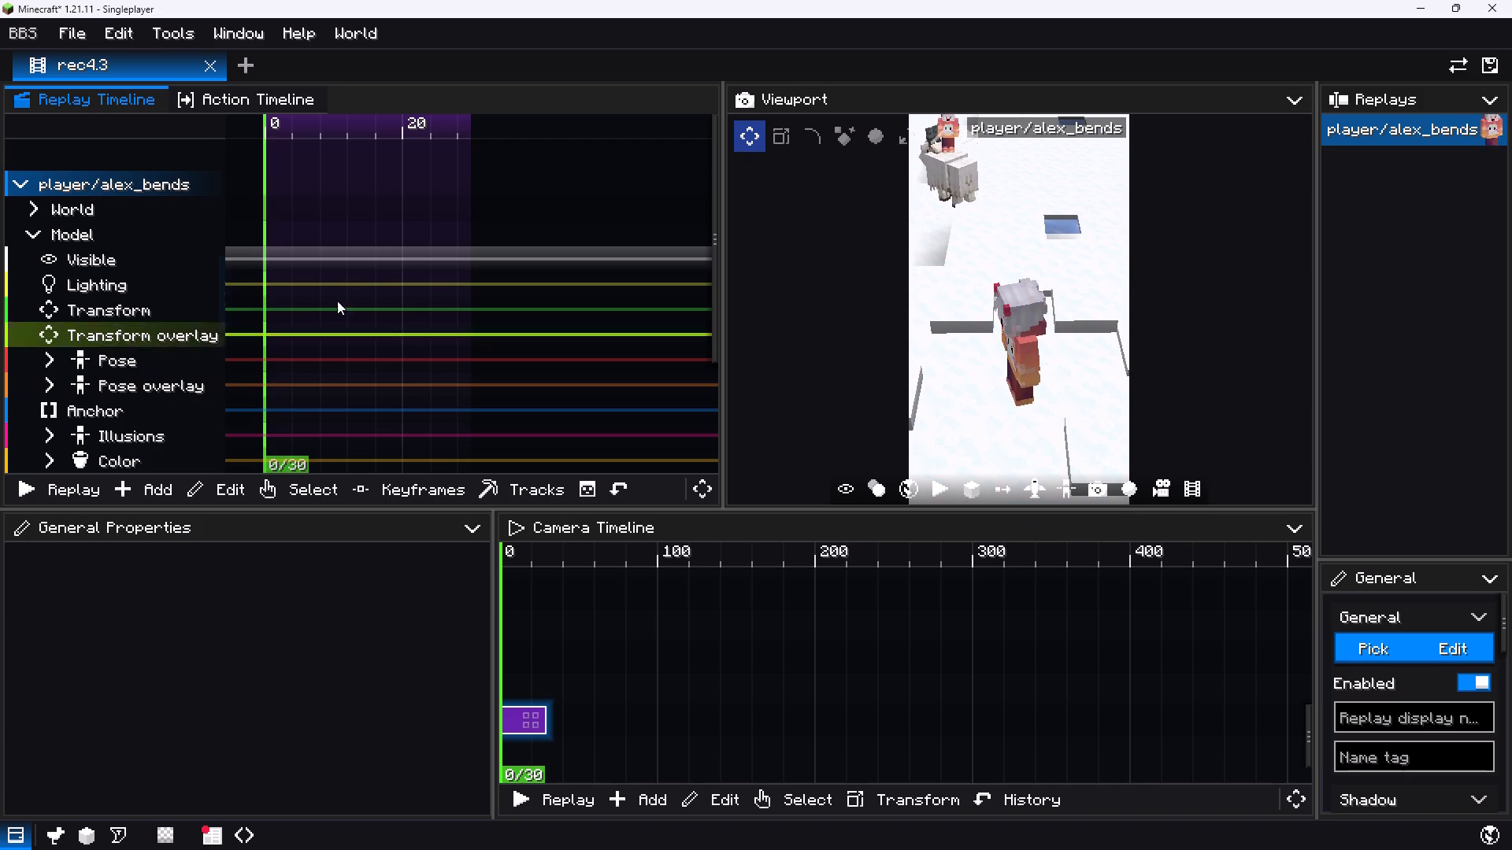
pyautogui.keyDown('ctrl'); pyautogui.click(263, 357); pyautogui.keyUp('ctrl')
pyautogui.press('r')
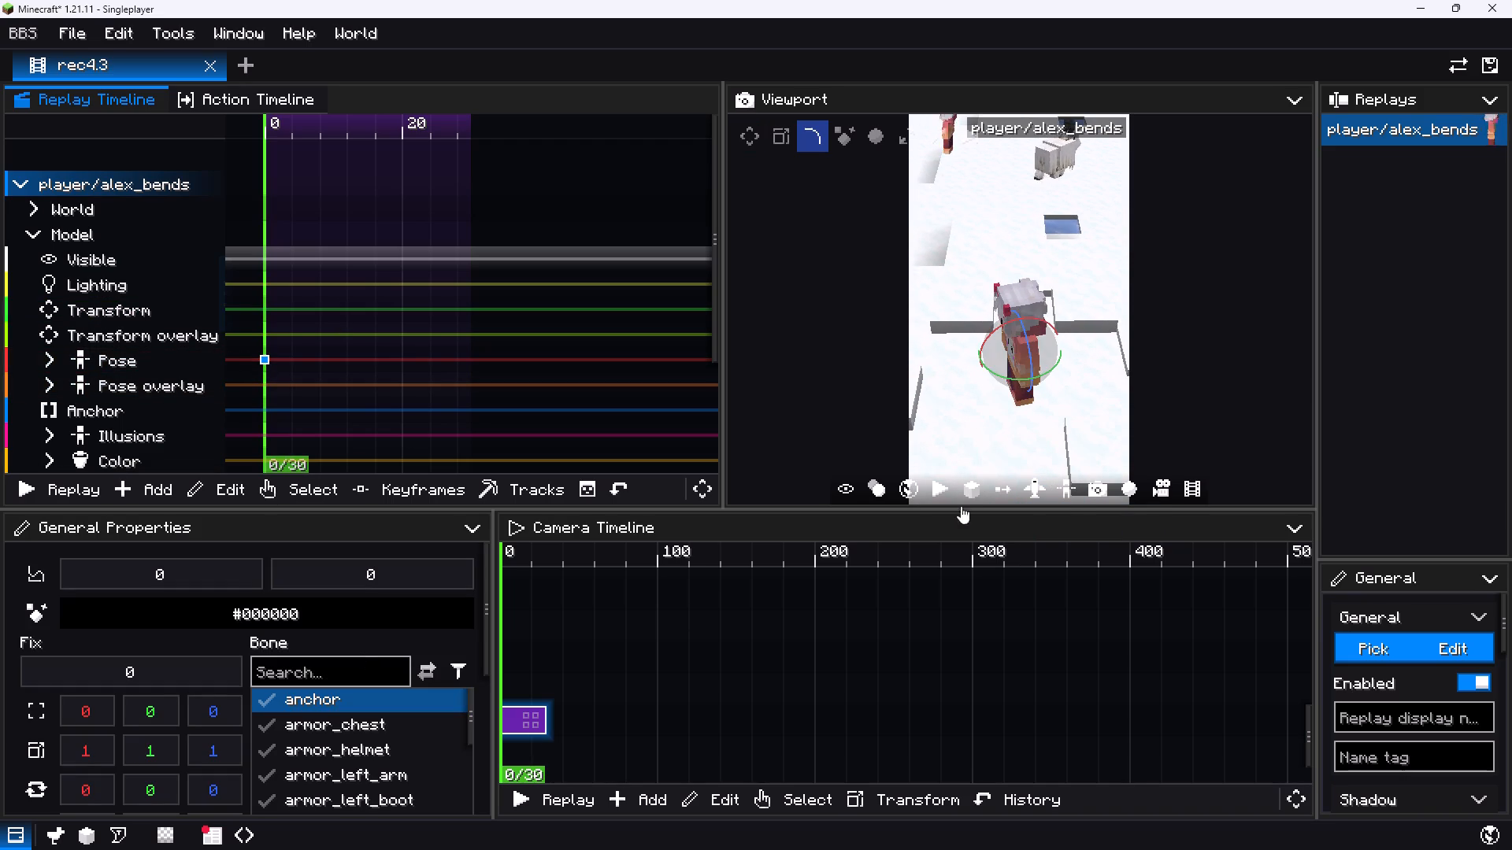
pyautogui.moveTo(1000, 376); pyautogui.dragTo(1039, 374)
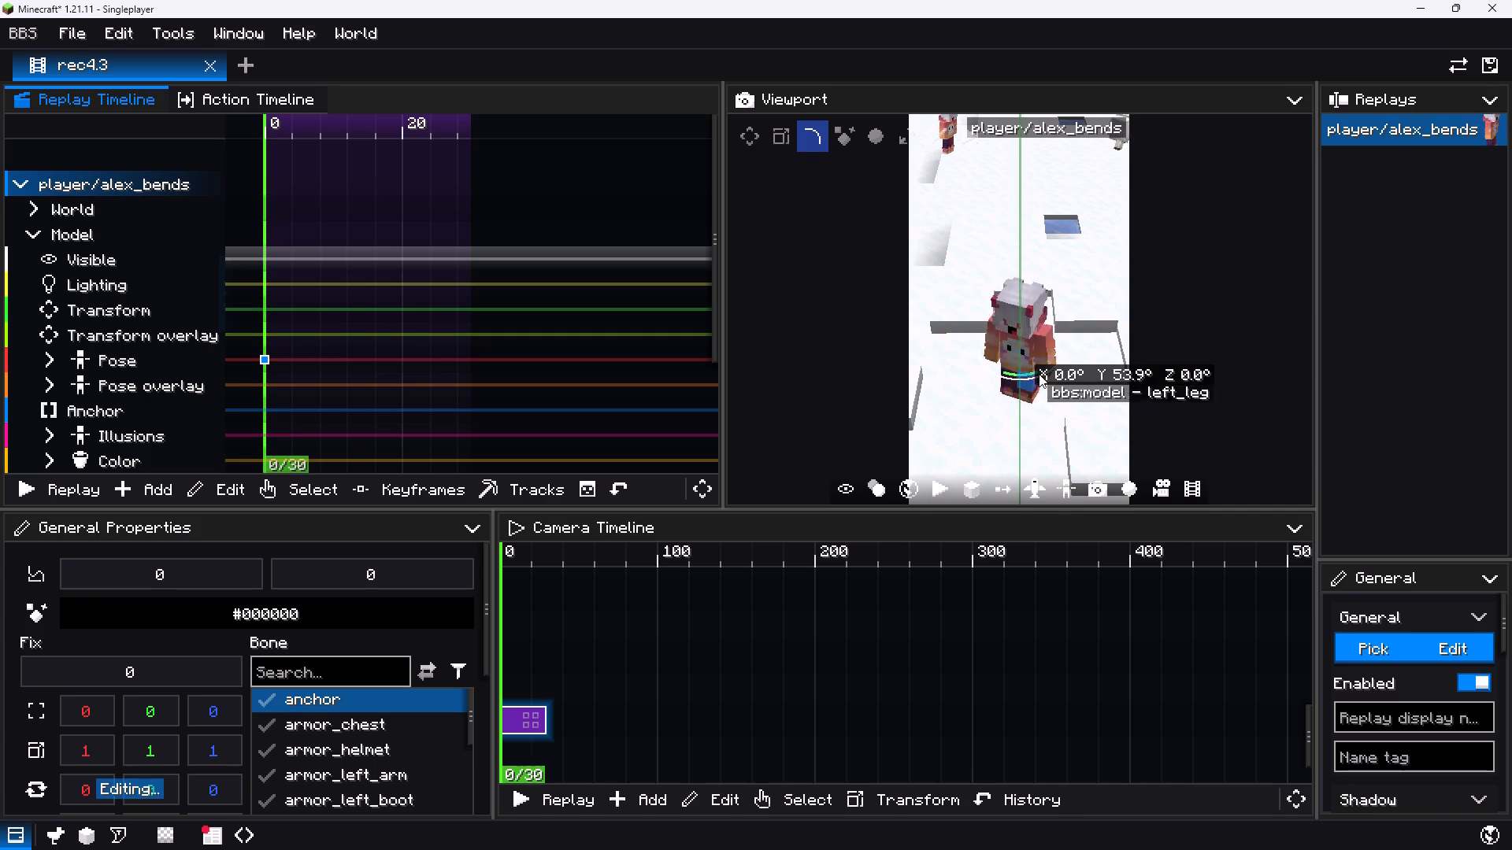
pyautogui.moveTo(1039, 374); pyautogui.dragTo(1058, 372)
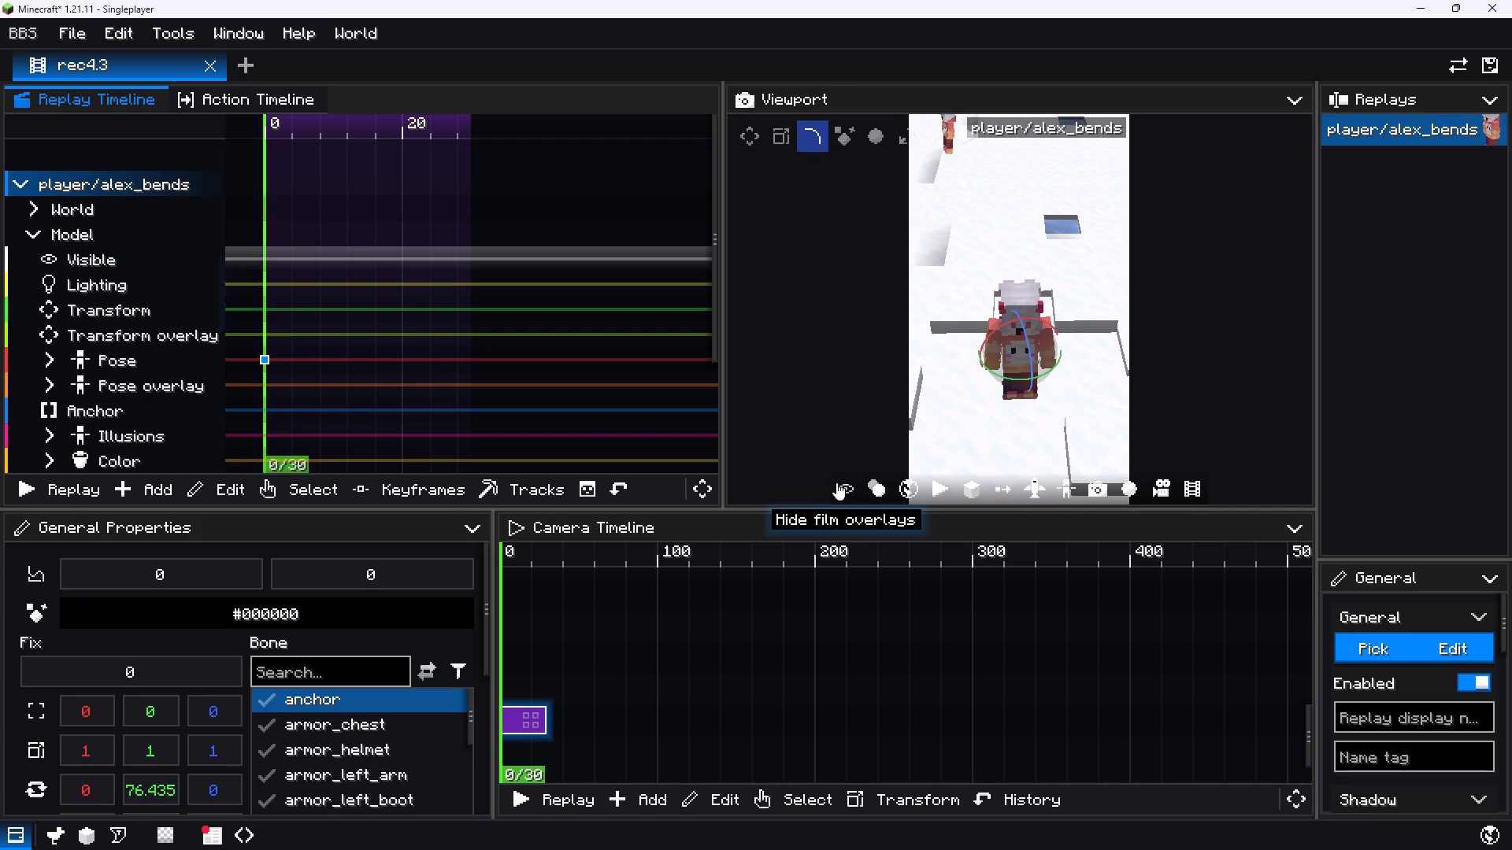
# View the character against the green hills and adjust the anchor bone's Y rotation to about 73.1°.
pyautogui.click(1044, 490)
pyautogui.press('s')
pyautogui.moveTo(1038, 414); pyautogui.dragTo(1294, 349)
pyautogui.press('a')
pyautogui.press('a')
pyautogui.press('a')
pyautogui.press('a')
pyautogui.press('a')
pyautogui.press('a')
pyautogui.press('a')
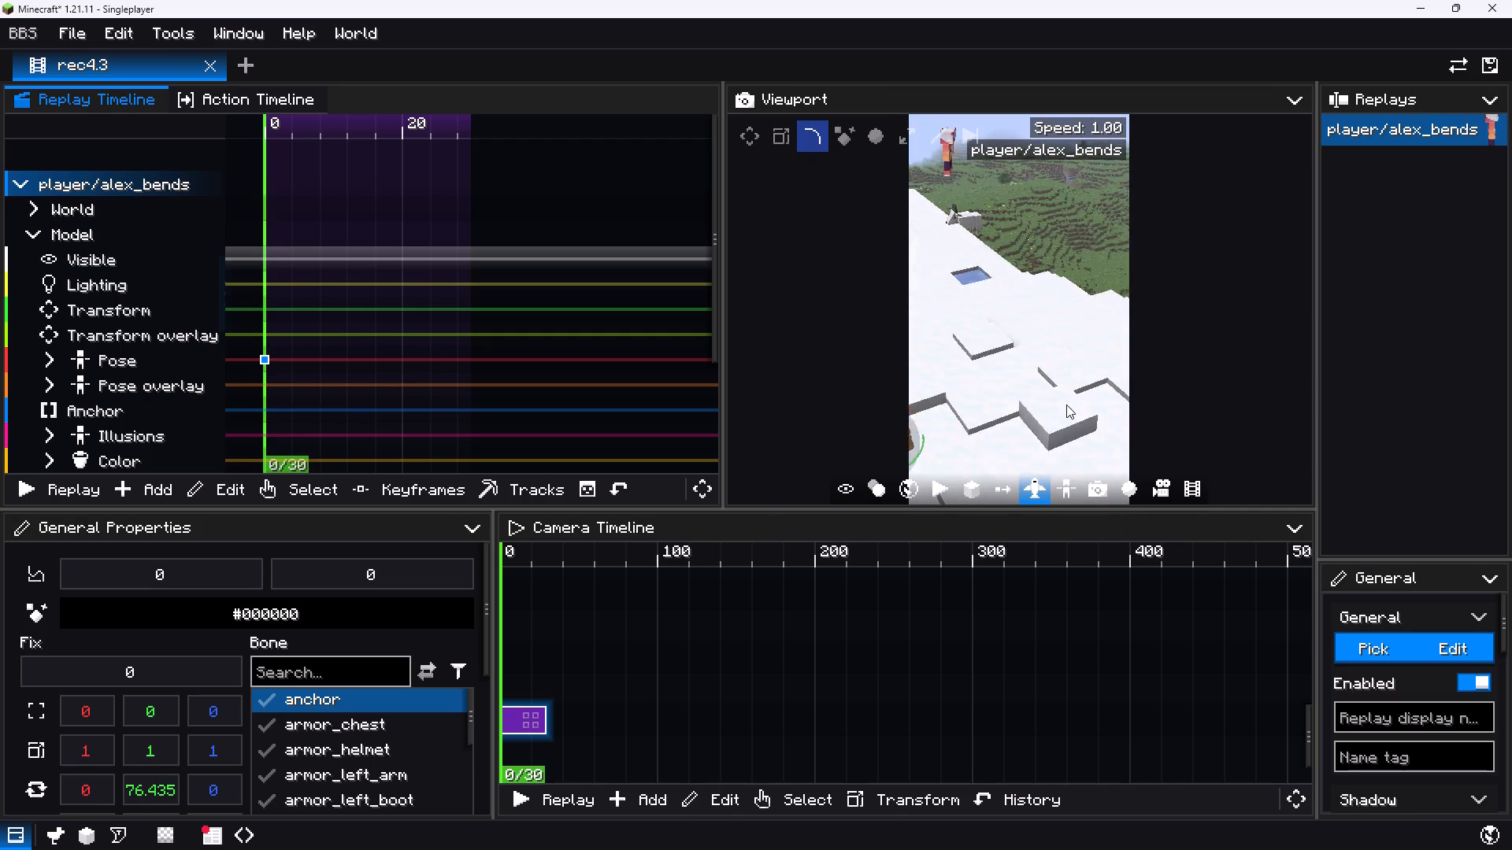
pyautogui.moveTo(1066, 405); pyautogui.dragTo(1320, 384)
pyautogui.keyDown('shift'); pyautogui.moveTo(1054, 382); pyautogui.dragTo(1068, 364); pyautogui.keyUp('shift')
pyautogui.hotkey('shift', 'a')
pyautogui.moveTo(1046, 379); pyautogui.dragTo(1083, 353)
pyautogui.moveTo(1019, 423); pyautogui.dragTo(1082, 411)
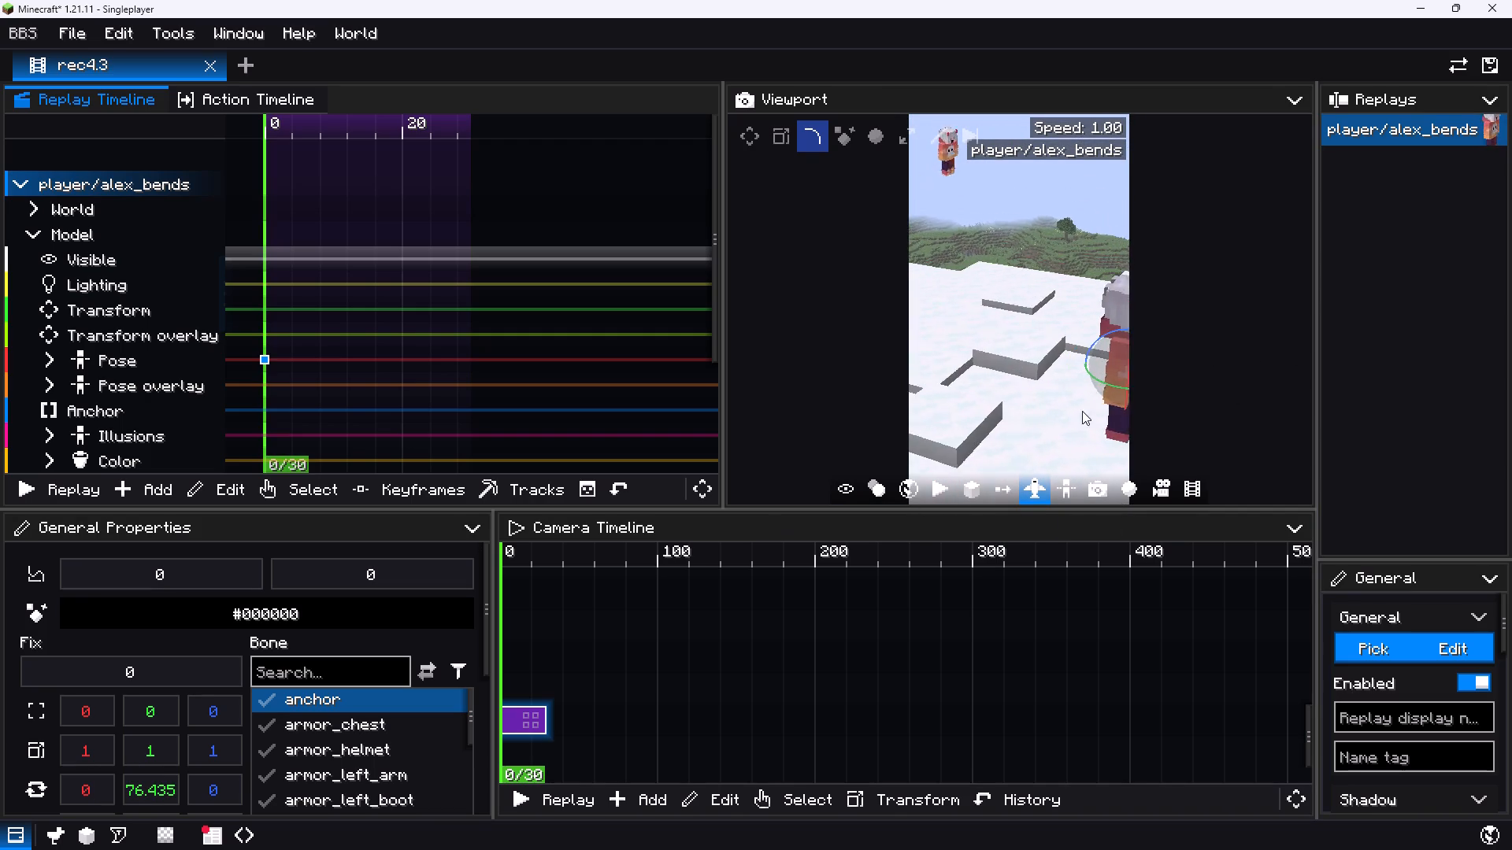
pyautogui.moveTo(1082, 411); pyautogui.dragTo(1155, 389)
pyautogui.click(1036, 488)
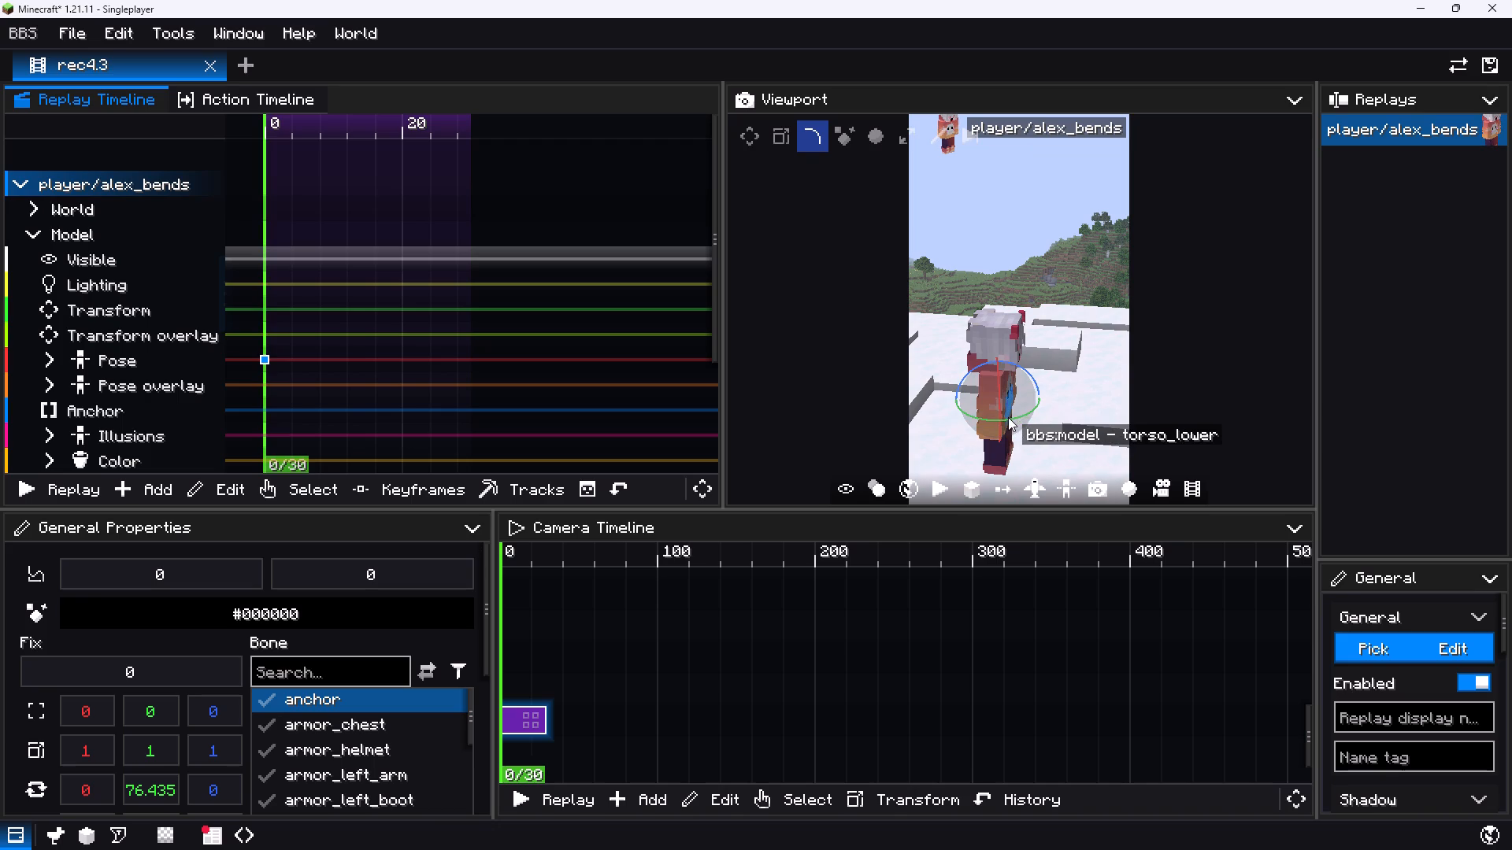
pyautogui.click(1023, 416)
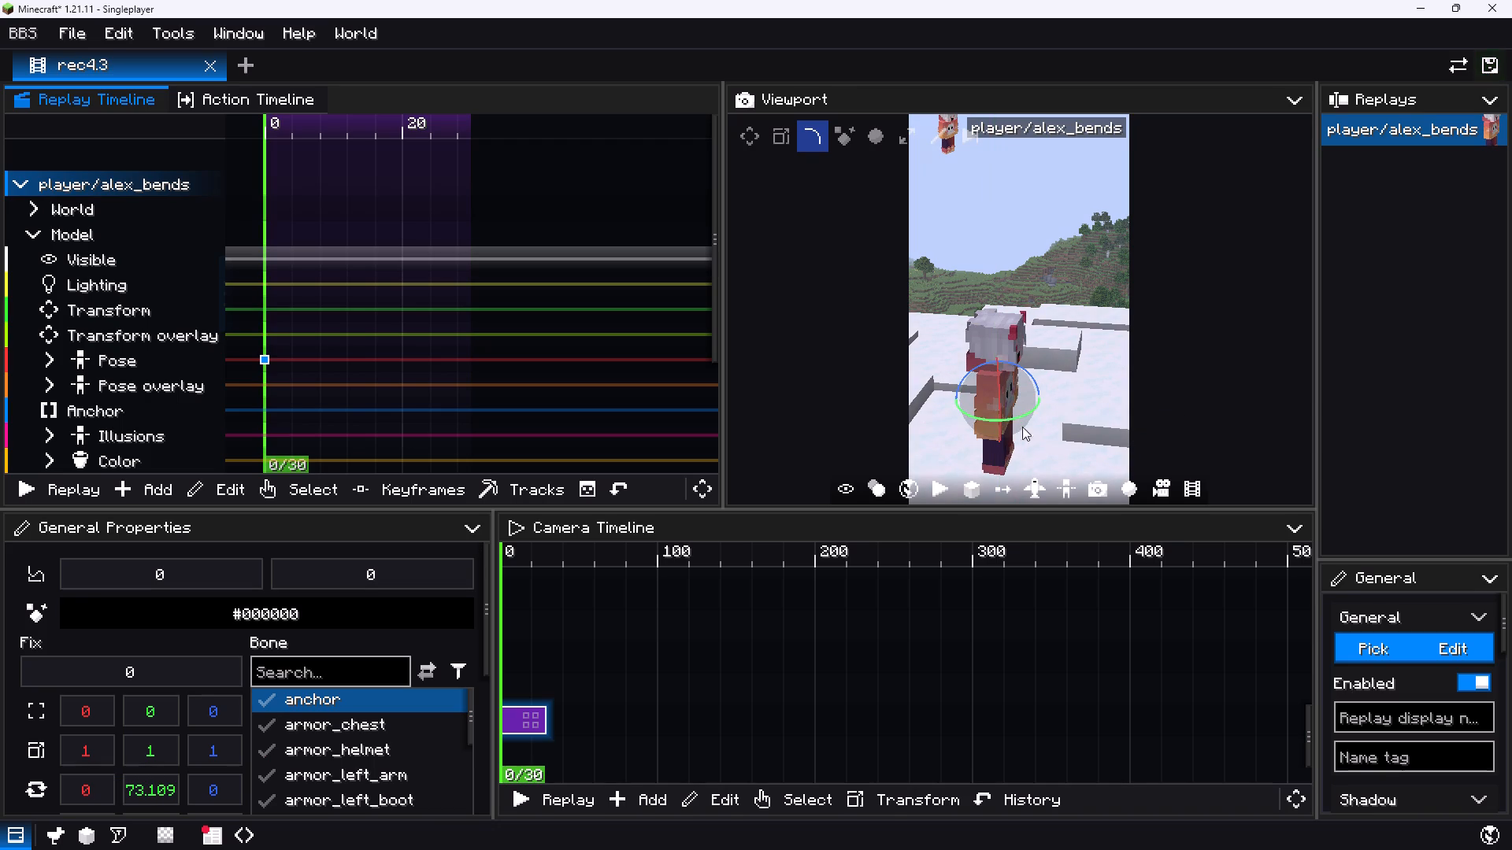
# View the character from farther back across the plateau, with the green hills behind it.
pyautogui.moveTo(1041, 440); pyautogui.dragTo(1063, 444)
pyautogui.press('s')
pyautogui.click(1037, 491)
pyautogui.moveTo(1043, 443); pyautogui.dragTo(1068, 421)
pyautogui.press('s')
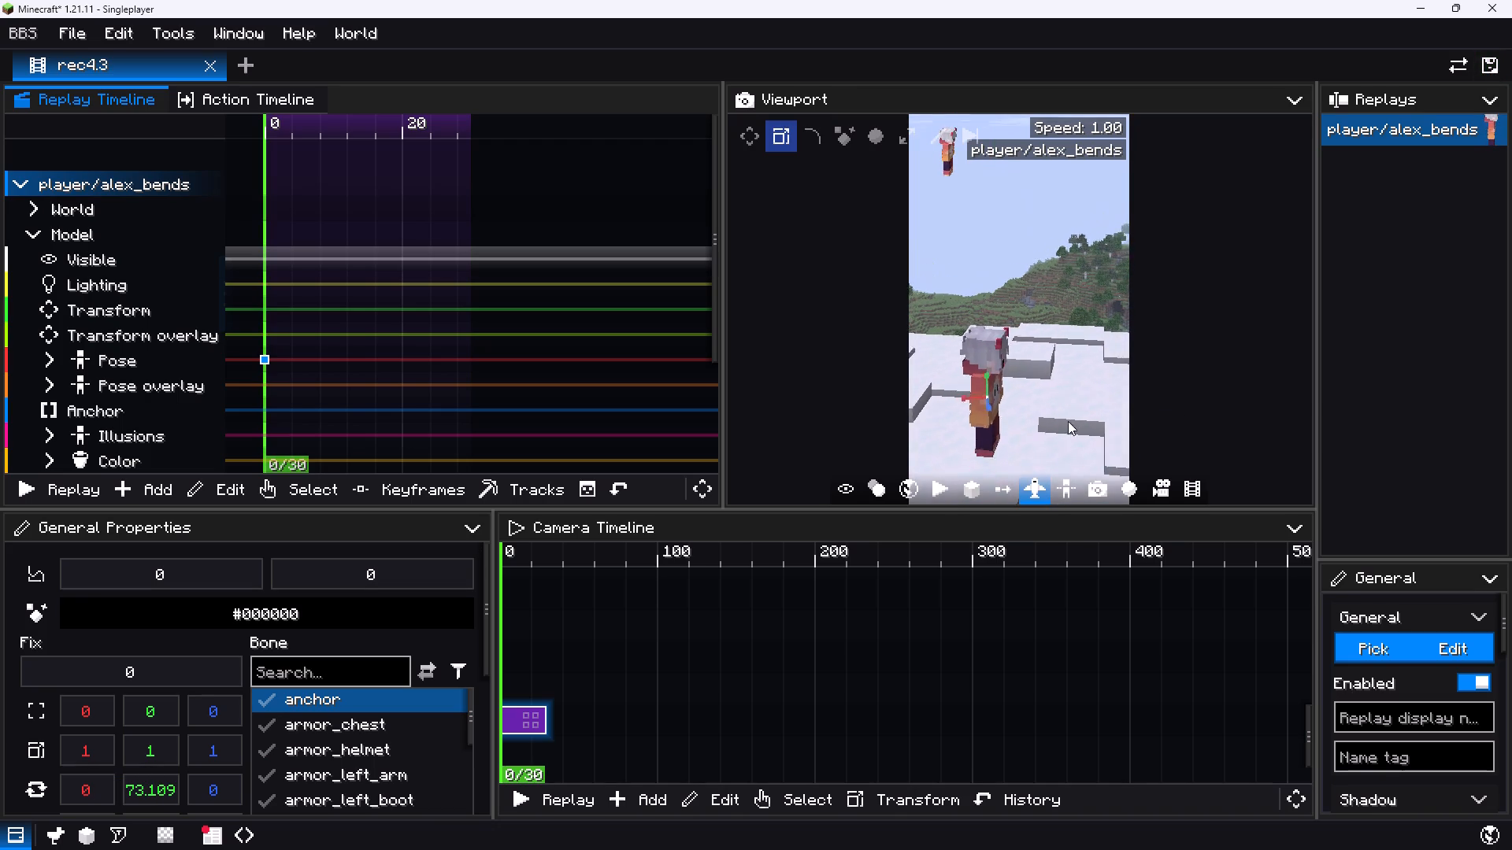
pyautogui.moveTo(1068, 421); pyautogui.dragTo(1114, 401)
pyautogui.press('a')
pyautogui.press('s')
pyautogui.press('space')
pyautogui.write('s')
pyautogui.press('d')
pyautogui.press('w')
pyautogui.press('space')
pyautogui.click(1045, 498)
pyautogui.press('g')
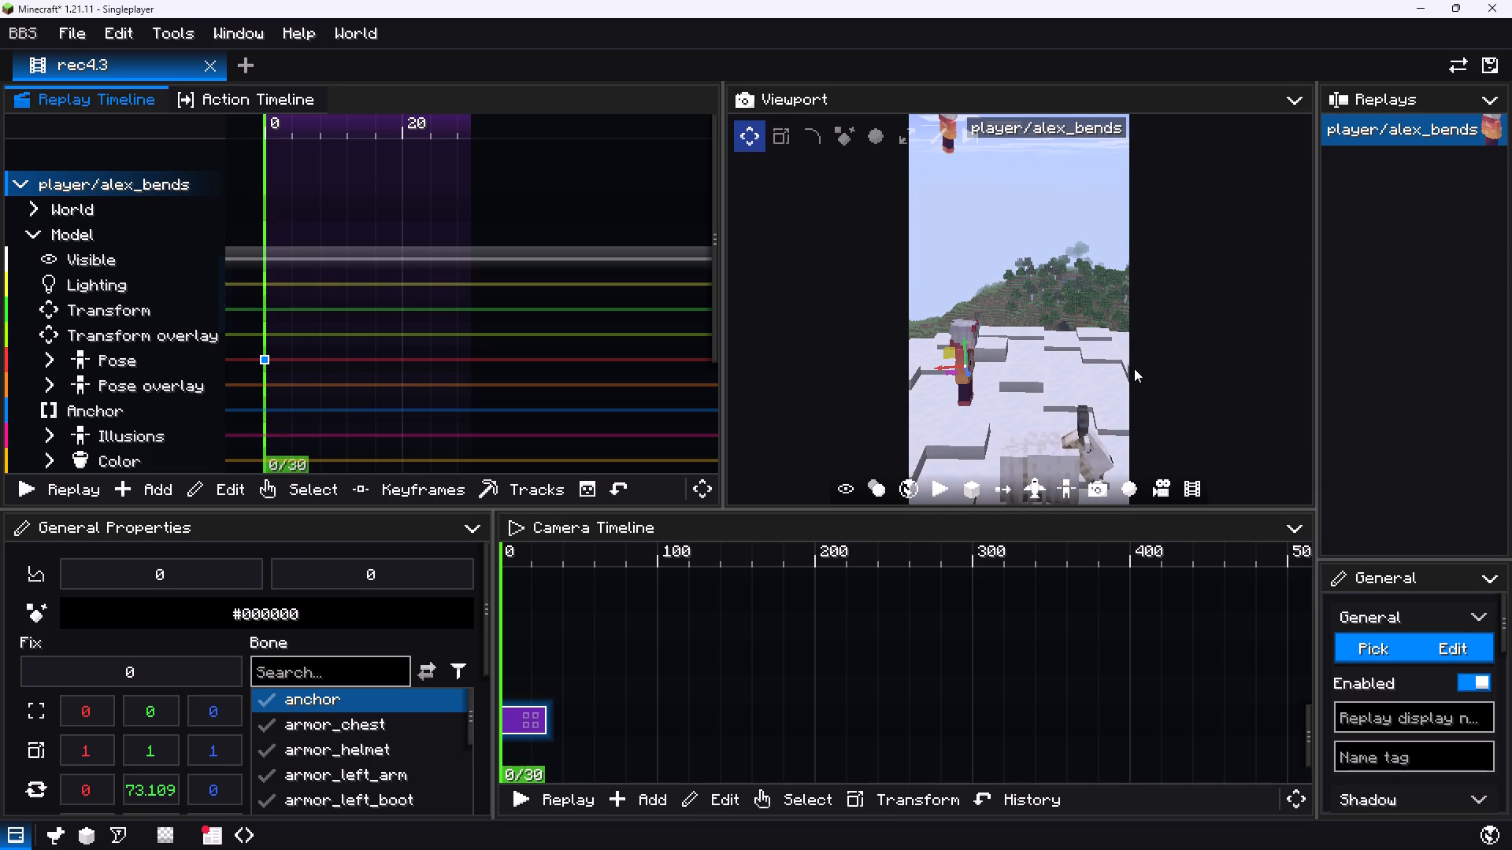
# Frame the character from above against the green hills and rotate its anchor bone to about 70.1° around Y.
pyautogui.click(1046, 486)
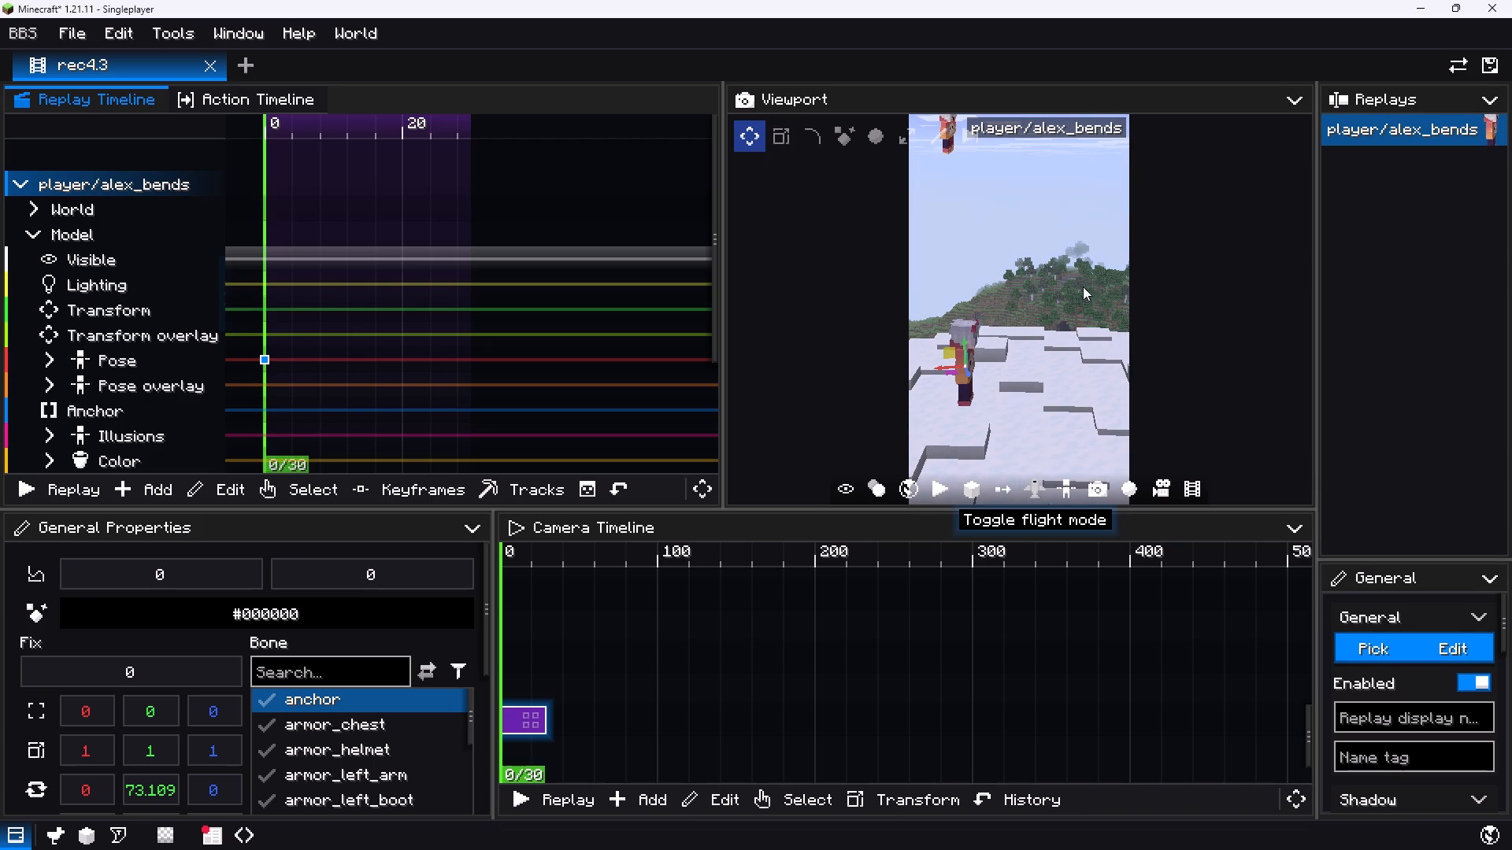
pyautogui.moveTo(1060, 305); pyautogui.dragTo(861, 435)
pyautogui.write('w')
pyautogui.press('space')
pyautogui.press('d')
pyautogui.press('space')
pyautogui.press('d')
pyautogui.click(1041, 488)
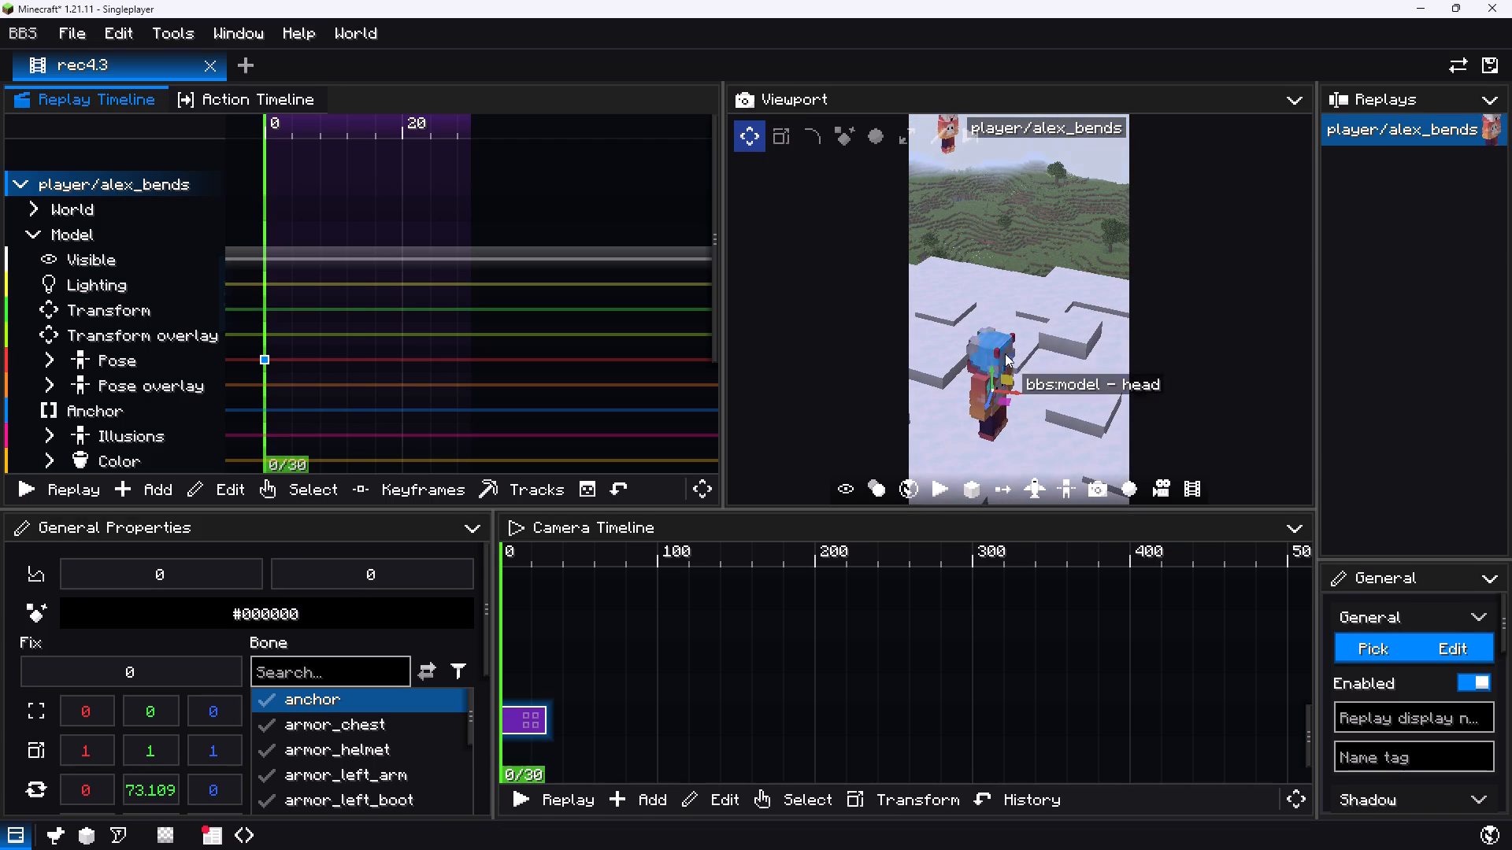
pyautogui.press('r')
pyautogui.click(1021, 411)
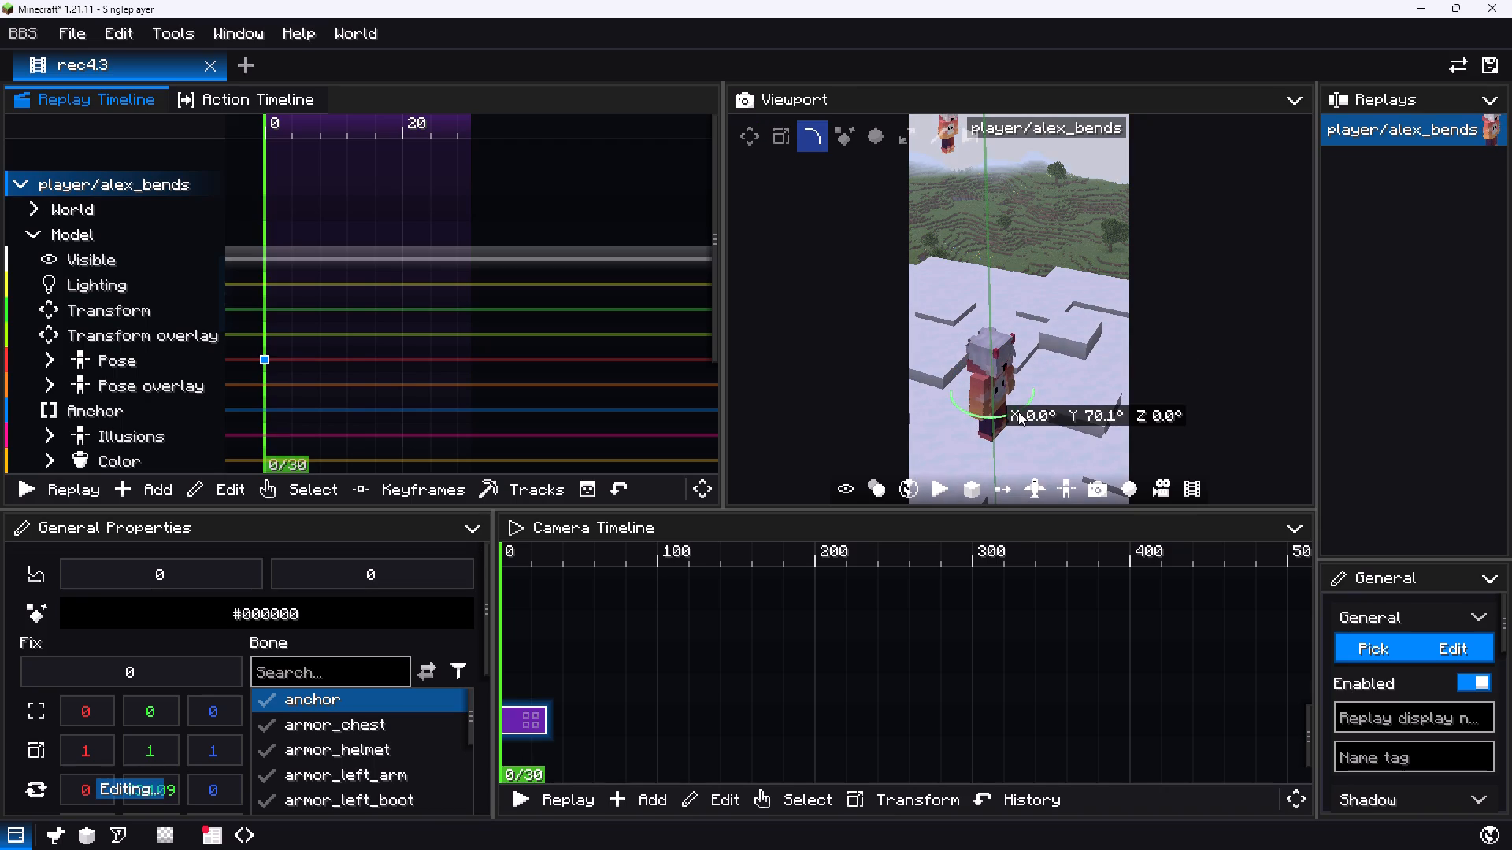
# Leave the film editor, run /time set day in the game world, and return to the rec4.3 film.
pyautogui.press('Escape')
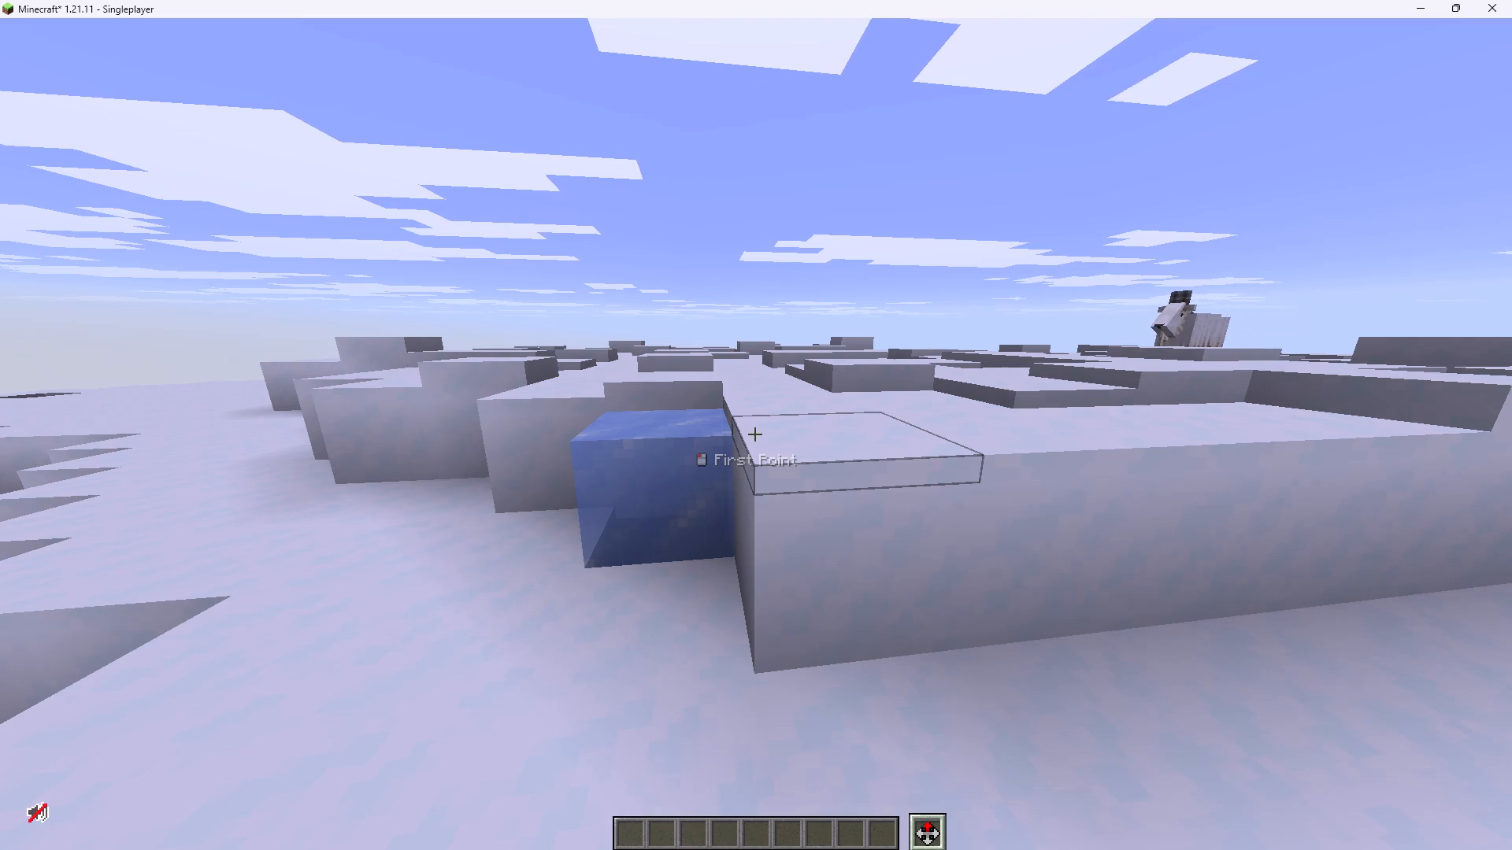
pyautogui.write('/time set day')
pyautogui.press('Return')
pyautogui.press('0')
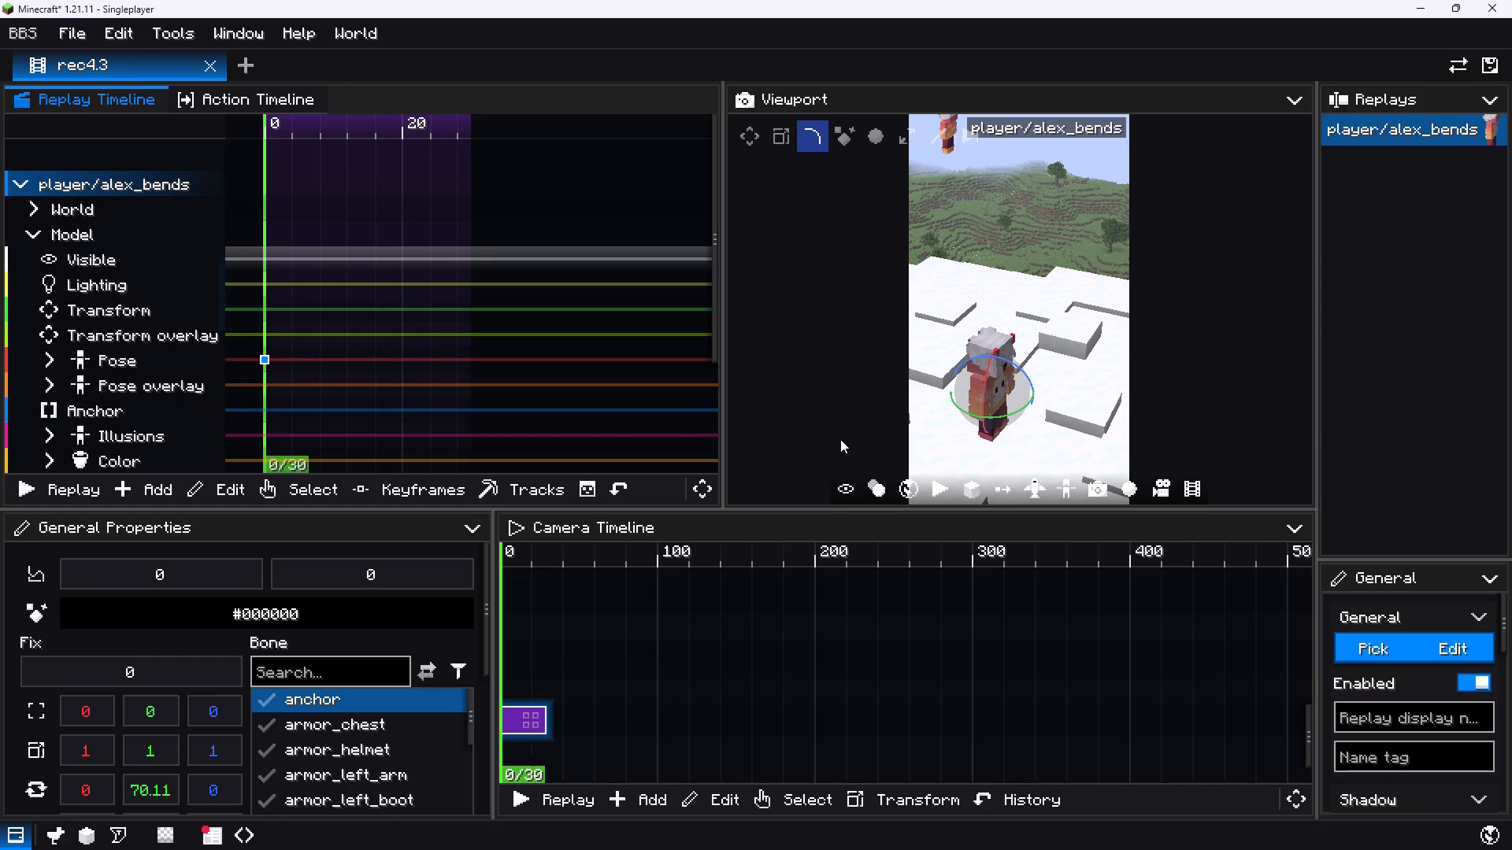
# Reframe the character on the snow, add a Pose keyframe at tick 5, and move the playhead to it.
pyautogui.click(1053, 479)
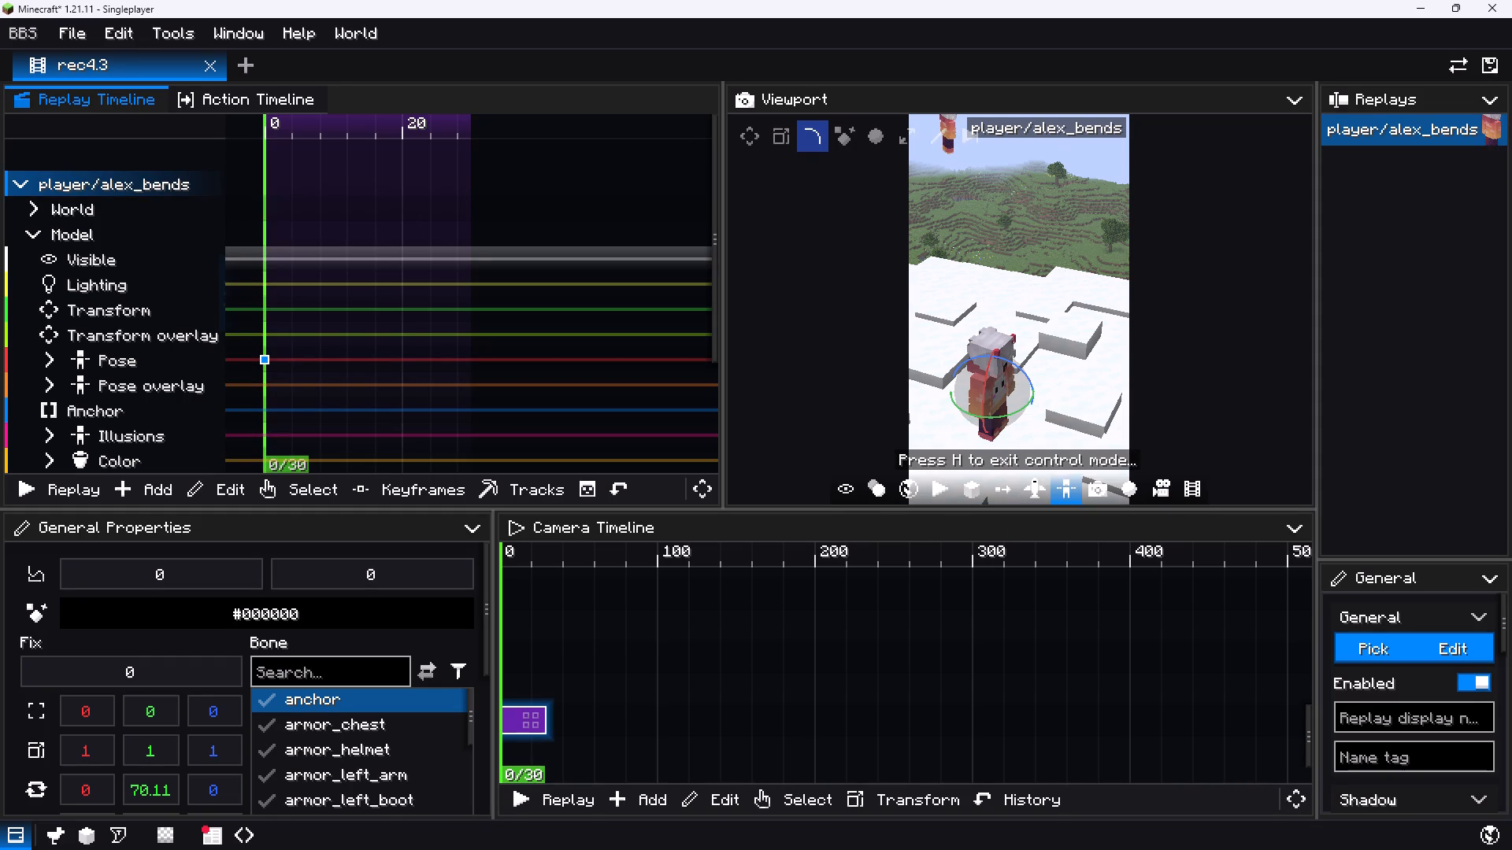
pyautogui.press('h')
pyautogui.click(1051, 496)
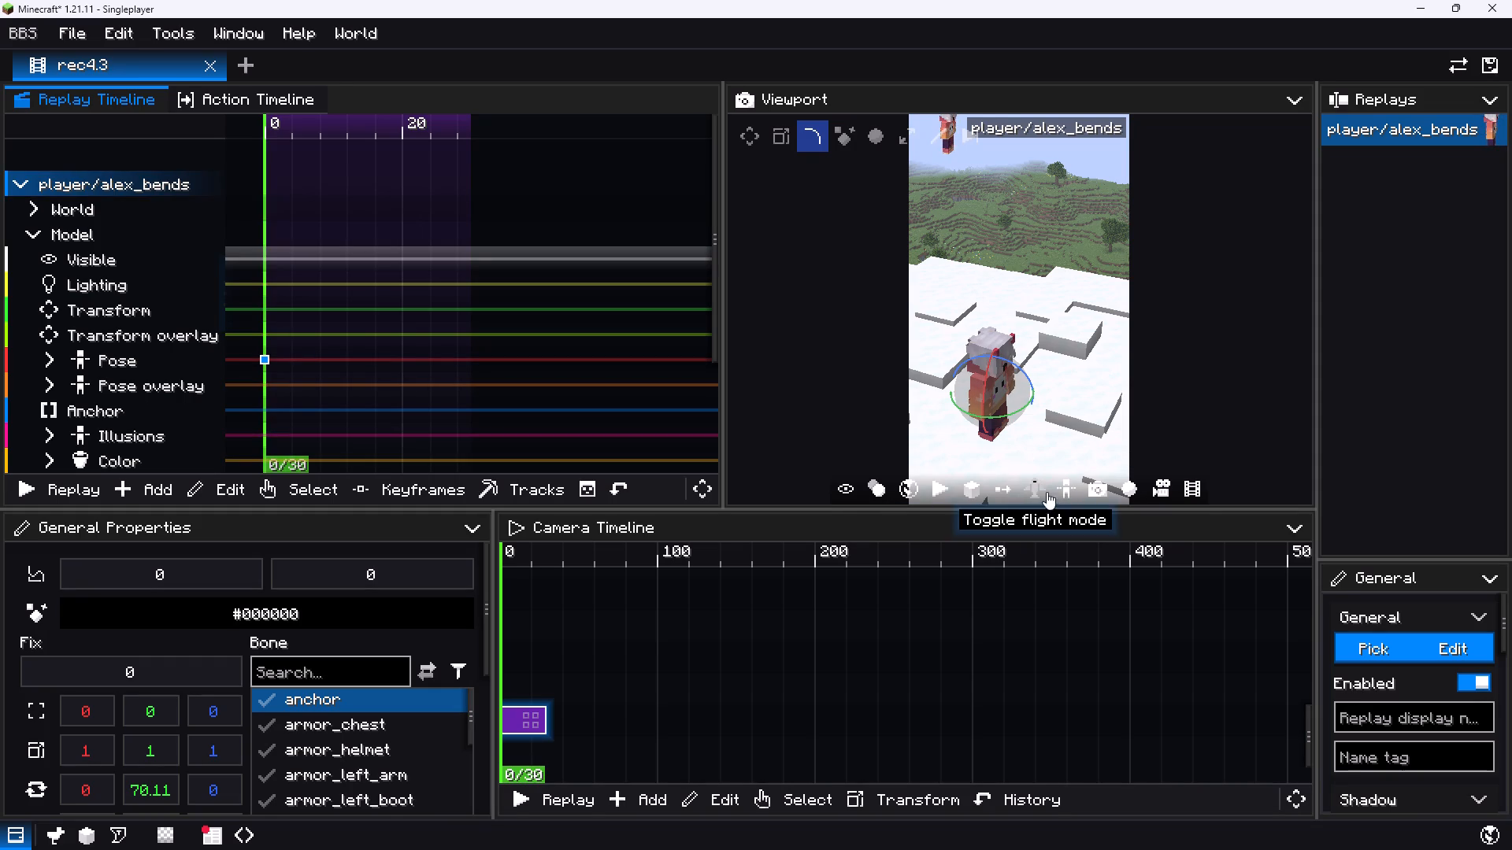
pyautogui.click(1047, 492)
pyautogui.moveTo(1078, 412); pyautogui.dragTo(1040, 445)
pyautogui.click(1034, 492)
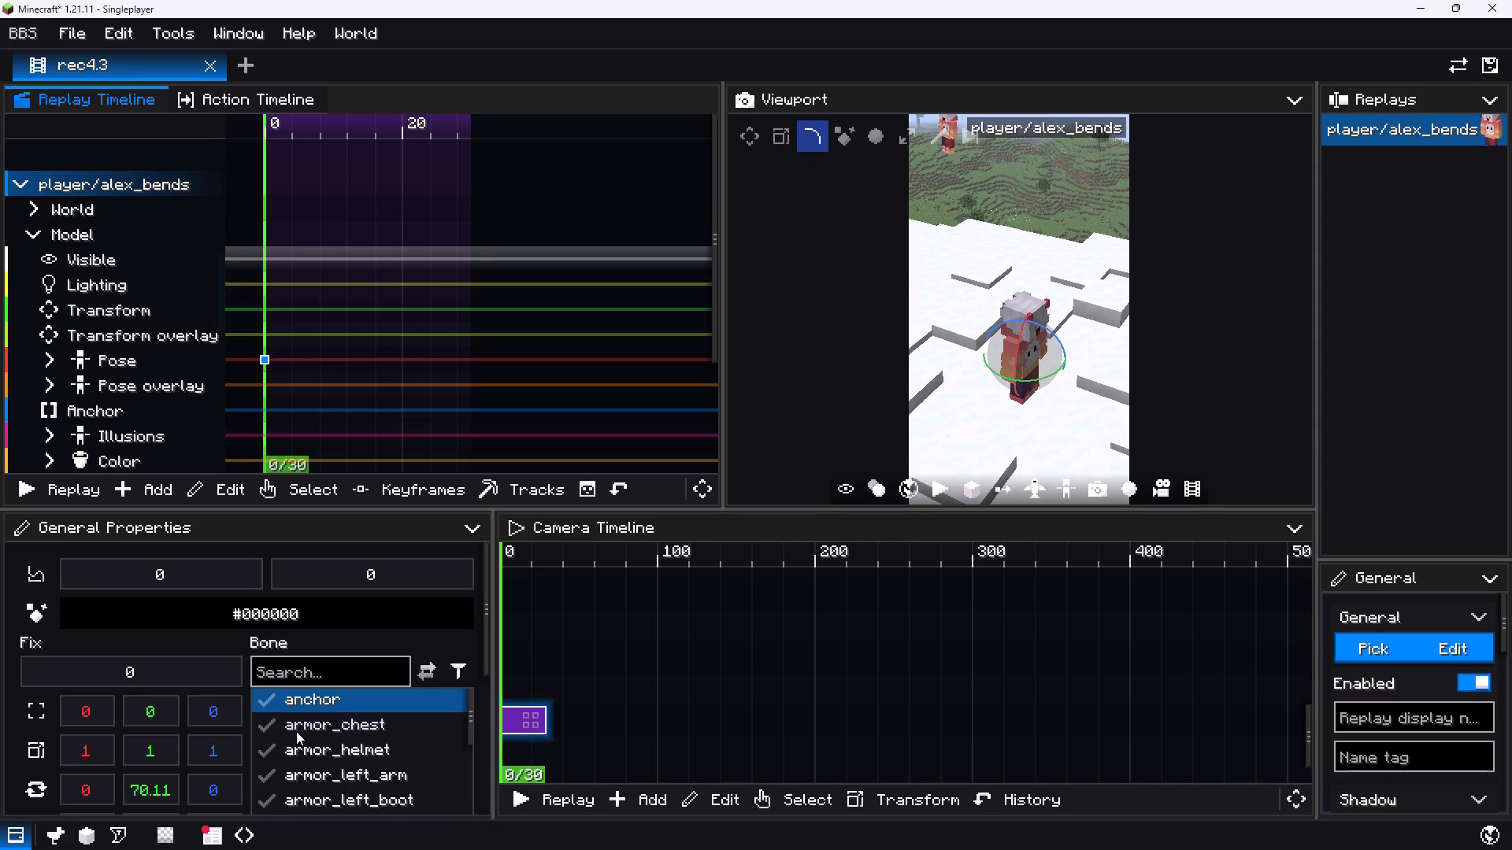
pyautogui.keyDown('ctrl'); pyautogui.click(301, 360); pyautogui.keyUp('ctrl')
pyautogui.click(255, 407)
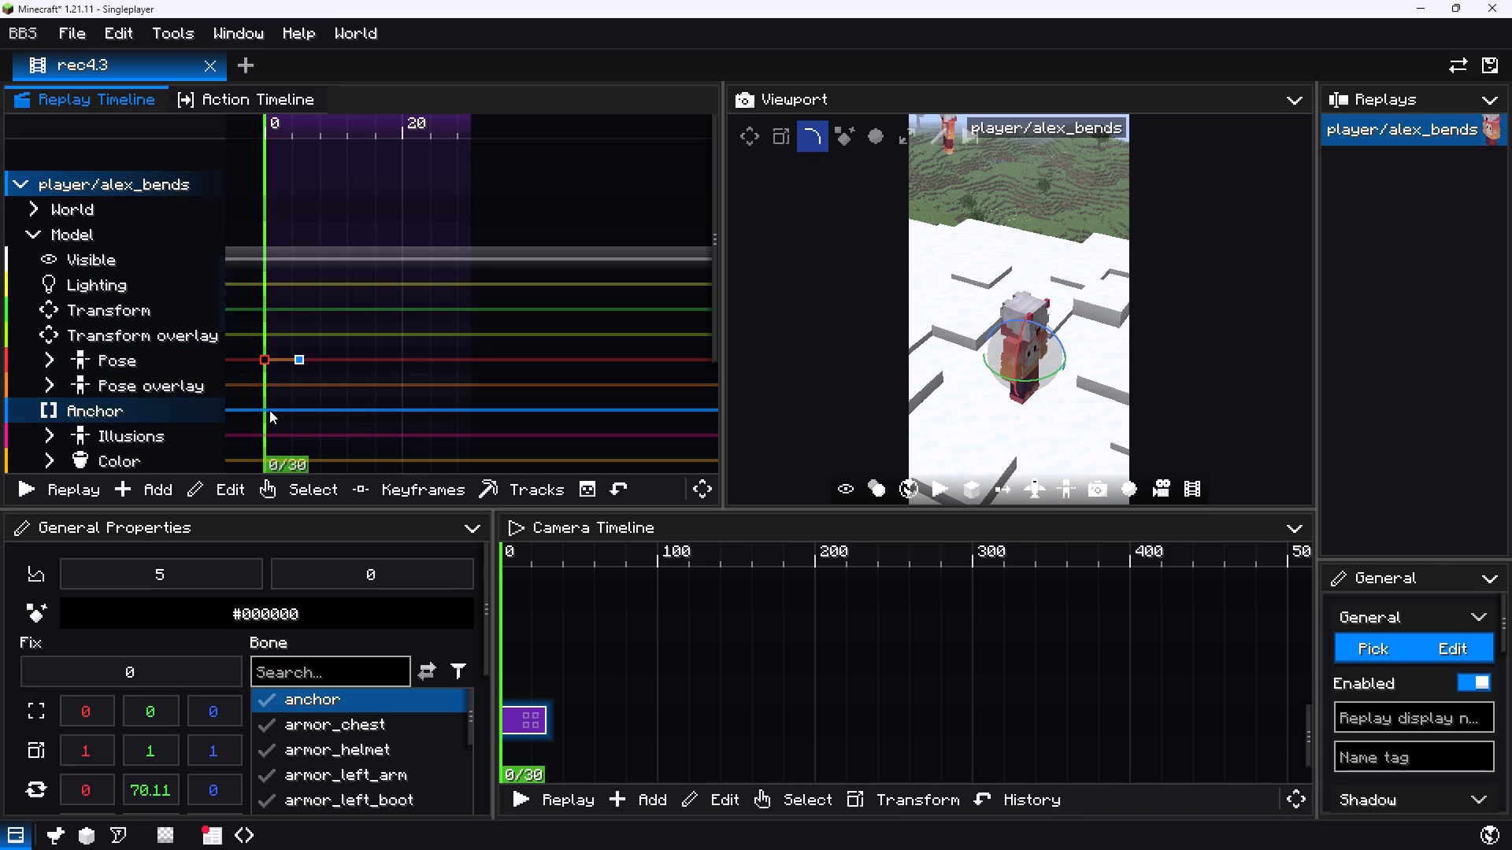
pyautogui.press('space')
pyautogui.press('space')
pyautogui.moveTo(309, 413); pyautogui.dragTo(296, 414)
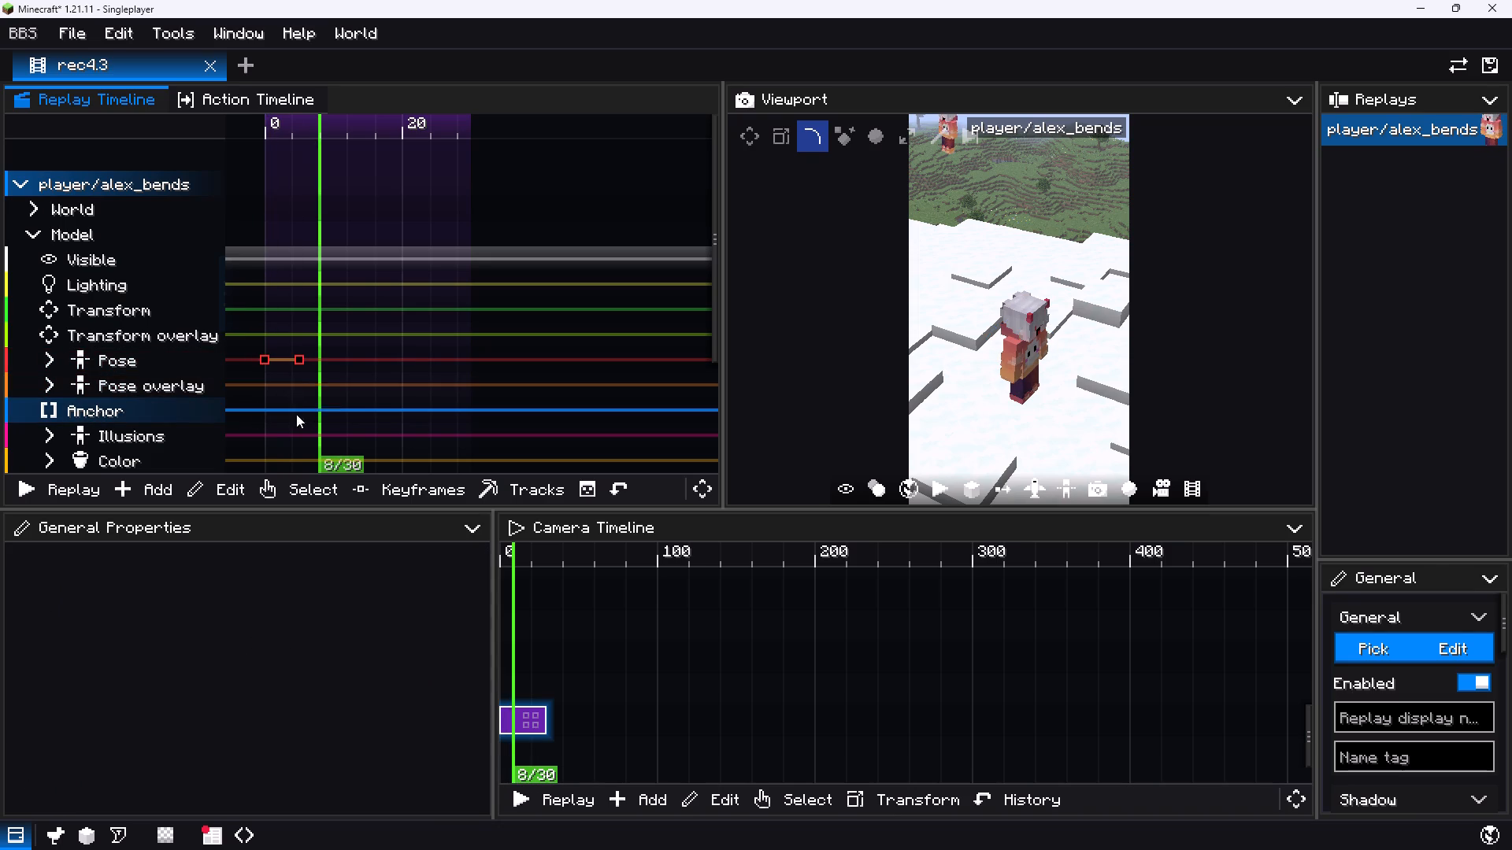
pyautogui.moveTo(296, 414); pyautogui.dragTo(298, 416)
pyautogui.click(301, 356)
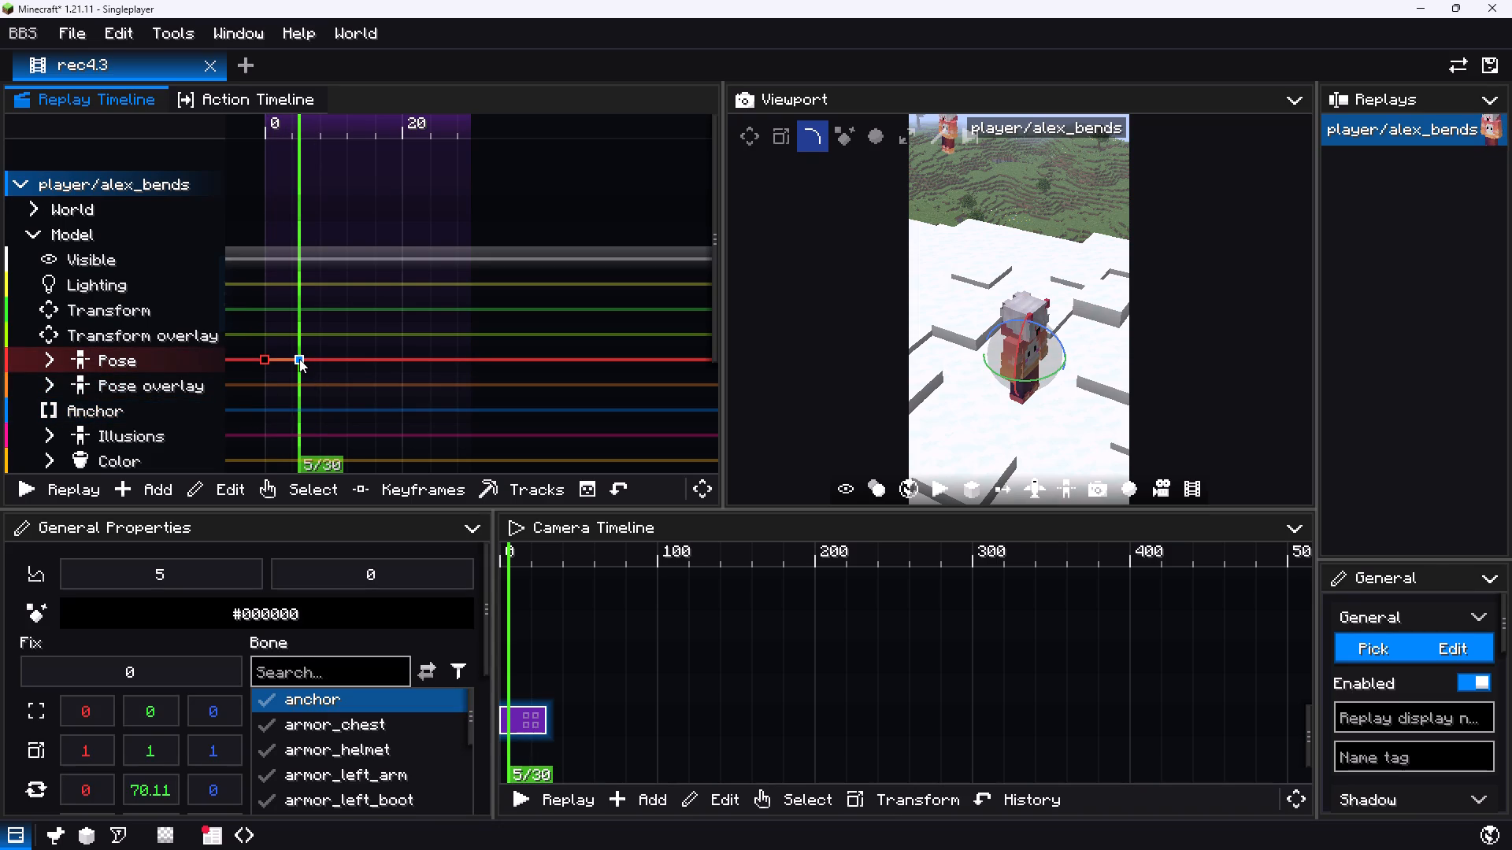
# Search the pose presets of the tick 5 keyframe for "walk".
pyautogui.scroll(18, 279, 377)
pyautogui.scroll(8, 291, 364)
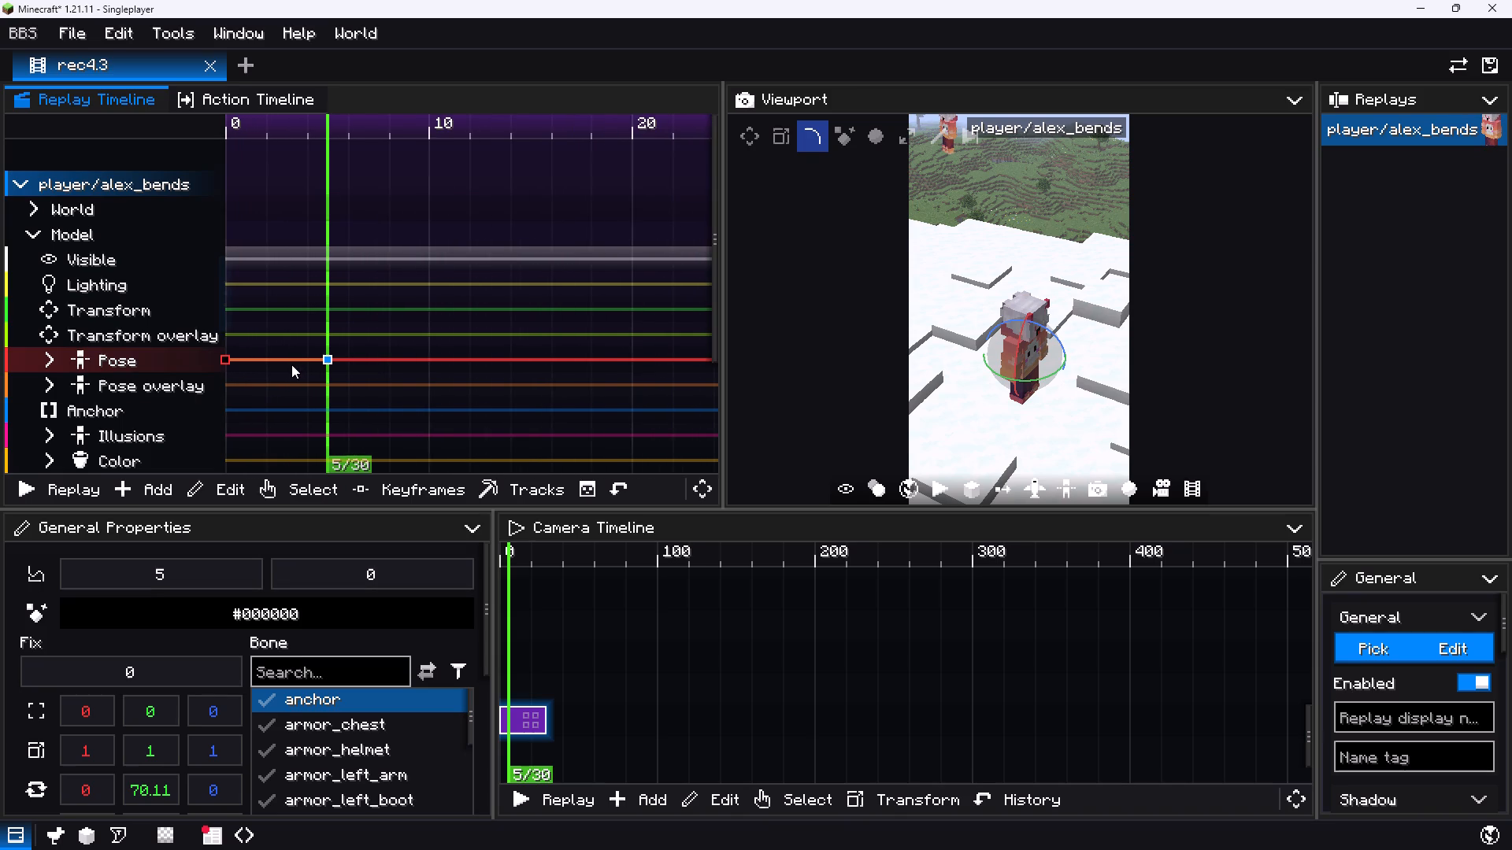
pyautogui.scroll(7, 291, 364)
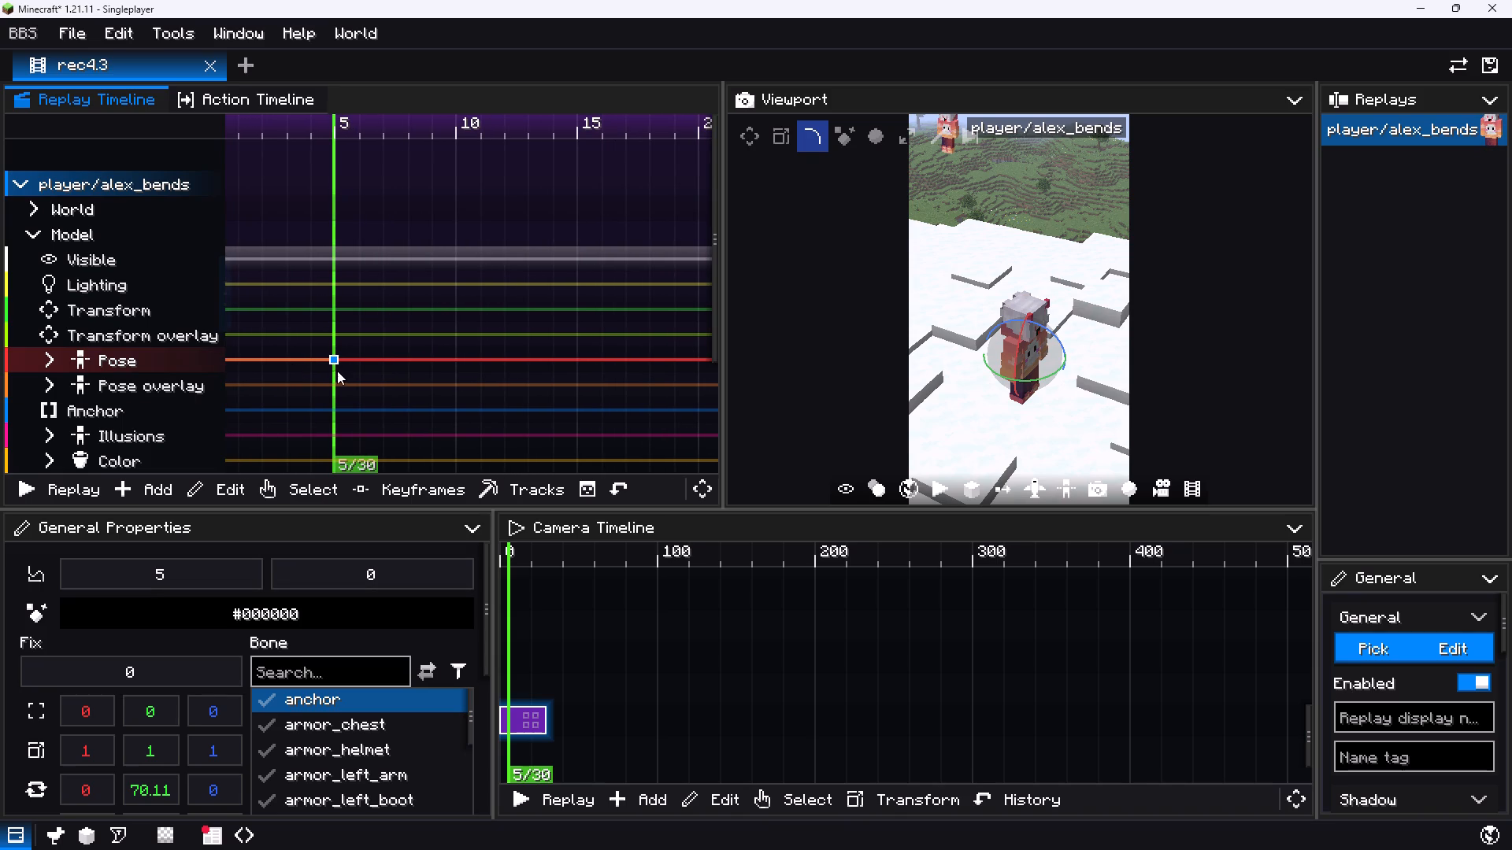
pyautogui.scroll(-5, 328, 432)
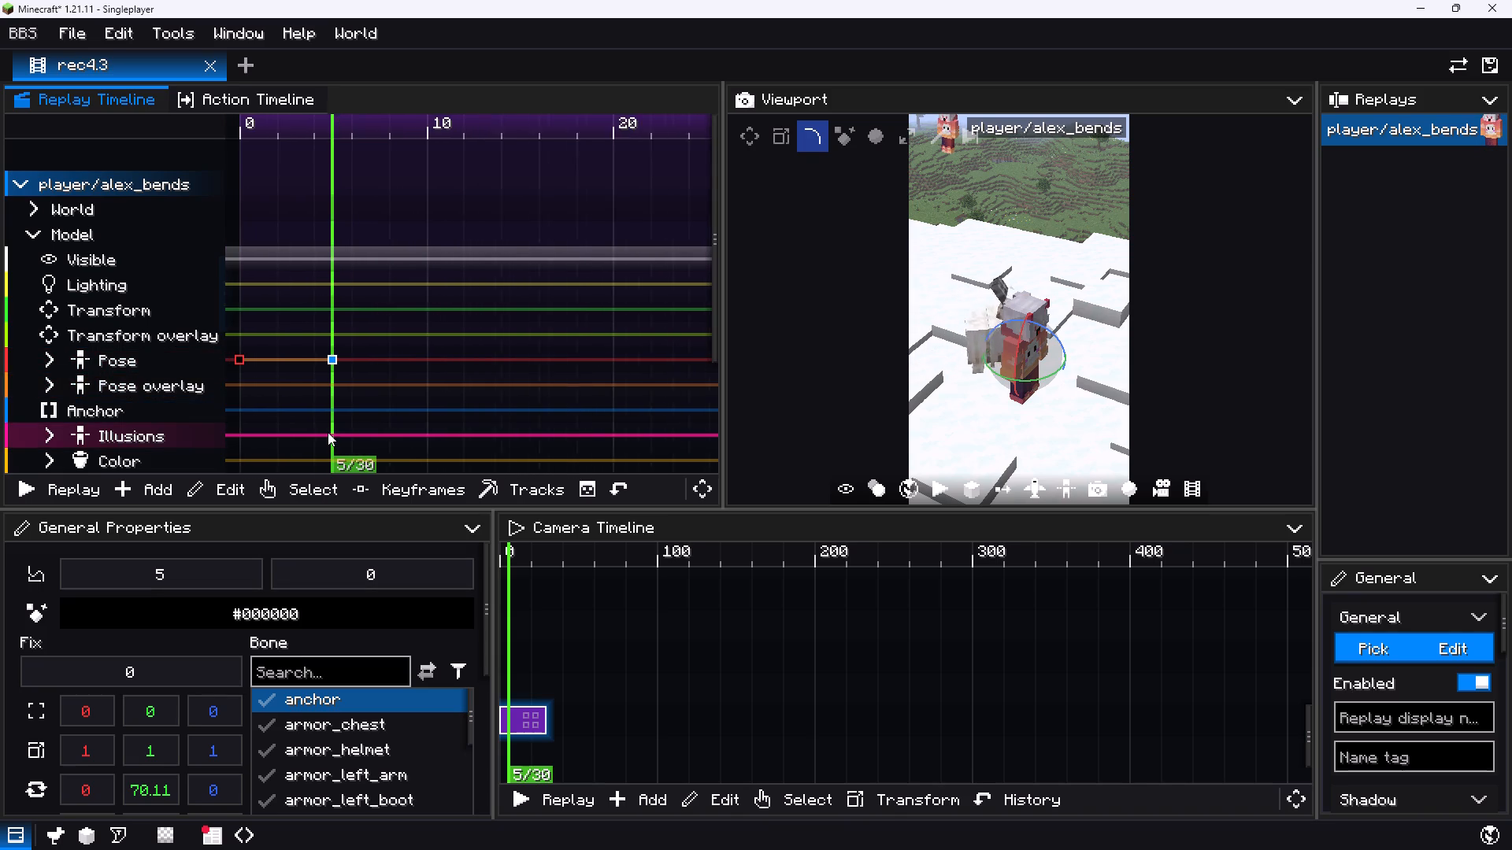
pyautogui.scroll(-2, 328, 432)
pyautogui.rightClick(362, 728)
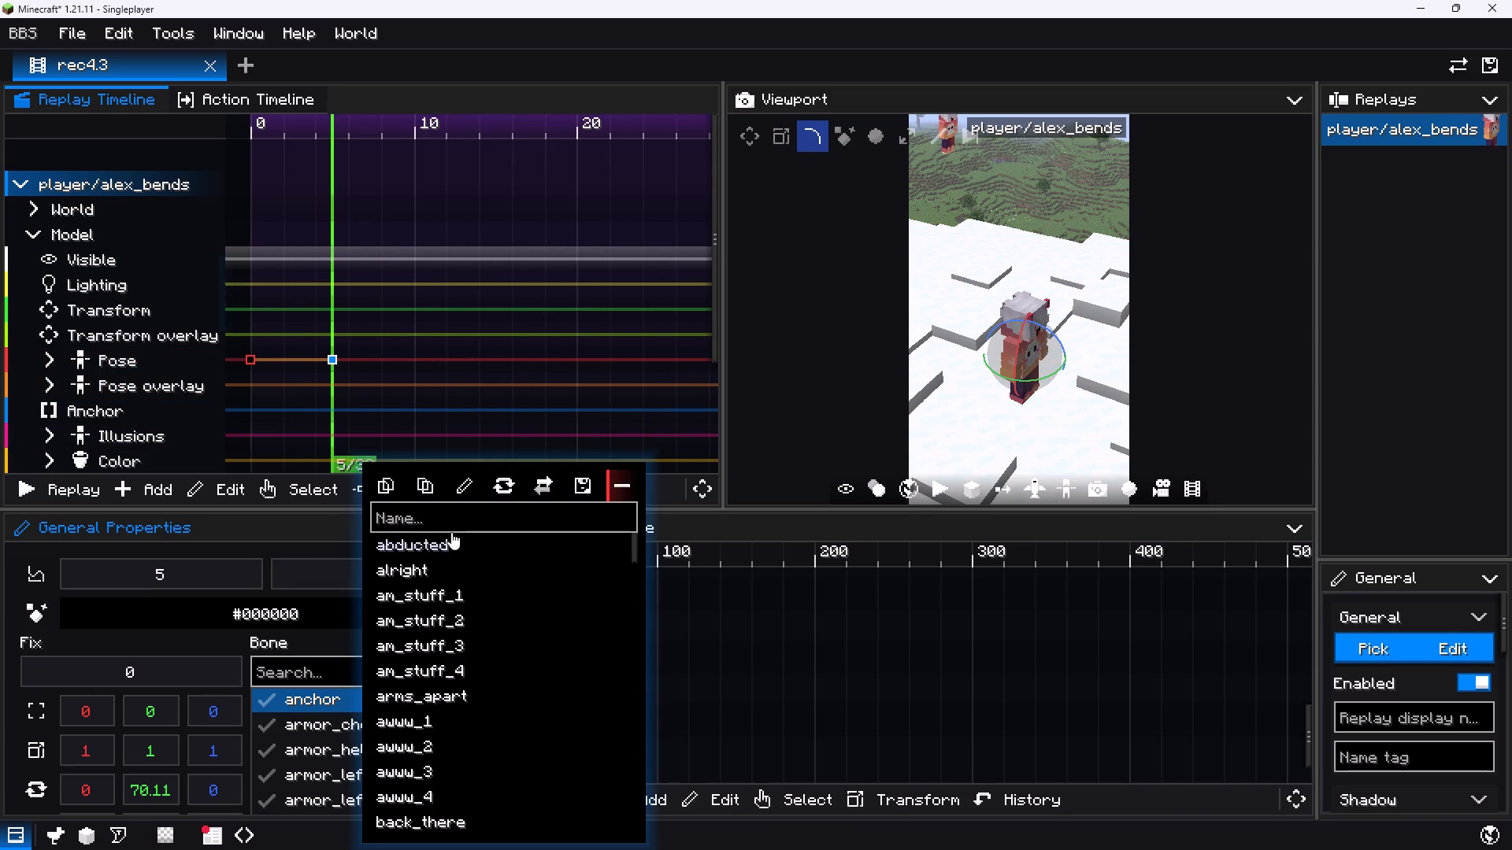
pyautogui.click(443, 524)
pyautogui.write('walk')
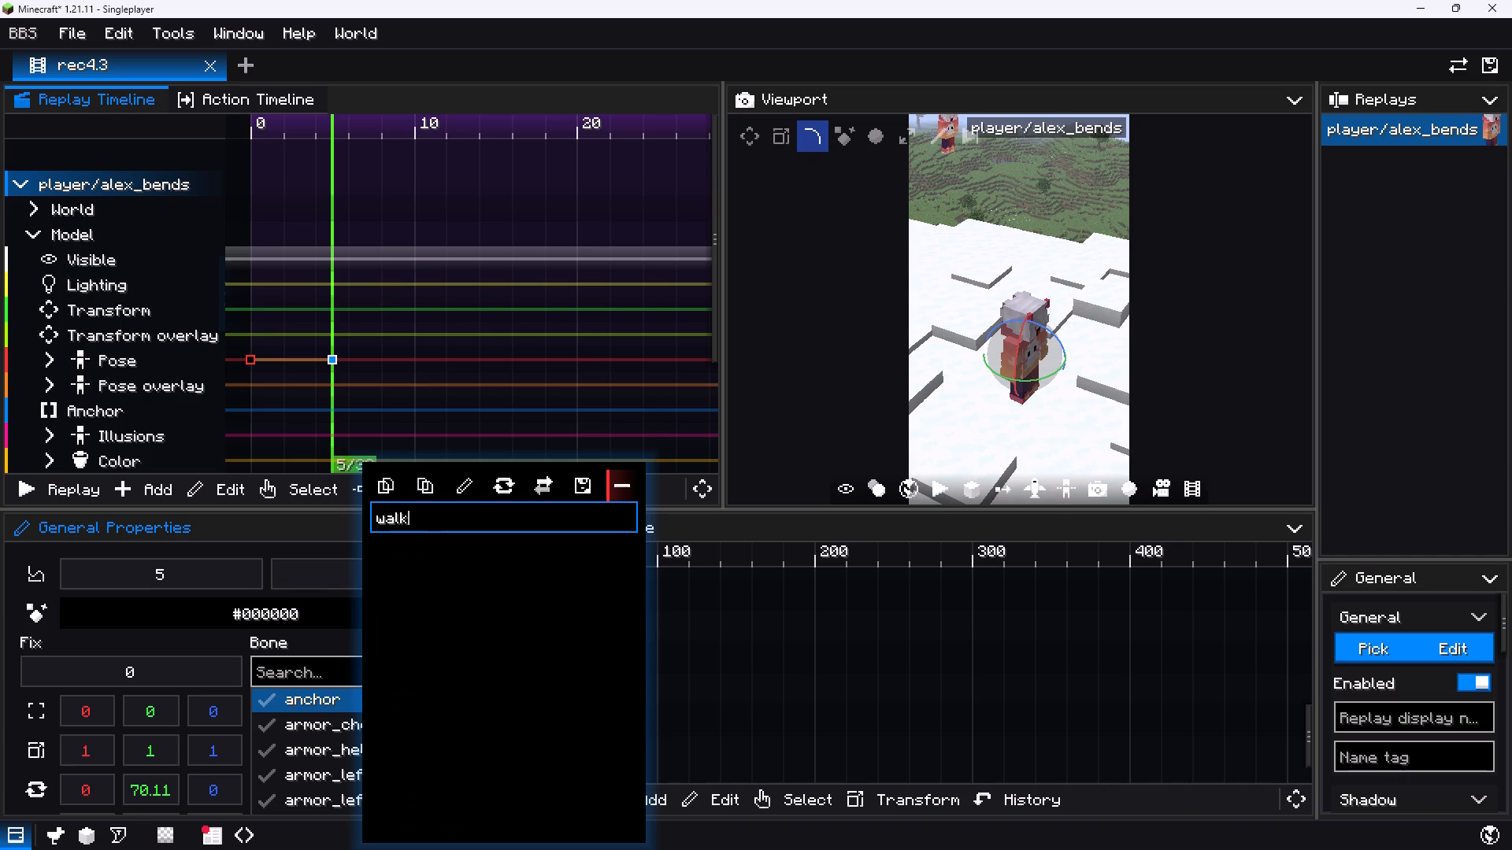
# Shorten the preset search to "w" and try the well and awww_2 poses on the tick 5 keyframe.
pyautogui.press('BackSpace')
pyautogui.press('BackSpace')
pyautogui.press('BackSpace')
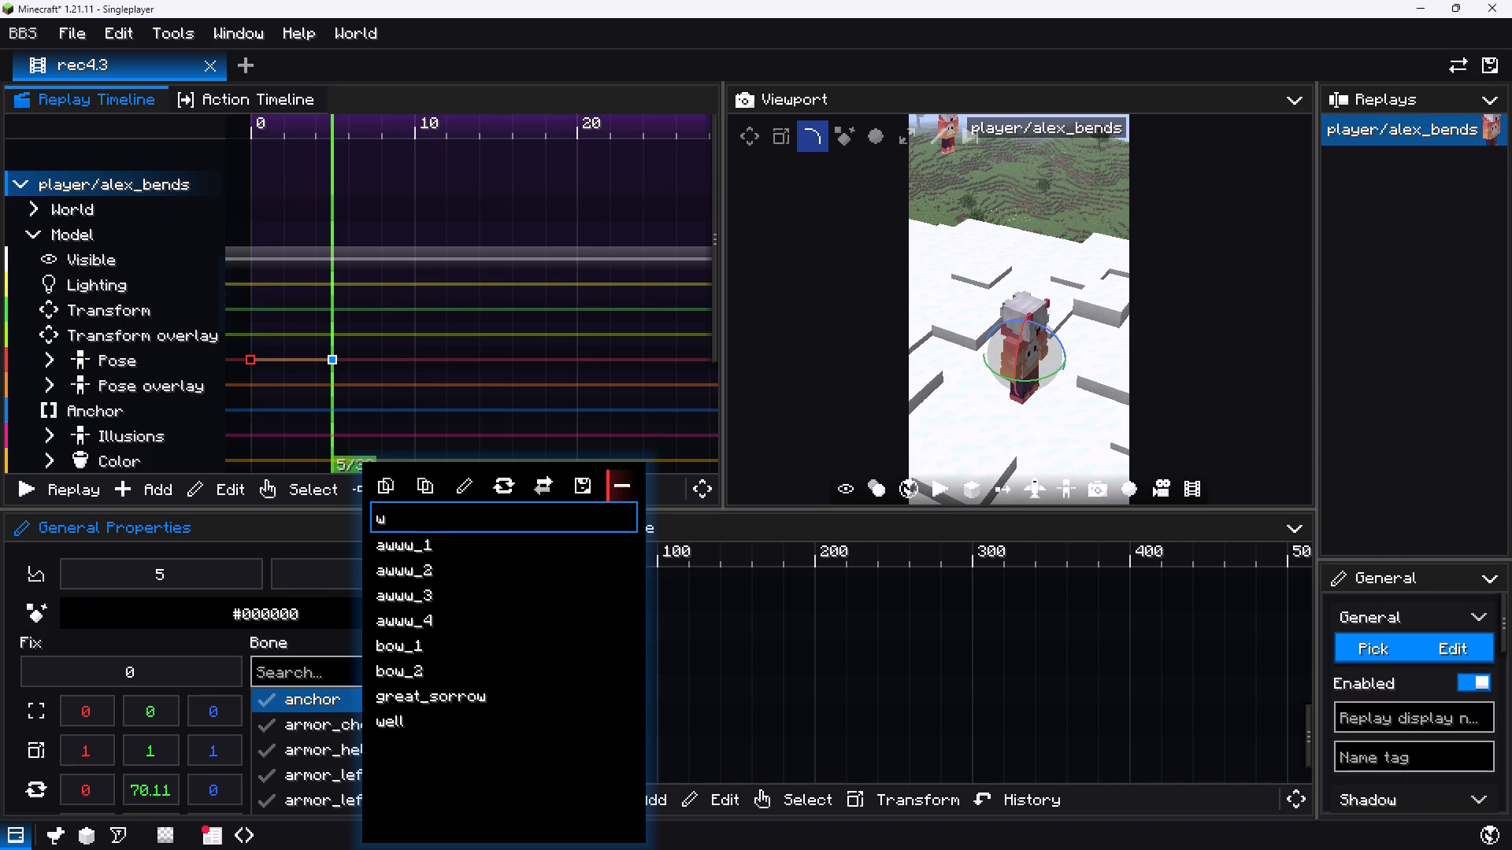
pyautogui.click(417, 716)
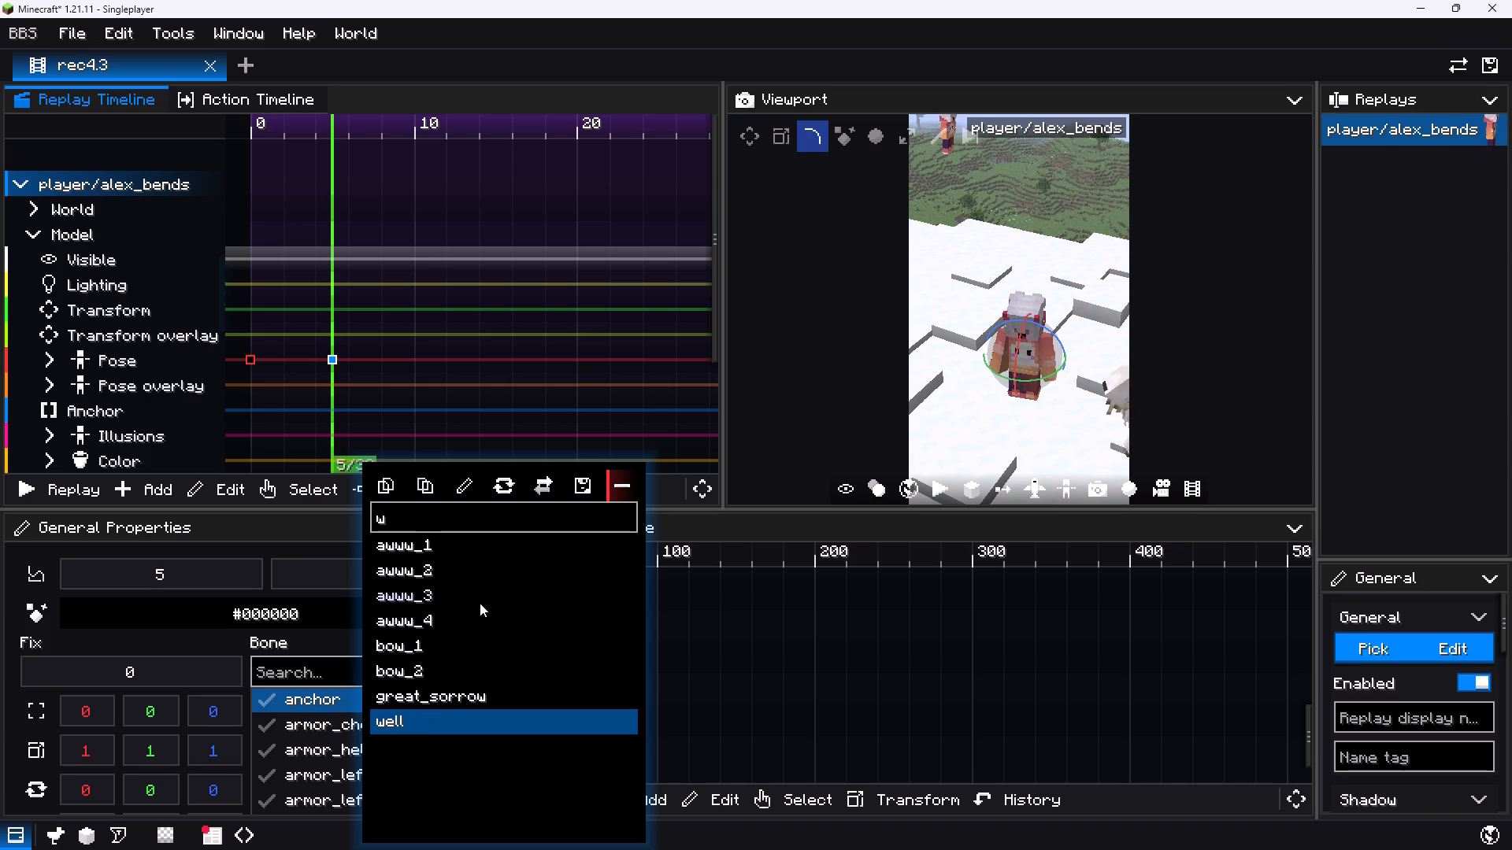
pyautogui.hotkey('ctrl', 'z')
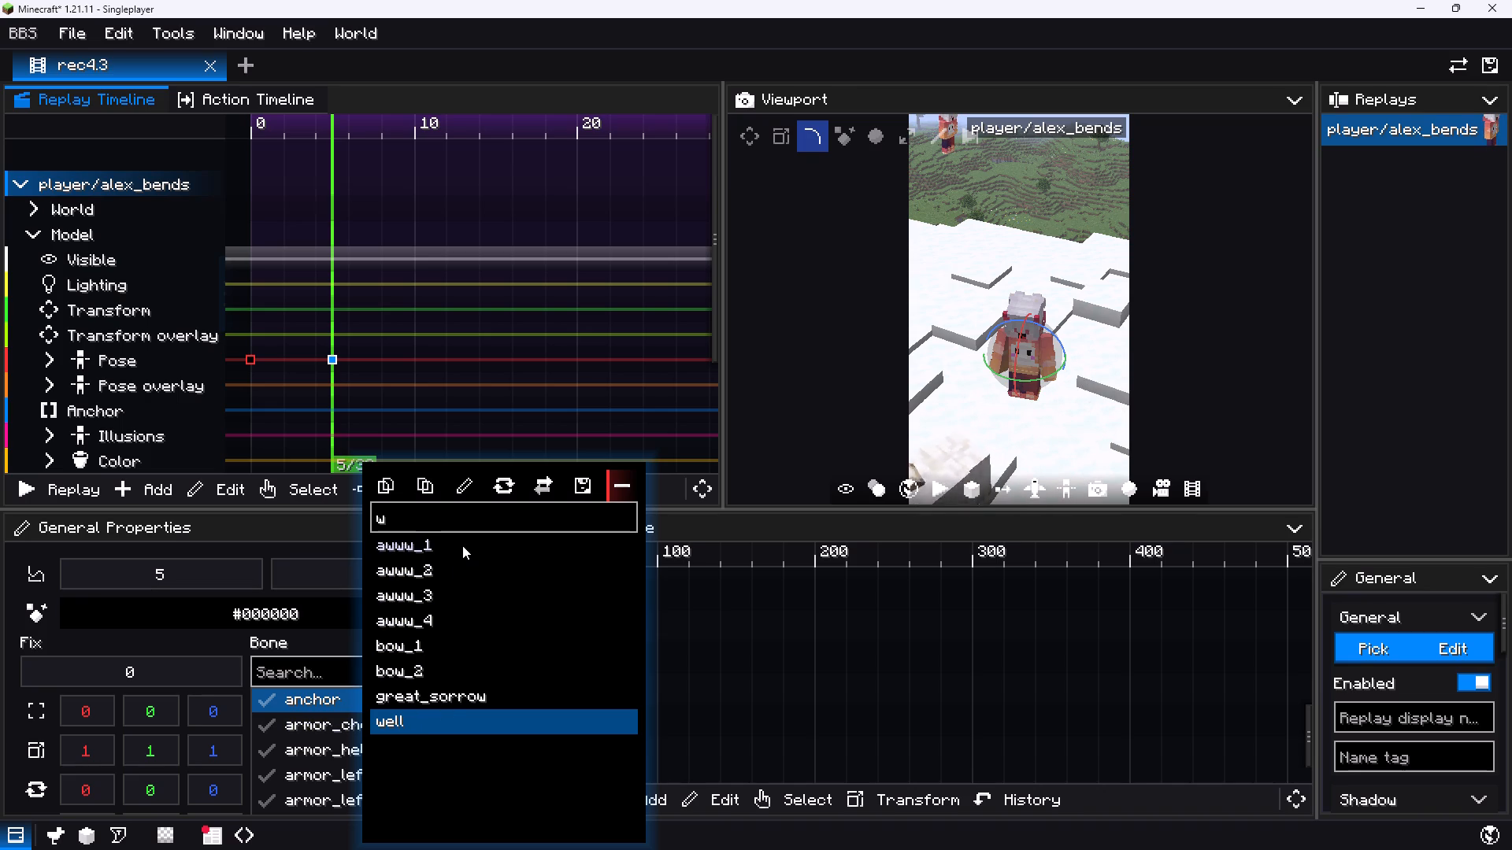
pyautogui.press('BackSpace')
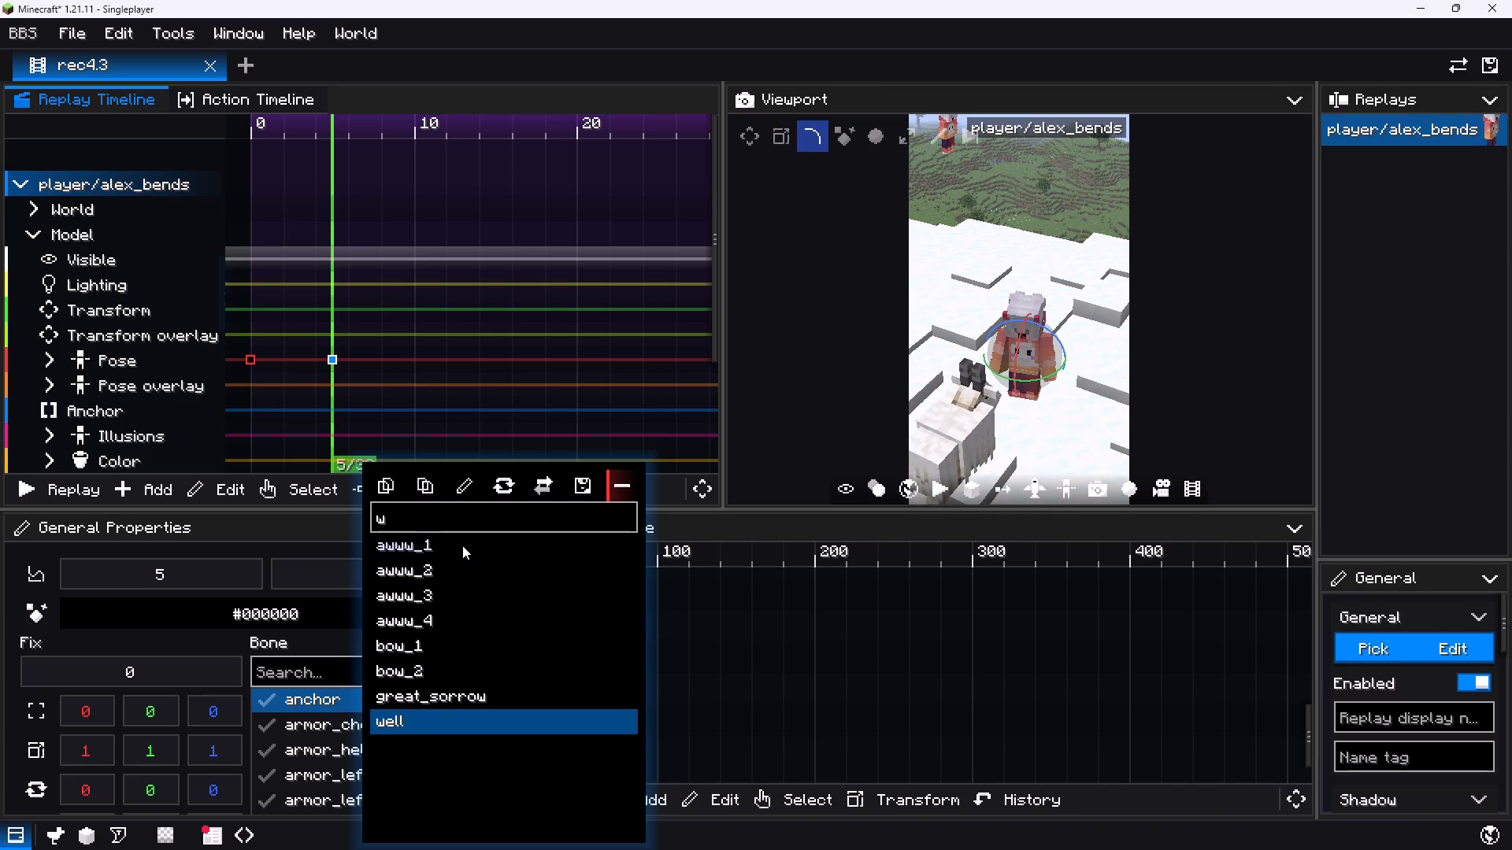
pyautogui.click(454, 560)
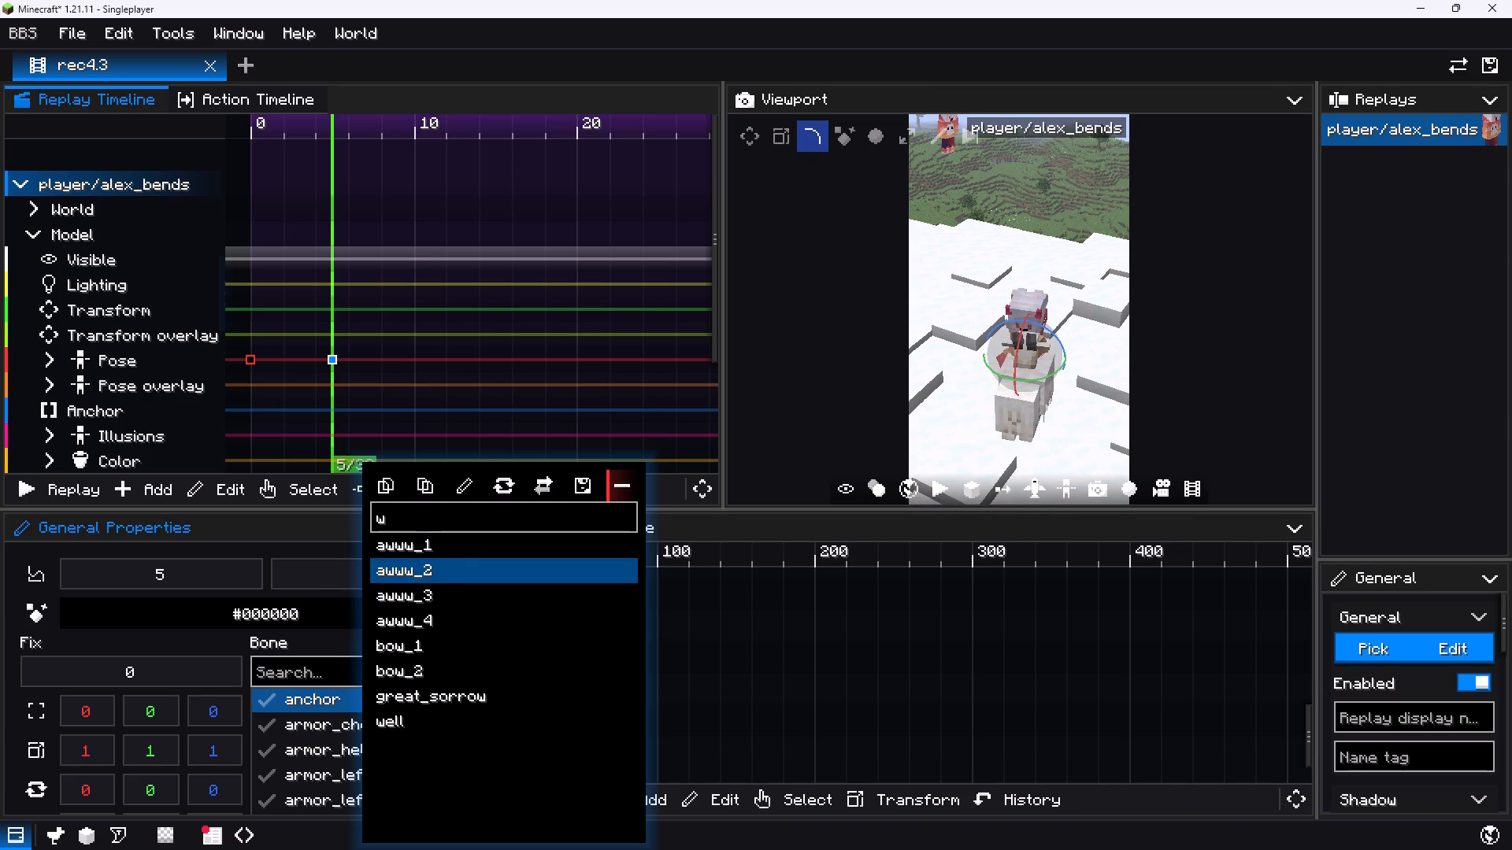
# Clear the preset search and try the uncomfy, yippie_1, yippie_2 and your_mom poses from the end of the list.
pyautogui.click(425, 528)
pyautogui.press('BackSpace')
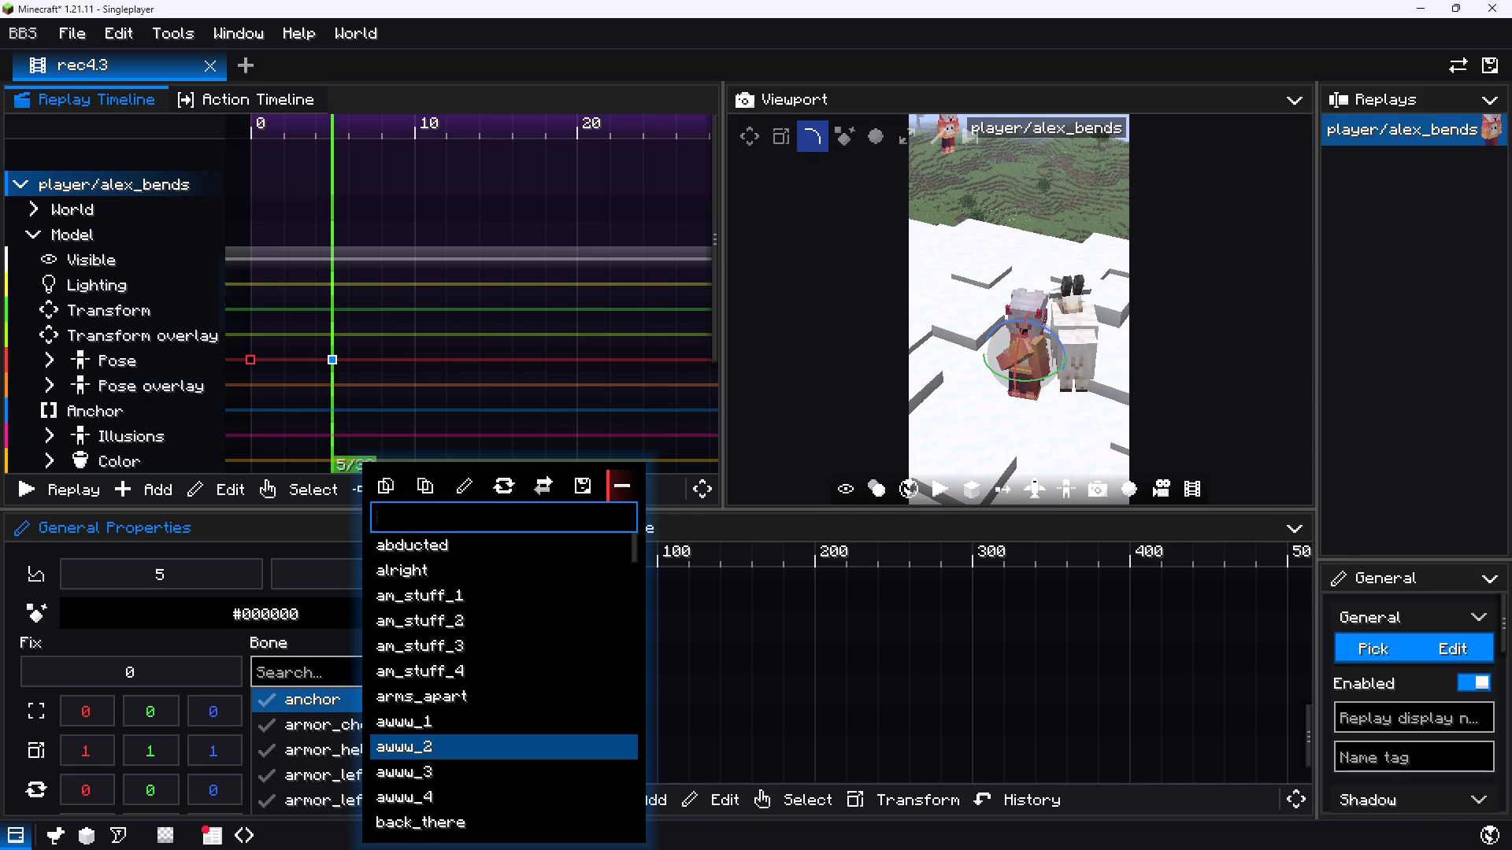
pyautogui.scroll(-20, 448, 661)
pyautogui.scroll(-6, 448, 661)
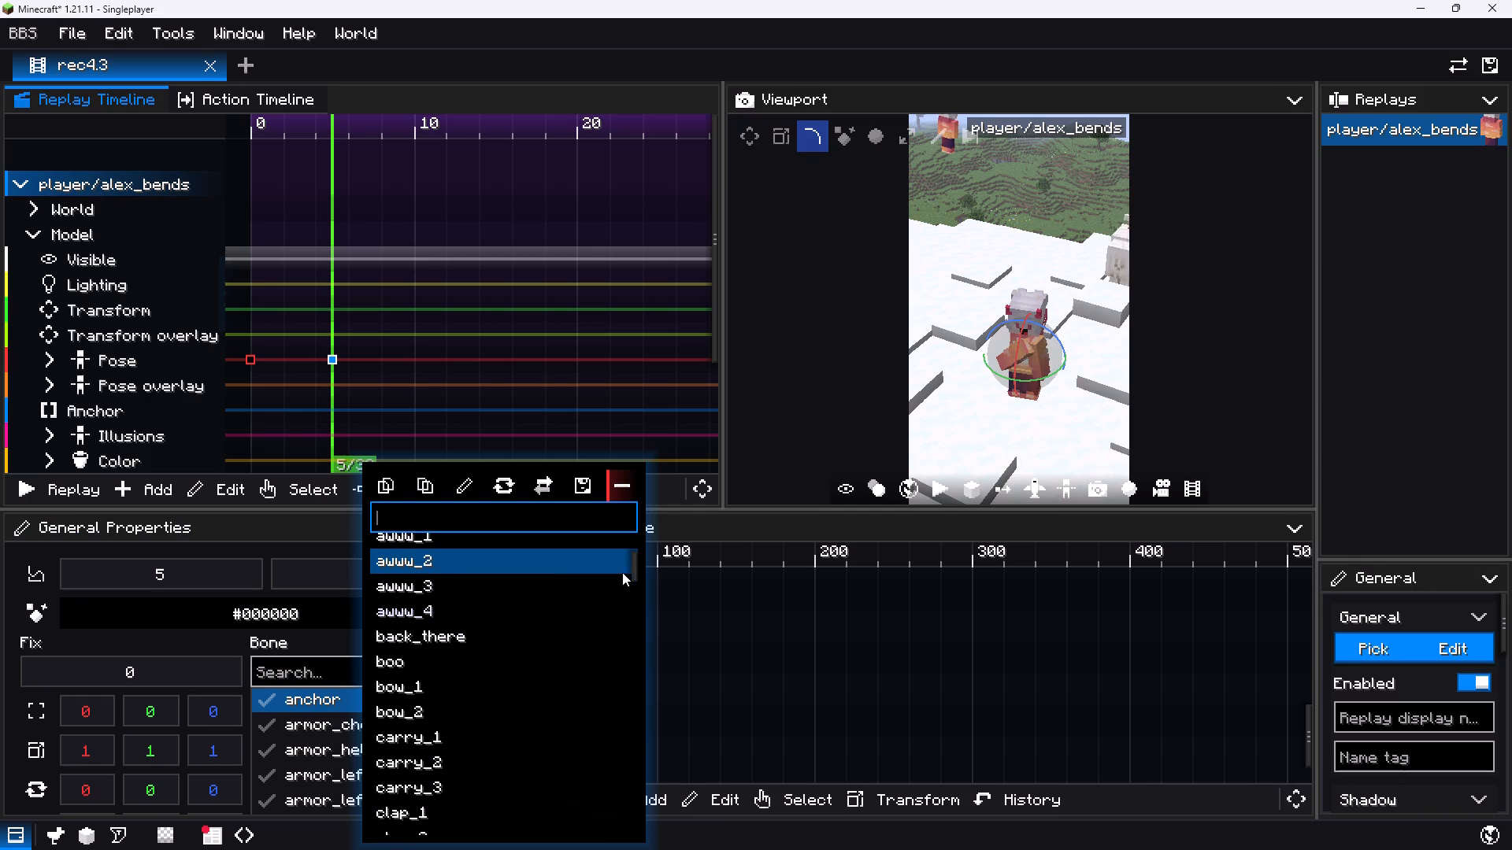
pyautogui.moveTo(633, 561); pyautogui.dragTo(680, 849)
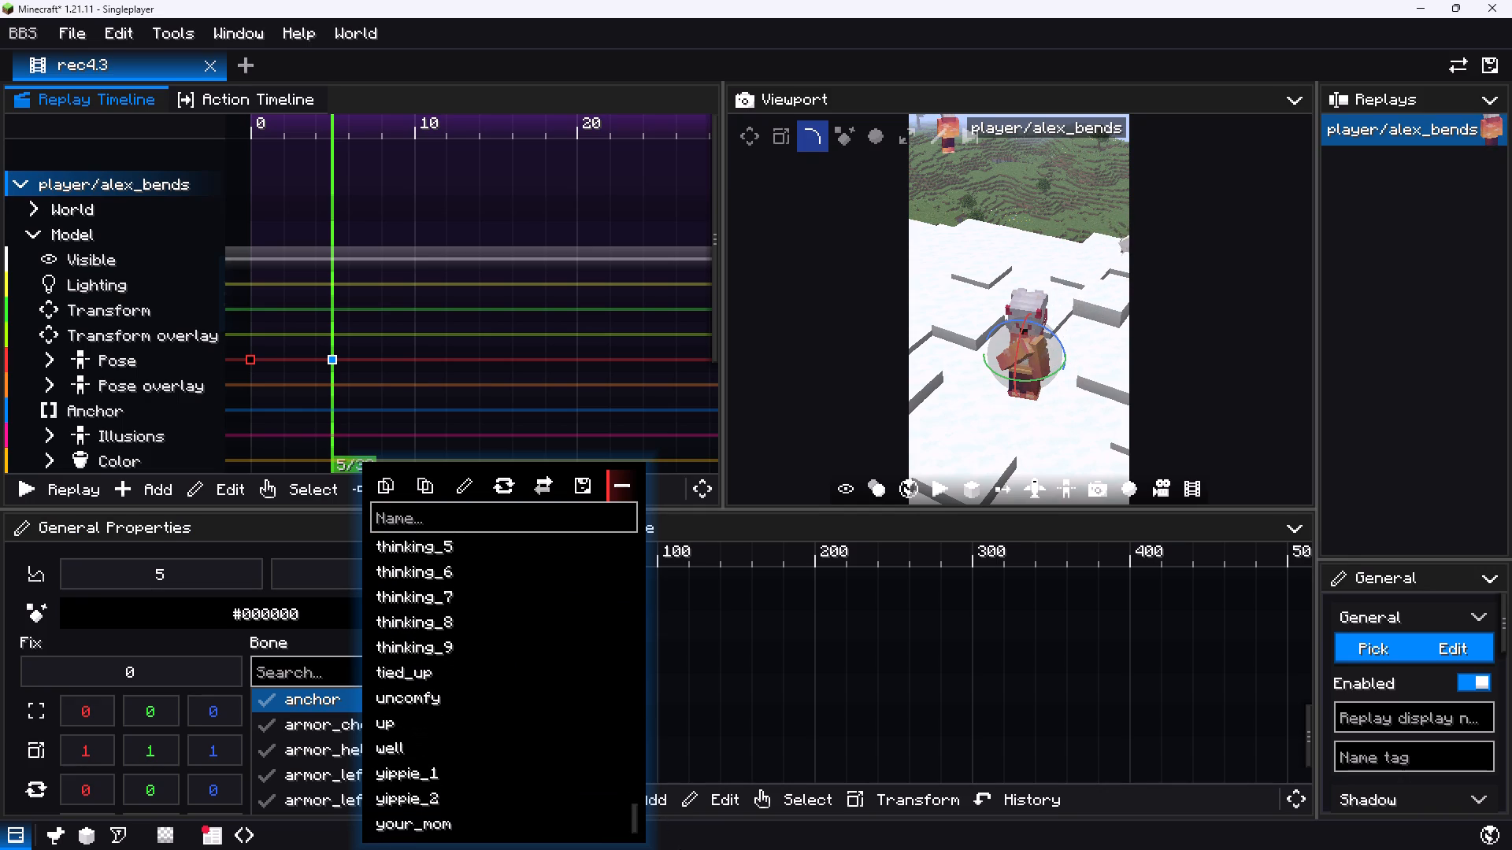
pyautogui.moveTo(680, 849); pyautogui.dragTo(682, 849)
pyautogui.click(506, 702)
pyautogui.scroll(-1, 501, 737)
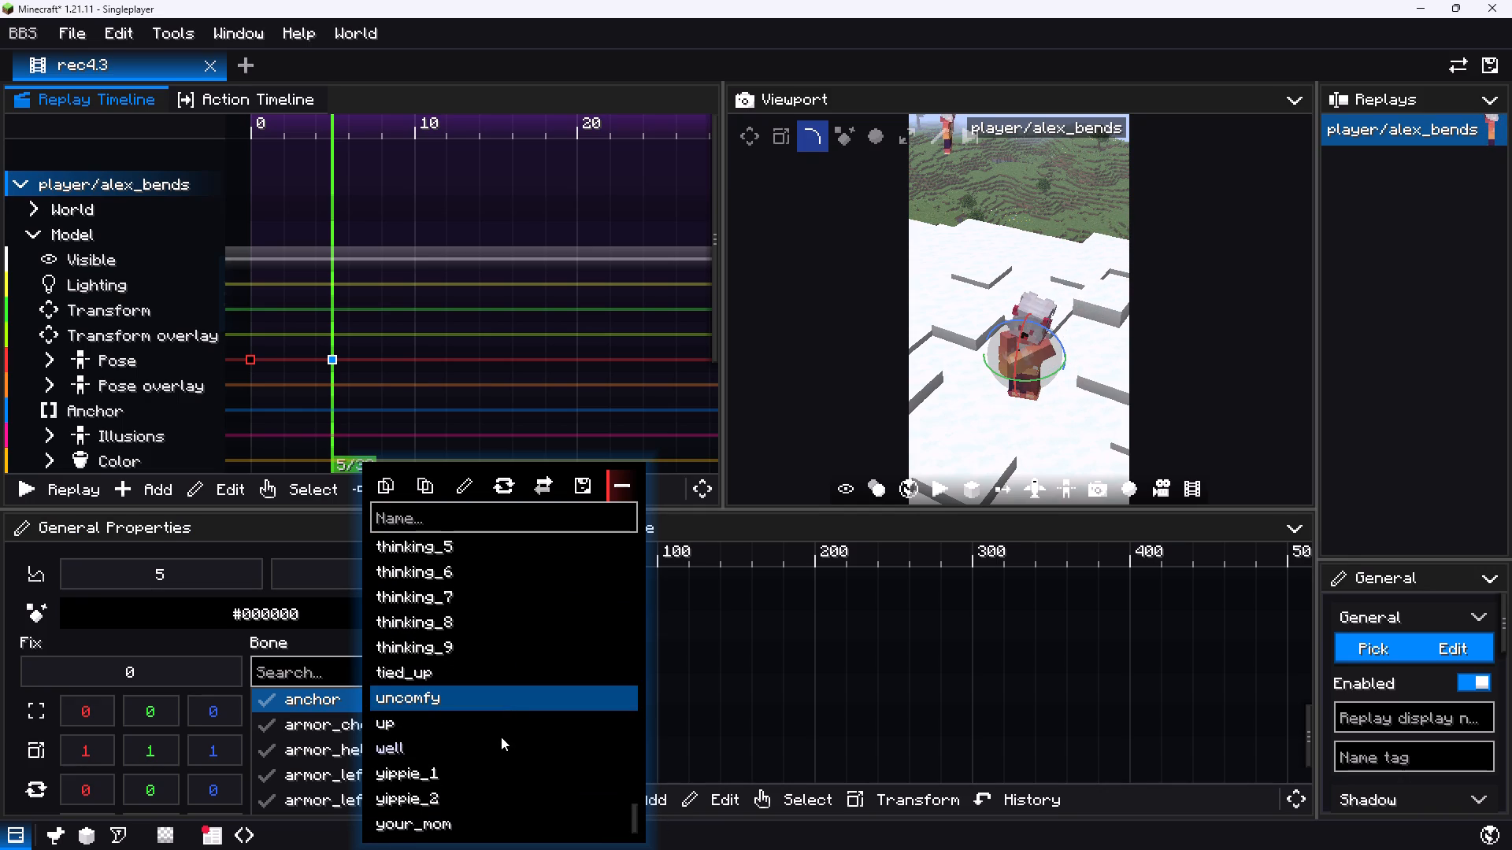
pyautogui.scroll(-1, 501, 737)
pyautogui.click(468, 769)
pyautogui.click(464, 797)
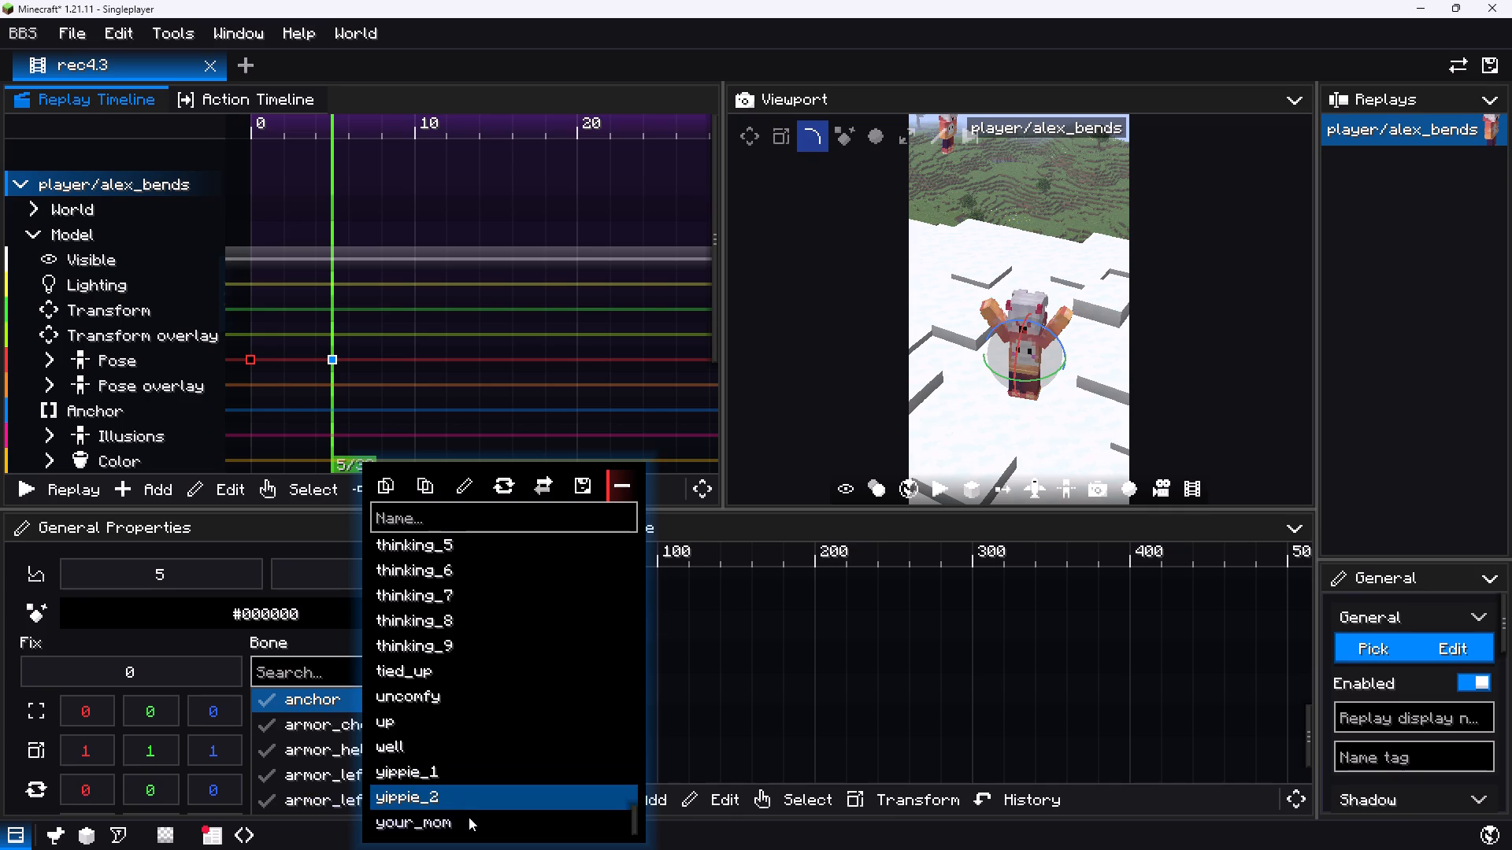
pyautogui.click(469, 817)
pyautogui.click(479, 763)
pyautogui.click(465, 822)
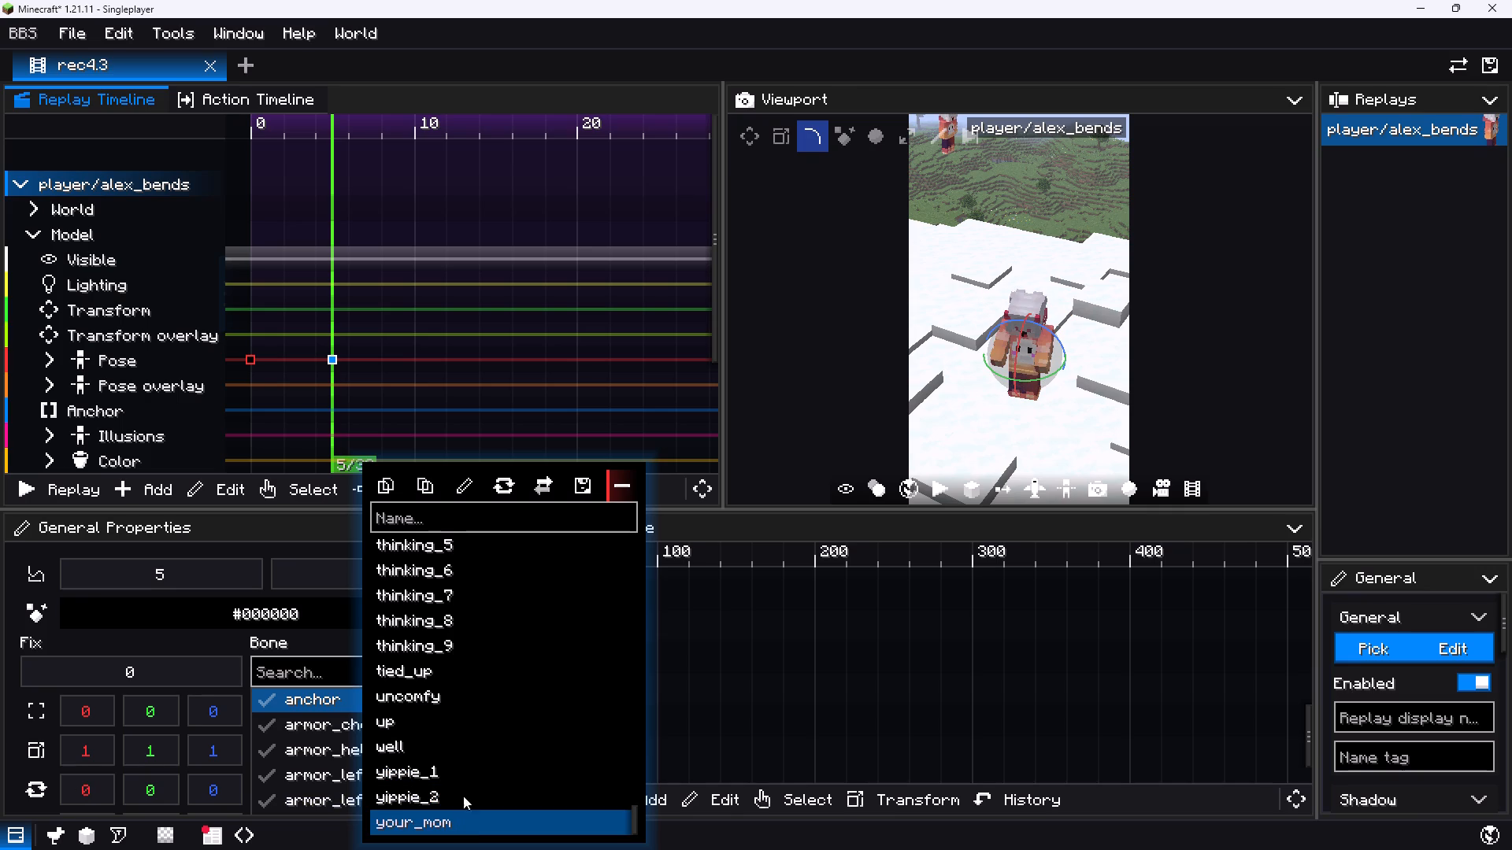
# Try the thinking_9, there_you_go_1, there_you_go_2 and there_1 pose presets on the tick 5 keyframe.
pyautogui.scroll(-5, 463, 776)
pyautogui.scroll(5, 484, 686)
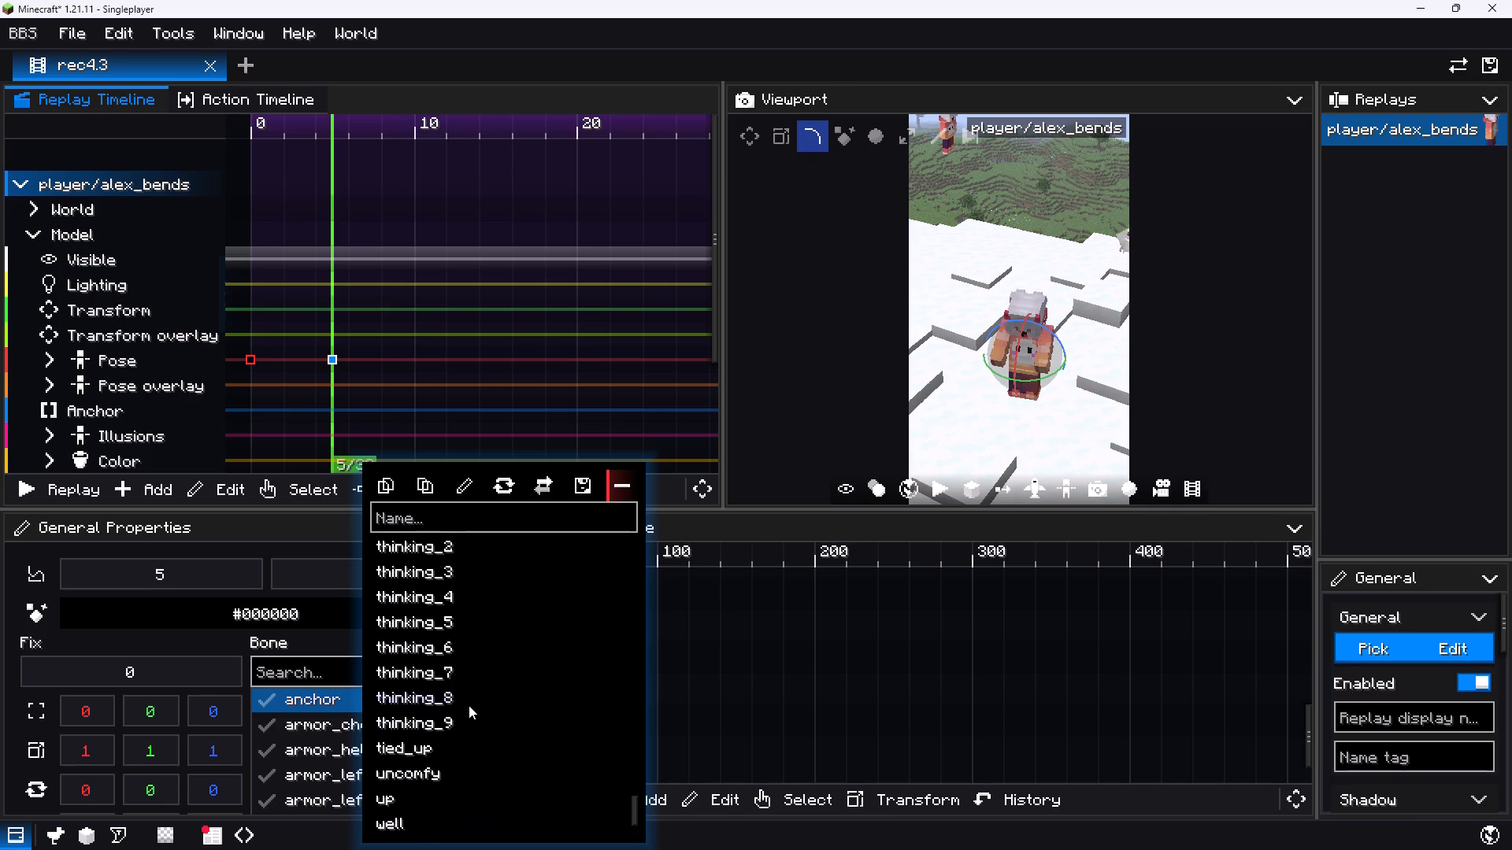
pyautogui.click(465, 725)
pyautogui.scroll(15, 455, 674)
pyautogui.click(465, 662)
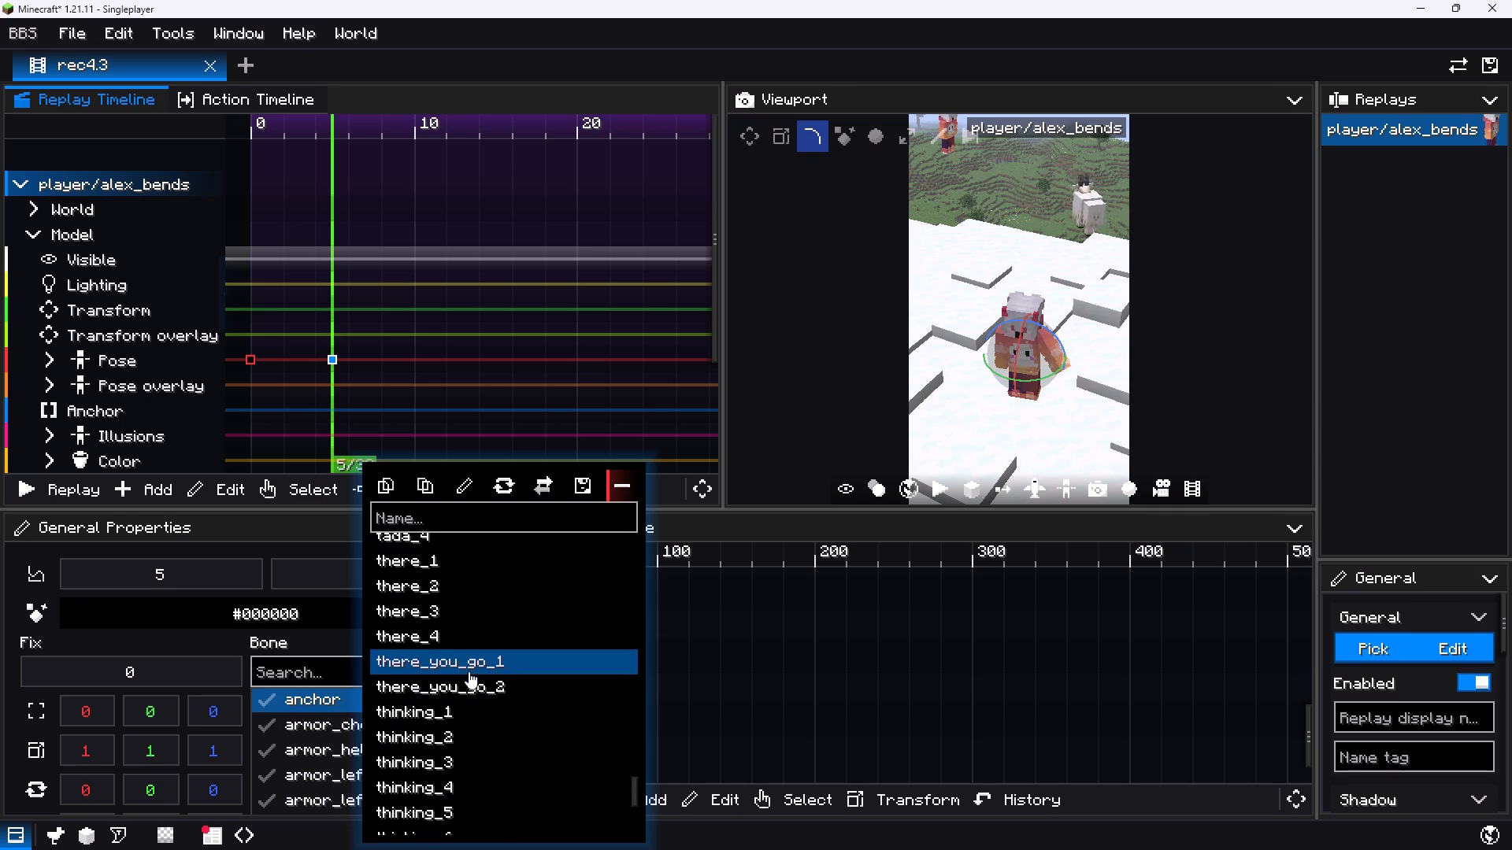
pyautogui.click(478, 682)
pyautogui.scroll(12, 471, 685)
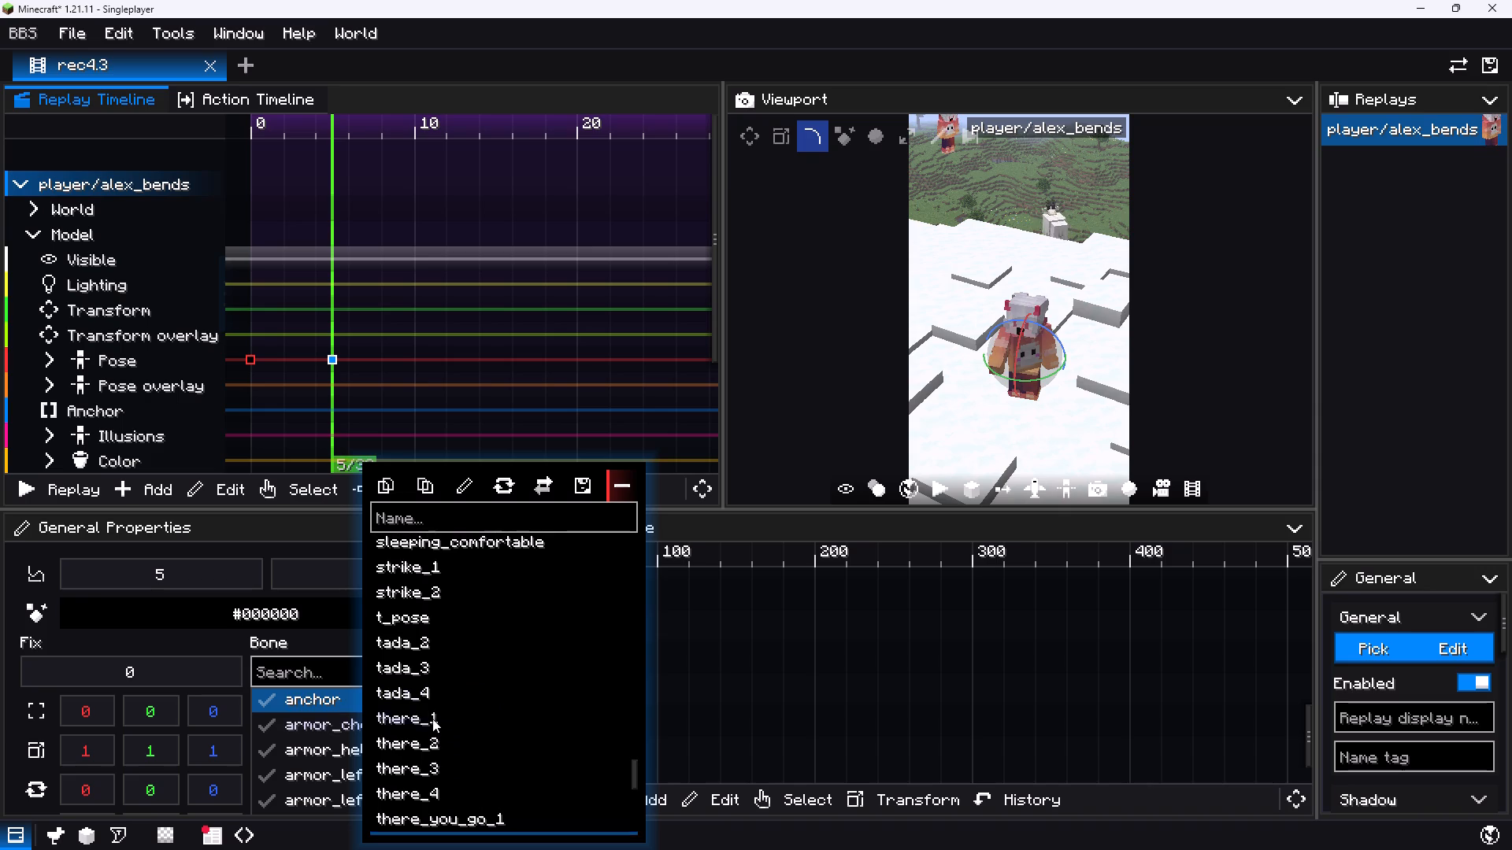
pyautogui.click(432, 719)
# Compare the t_pose, strike_1 and strike_2 presets and apply strike_2 to the tick 5 Pose keyframe.
pyautogui.scroll(8, 440, 759)
pyautogui.click(421, 732)
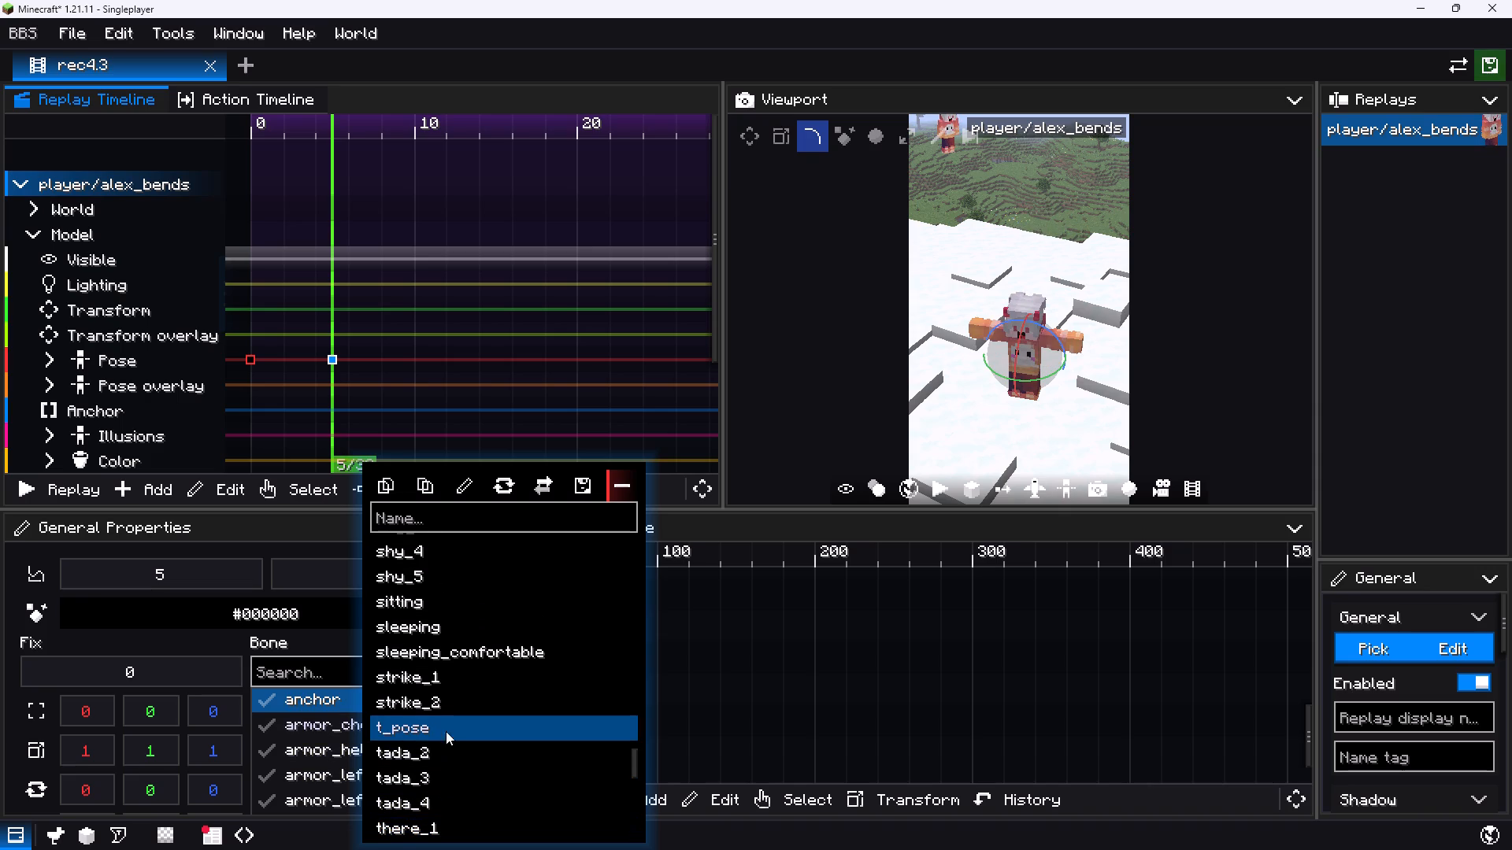
pyautogui.click(439, 711)
pyautogui.click(439, 675)
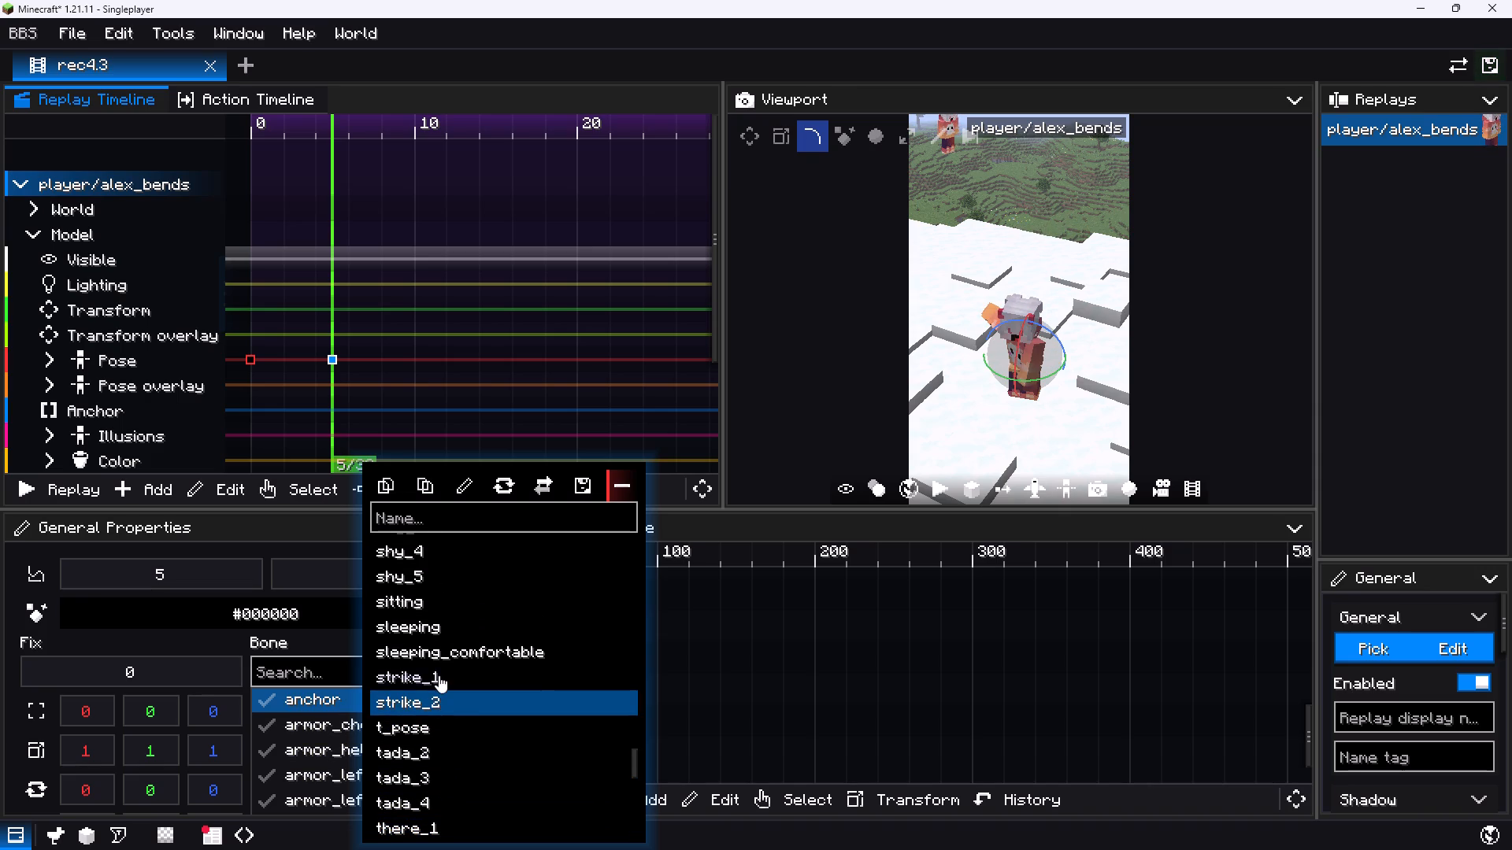
pyautogui.click(459, 696)
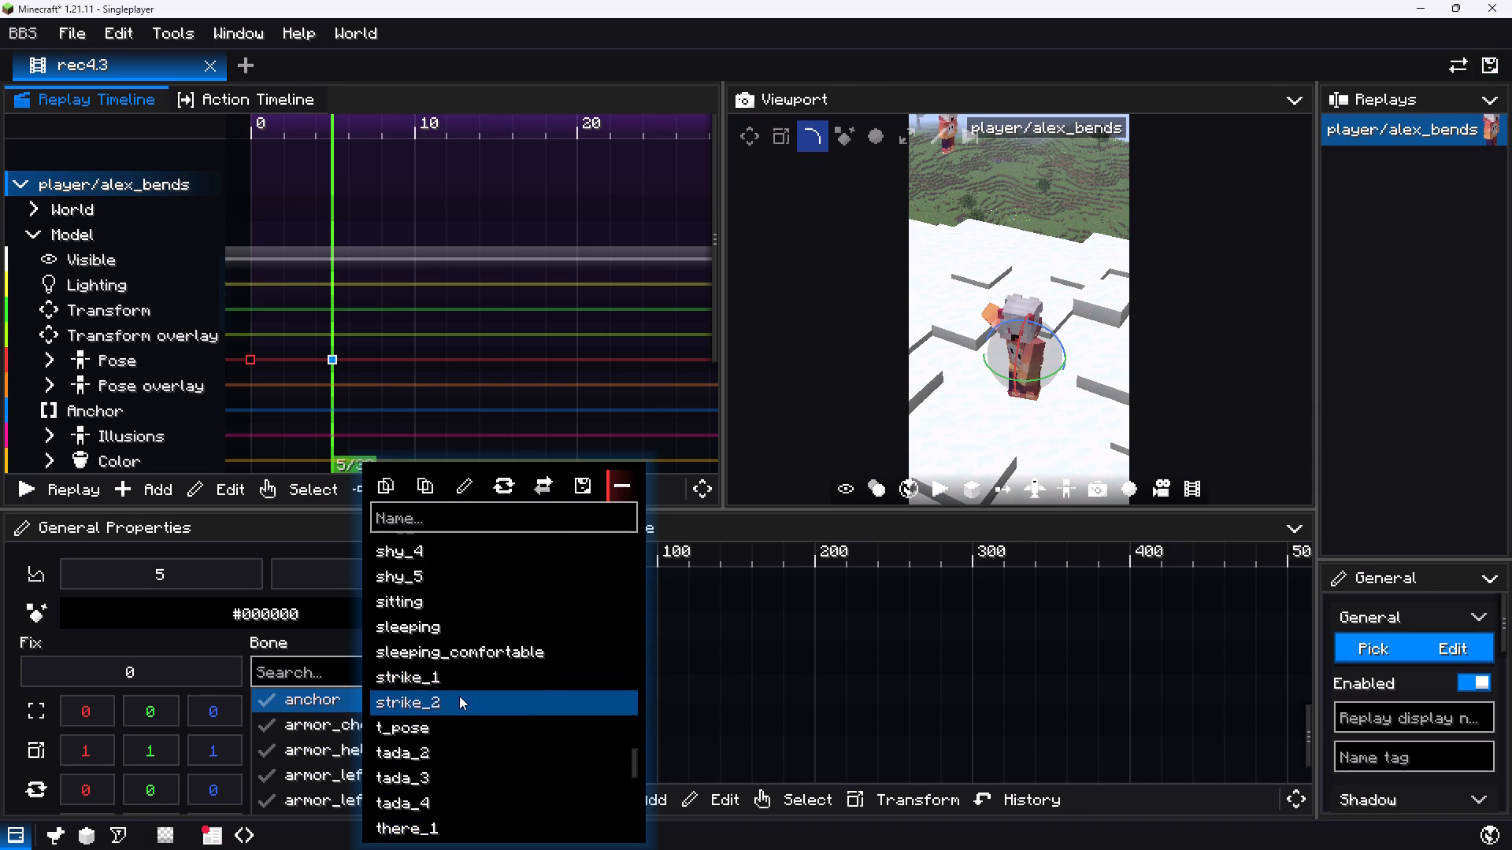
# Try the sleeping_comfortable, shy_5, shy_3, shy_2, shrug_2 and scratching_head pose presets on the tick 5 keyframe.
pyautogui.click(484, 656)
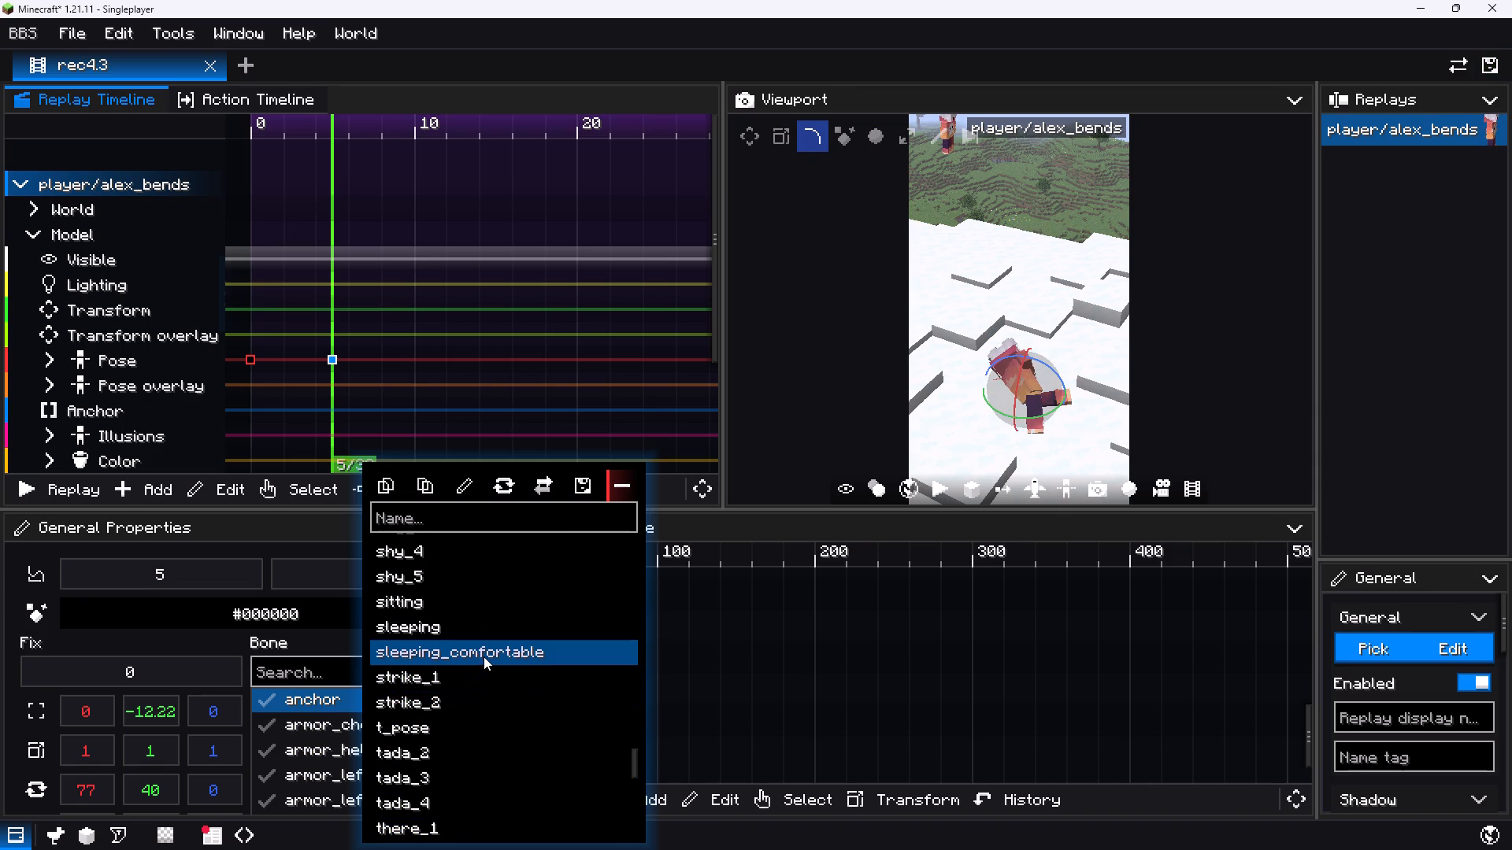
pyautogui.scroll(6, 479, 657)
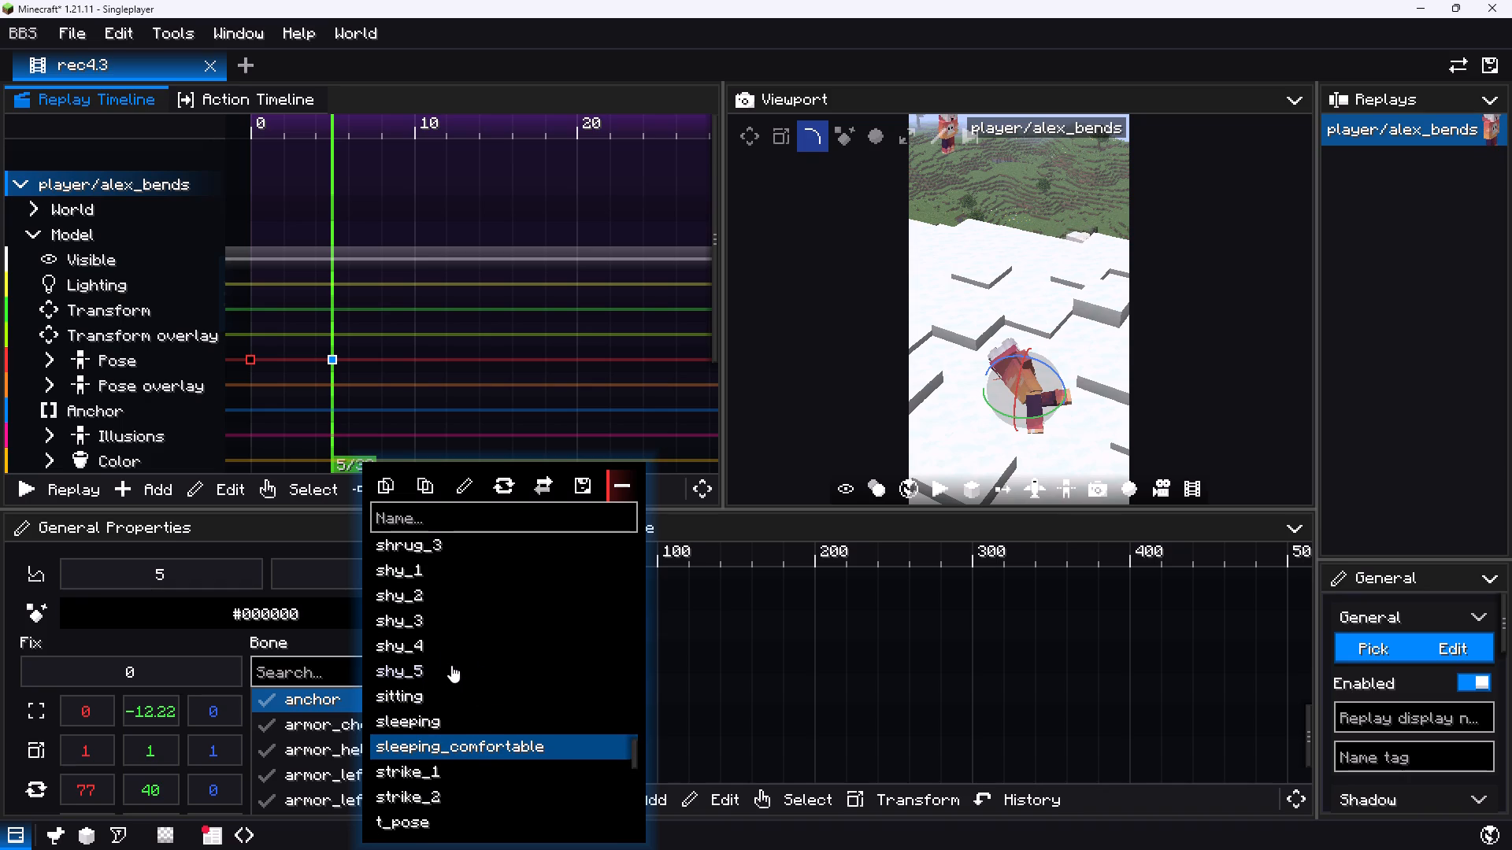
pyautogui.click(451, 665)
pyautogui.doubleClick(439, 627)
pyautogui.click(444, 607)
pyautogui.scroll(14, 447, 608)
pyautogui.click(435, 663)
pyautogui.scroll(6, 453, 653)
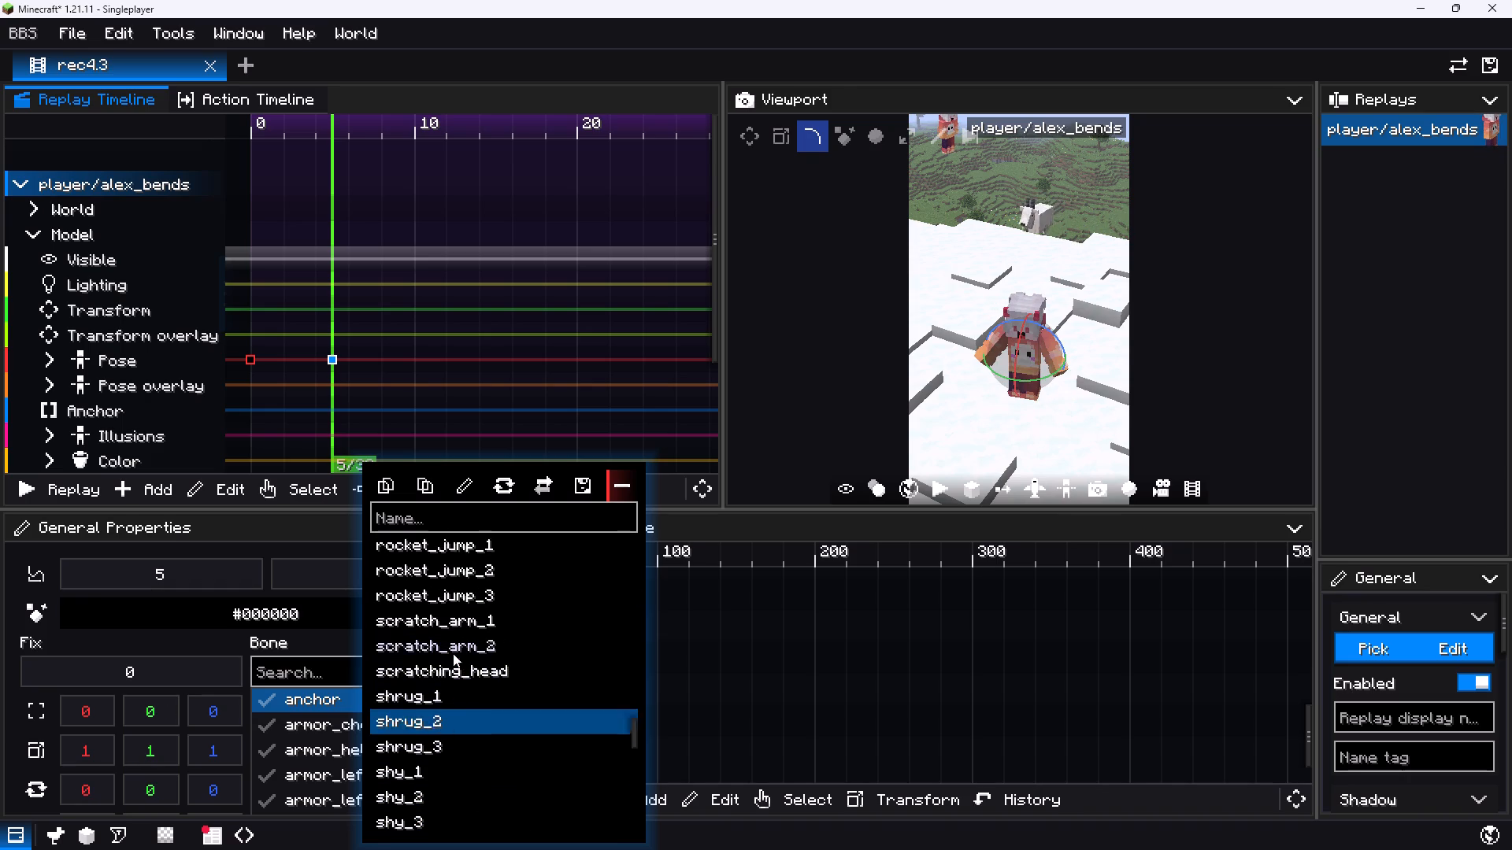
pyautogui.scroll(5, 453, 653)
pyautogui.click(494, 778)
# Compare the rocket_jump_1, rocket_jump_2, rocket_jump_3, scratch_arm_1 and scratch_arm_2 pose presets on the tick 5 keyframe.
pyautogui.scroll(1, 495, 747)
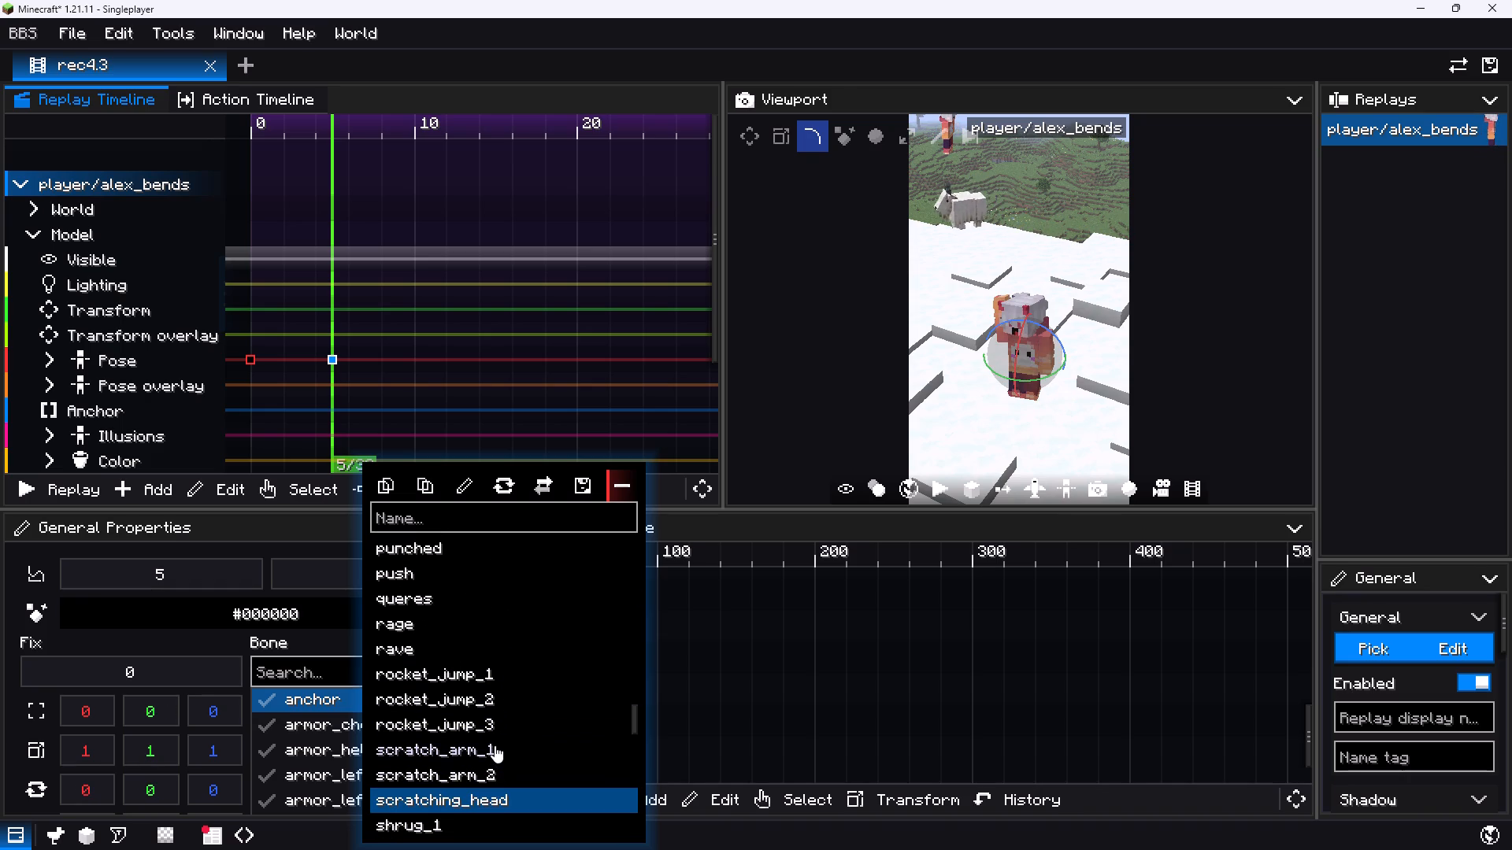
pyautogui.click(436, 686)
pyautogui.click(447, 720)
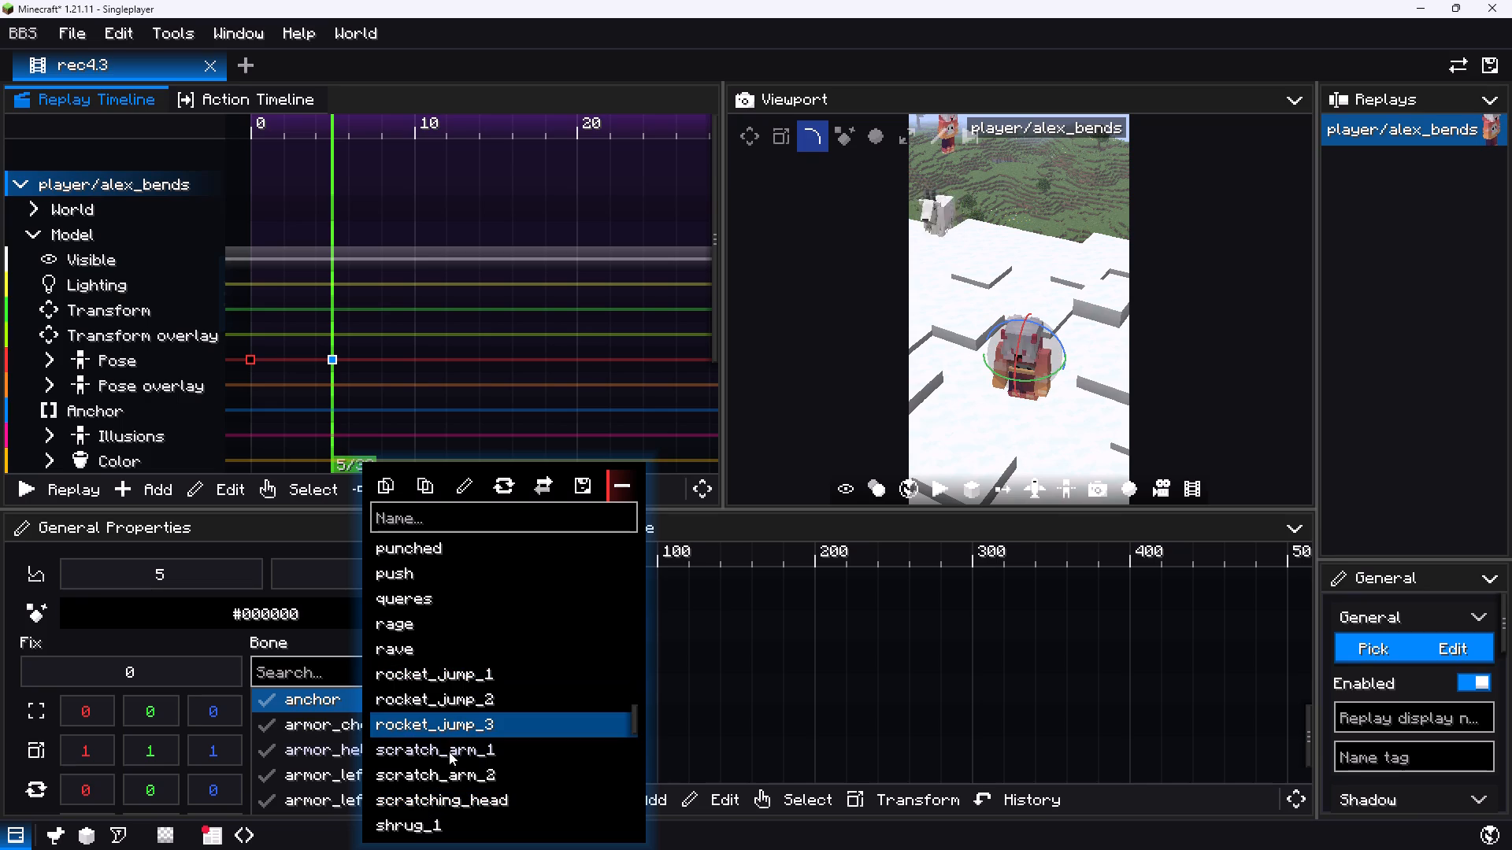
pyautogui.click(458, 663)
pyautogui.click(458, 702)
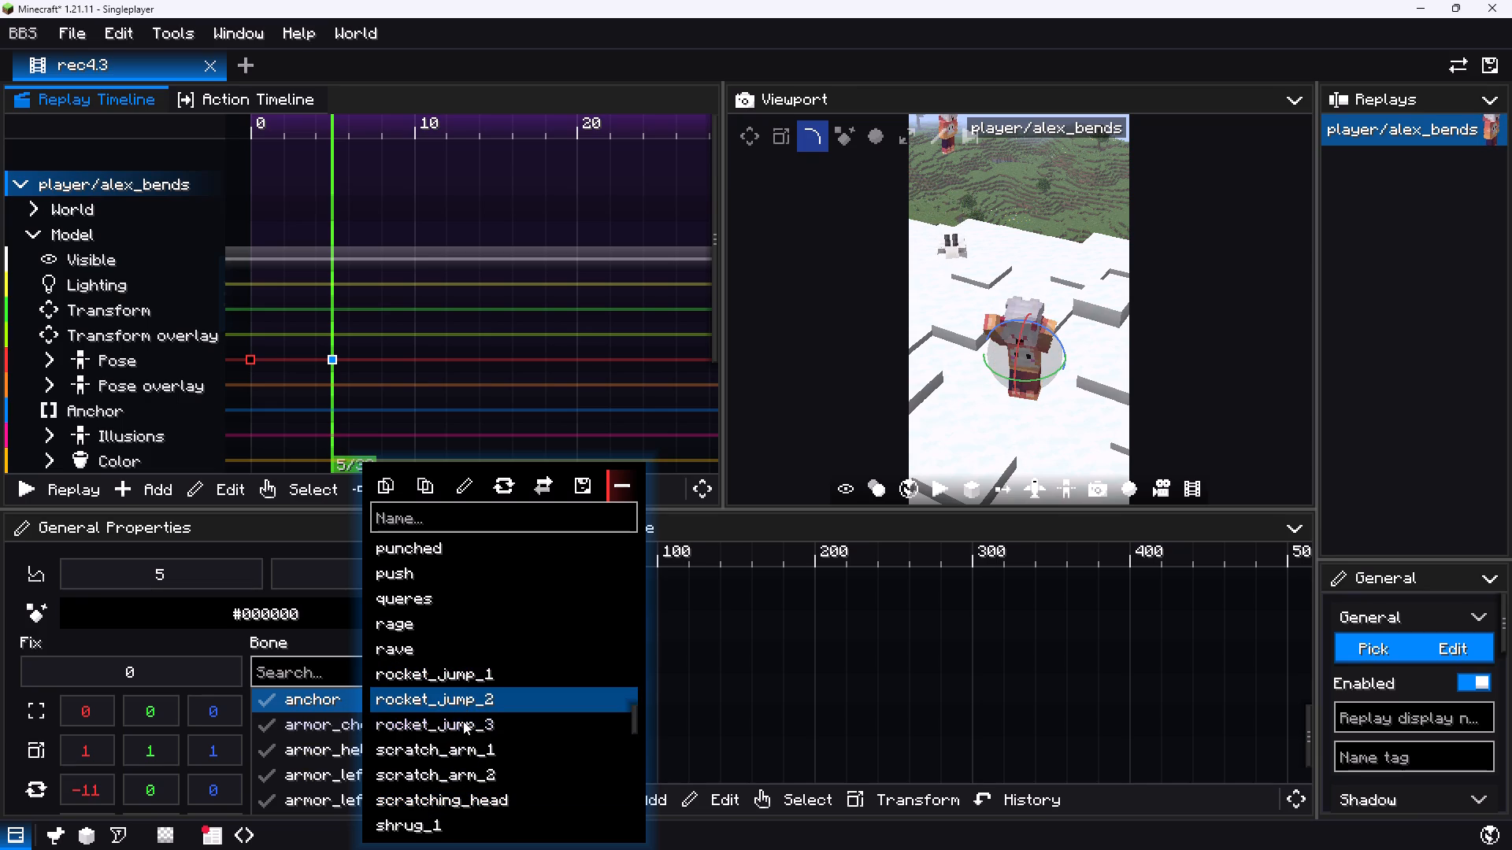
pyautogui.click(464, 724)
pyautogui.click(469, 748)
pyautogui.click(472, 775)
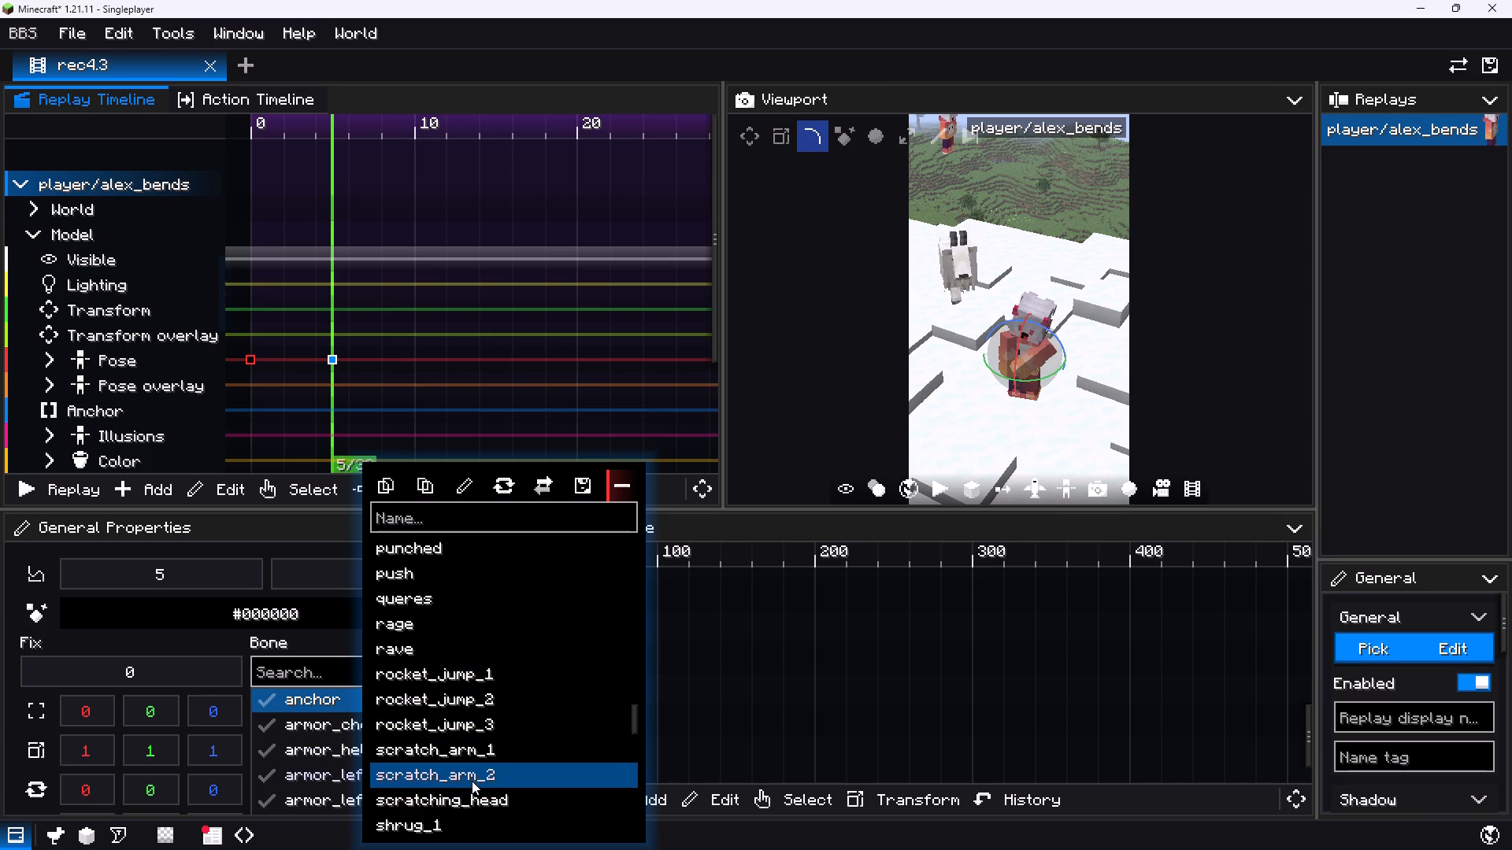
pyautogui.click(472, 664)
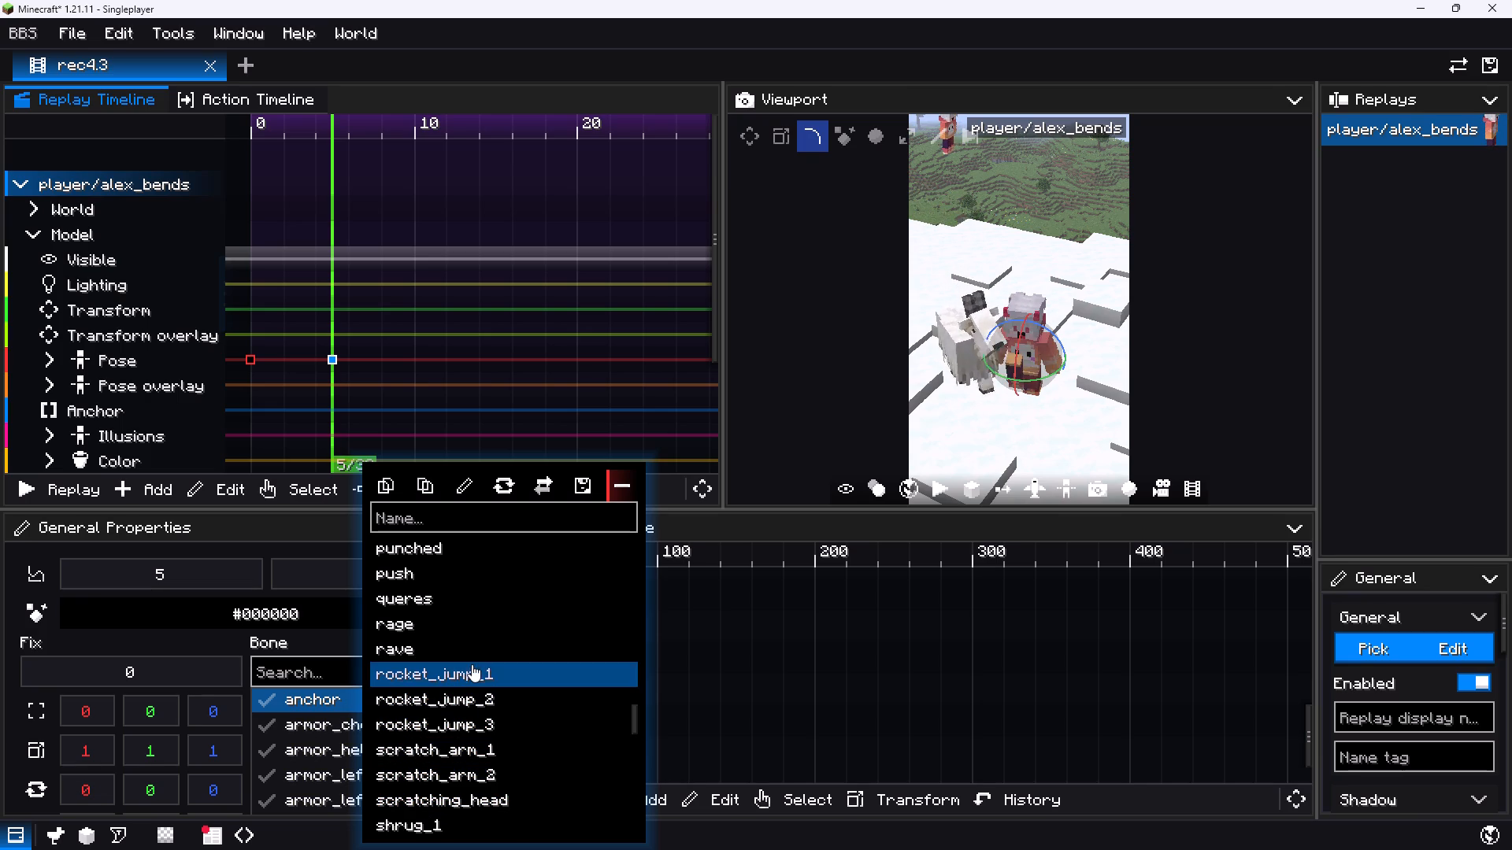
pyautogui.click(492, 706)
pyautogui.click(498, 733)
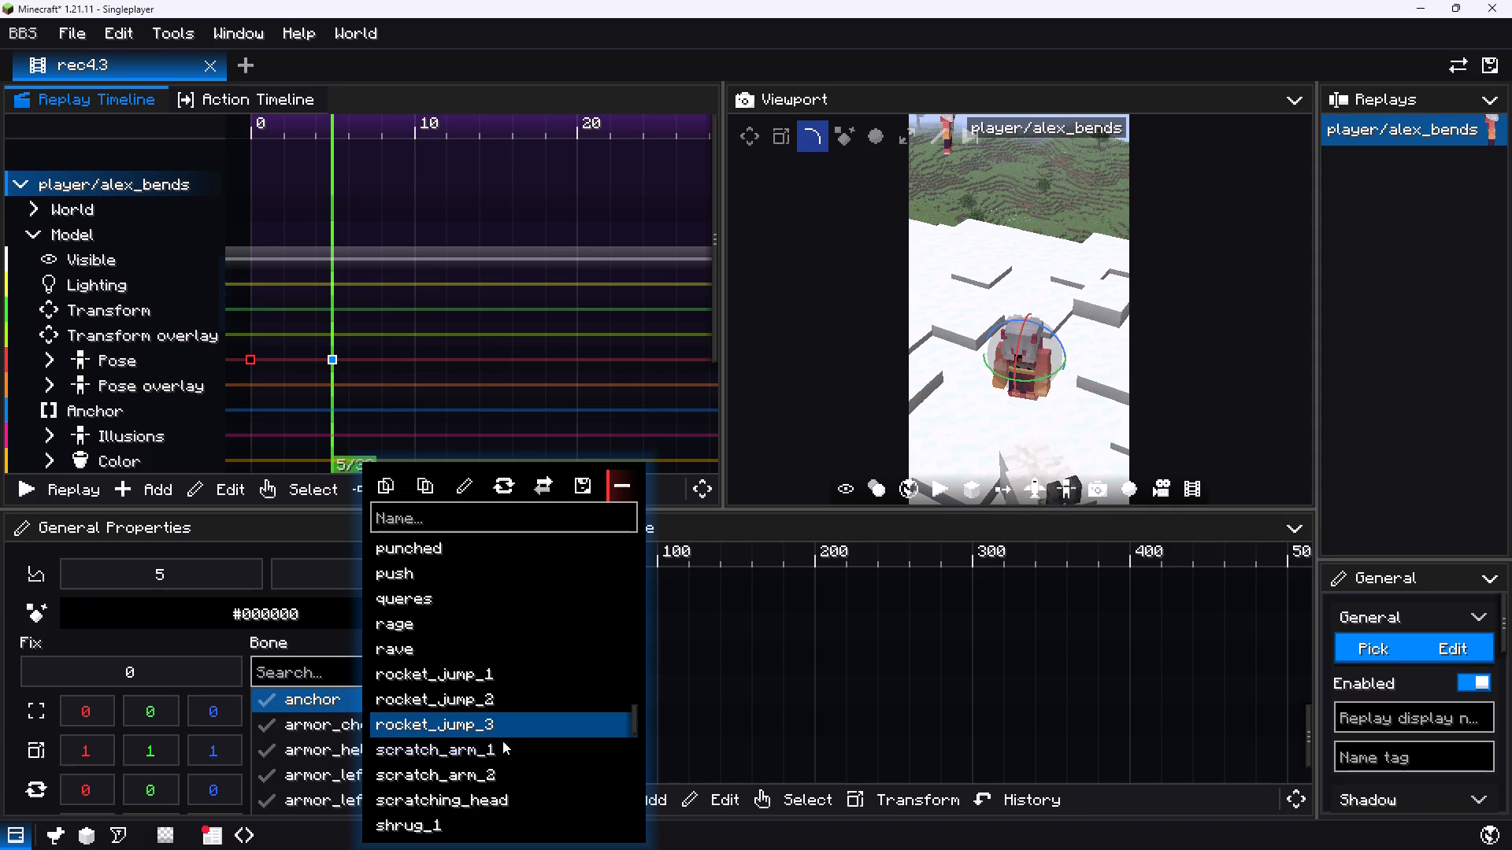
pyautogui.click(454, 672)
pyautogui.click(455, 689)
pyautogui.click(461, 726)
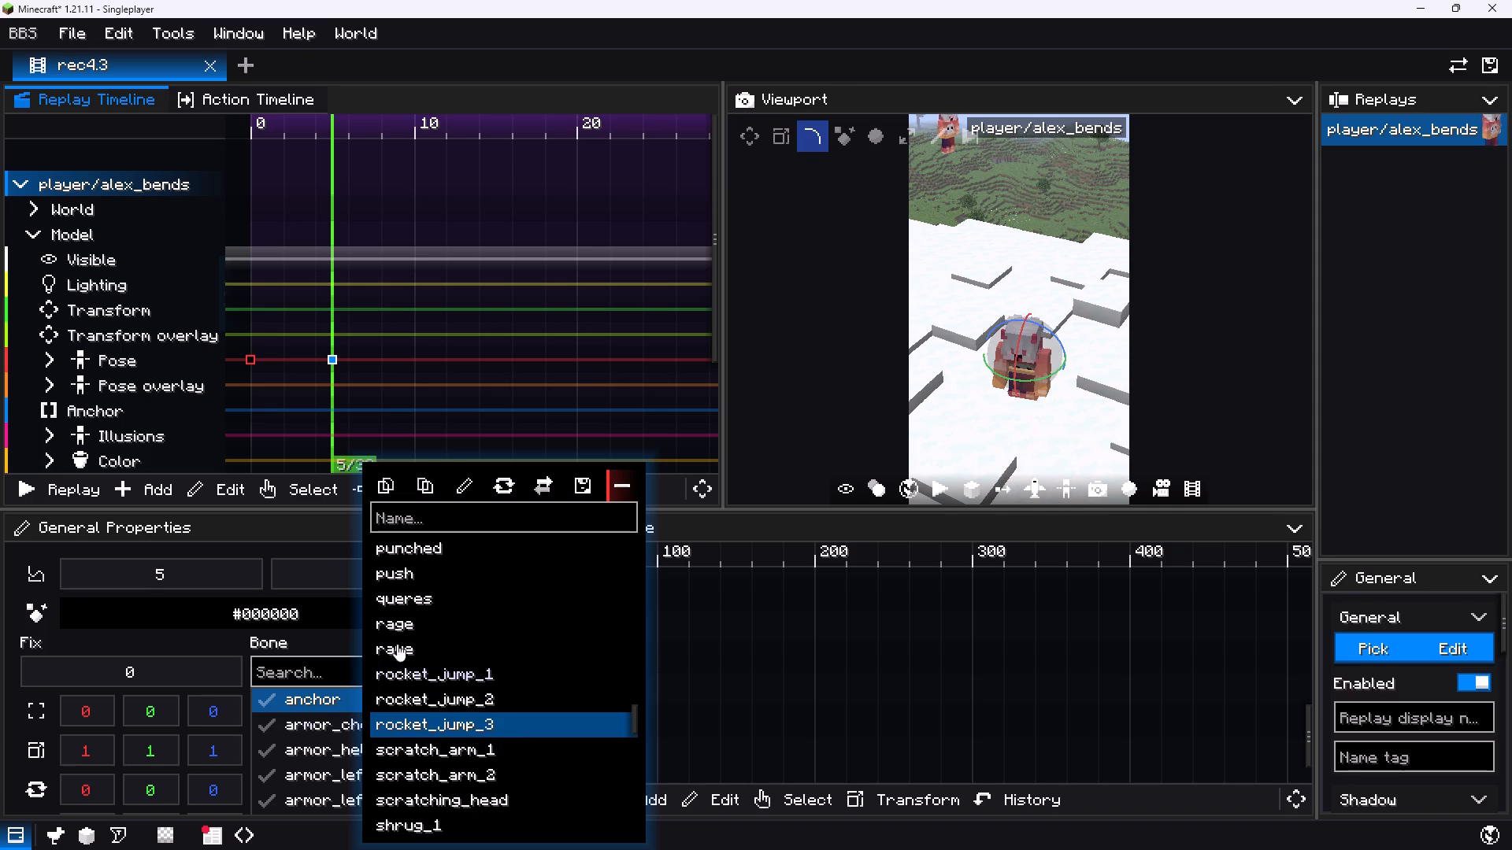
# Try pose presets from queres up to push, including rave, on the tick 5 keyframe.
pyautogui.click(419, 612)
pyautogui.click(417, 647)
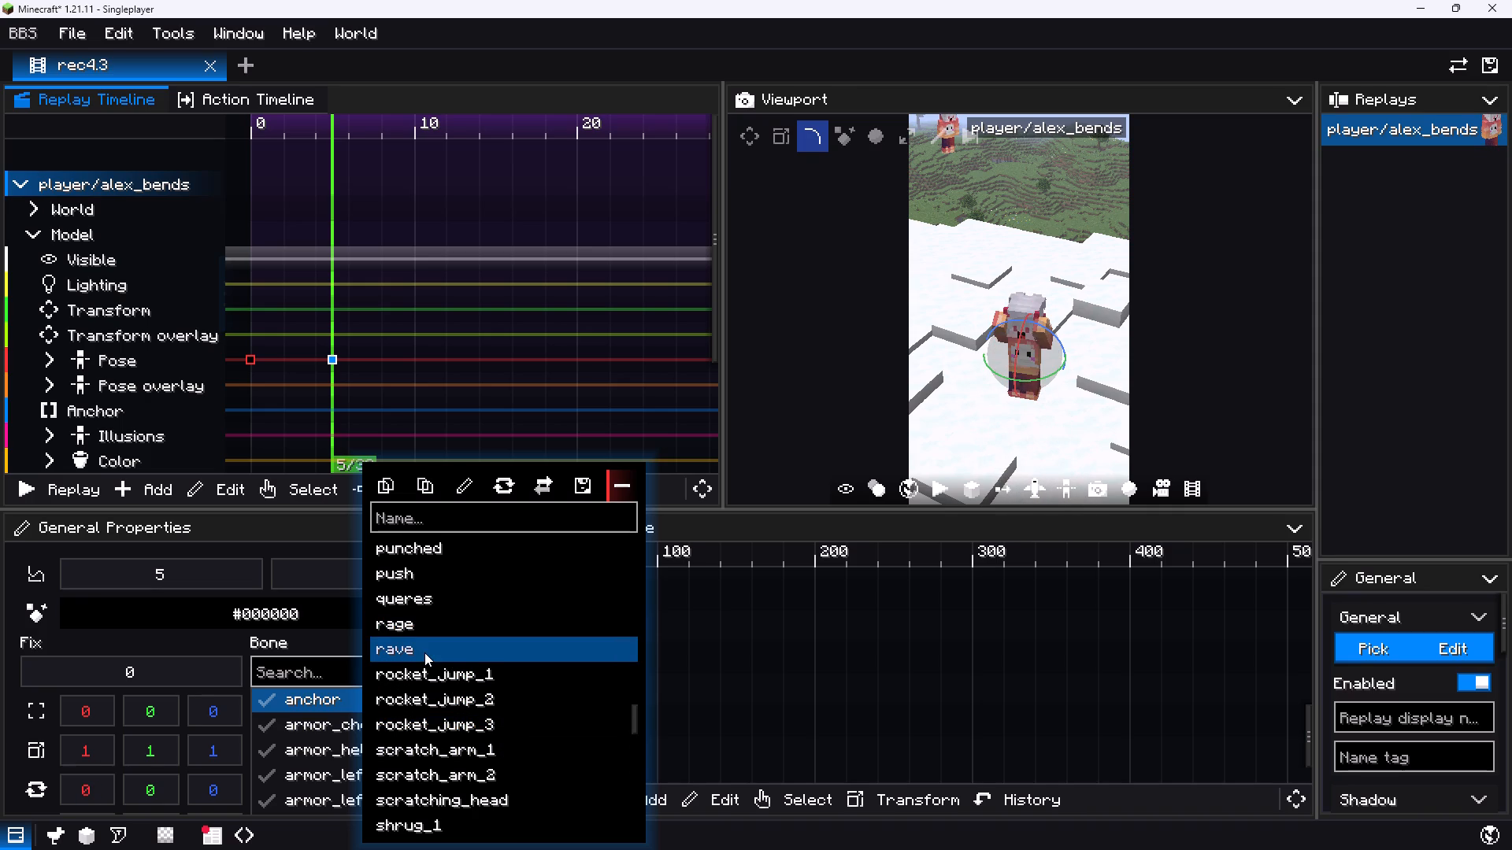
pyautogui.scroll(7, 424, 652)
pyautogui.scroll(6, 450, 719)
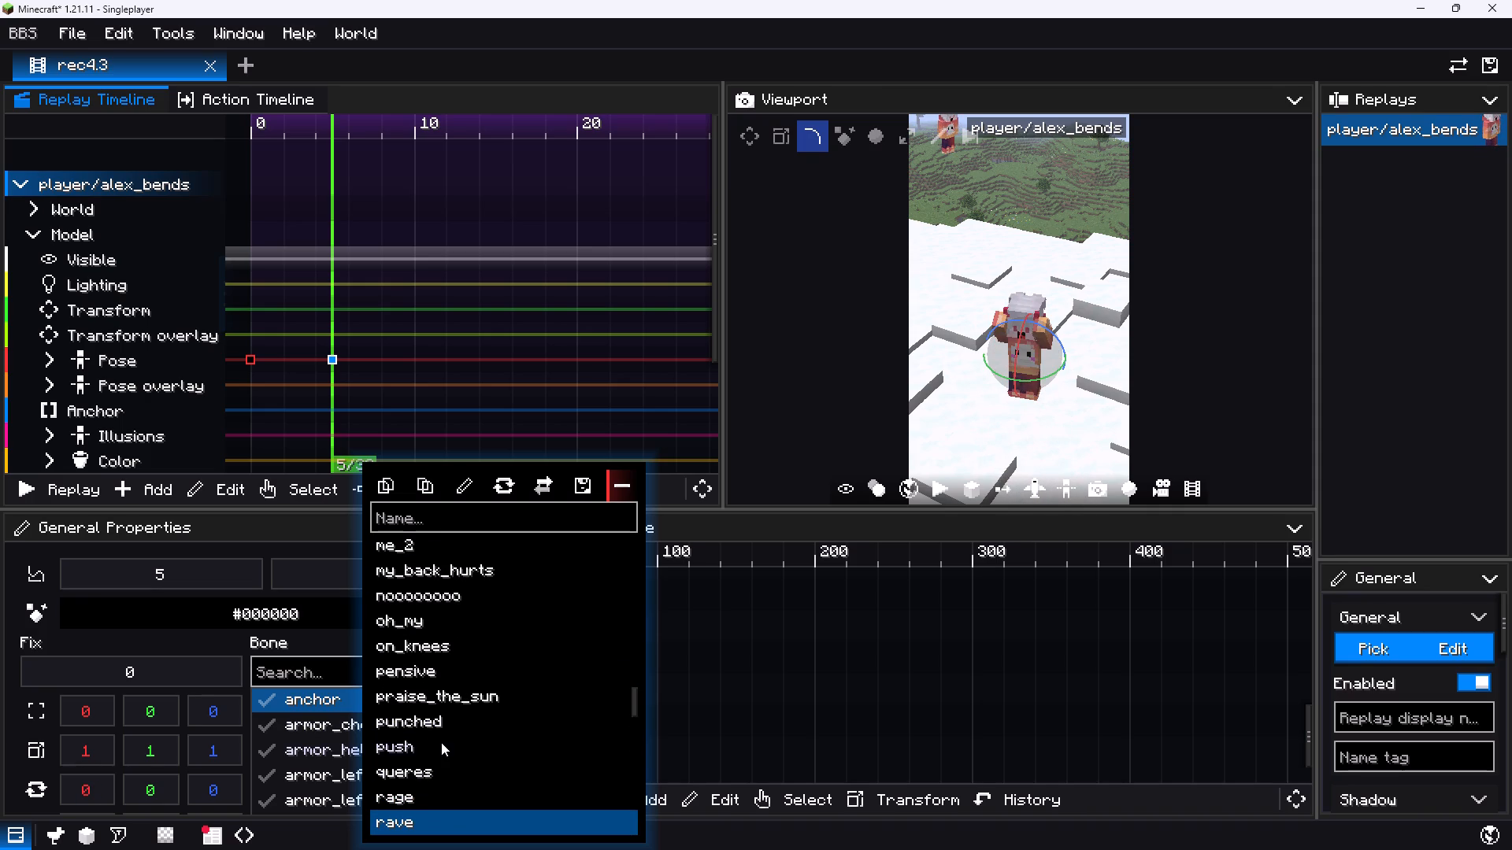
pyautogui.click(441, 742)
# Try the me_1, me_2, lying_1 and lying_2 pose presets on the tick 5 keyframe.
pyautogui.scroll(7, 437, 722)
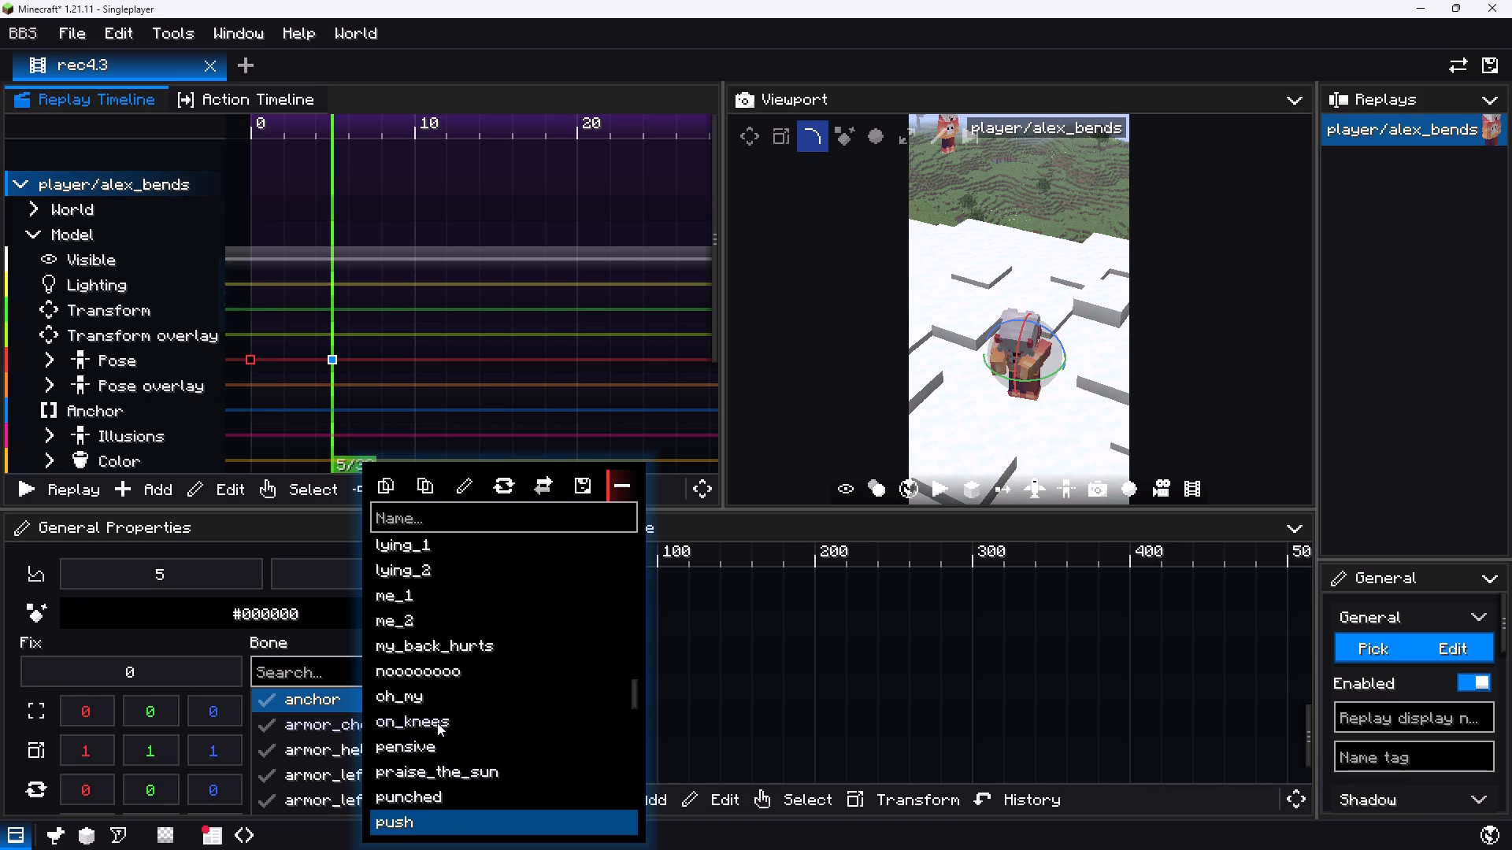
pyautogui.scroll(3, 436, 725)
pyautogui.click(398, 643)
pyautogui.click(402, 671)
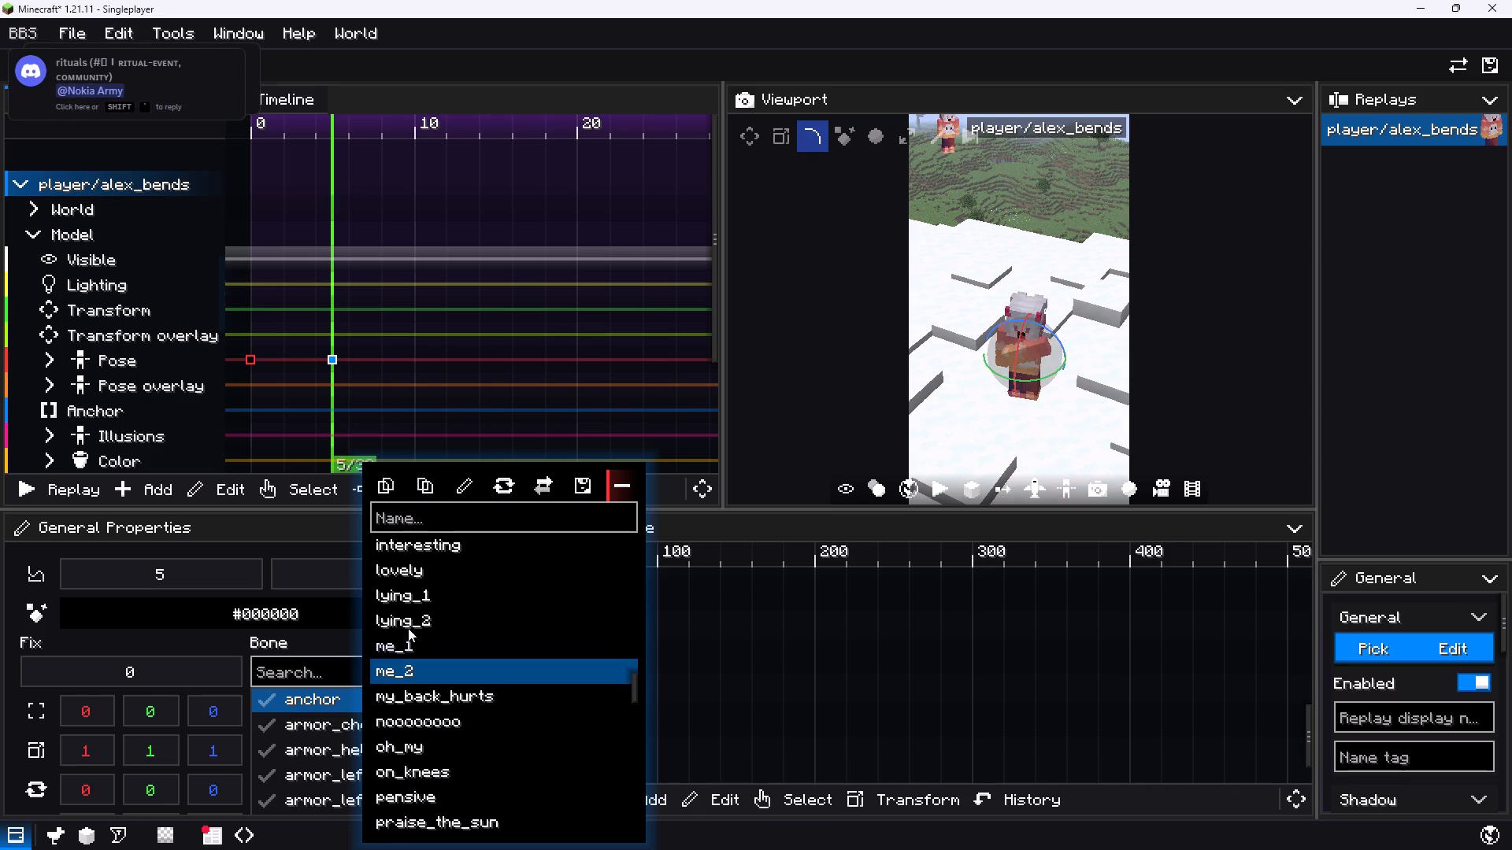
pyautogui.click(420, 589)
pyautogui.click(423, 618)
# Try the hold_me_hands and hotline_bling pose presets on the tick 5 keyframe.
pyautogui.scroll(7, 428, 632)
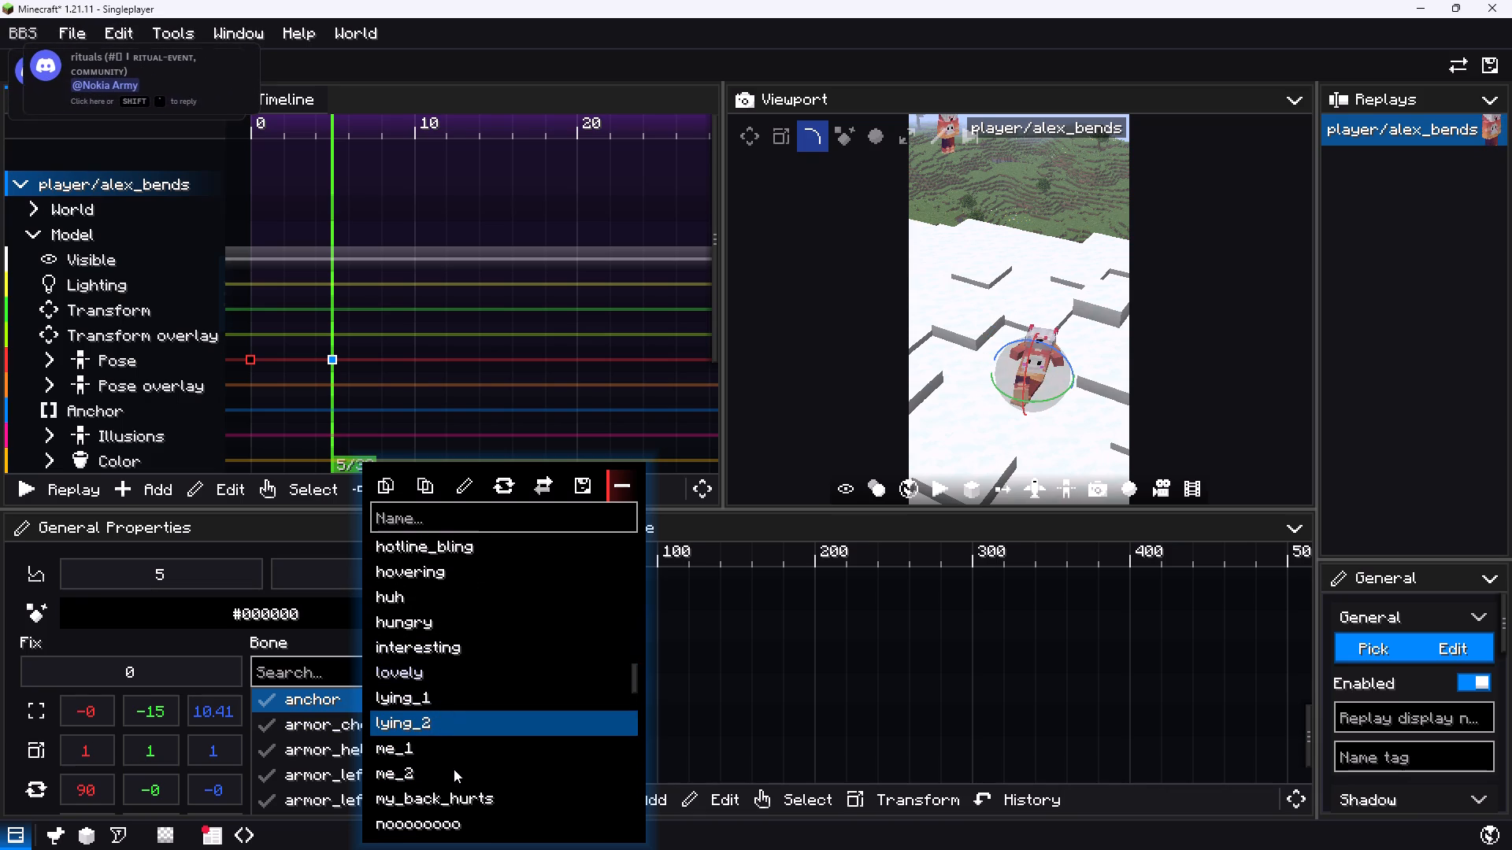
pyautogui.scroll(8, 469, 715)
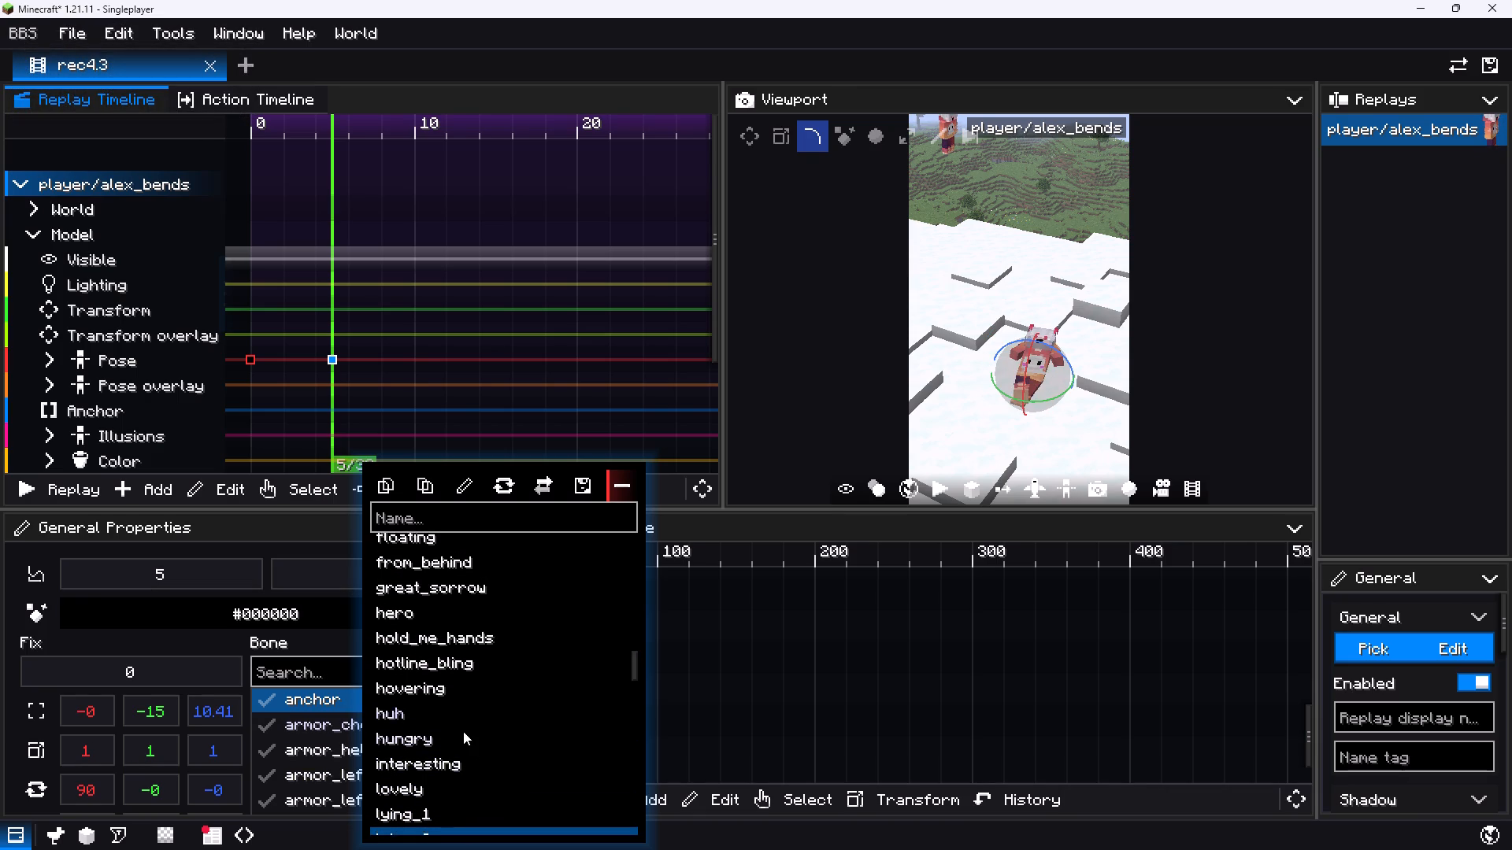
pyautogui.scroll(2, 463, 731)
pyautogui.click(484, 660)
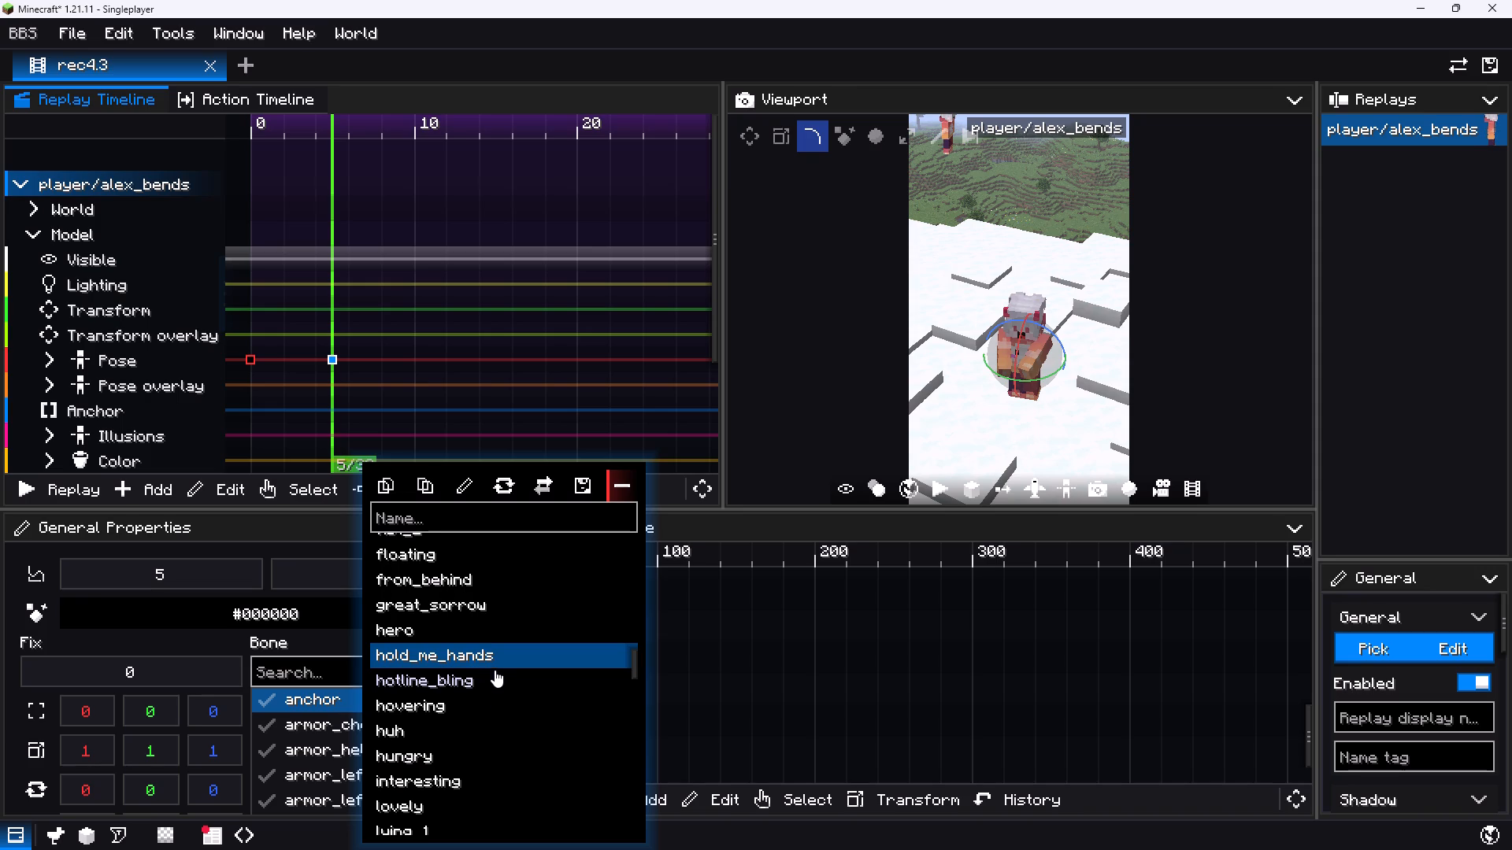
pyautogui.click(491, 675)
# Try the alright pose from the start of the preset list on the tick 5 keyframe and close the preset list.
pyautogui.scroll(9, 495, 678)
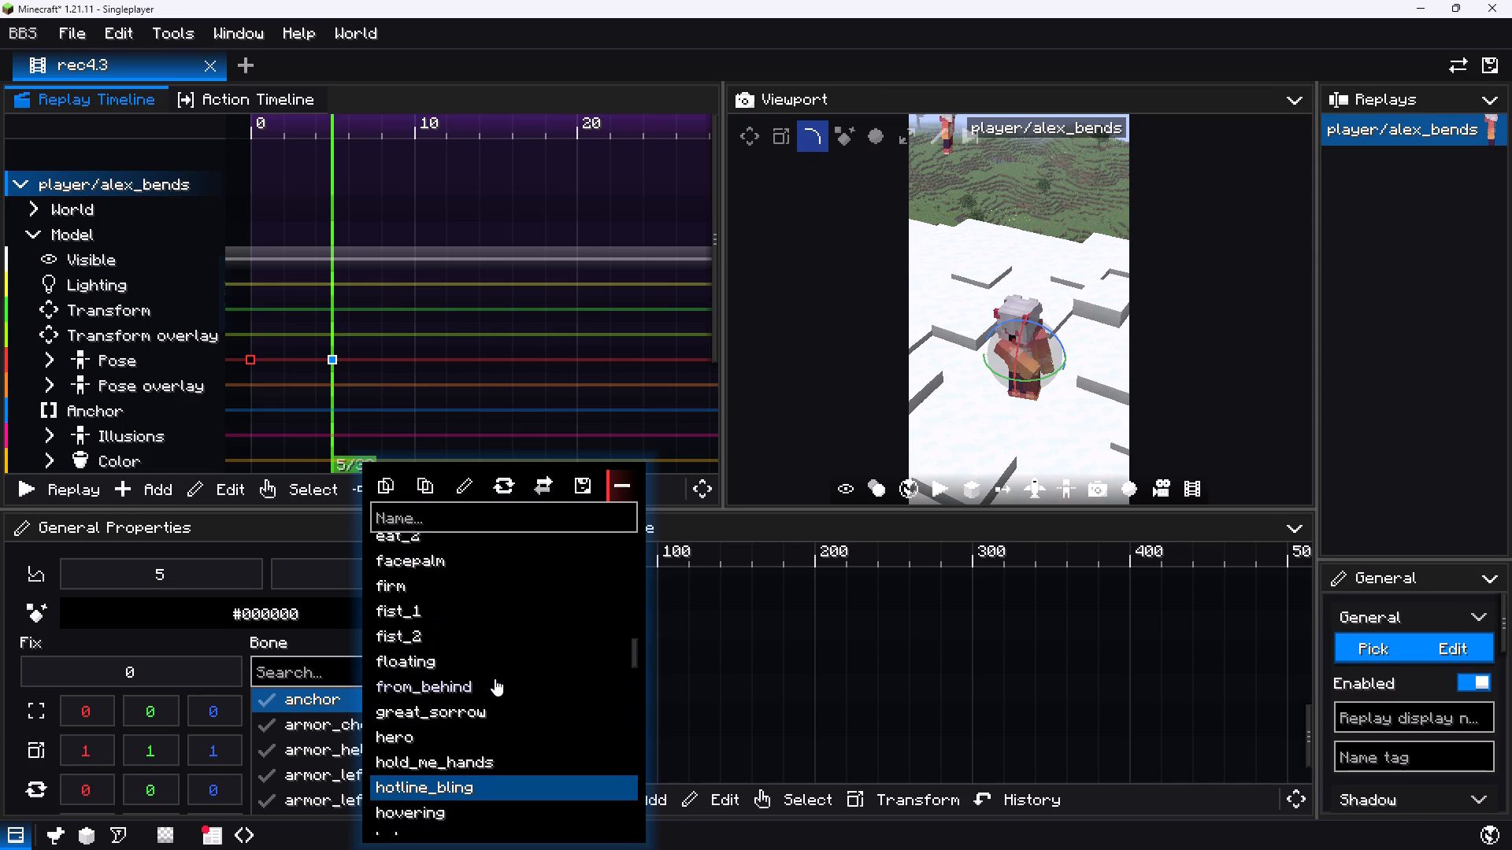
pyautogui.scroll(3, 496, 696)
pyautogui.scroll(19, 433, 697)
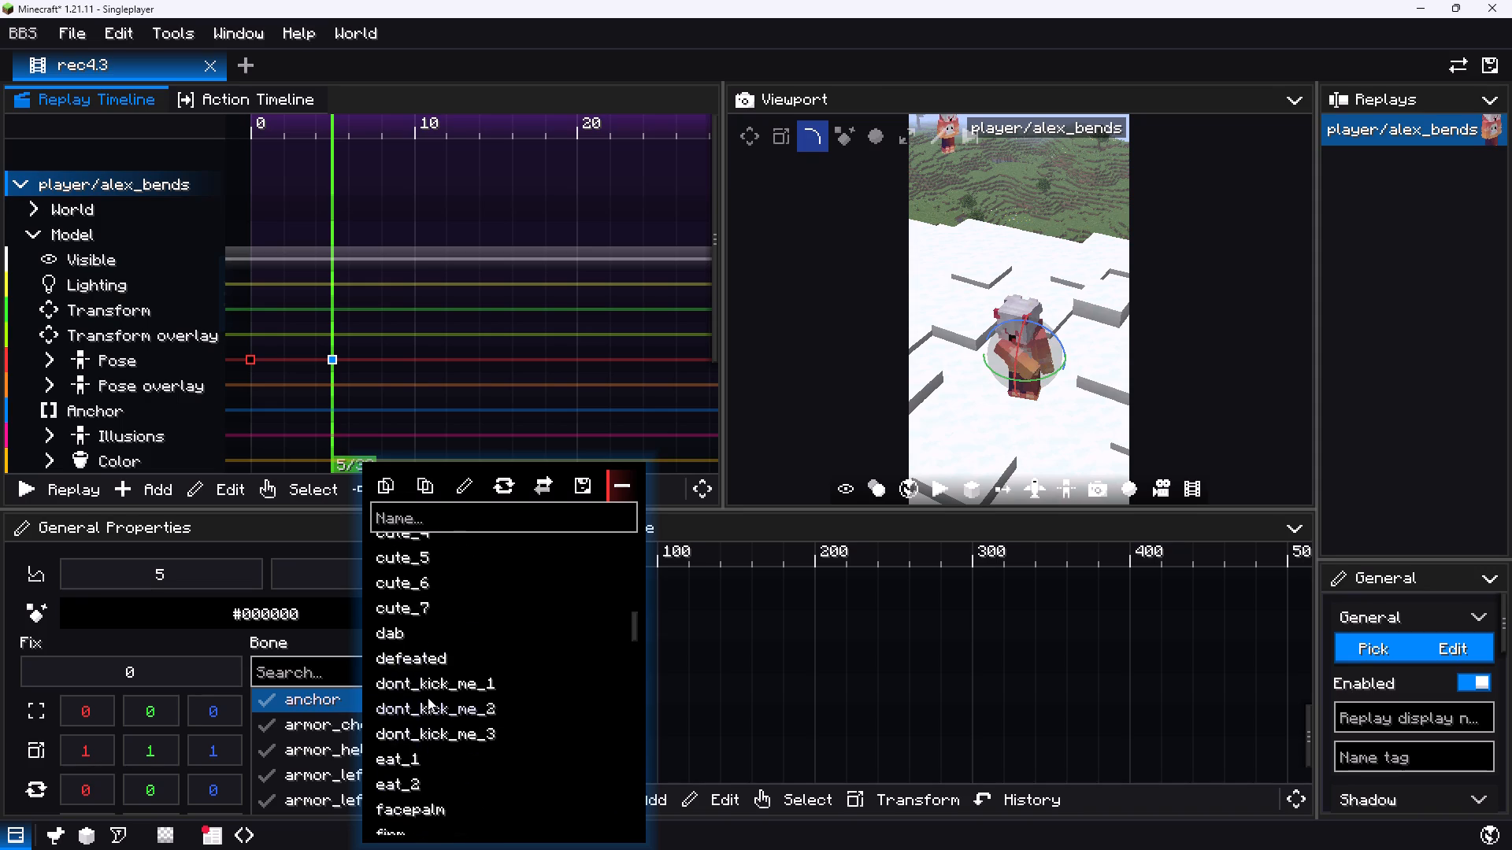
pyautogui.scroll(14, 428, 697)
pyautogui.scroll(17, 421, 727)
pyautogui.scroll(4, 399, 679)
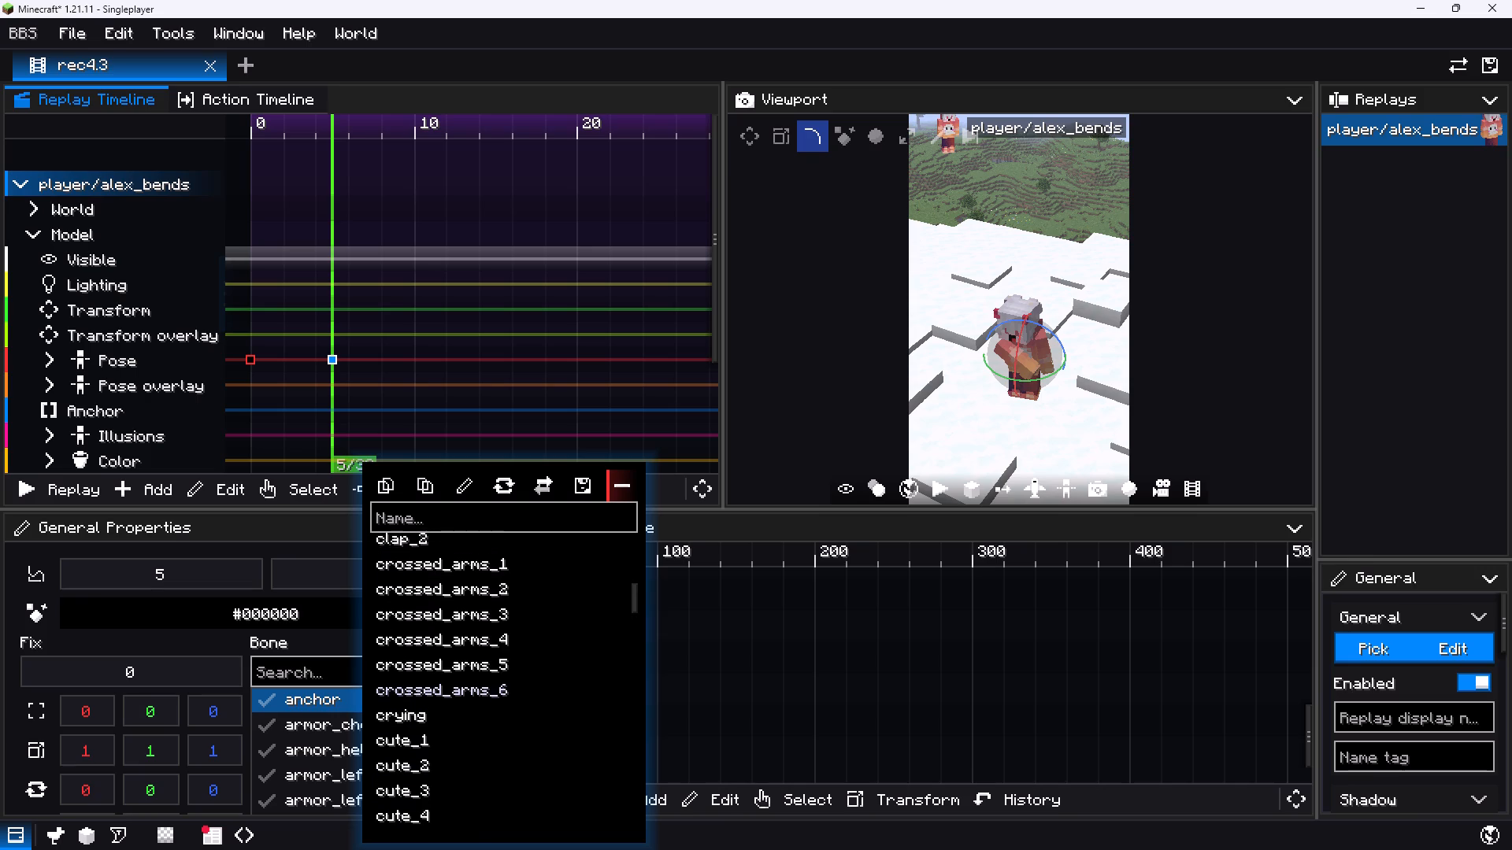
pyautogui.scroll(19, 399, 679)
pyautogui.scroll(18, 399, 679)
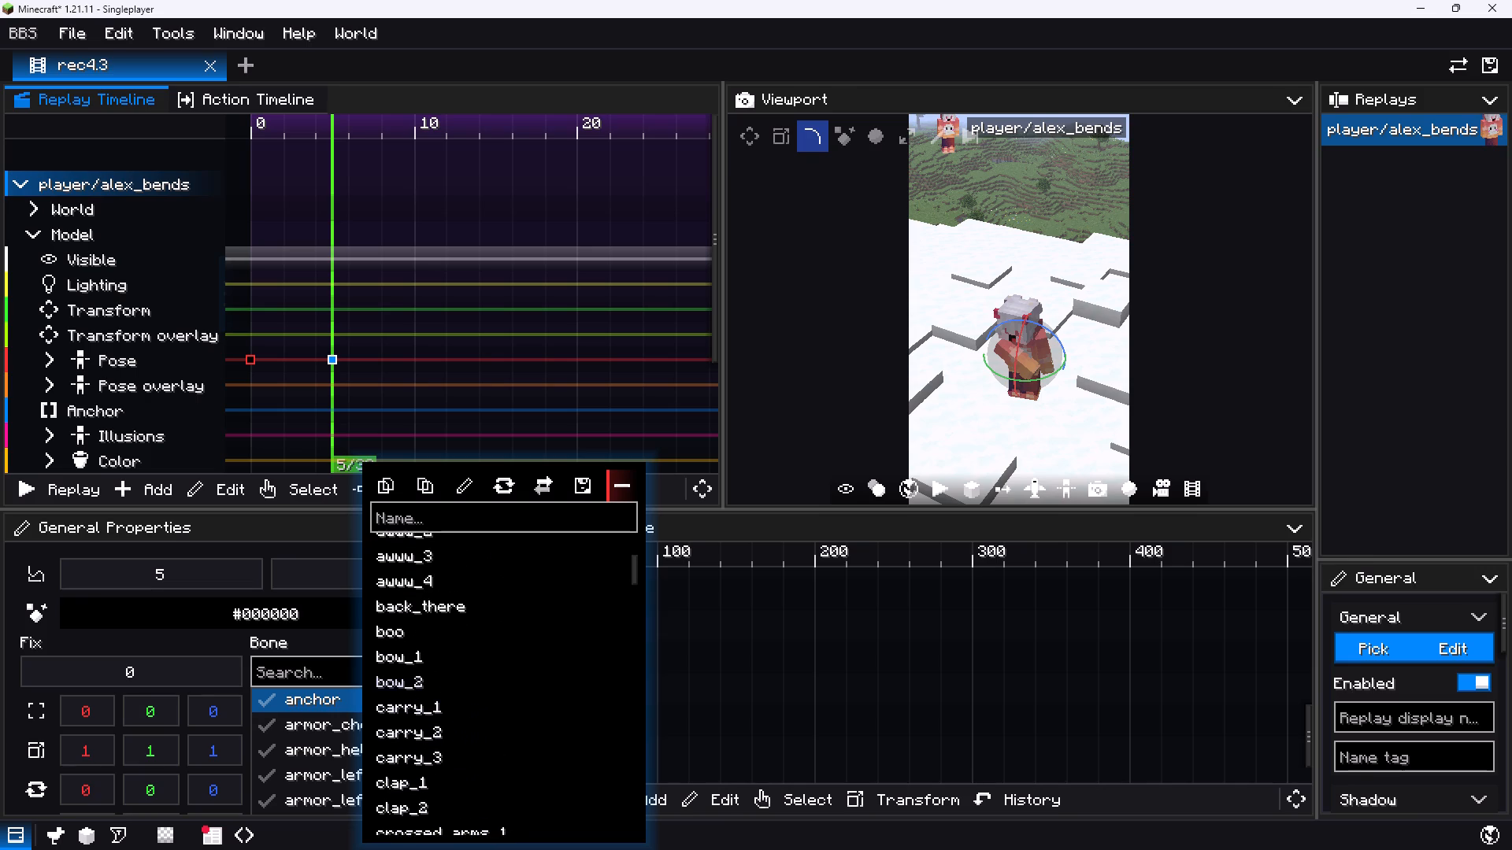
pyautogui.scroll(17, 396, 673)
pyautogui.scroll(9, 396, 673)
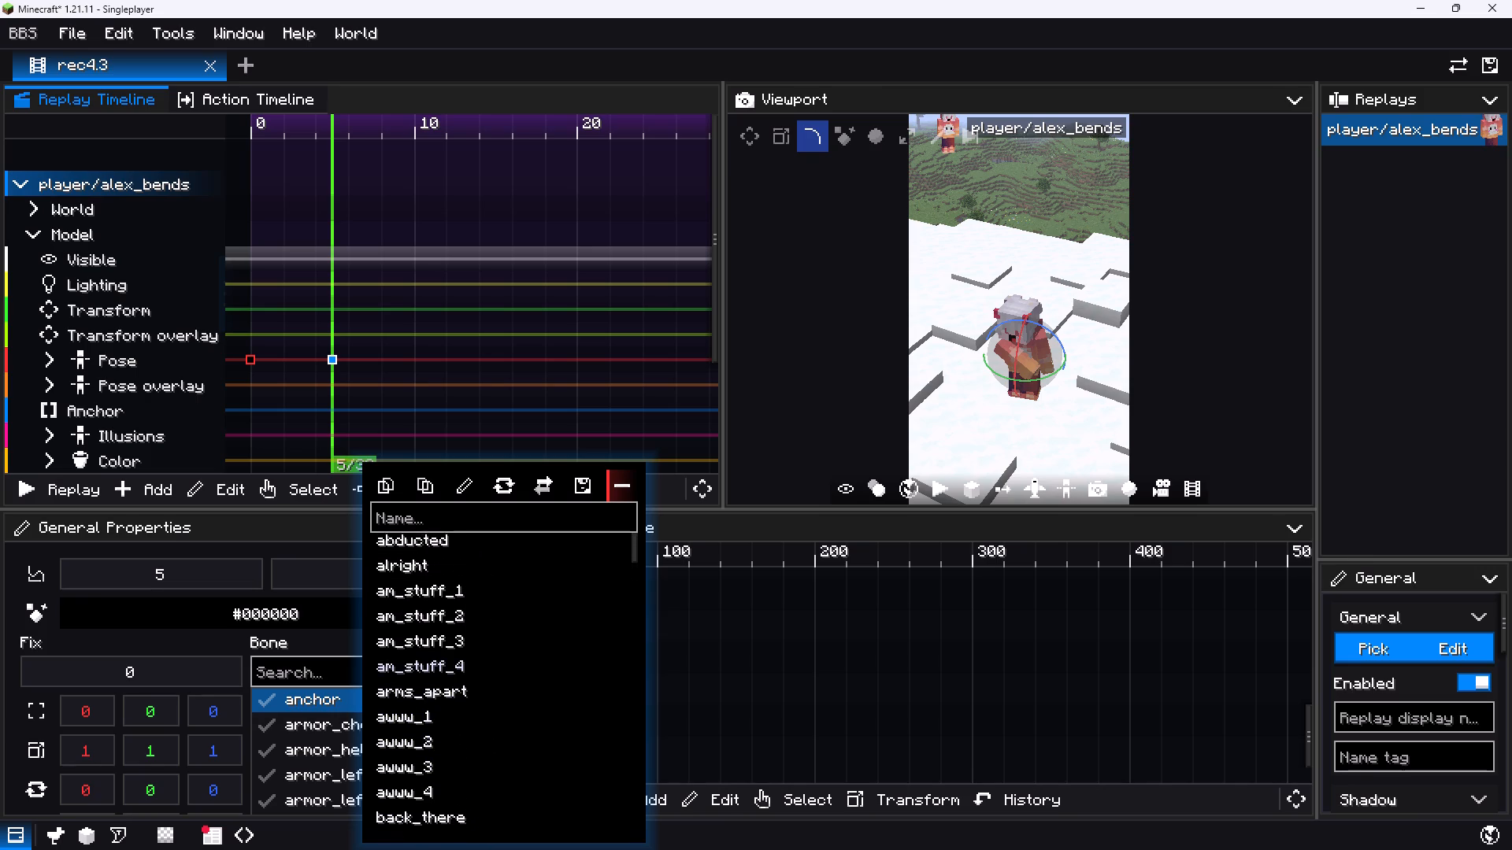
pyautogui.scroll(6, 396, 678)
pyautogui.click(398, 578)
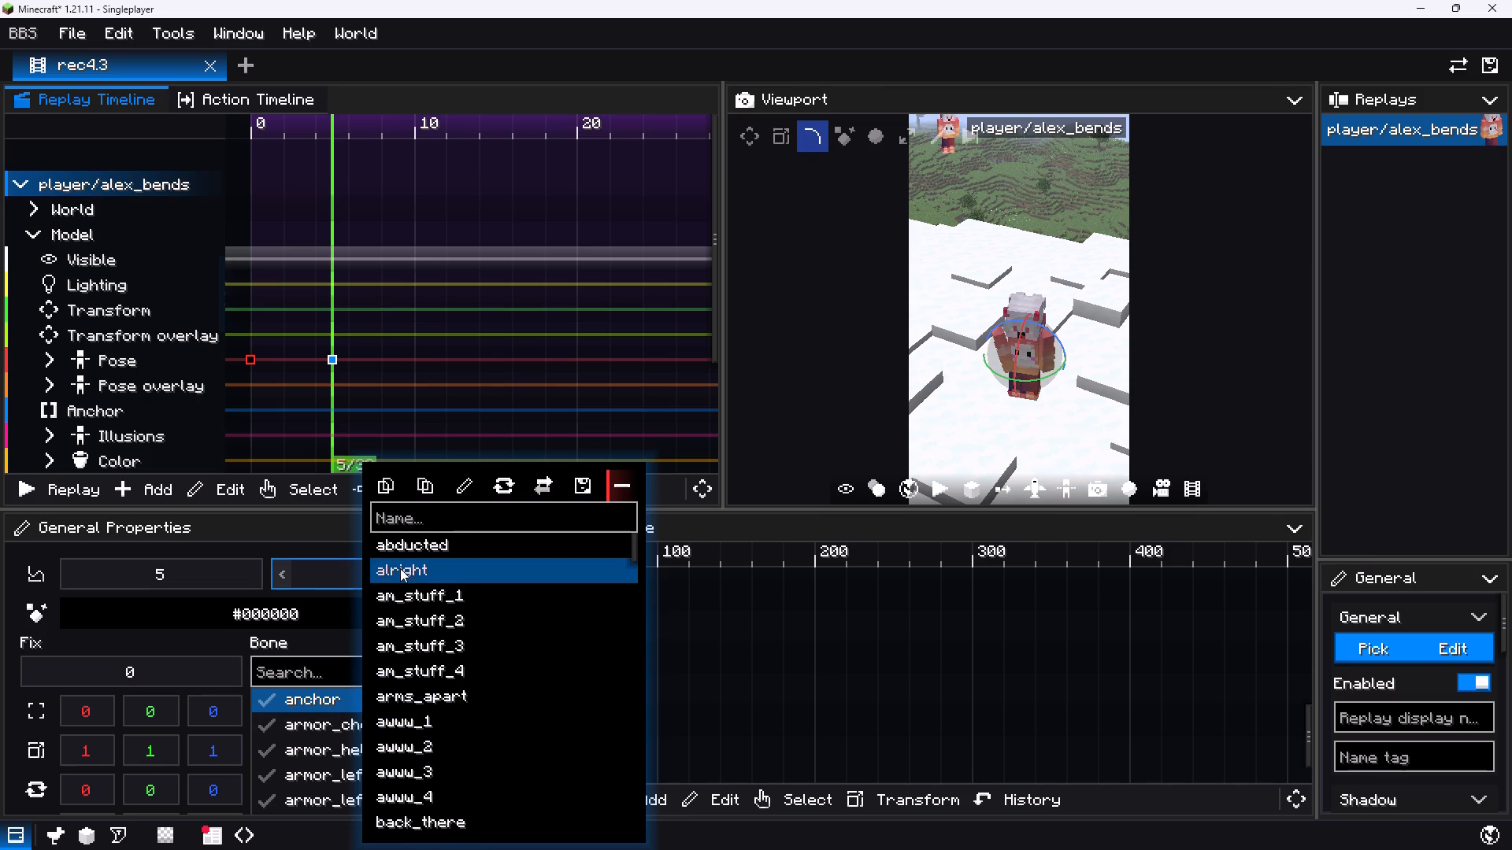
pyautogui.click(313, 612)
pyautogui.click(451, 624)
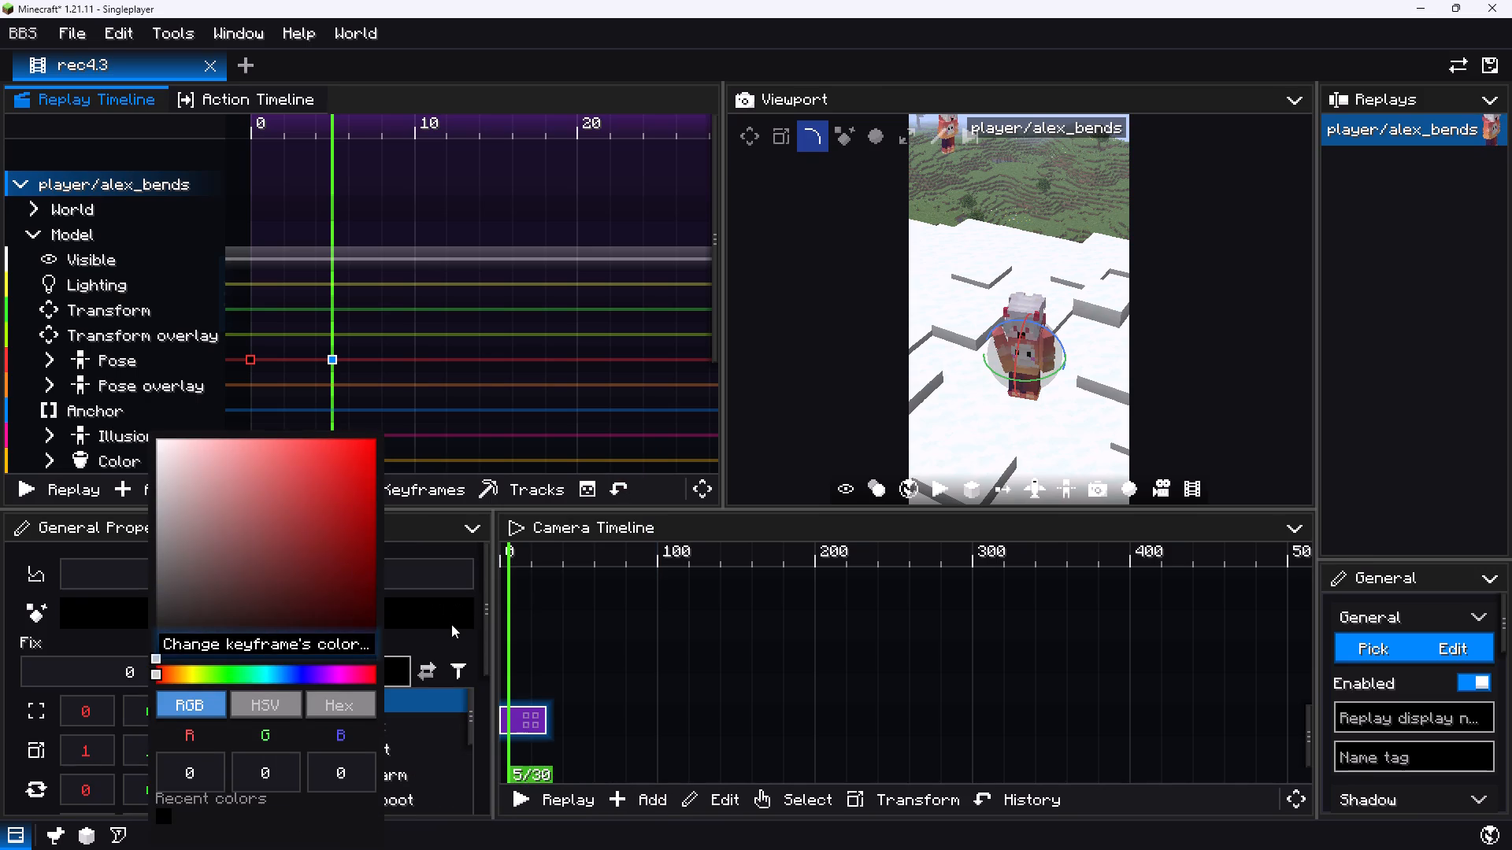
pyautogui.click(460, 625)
# Delete the Pose keyframe at tick 5 and add a fresh Pose keyframe at the same tick.
pyautogui.click(331, 358)
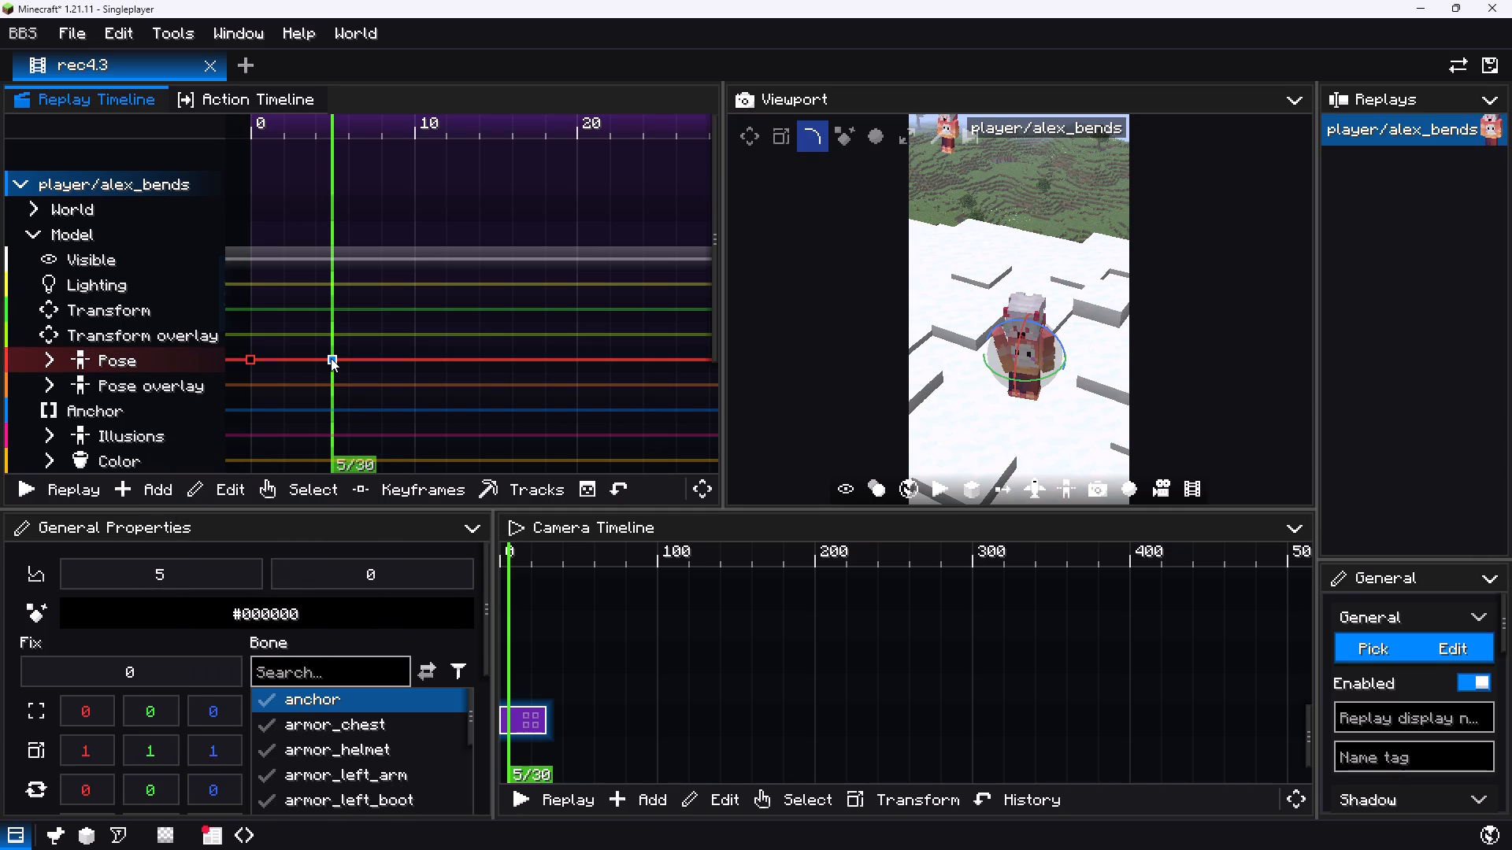
pyautogui.press('Delete')
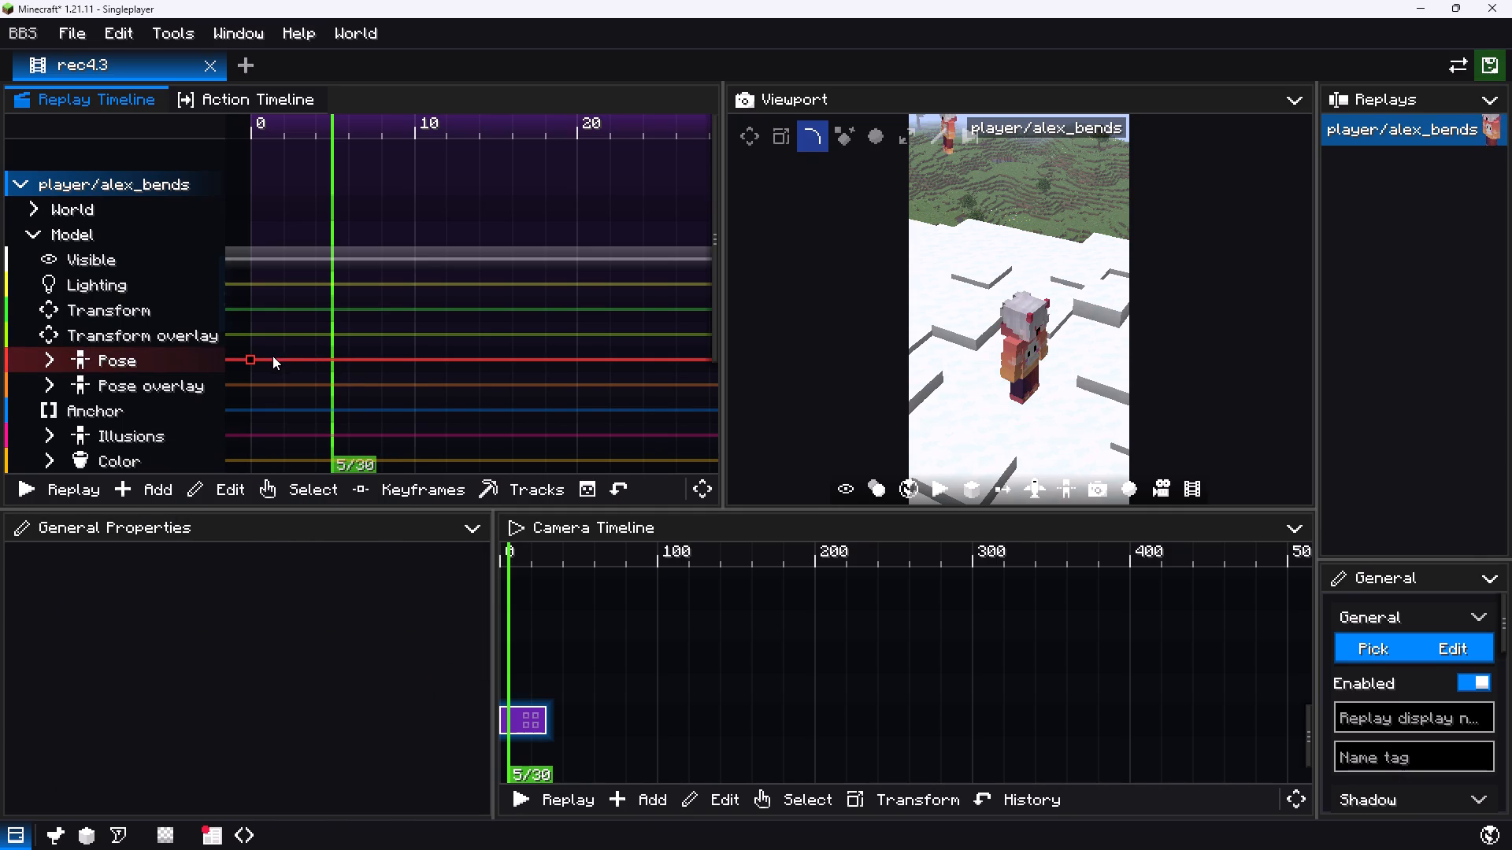
pyautogui.keyDown('ctrl'); pyautogui.click(330, 359); pyautogui.keyUp('ctrl')
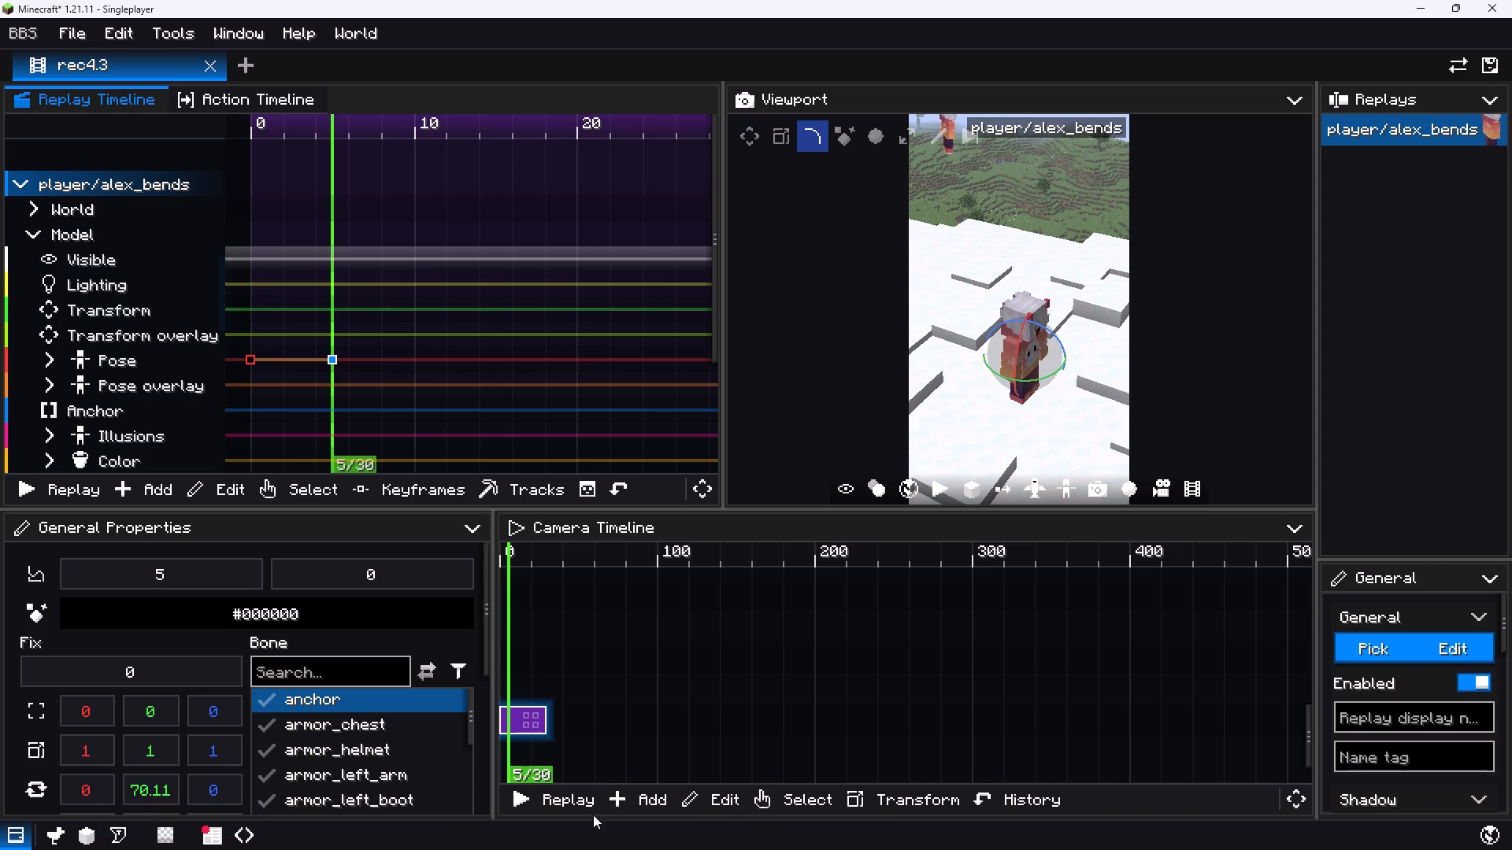
# Switch to the Edge browser.
pyautogui.click(619, 831)
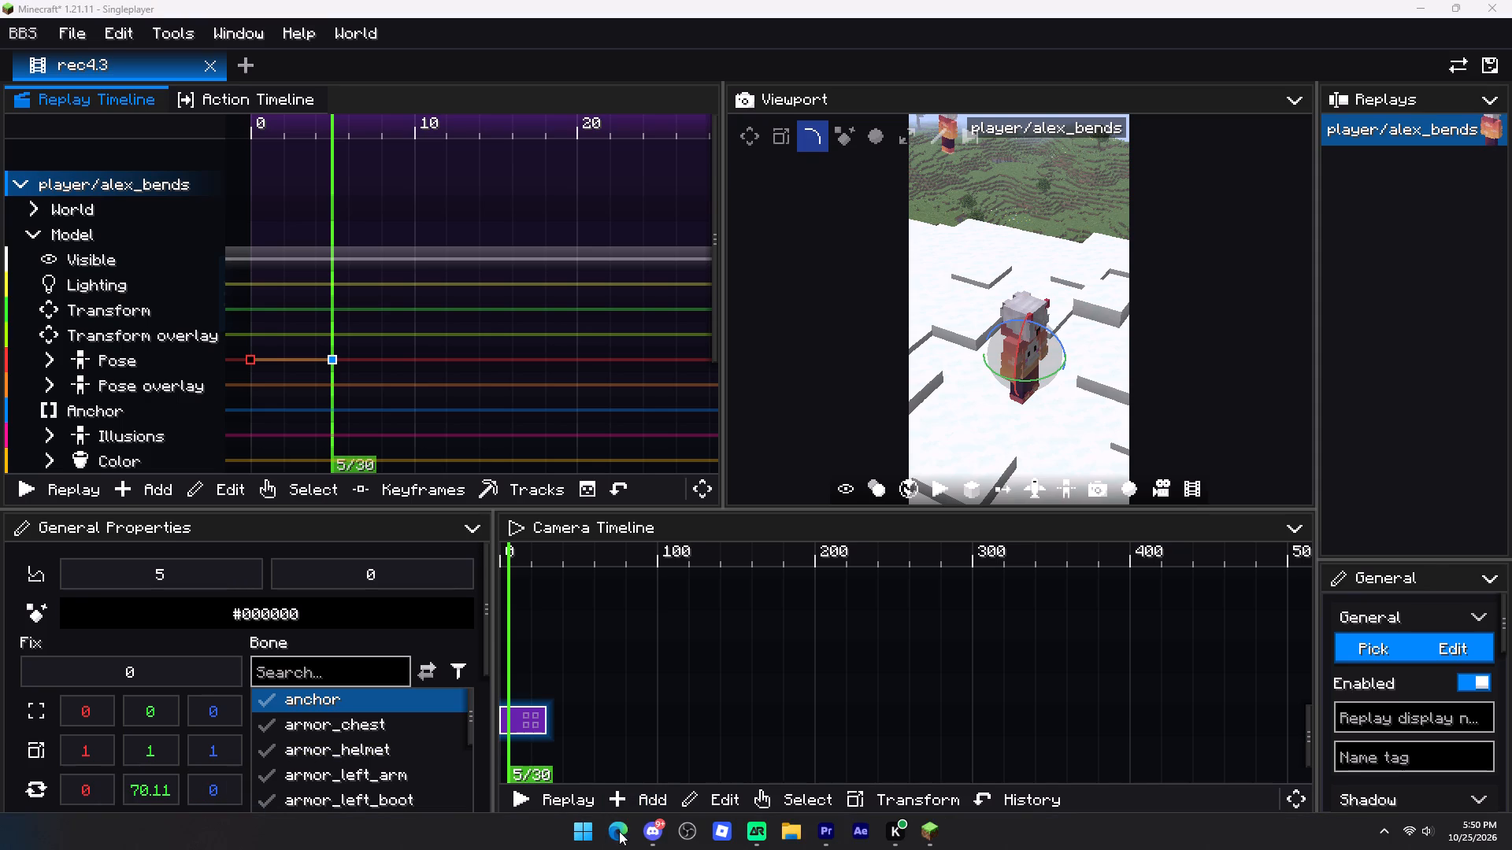
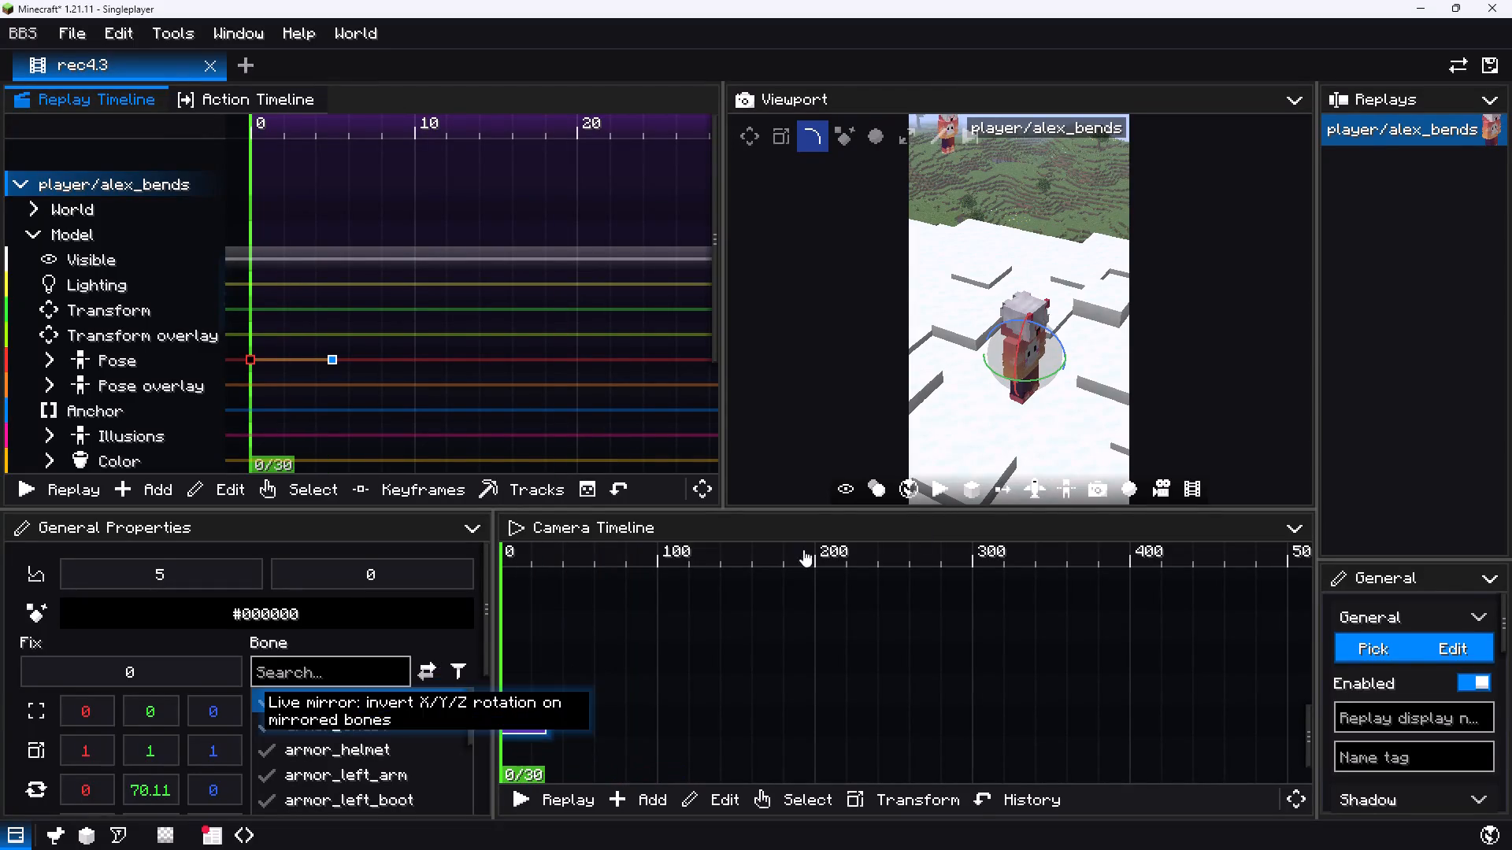
# On the Pose keyframe at tick 5, move the anchor bone along X to about 1.86 with the playhead at that tick.
pyautogui.click(1040, 475)
pyautogui.moveTo(1026, 440); pyautogui.dragTo(1073, 379)
pyautogui.press('w')
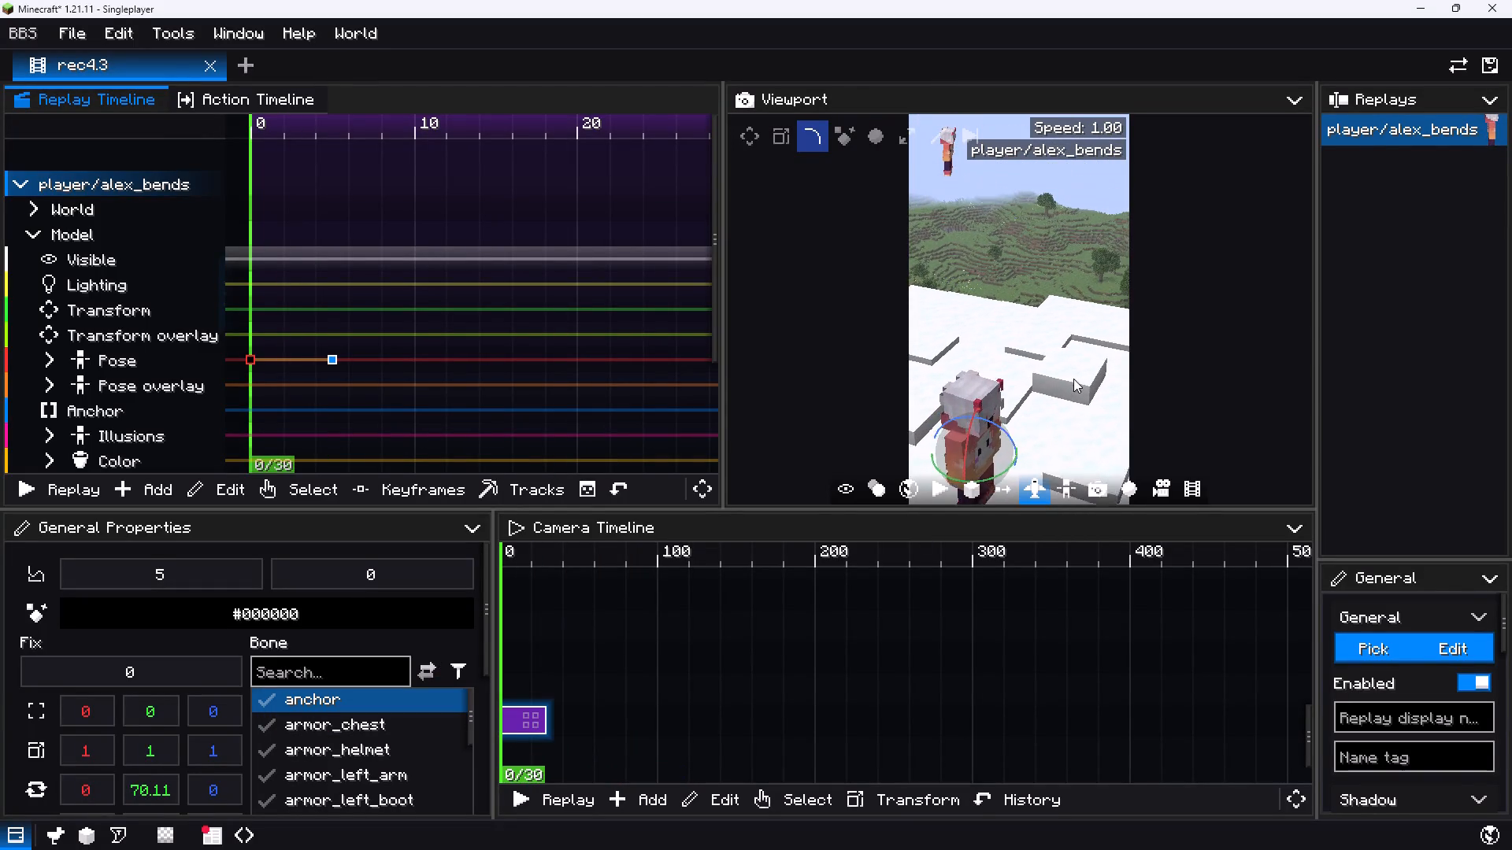
pyautogui.moveTo(1073, 379); pyautogui.dragTo(1076, 391)
pyautogui.hotkey('shift', 'a')
pyautogui.press('w')
pyautogui.moveTo(1037, 413); pyautogui.dragTo(1088, 406)
pyautogui.press('space')
pyautogui.press('space')
pyautogui.press('s')
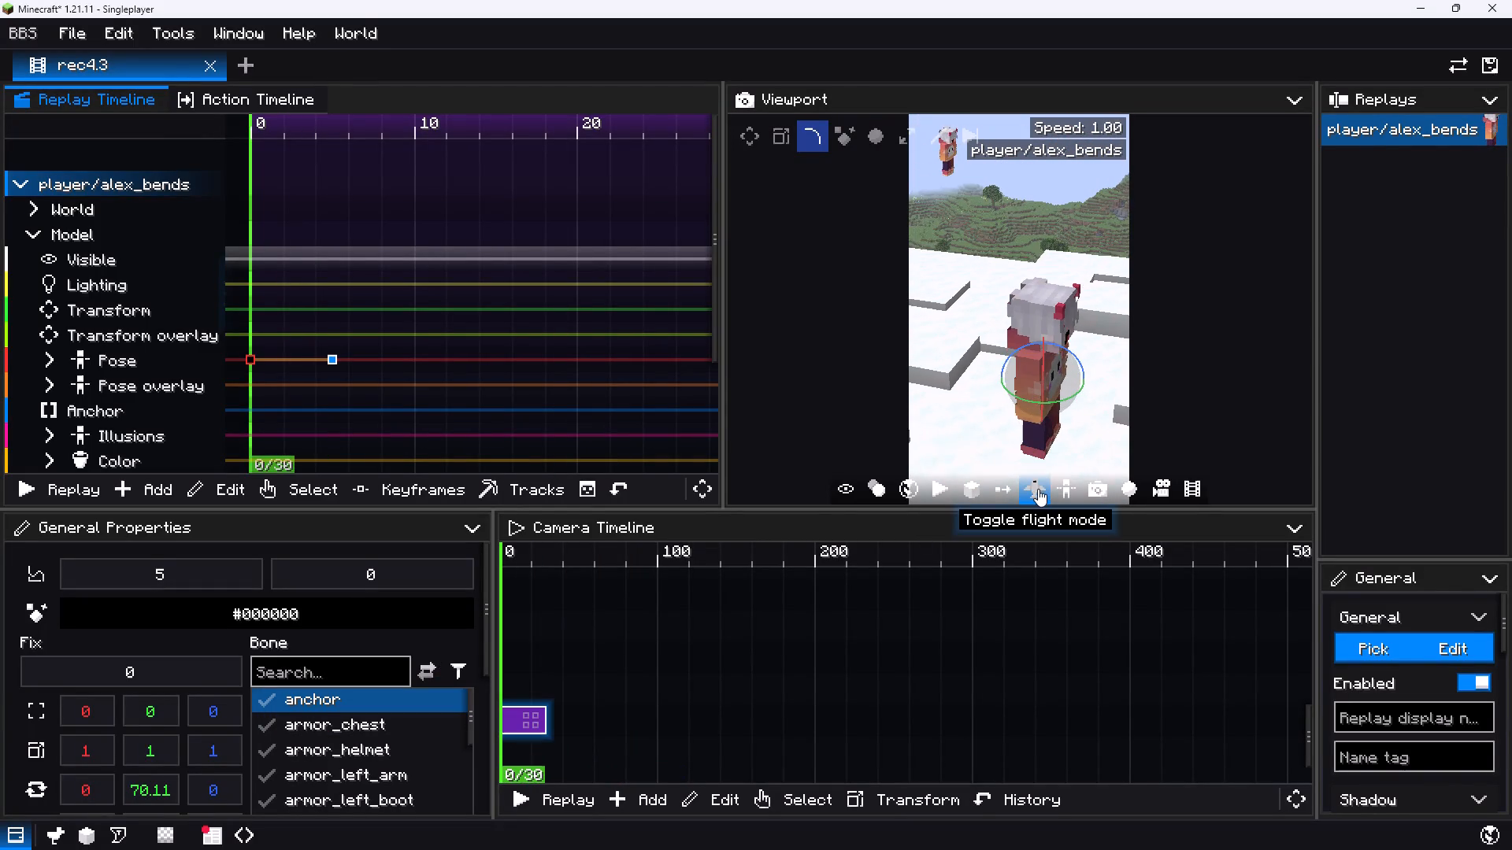
pyautogui.click(1038, 489)
pyautogui.click(332, 358)
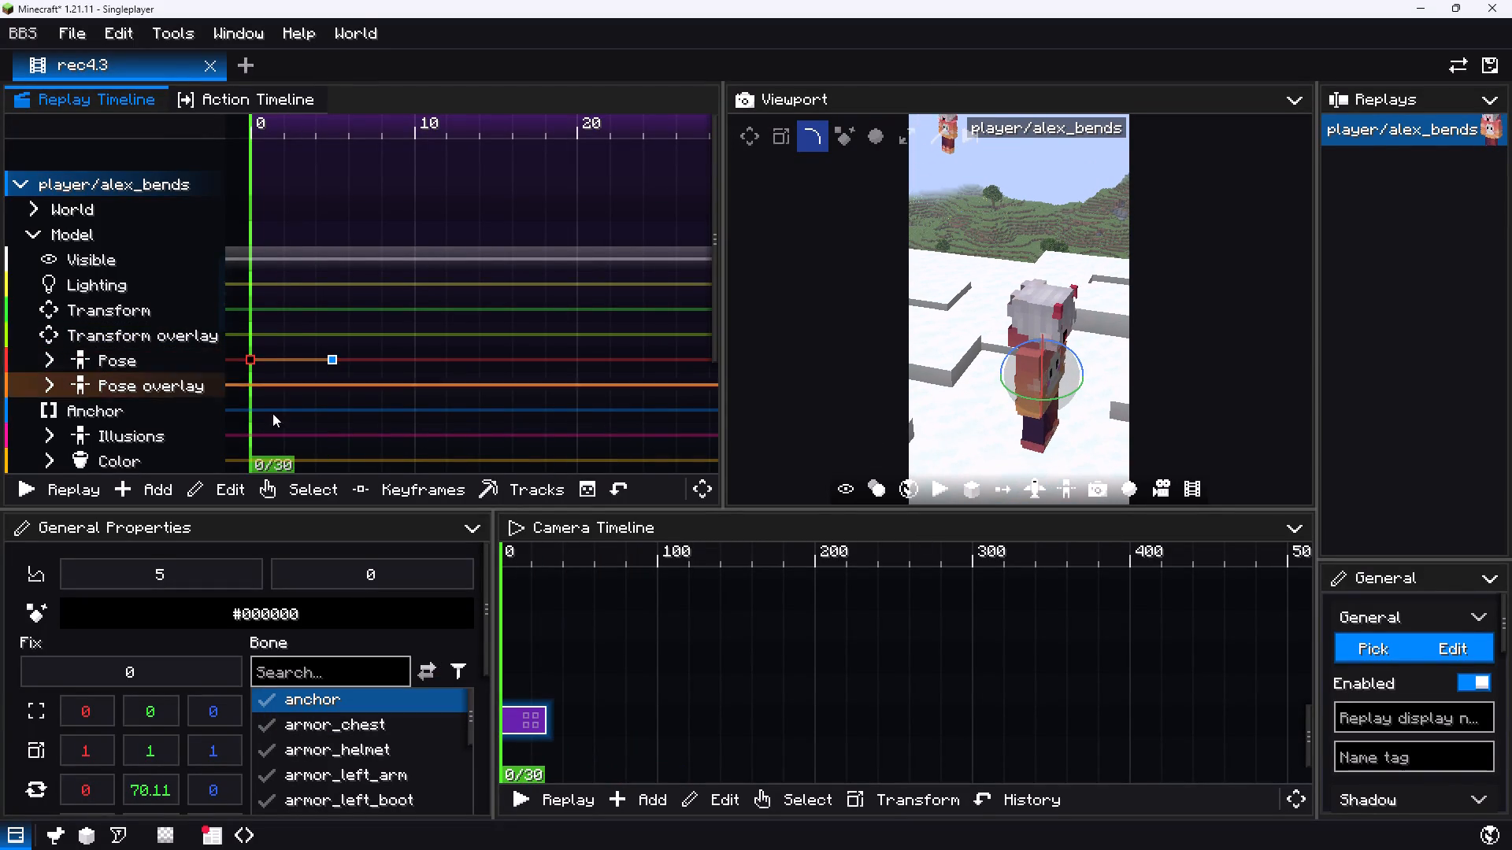
pyautogui.moveTo(252, 417); pyautogui.dragTo(334, 421)
pyautogui.click(331, 357)
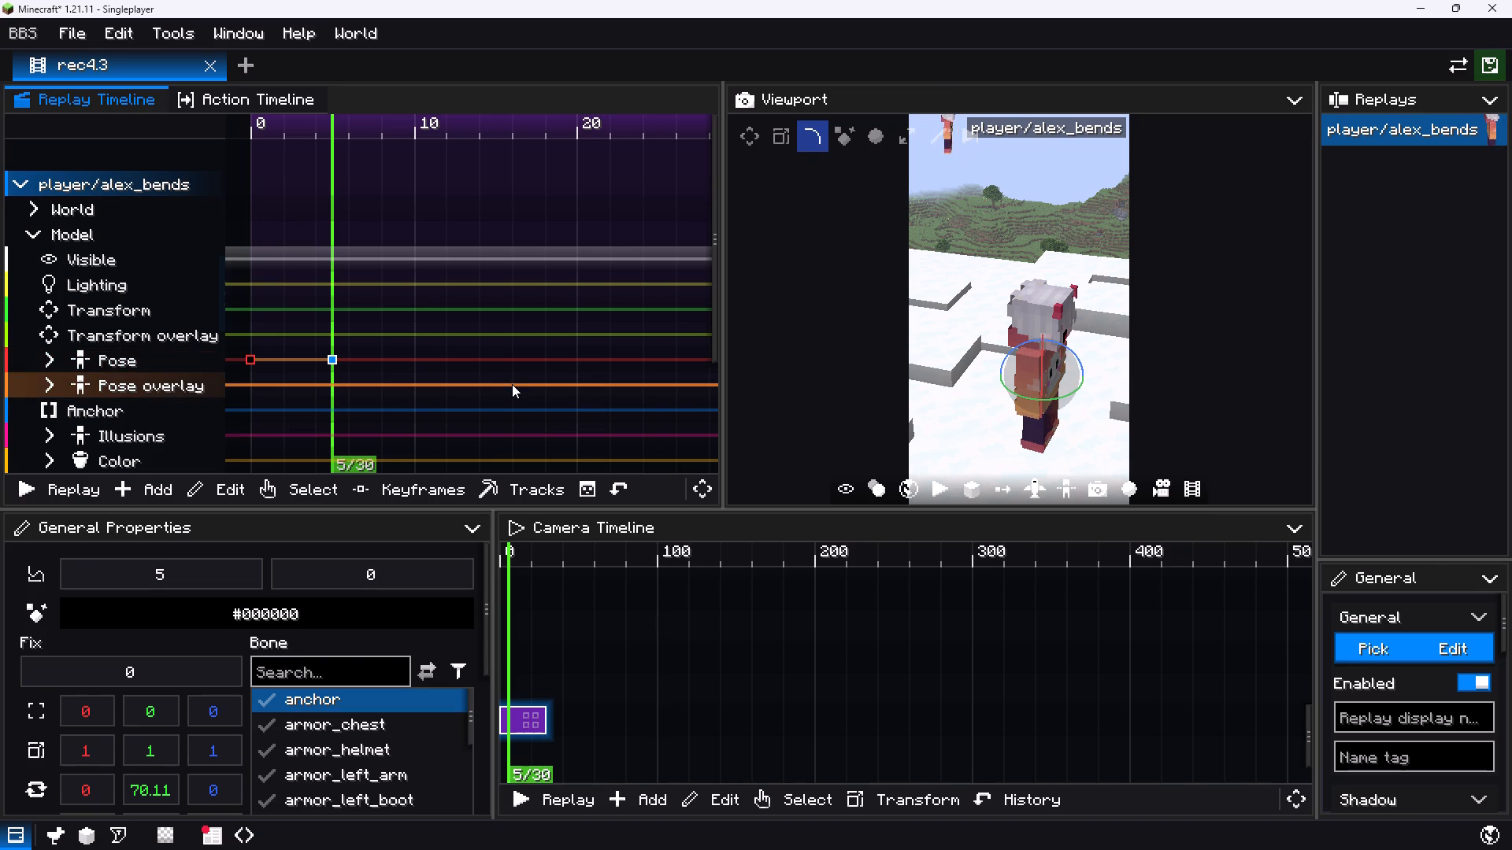
pyautogui.press('g')
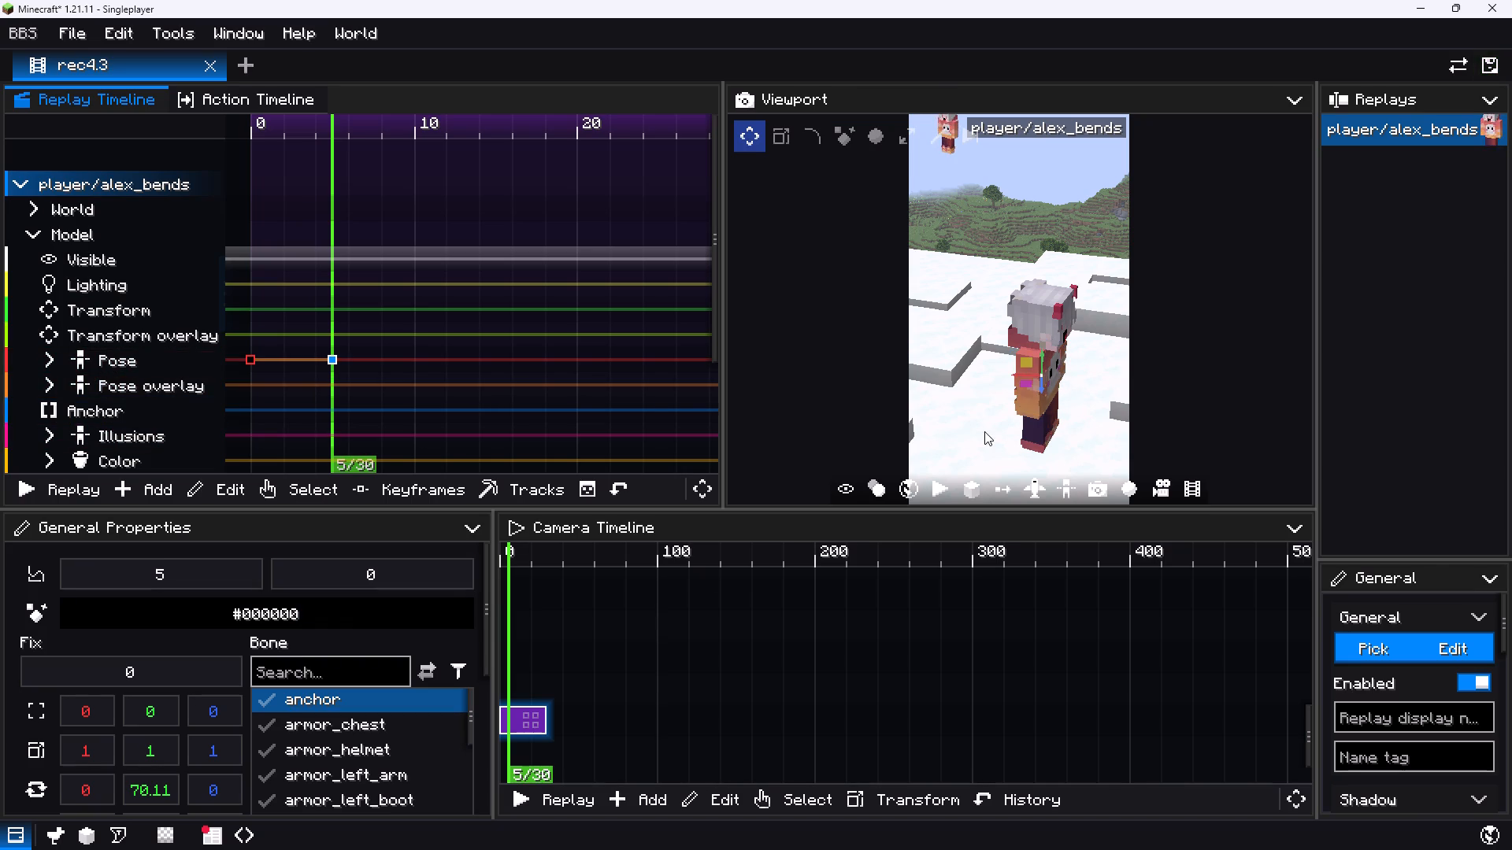
pyautogui.moveTo(1017, 375); pyautogui.dragTo(1019, 377)
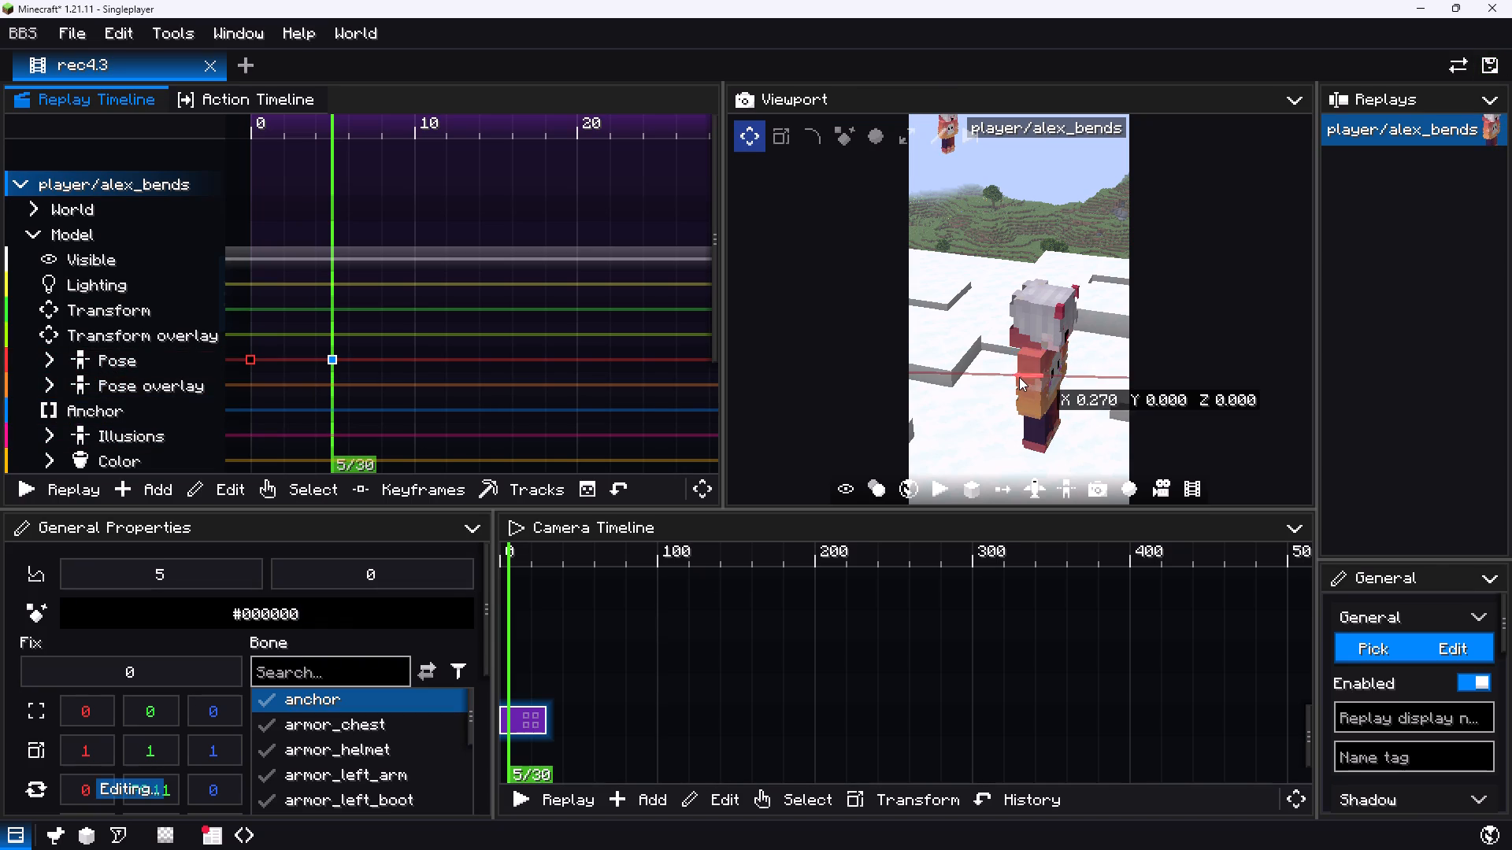
pyautogui.moveTo(1019, 377); pyautogui.dragTo(1028, 380)
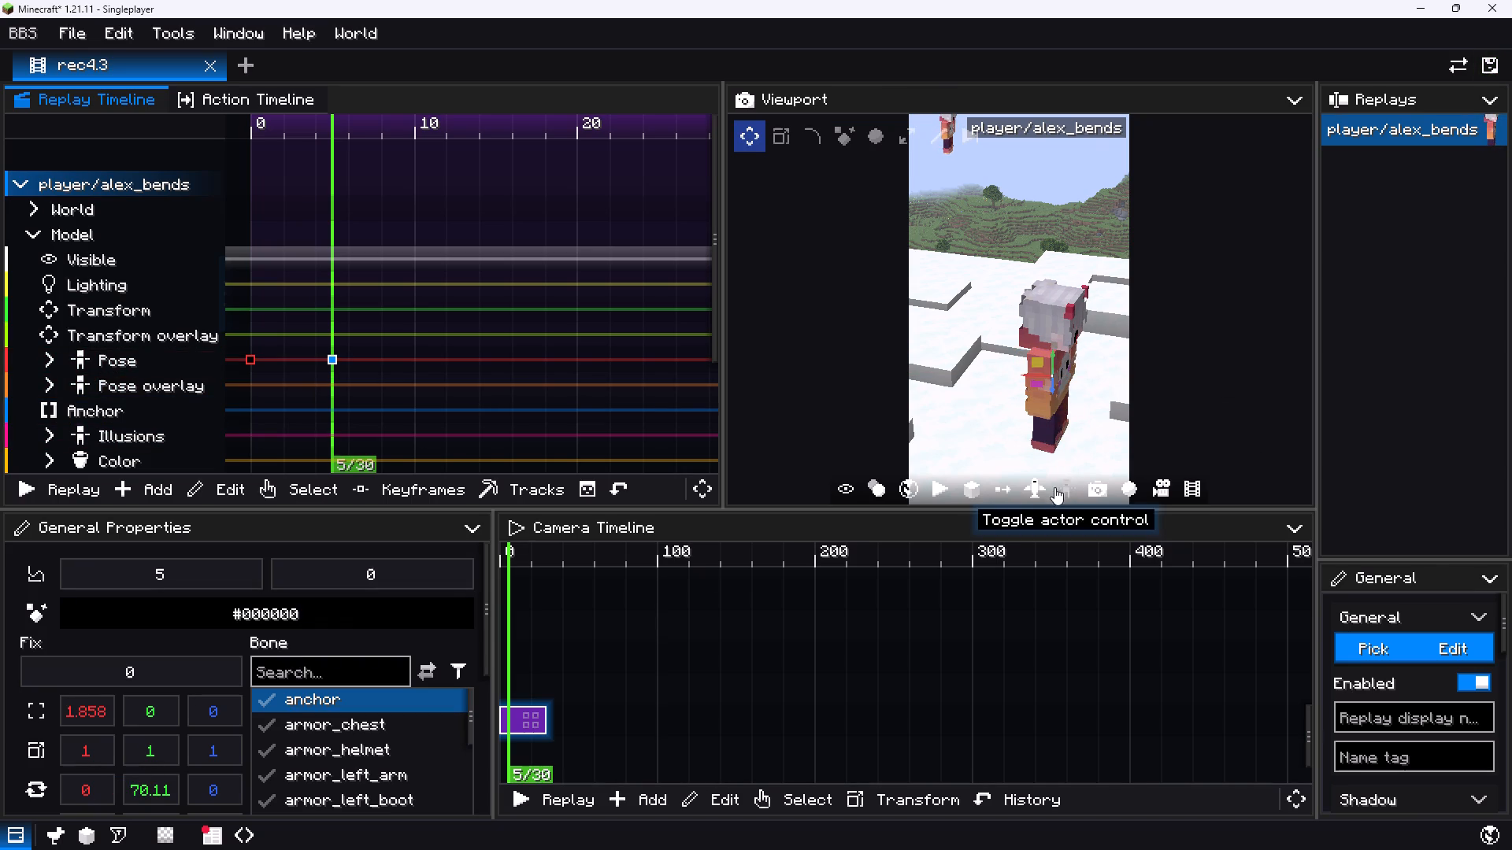
# Move the right_leg bone on the tick 5 Pose keyframe to about Y 2.19 and Z -1.55.
pyautogui.click(1041, 482)
pyautogui.moveTo(1040, 443); pyautogui.dragTo(1119, 437)
pyautogui.press('a')
pyautogui.moveTo(1048, 425); pyautogui.dragTo(1096, 451)
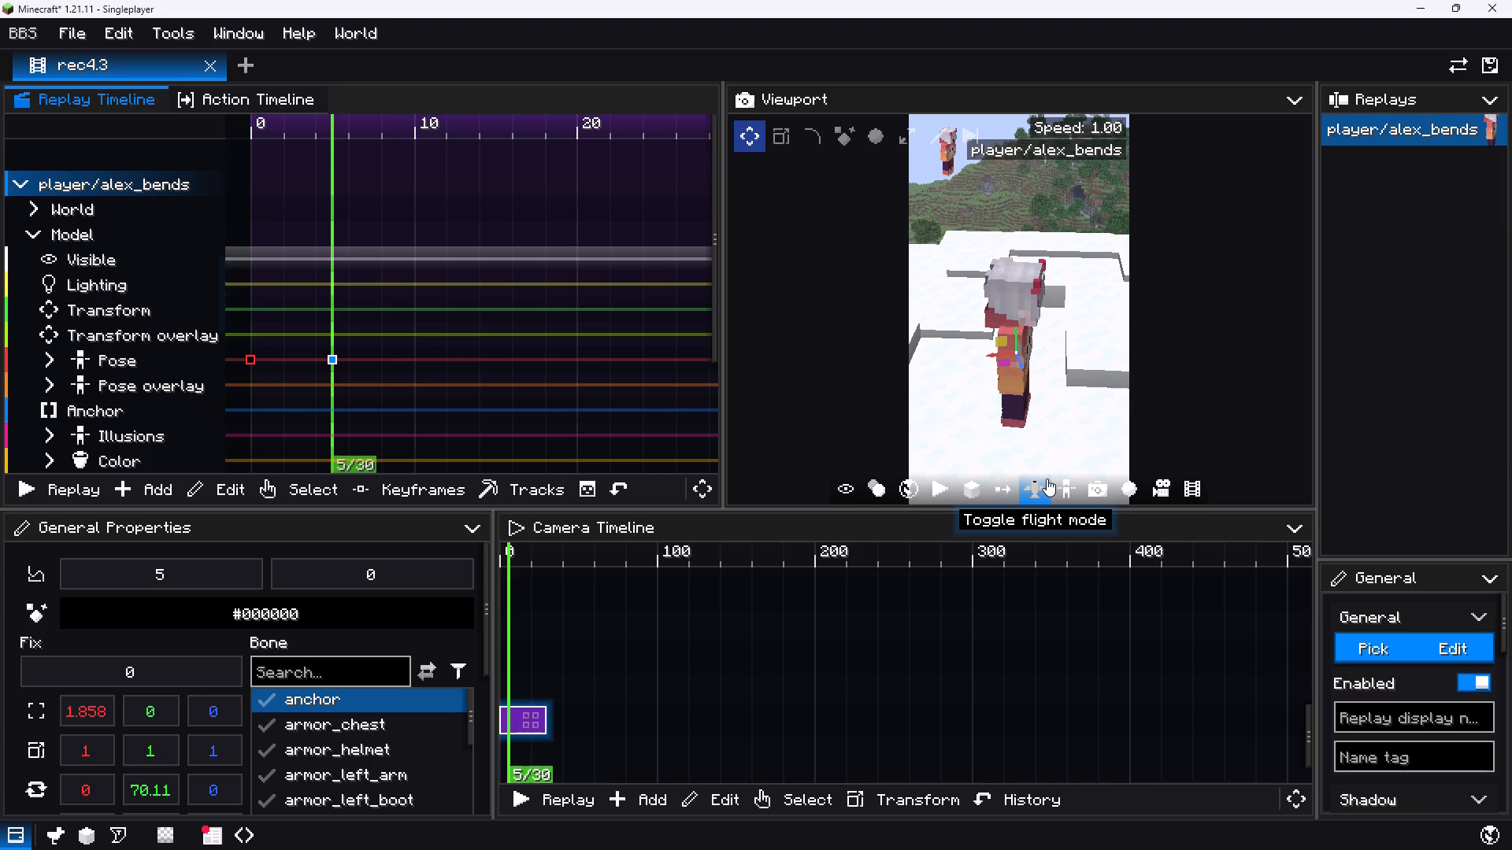
pyautogui.click(1040, 479)
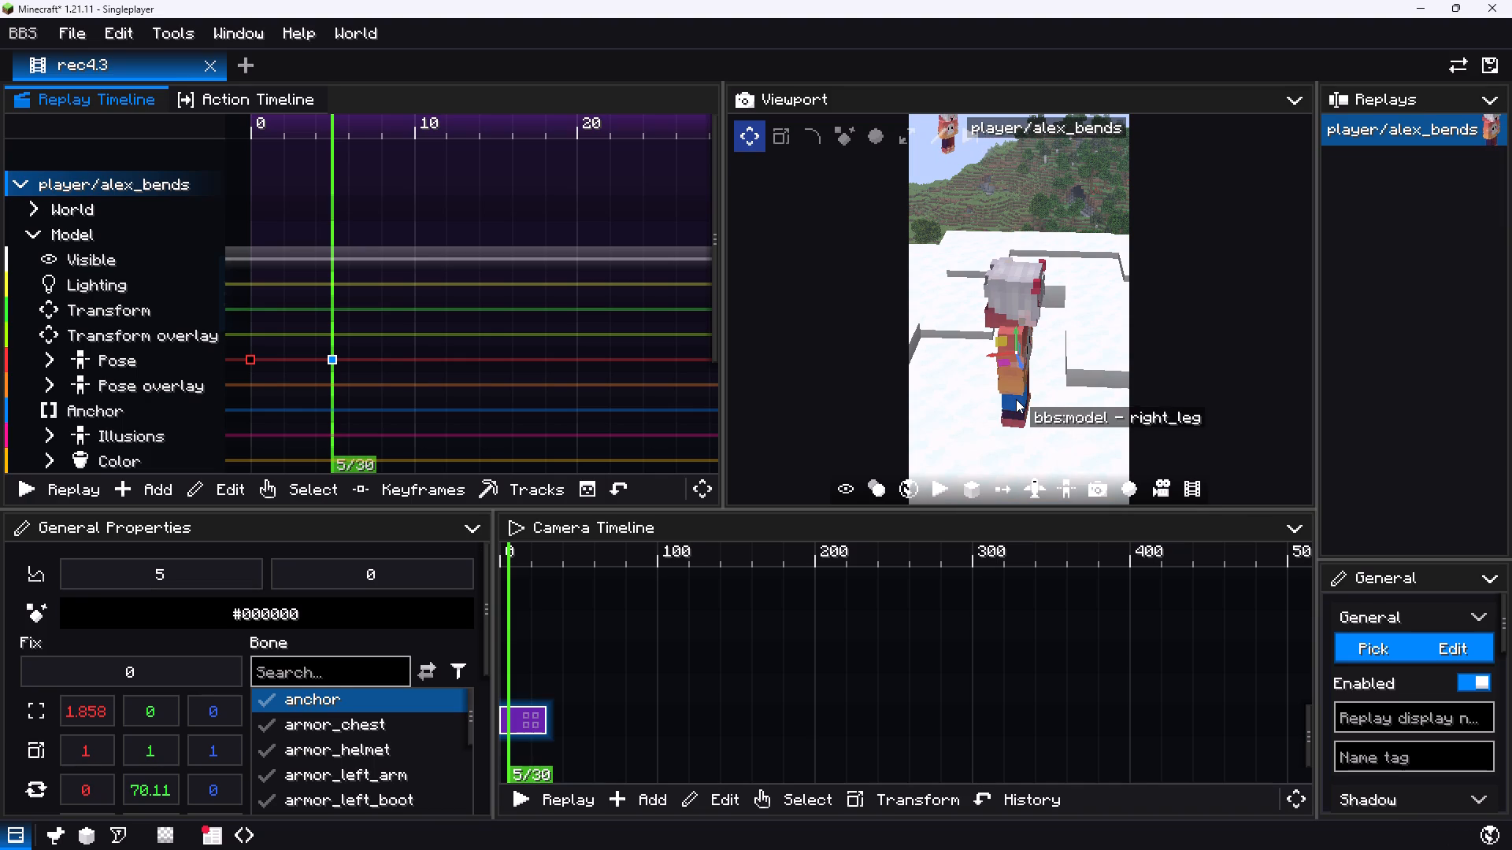
pyautogui.click(1016, 399)
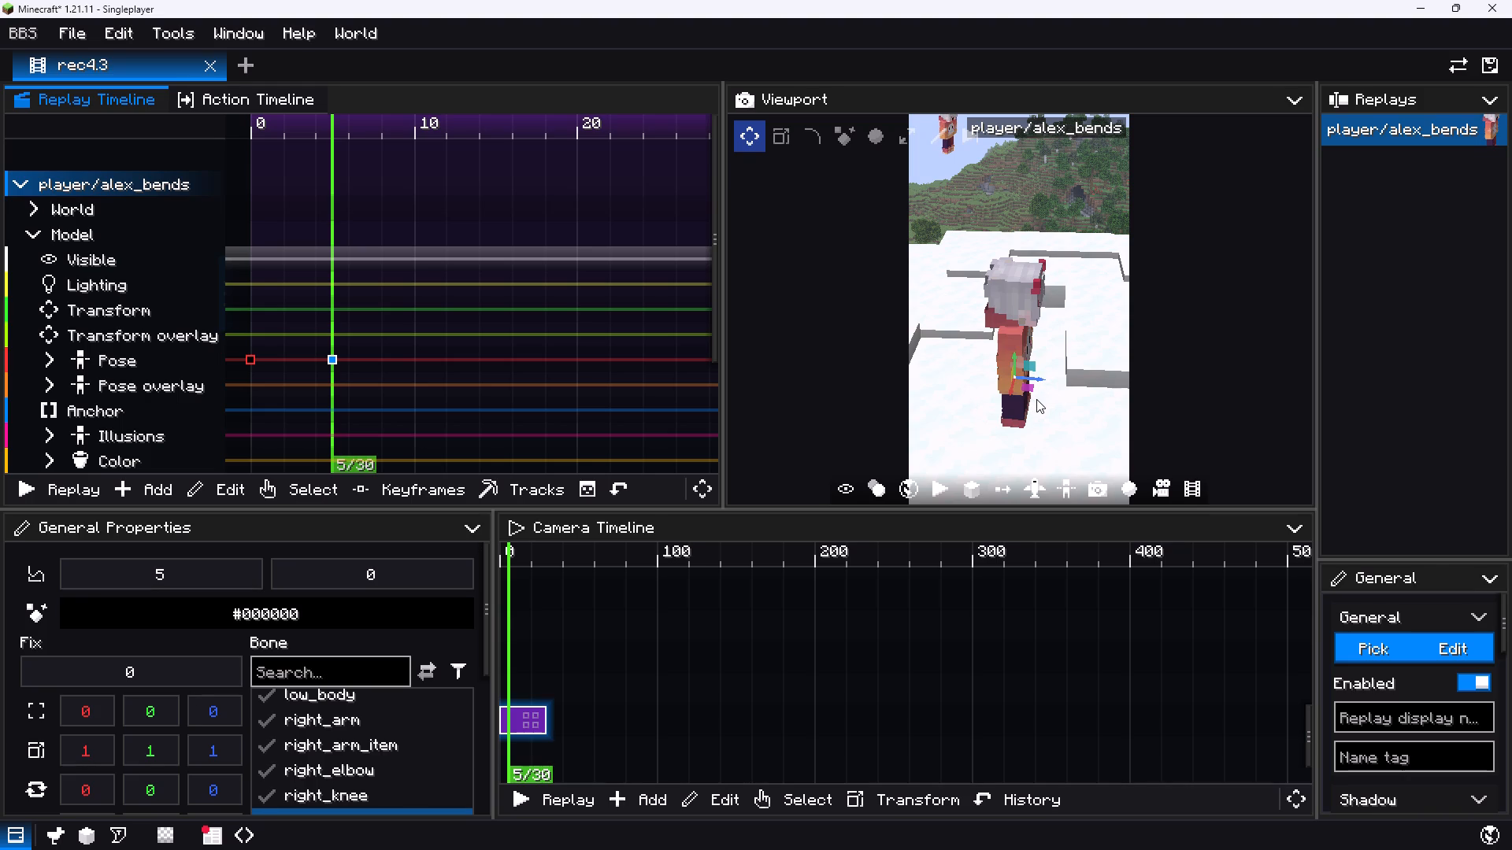
pyautogui.click(1014, 366)
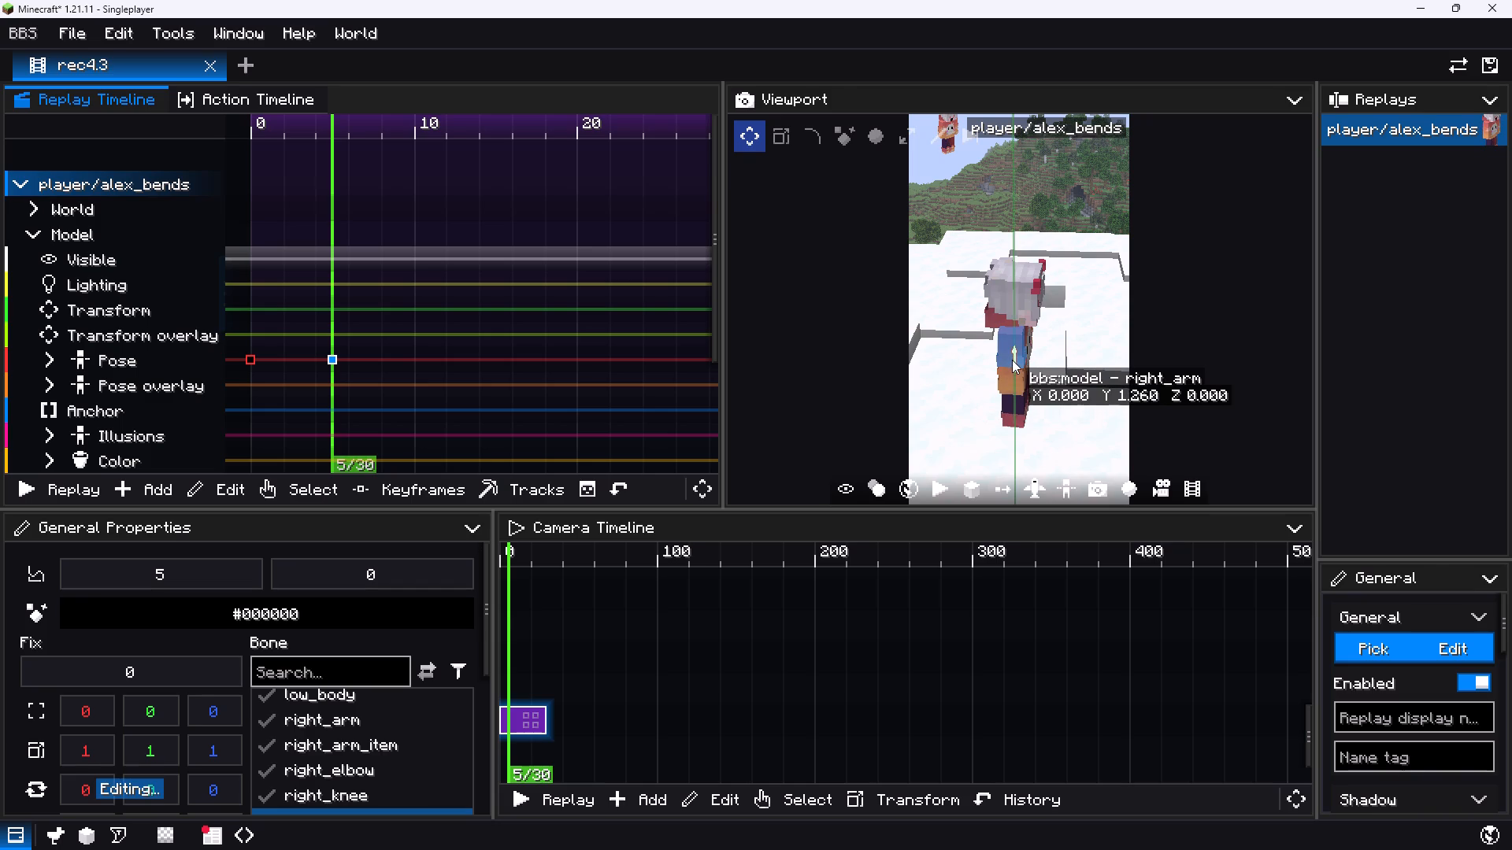
pyautogui.click(1035, 372)
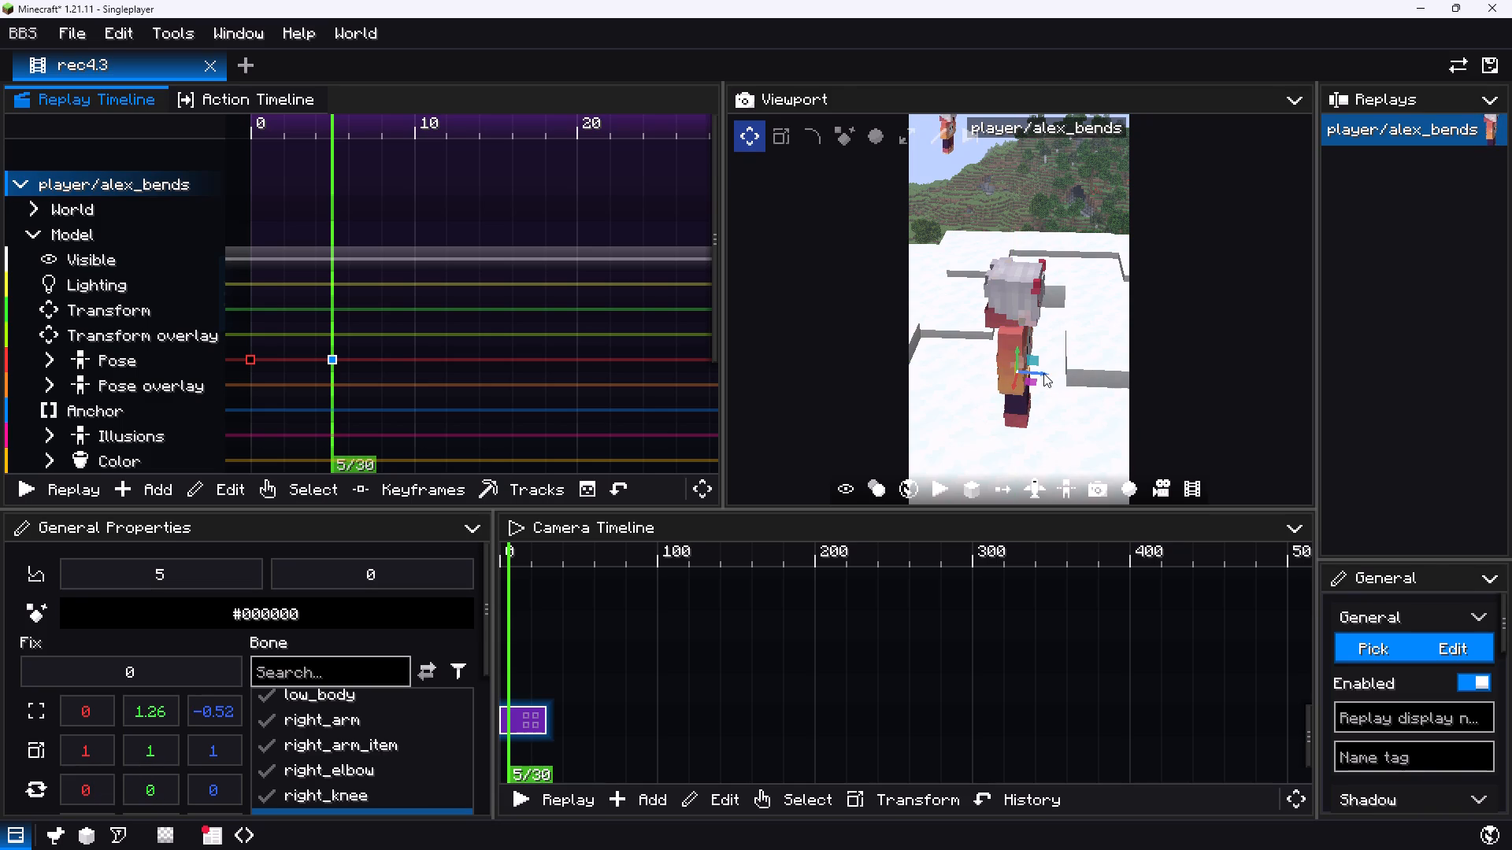
pyautogui.moveTo(1043, 373); pyautogui.dragTo(1051, 371)
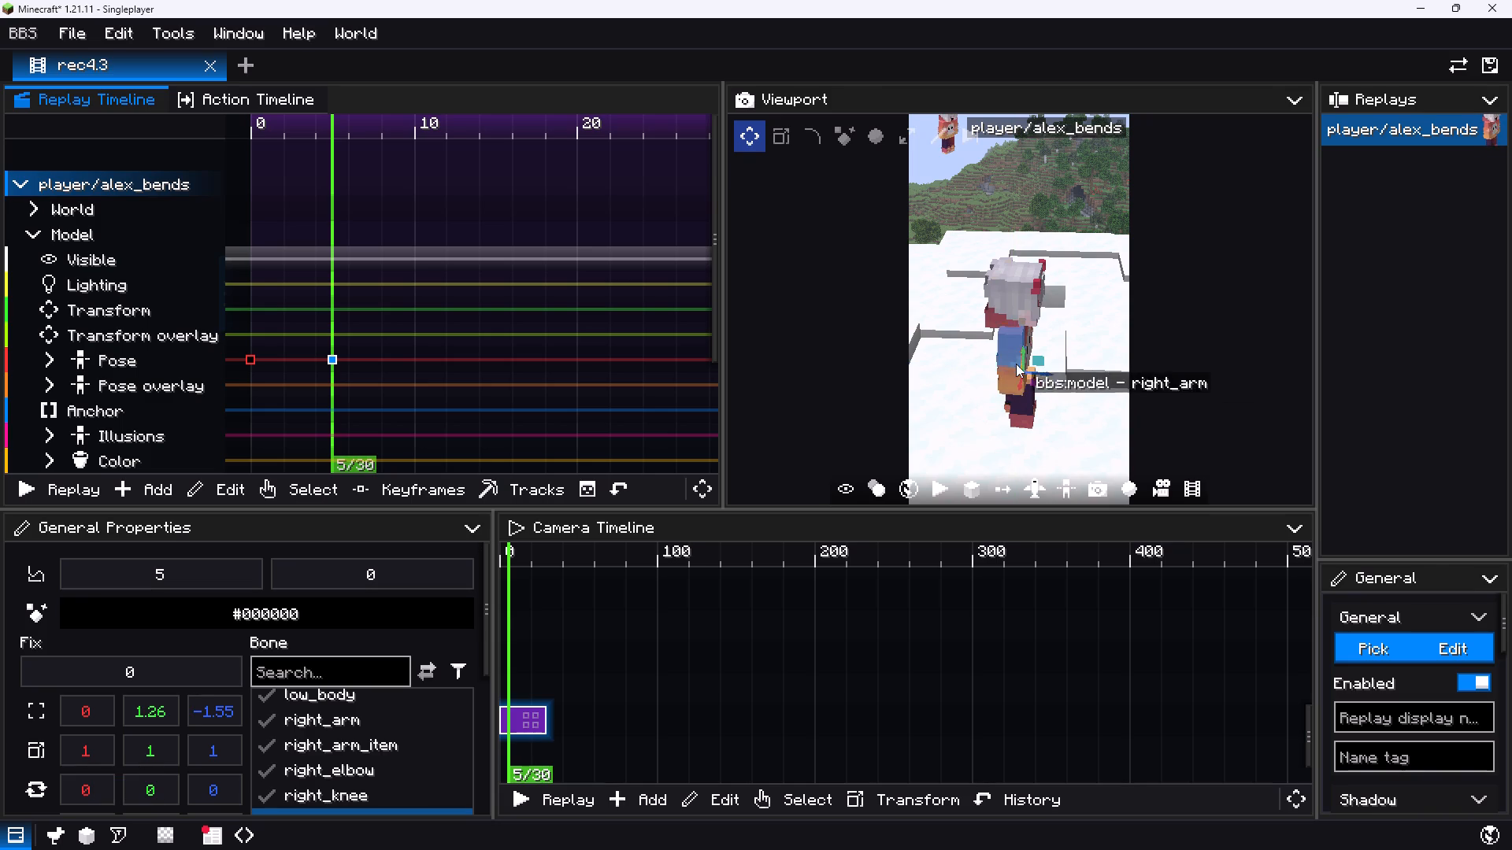
pyautogui.moveTo(1025, 355); pyautogui.dragTo(1025, 348)
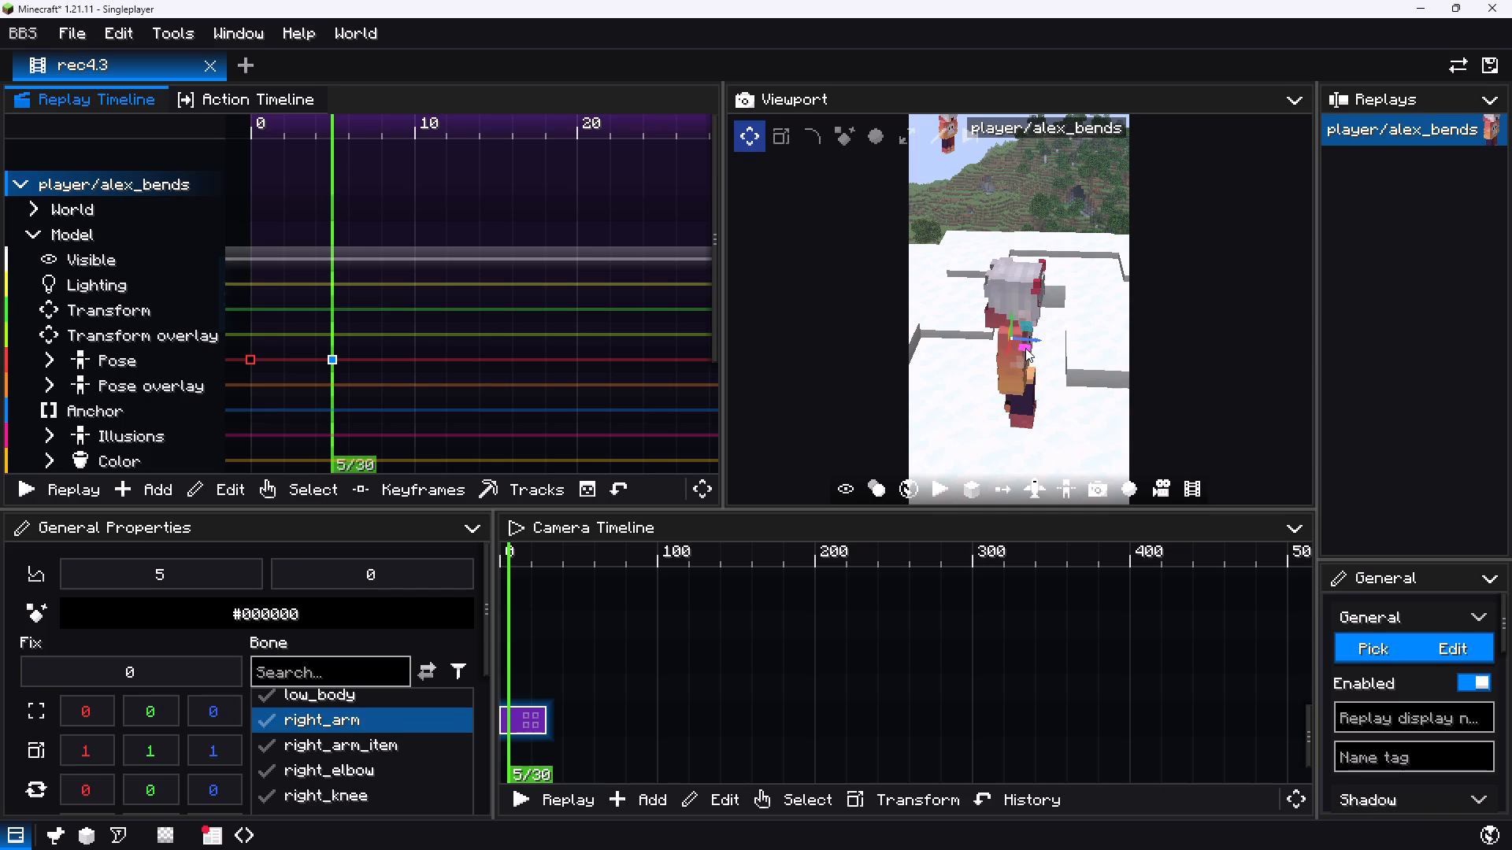
pyautogui.click(1029, 386)
pyautogui.click(1023, 357)
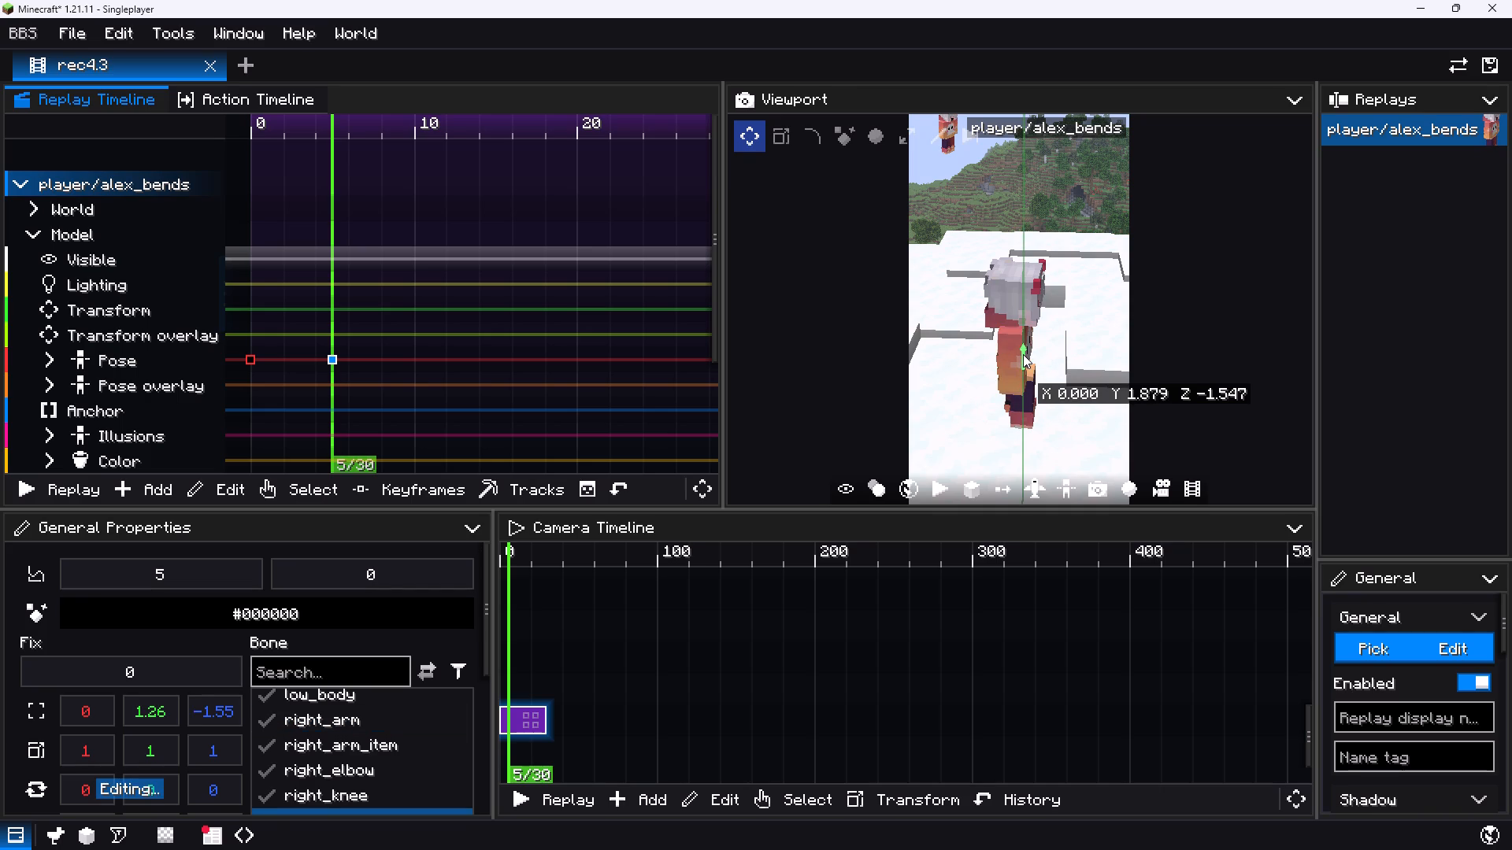
# Viewing the character from the front, move the left_leg bone along Z to about 0.86 on the tick 5 keyframe.
pyautogui.click(1031, 477)
pyautogui.moveTo(1076, 396); pyautogui.dragTo(424, 423)
pyautogui.press('w')
pyautogui.press('d')
pyautogui.press('d')
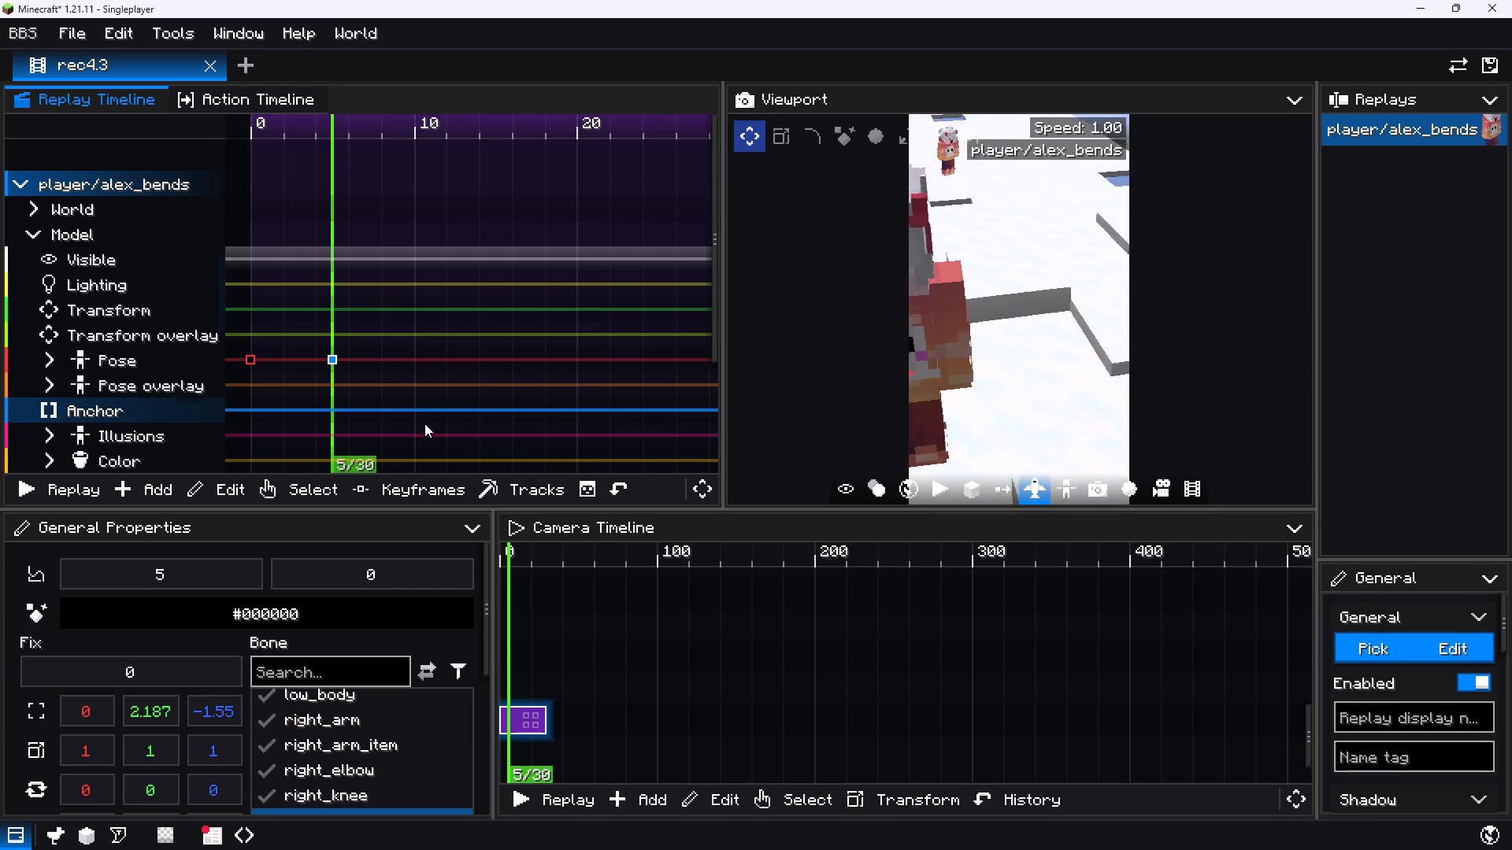
pyautogui.moveTo(424, 423); pyautogui.dragTo(369, 430)
pyautogui.press('s')
pyautogui.click(1035, 487)
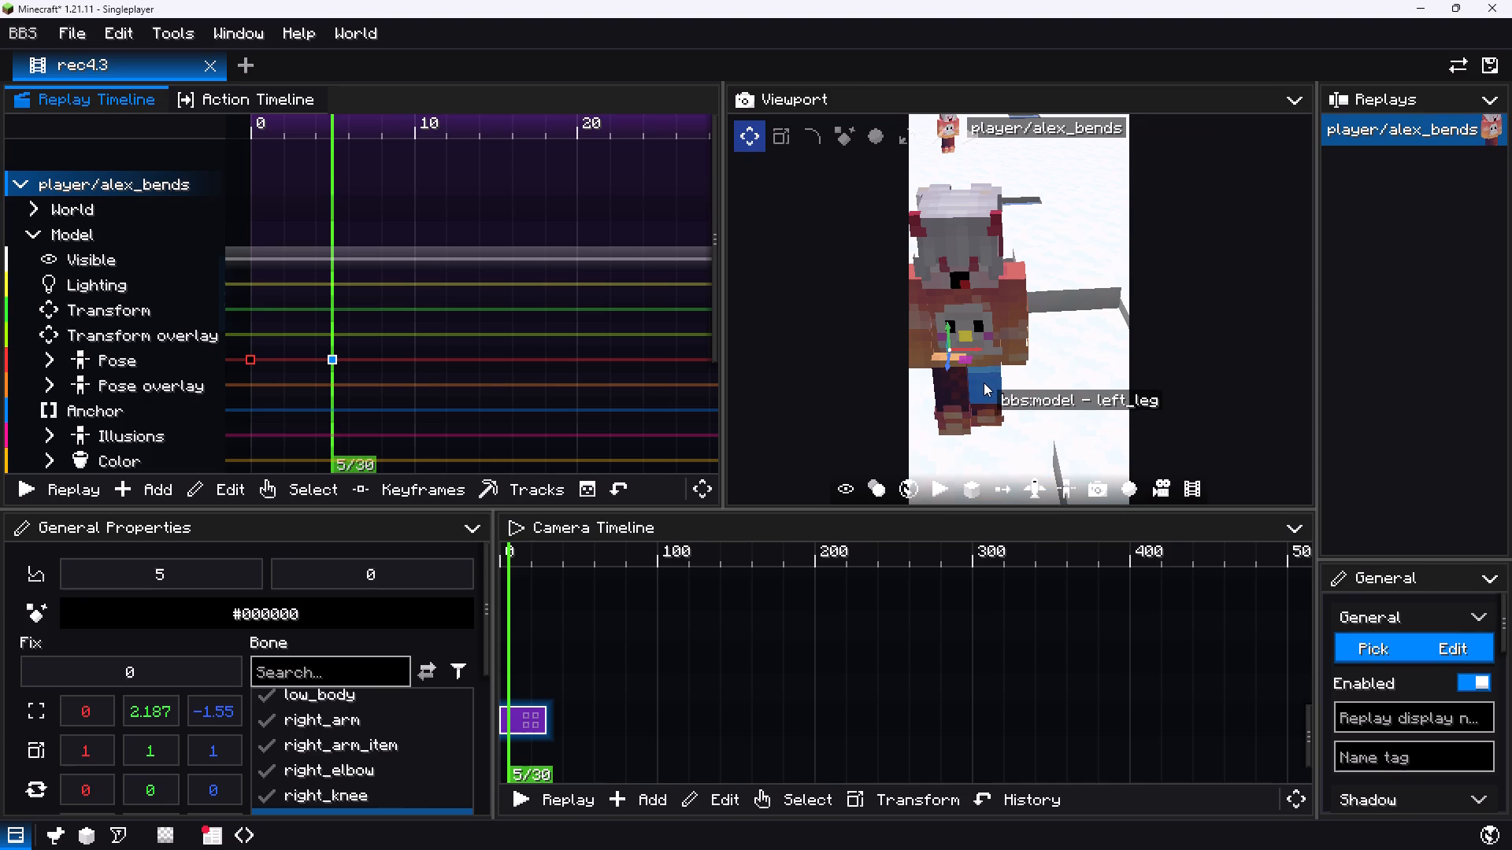
pyautogui.click(984, 382)
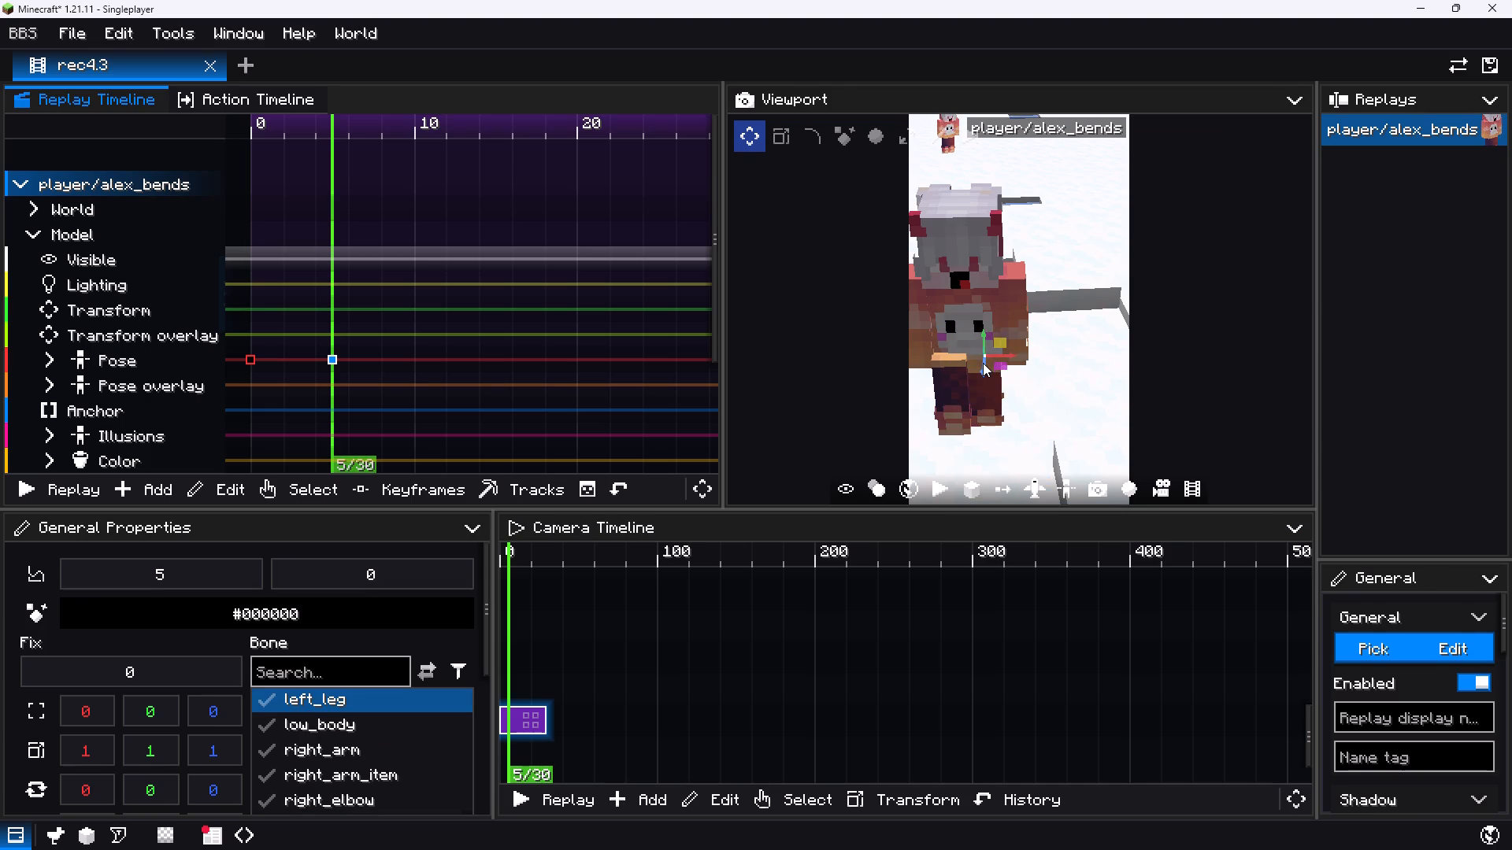
pyautogui.click(985, 371)
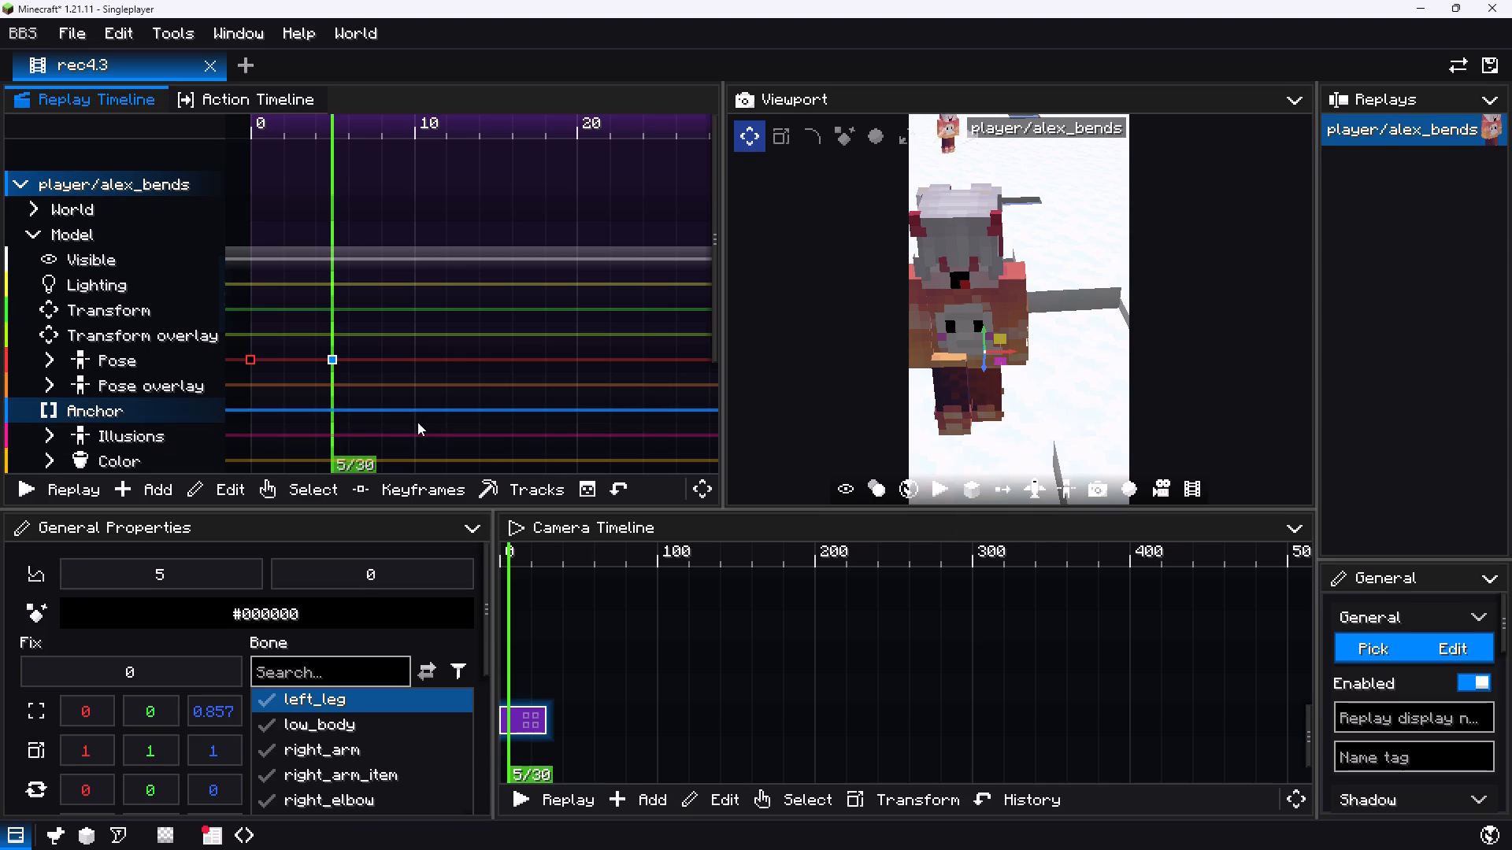
# Play the animation briefly from the start and add a Pose keyframe at tick 10.
pyautogui.moveTo(338, 426); pyautogui.dragTo(213, 416)
pyautogui.press('space')
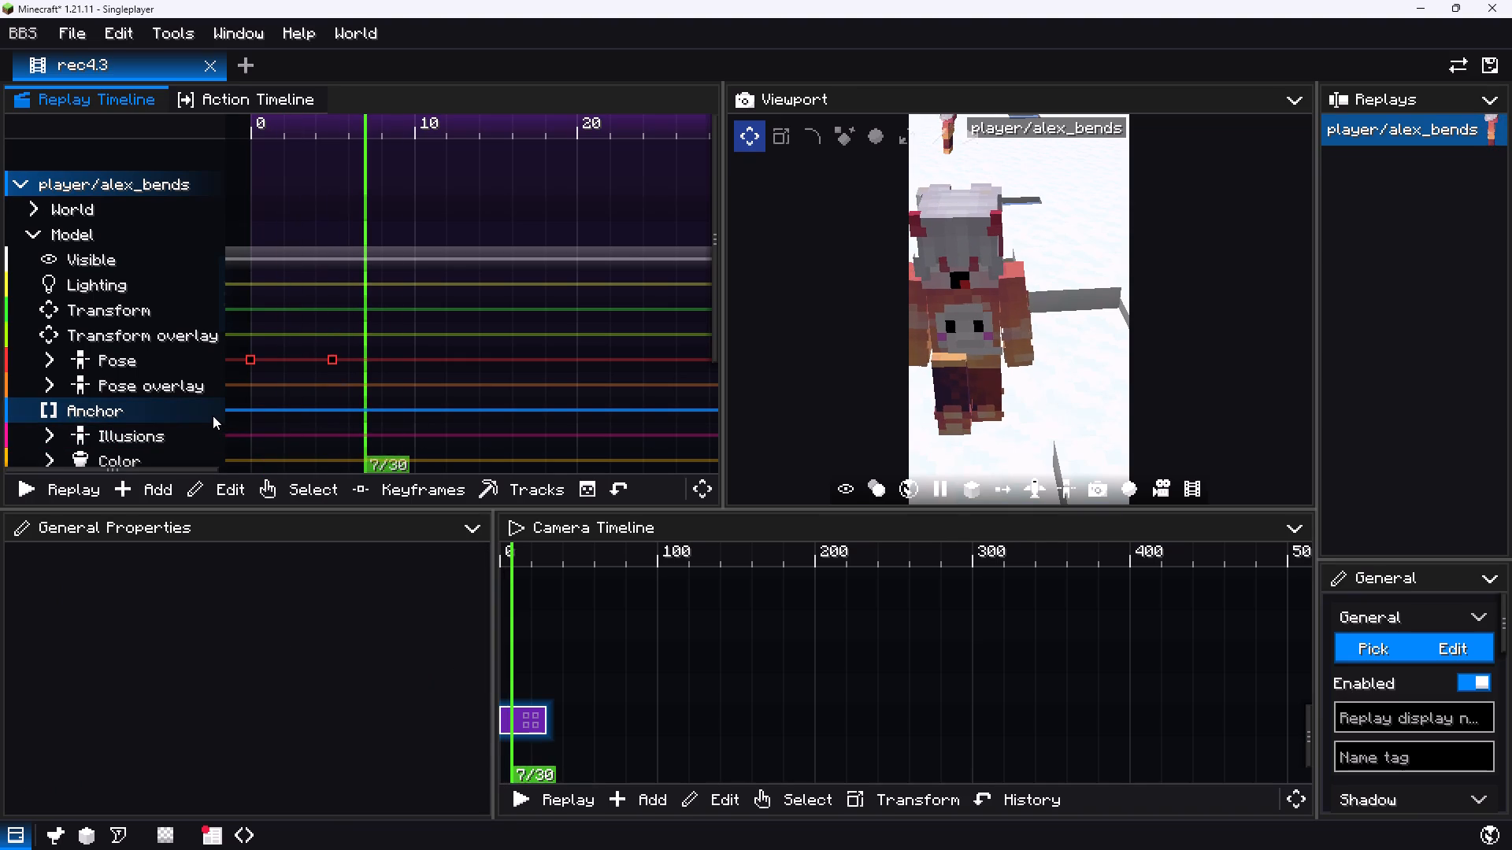
pyautogui.press('space')
pyautogui.moveTo(392, 409); pyautogui.dragTo(400, 410)
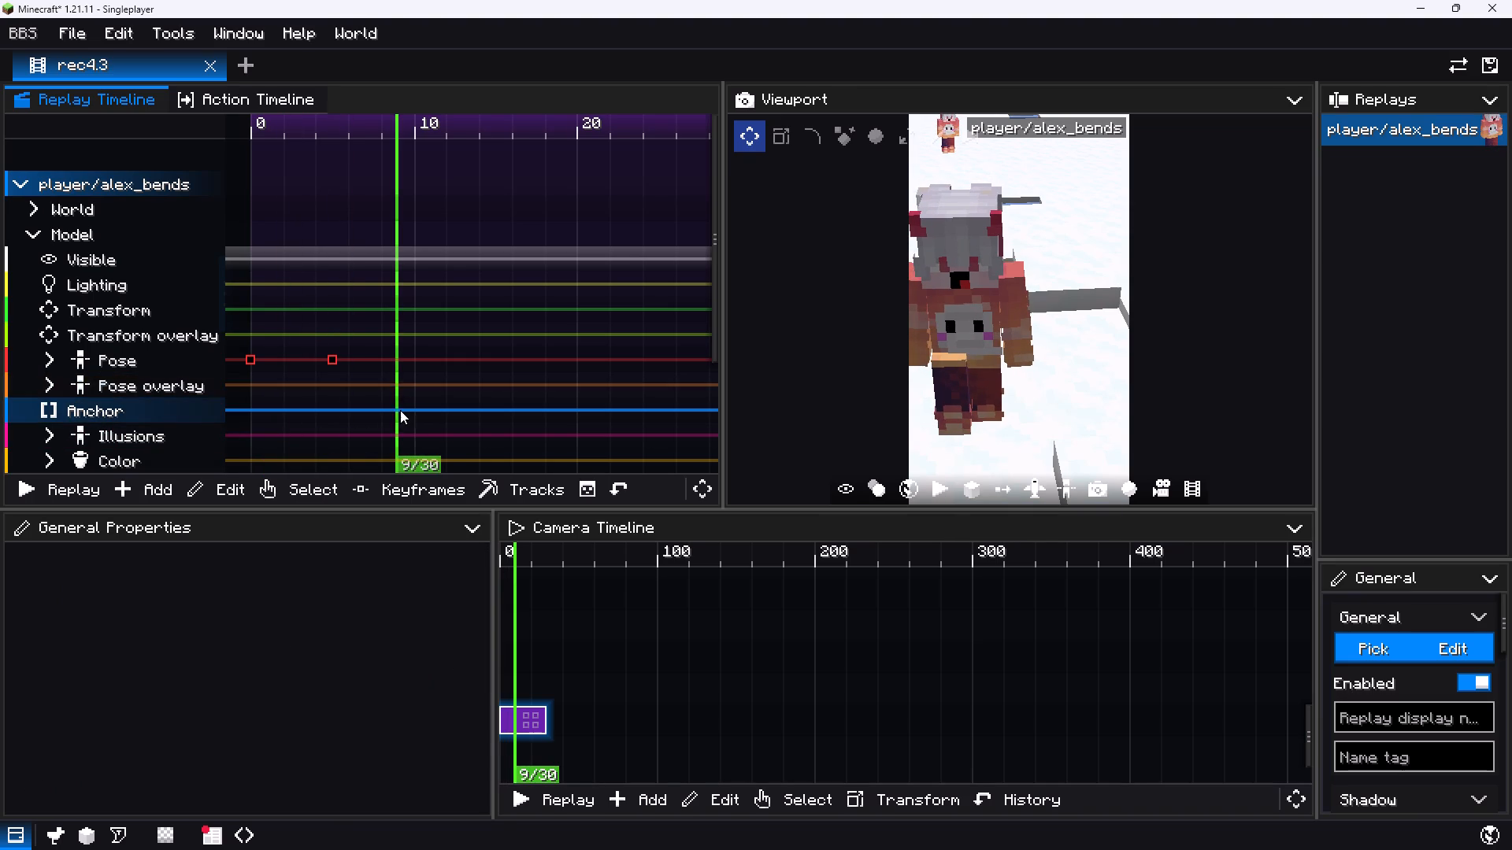
pyautogui.moveTo(400, 410); pyautogui.dragTo(408, 412)
pyautogui.keyDown('ctrl'); pyautogui.click(415, 361); pyautogui.keyUp('ctrl')
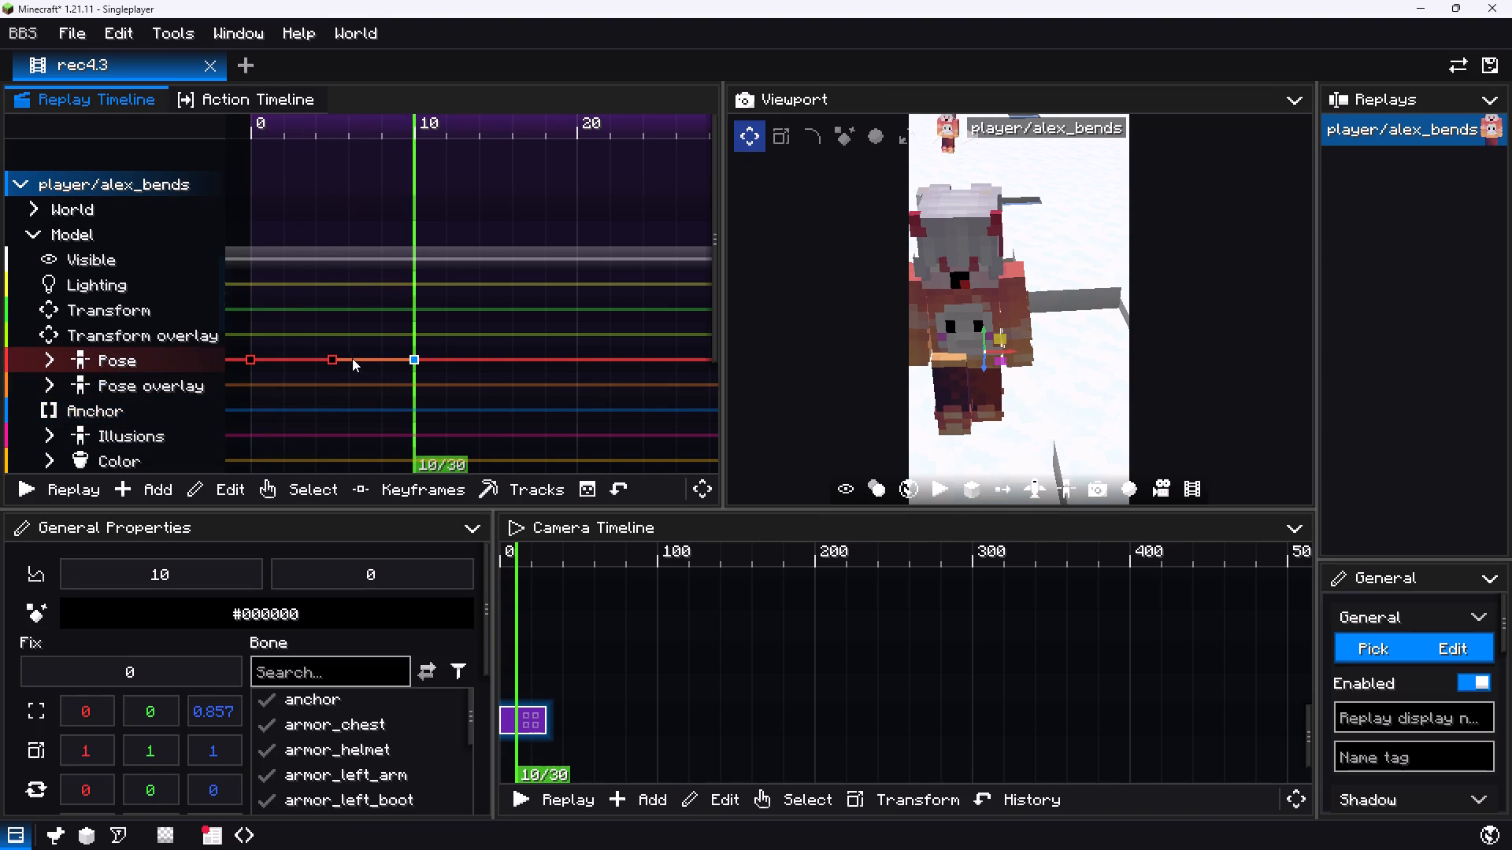
# Move the anchor bone on the tick 10 Pose keyframe to about X 4.0 and Z -0.79, keeping Y at 0.
pyautogui.click(954, 375)
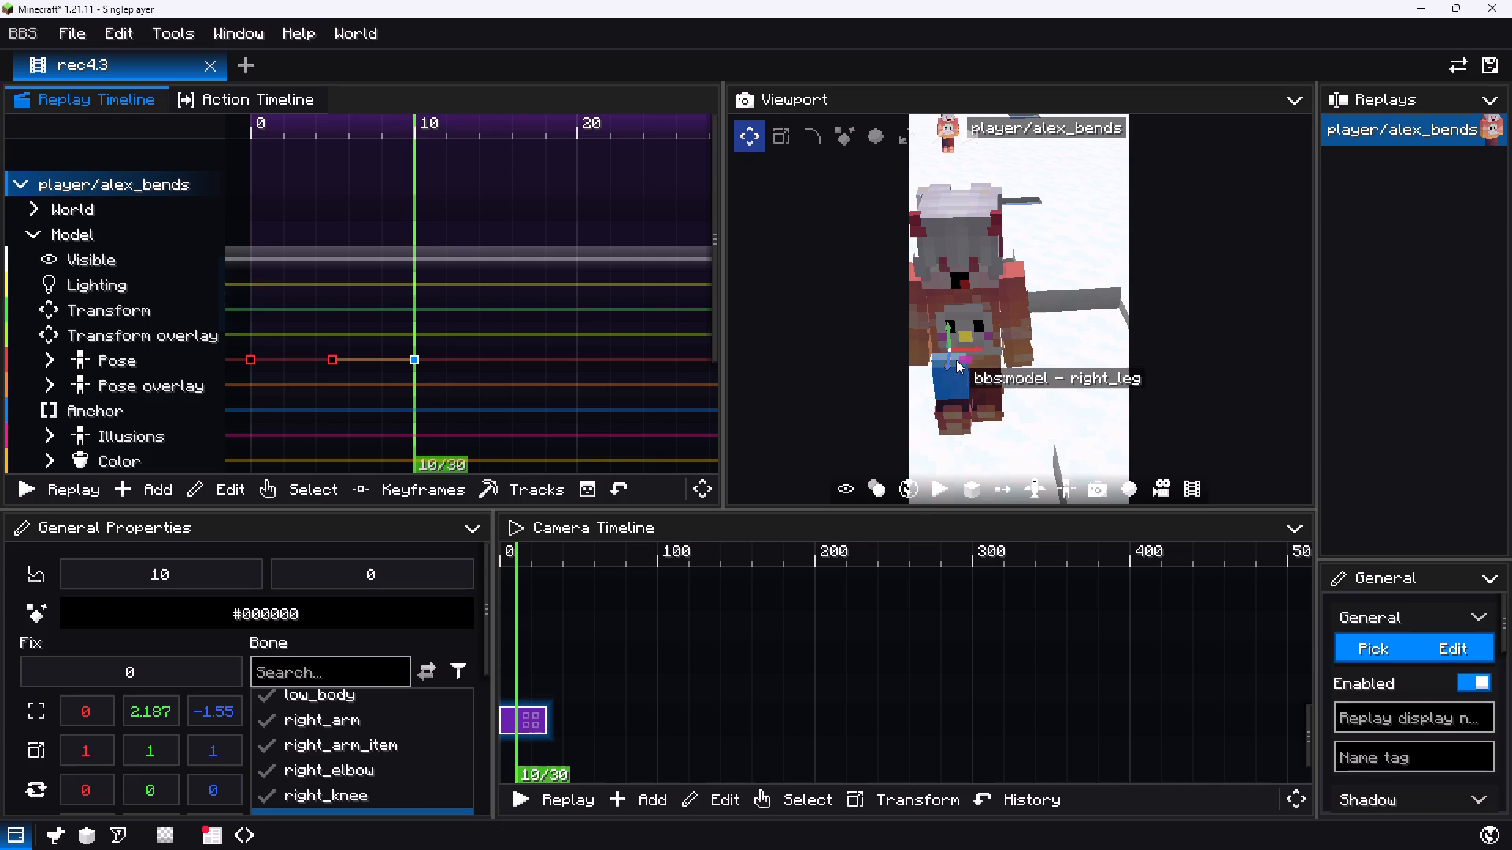
pyautogui.scroll(12, 334, 719)
pyautogui.scroll(9, 324, 704)
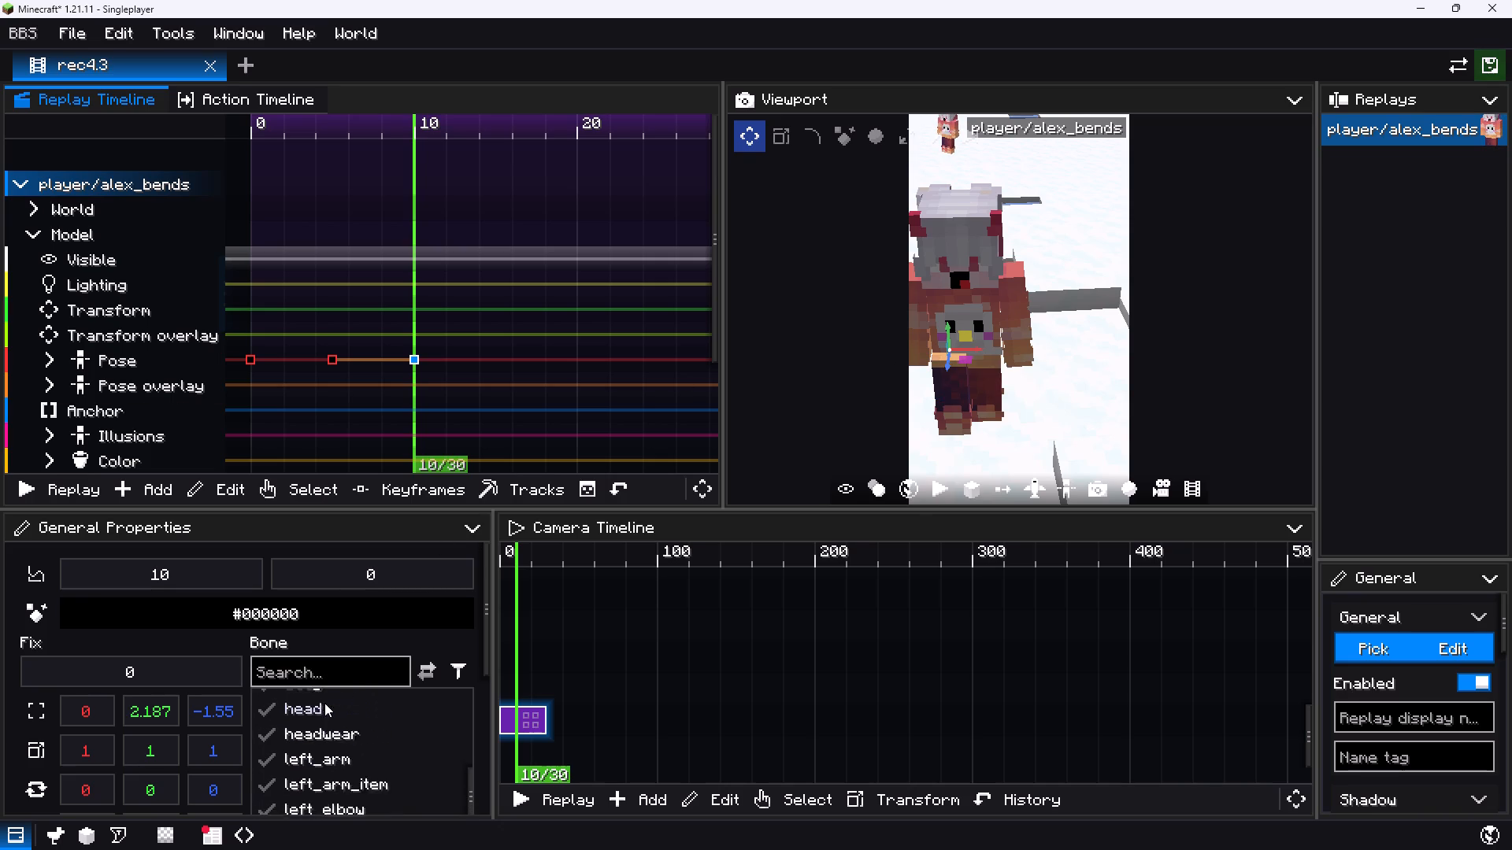
pyautogui.scroll(16, 326, 708)
pyautogui.scroll(16, 326, 708)
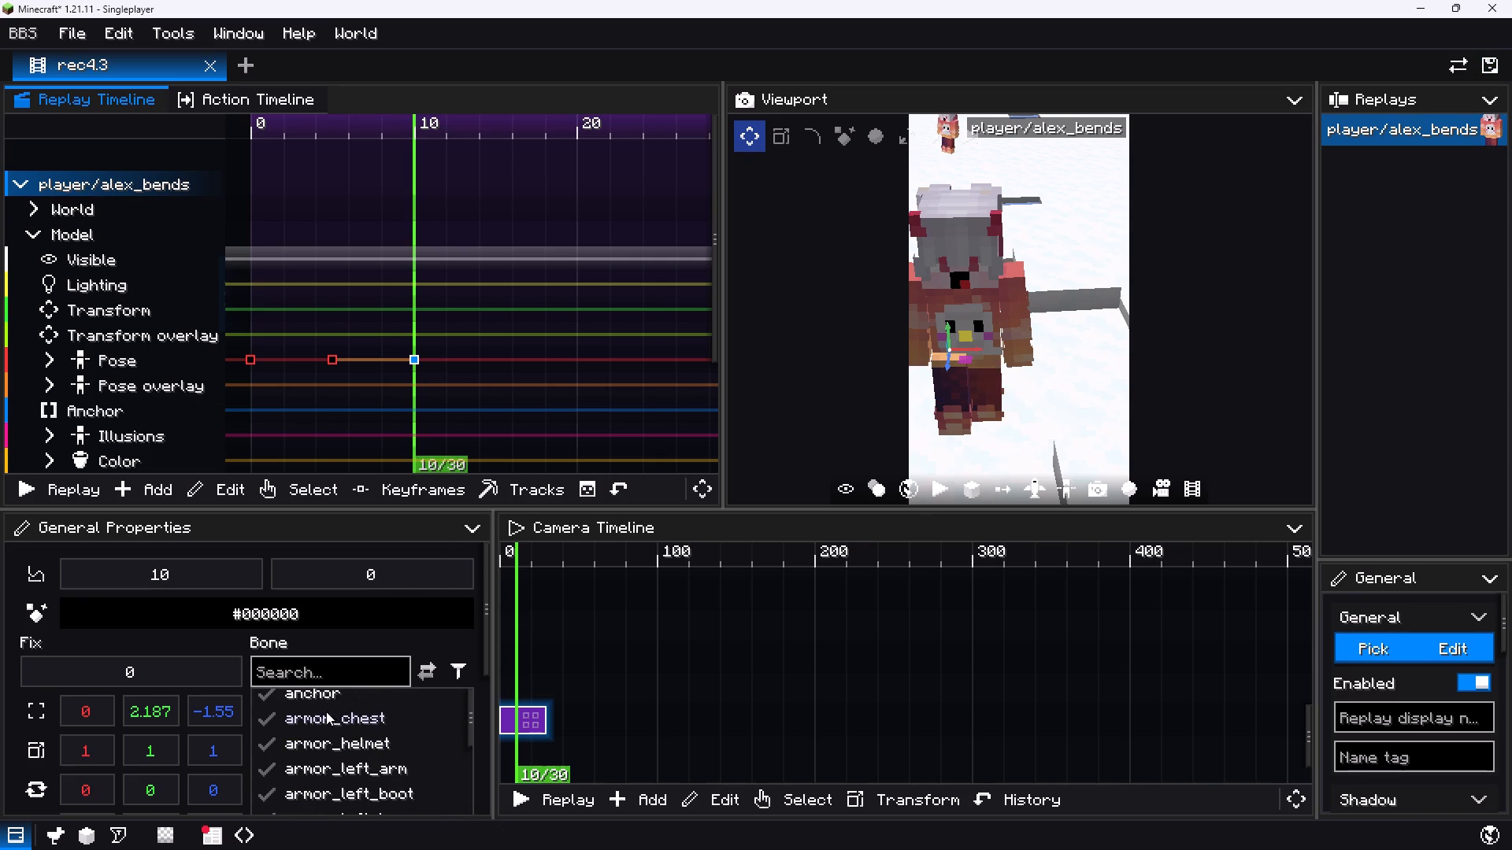
pyautogui.scroll(5, 326, 711)
pyautogui.click(334, 704)
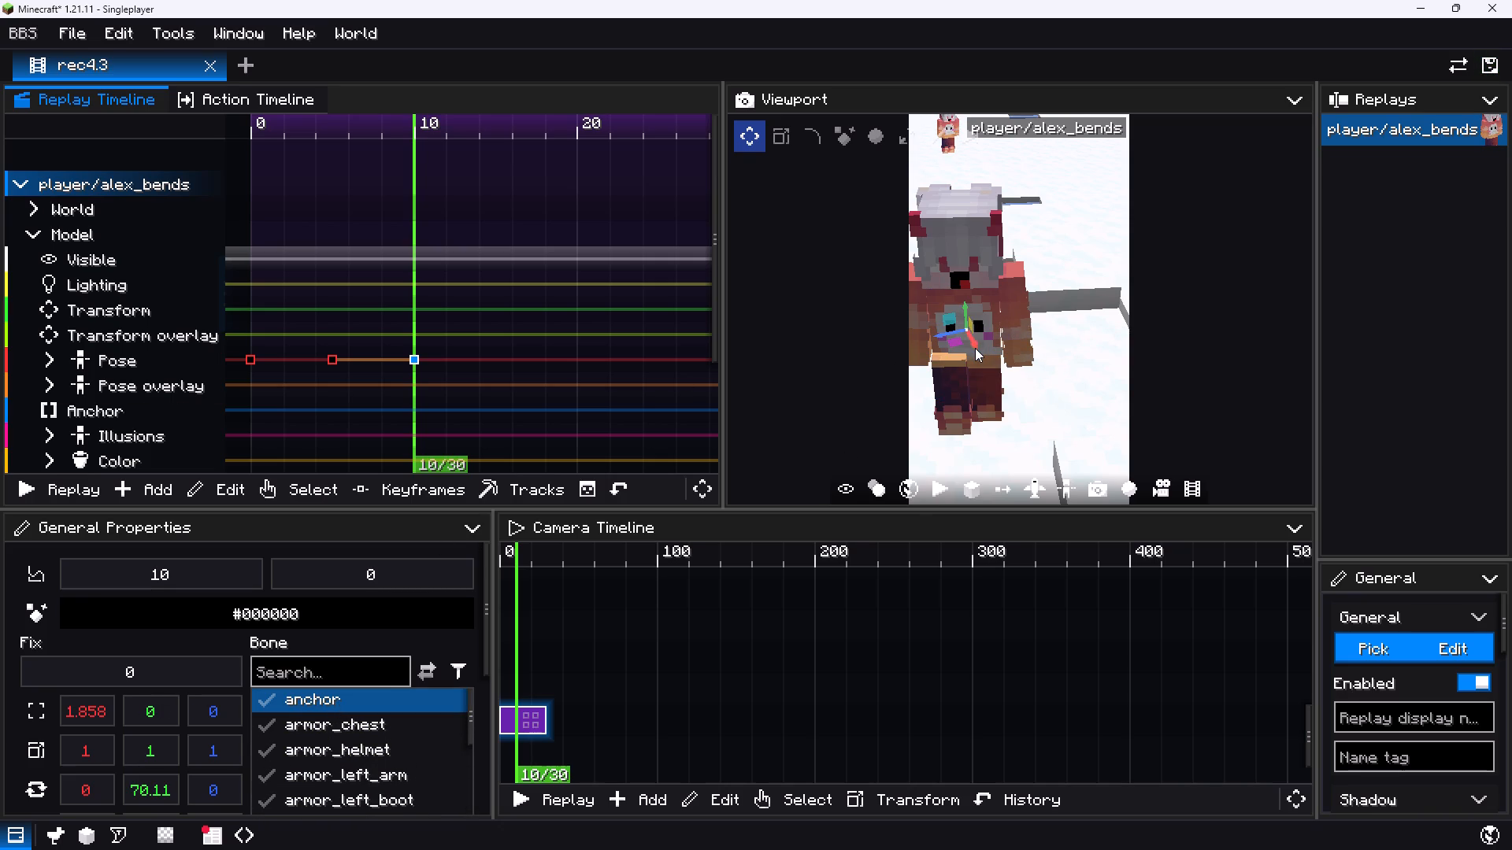
pyautogui.moveTo(958, 342); pyautogui.dragTo(955, 351)
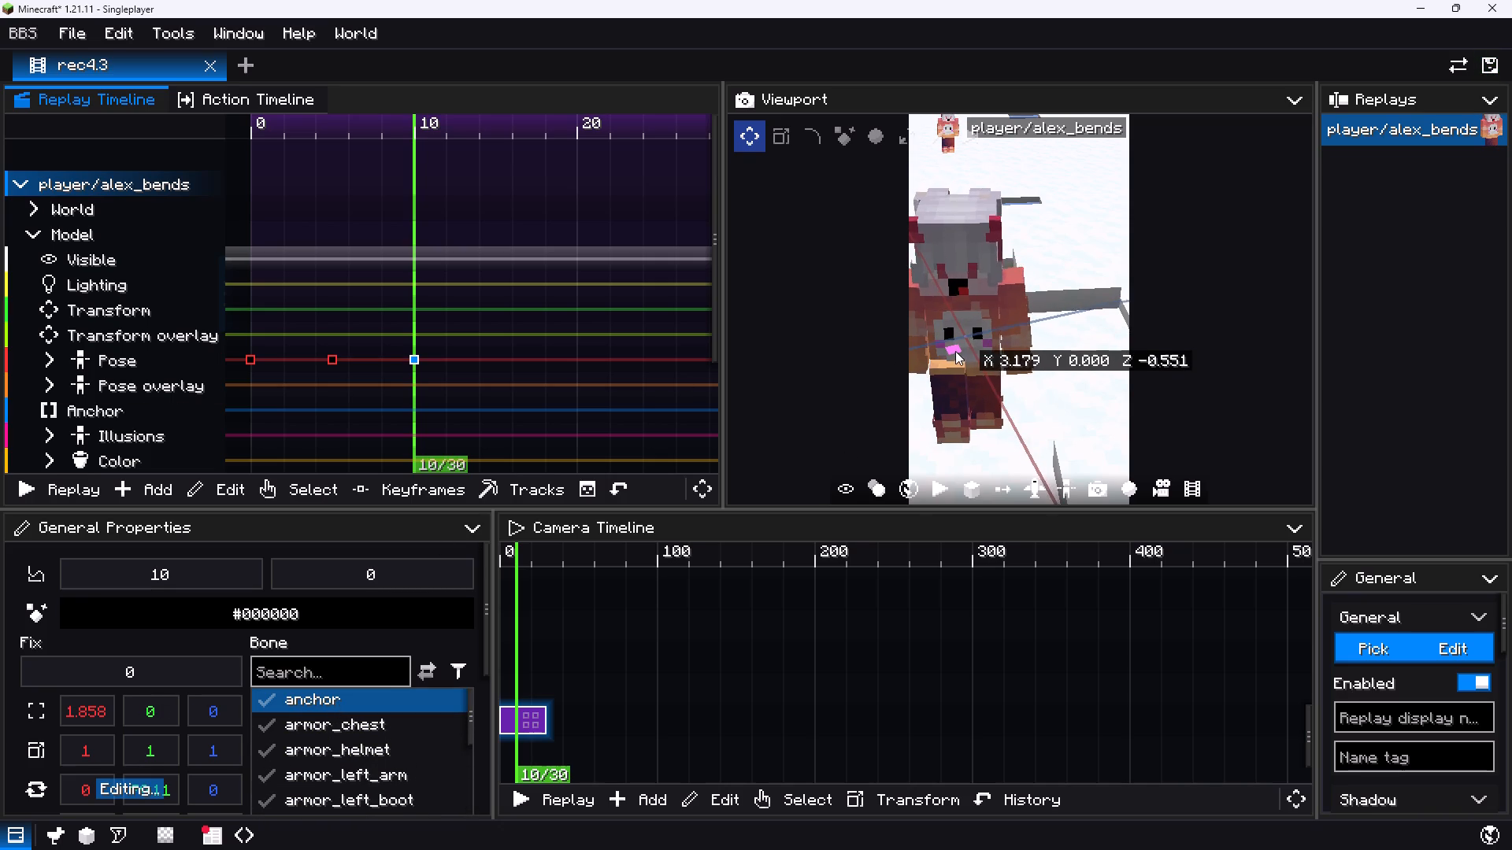
pyautogui.moveTo(955, 351); pyautogui.dragTo(952, 368)
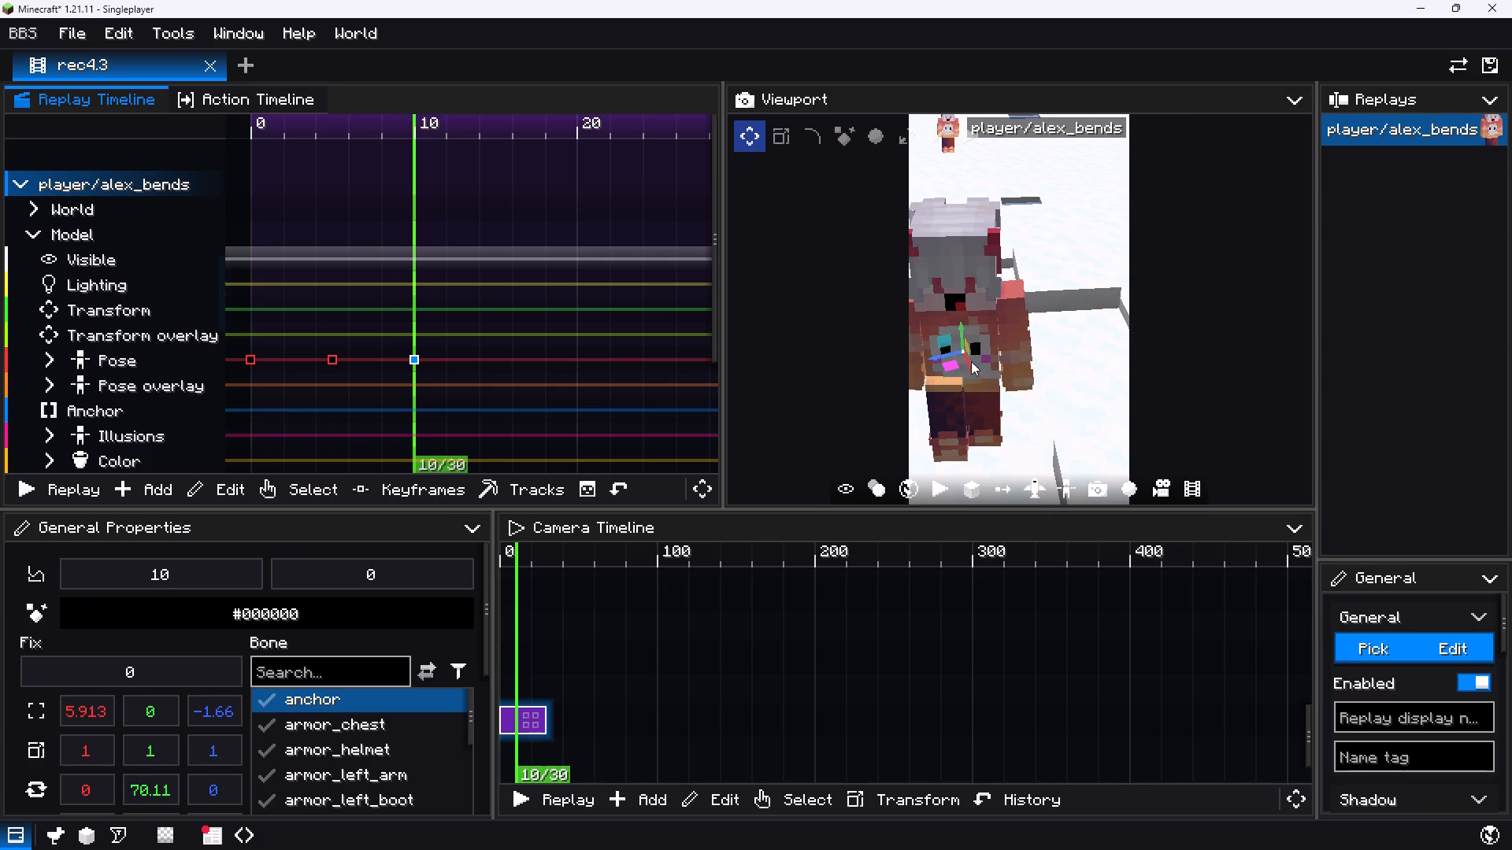
pyautogui.moveTo(951, 368); pyautogui.dragTo(951, 363)
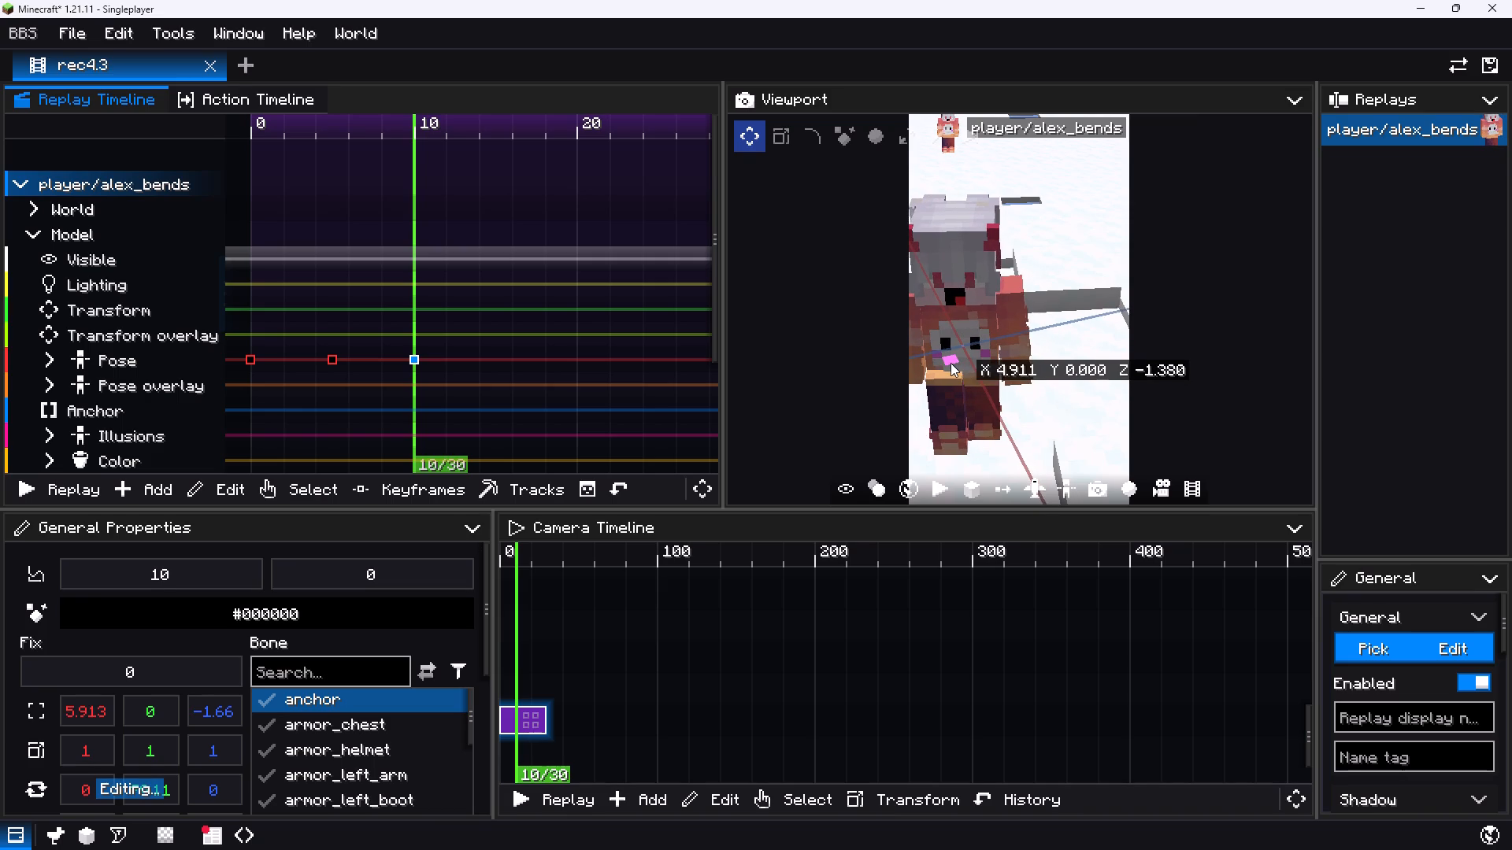
pyautogui.moveTo(951, 363); pyautogui.dragTo(954, 357)
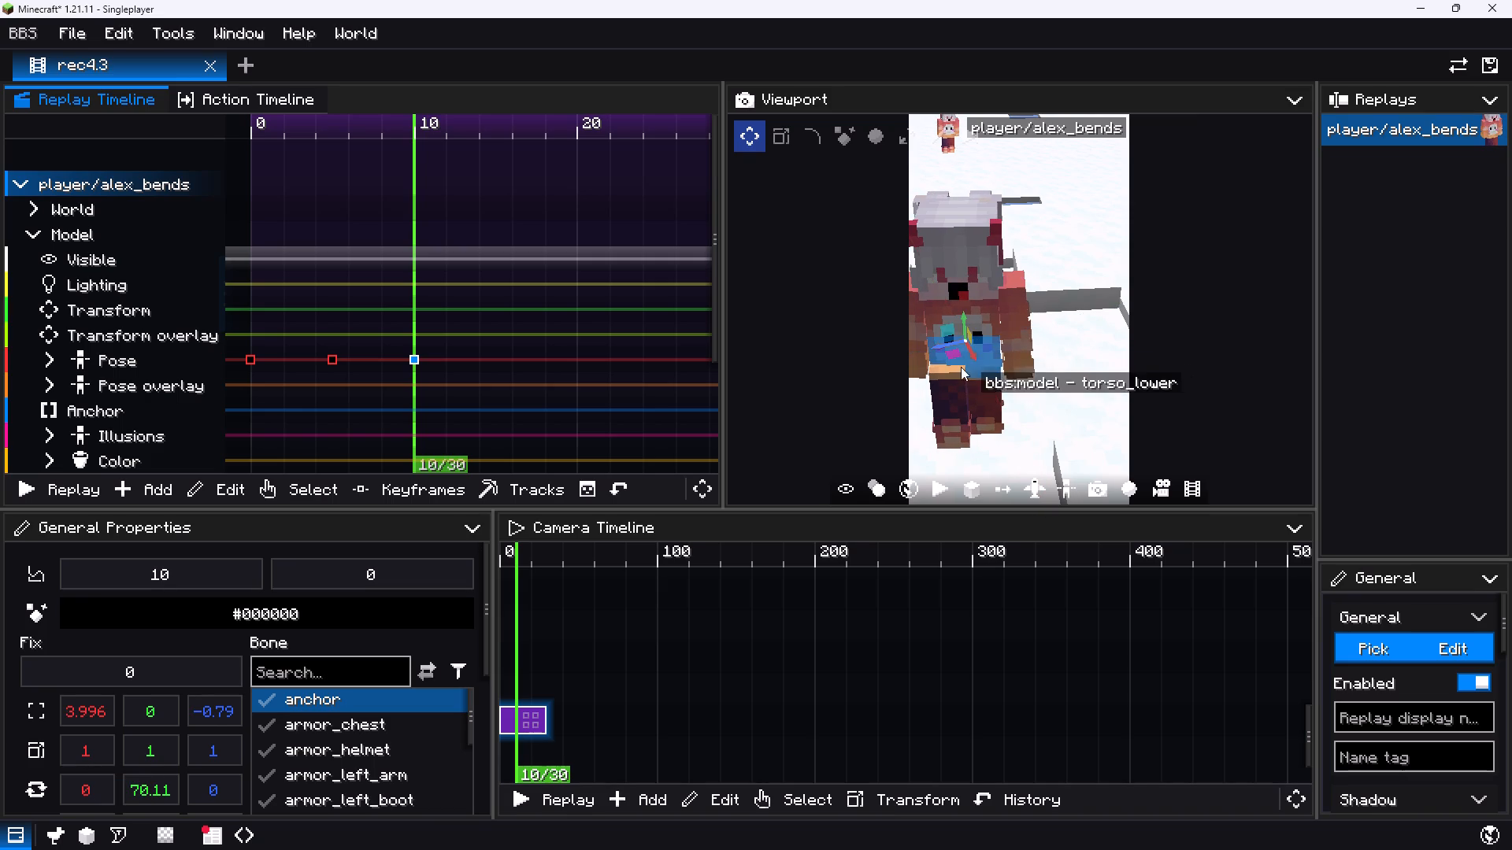
# Scrub the animation between ticks 0 and 11 to review the motion, and reselect the Pose keyframe at tick 10.
pyautogui.moveTo(409, 402); pyautogui.dragTo(382, 402)
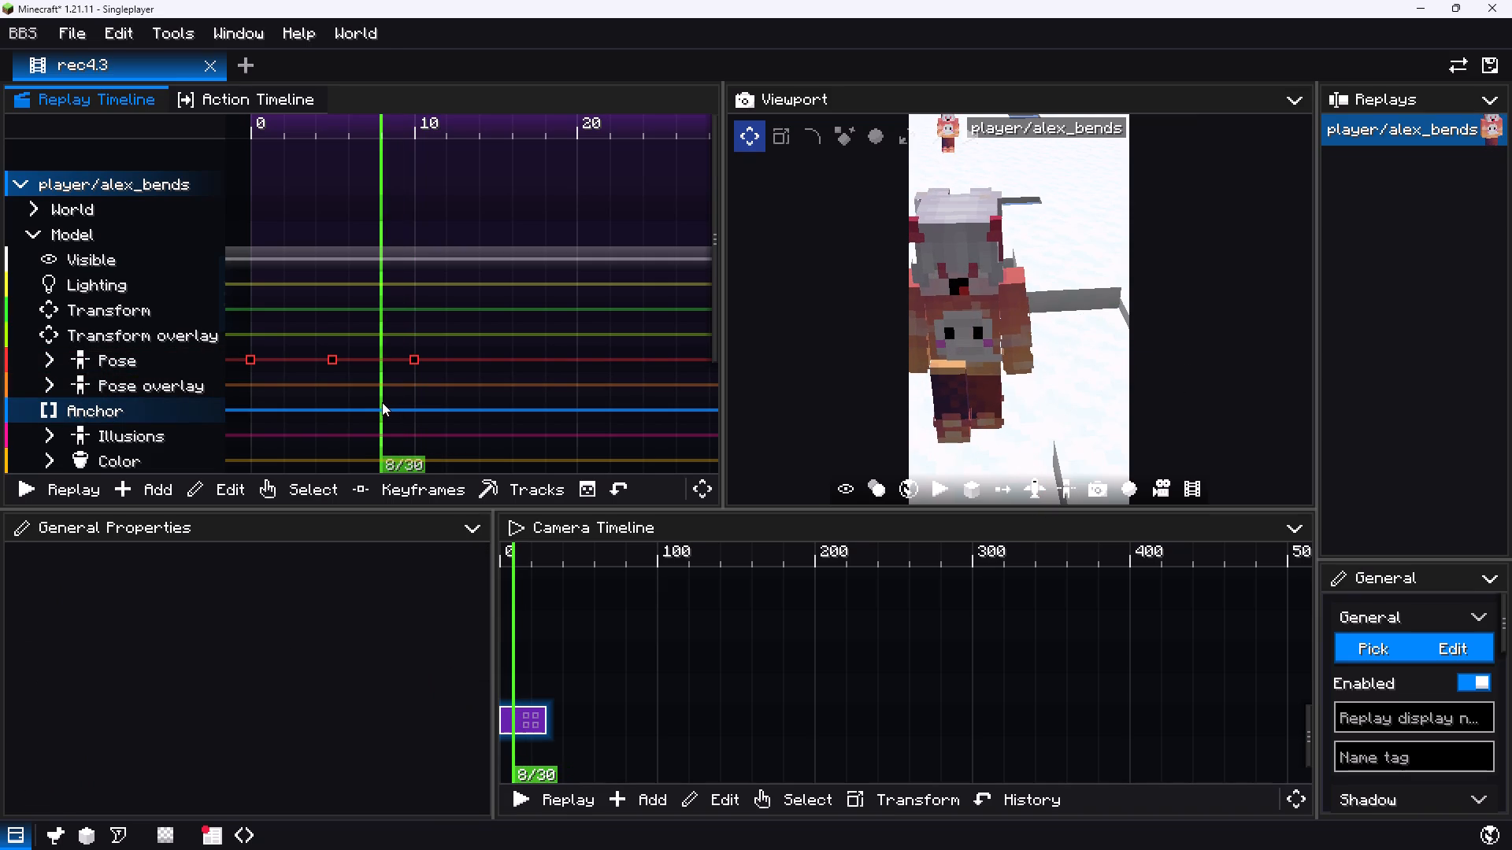
pyautogui.moveTo(382, 402); pyautogui.dragTo(242, 415)
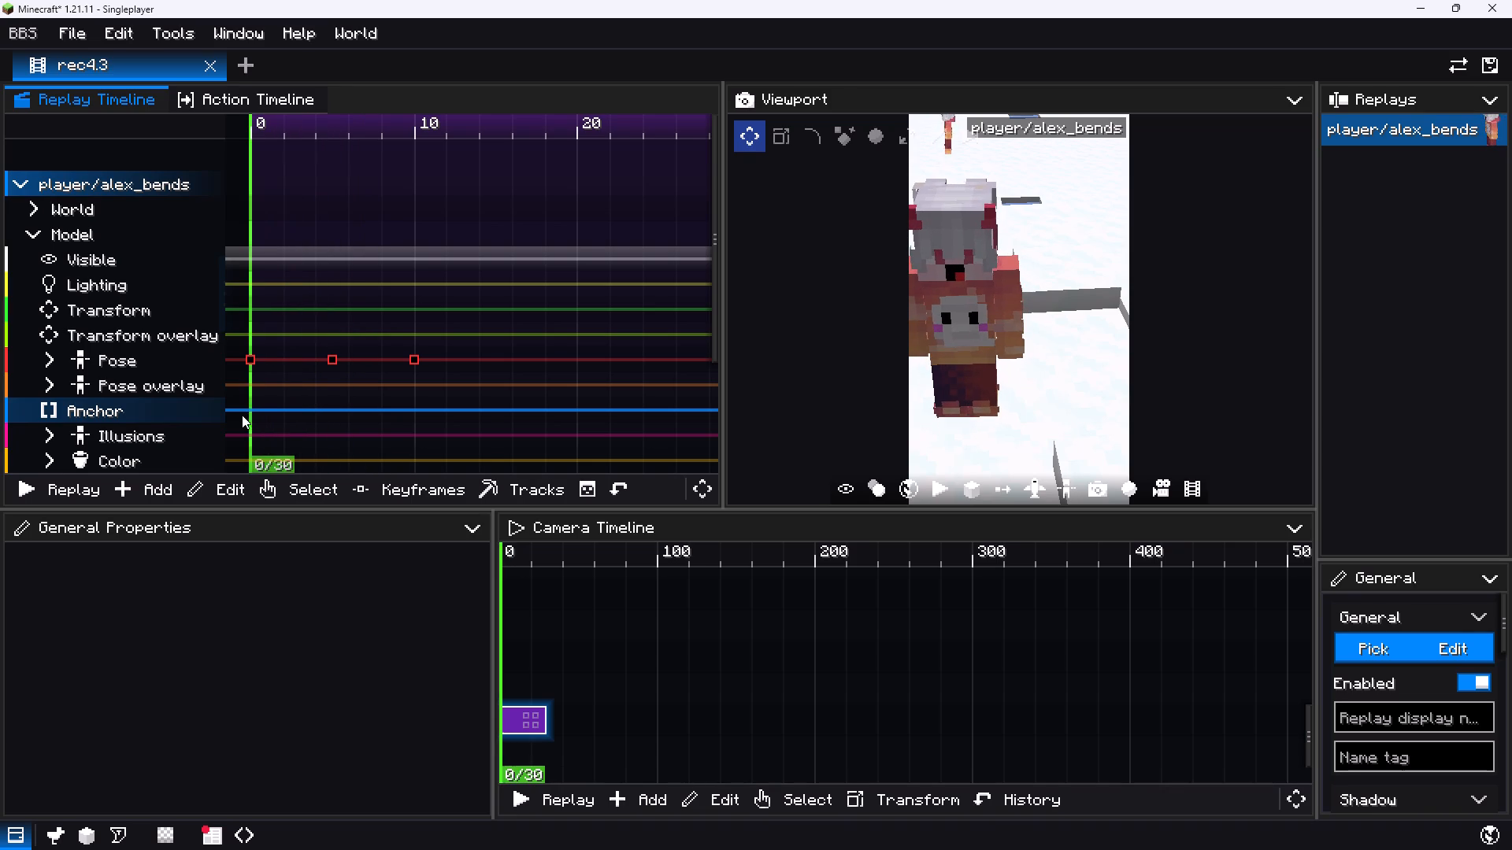
pyautogui.moveTo(242, 415); pyautogui.dragTo(366, 383)
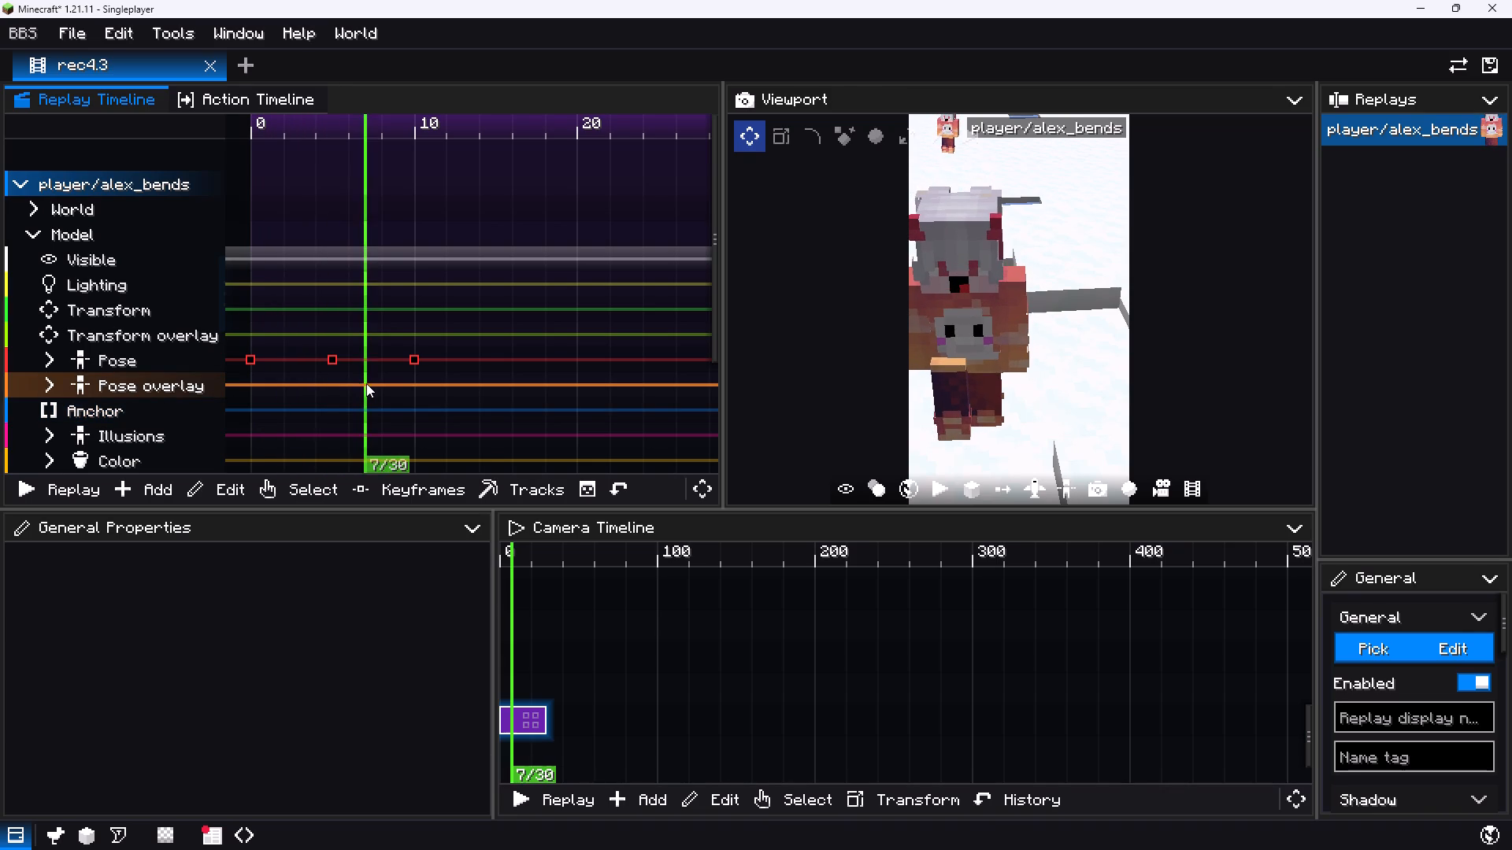
pyautogui.moveTo(366, 383); pyautogui.dragTo(431, 373)
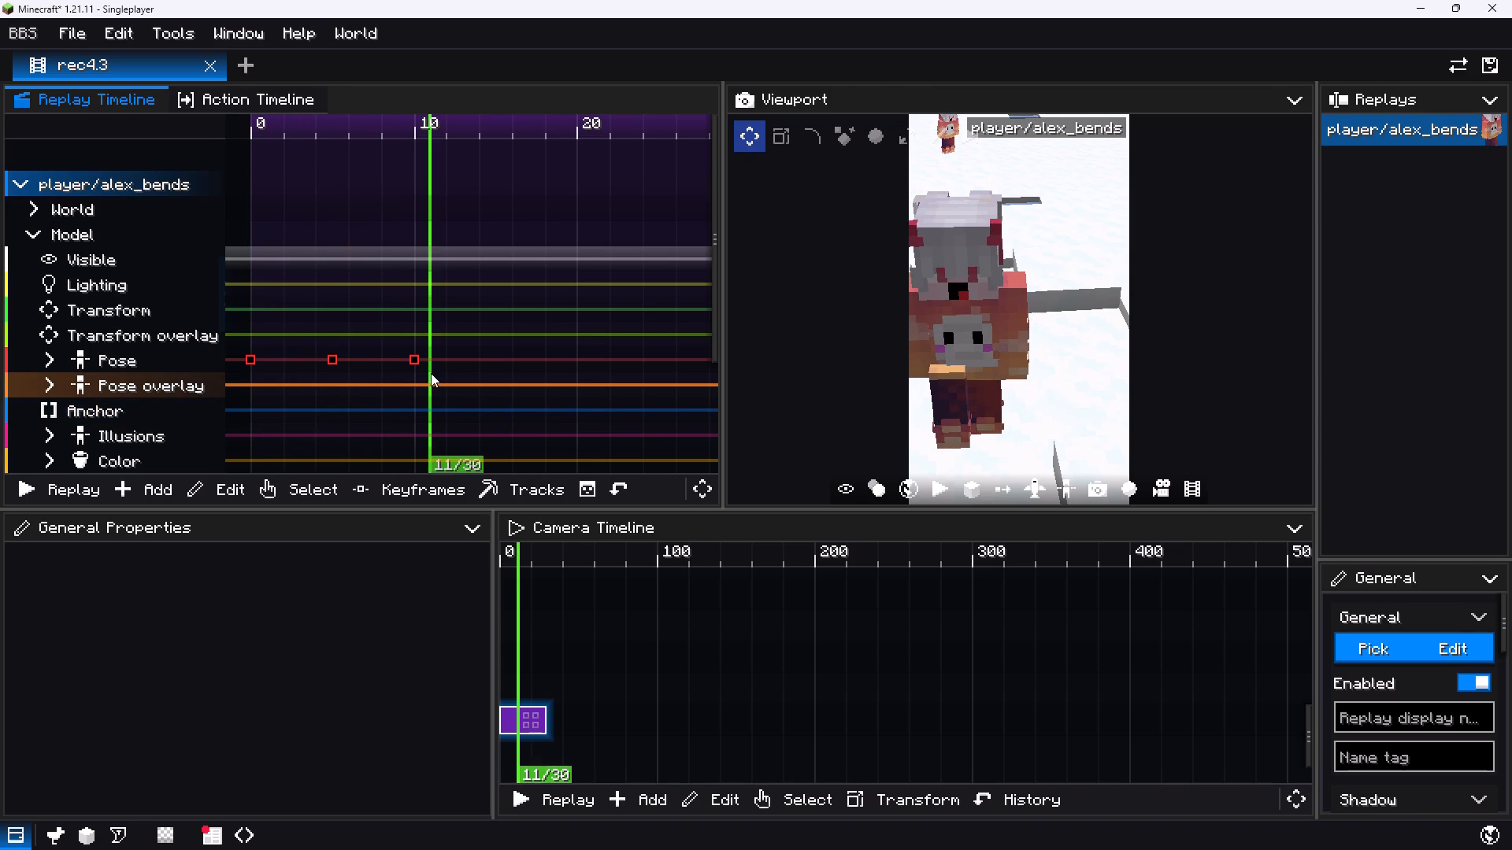
pyautogui.moveTo(431, 373); pyautogui.dragTo(418, 377)
pyautogui.click(415, 357)
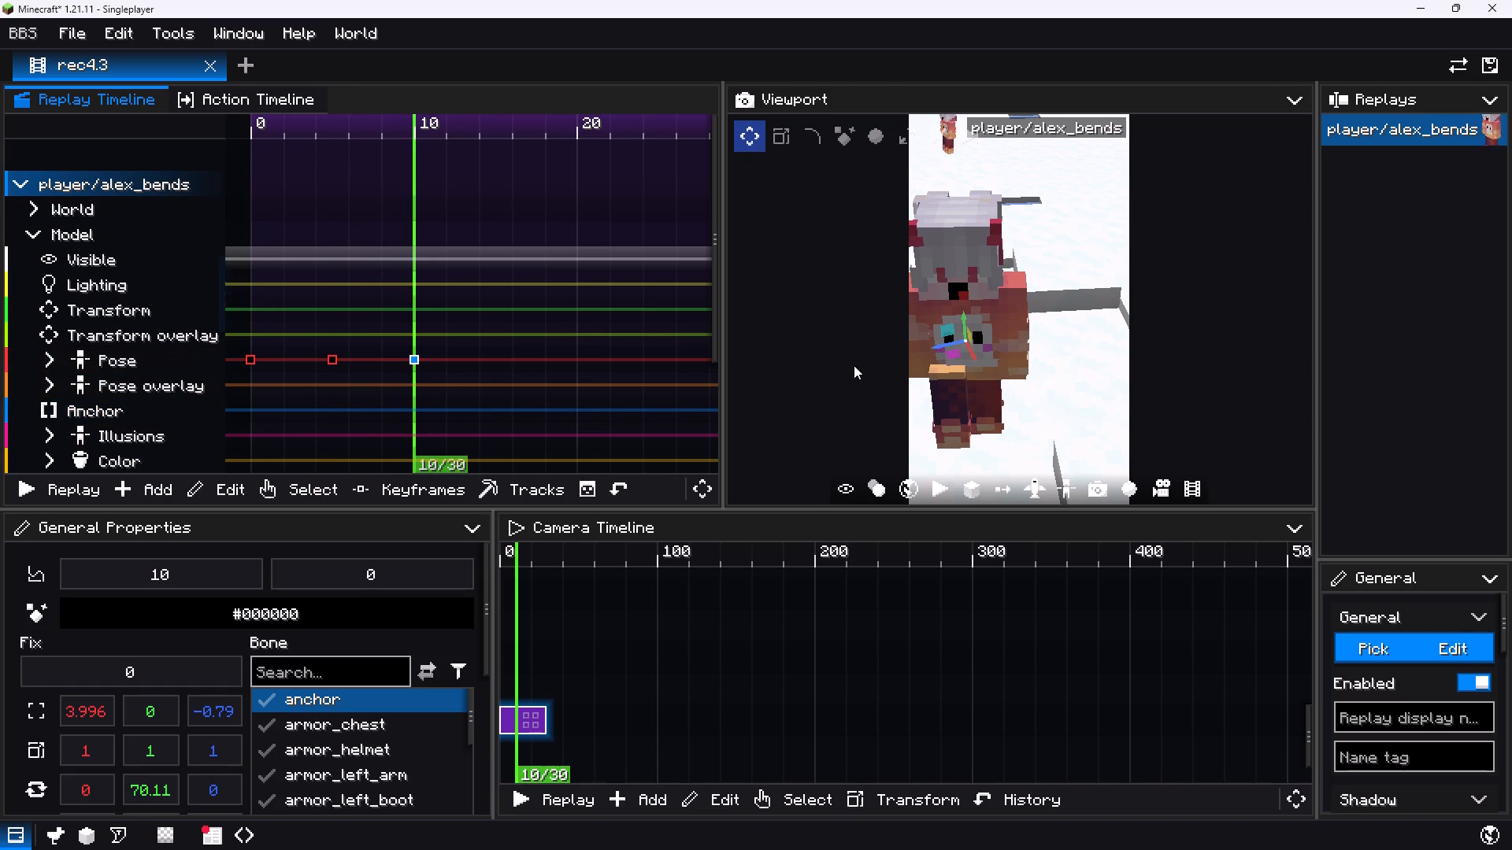
# On the tick 10 Pose keyframe, move the right_leg bone along Z to about -1.31.
pyautogui.click(953, 375)
pyautogui.moveTo(945, 339); pyautogui.dragTo(945, 347)
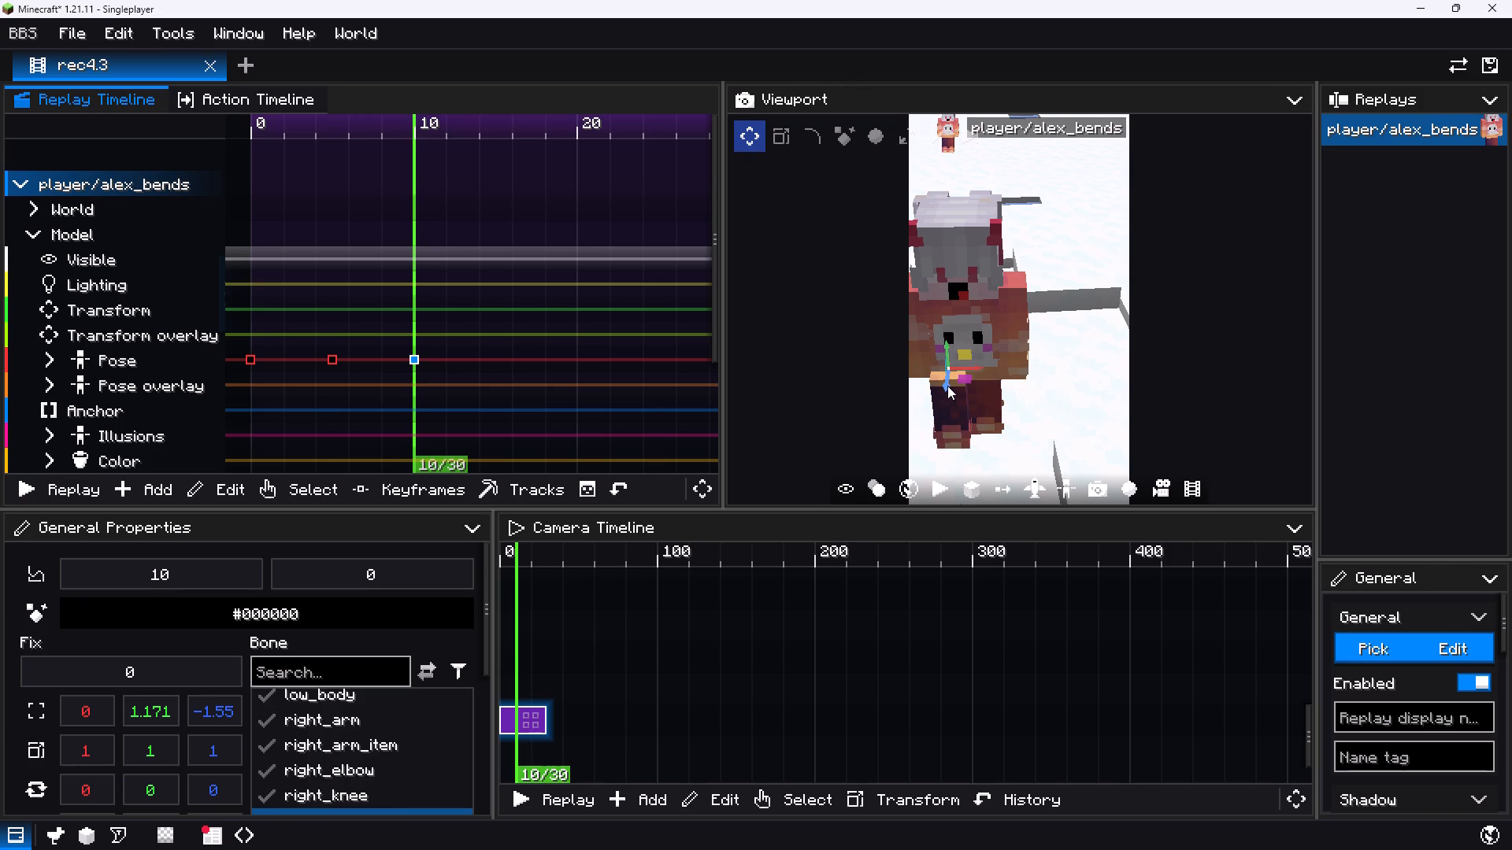
pyautogui.click(947, 386)
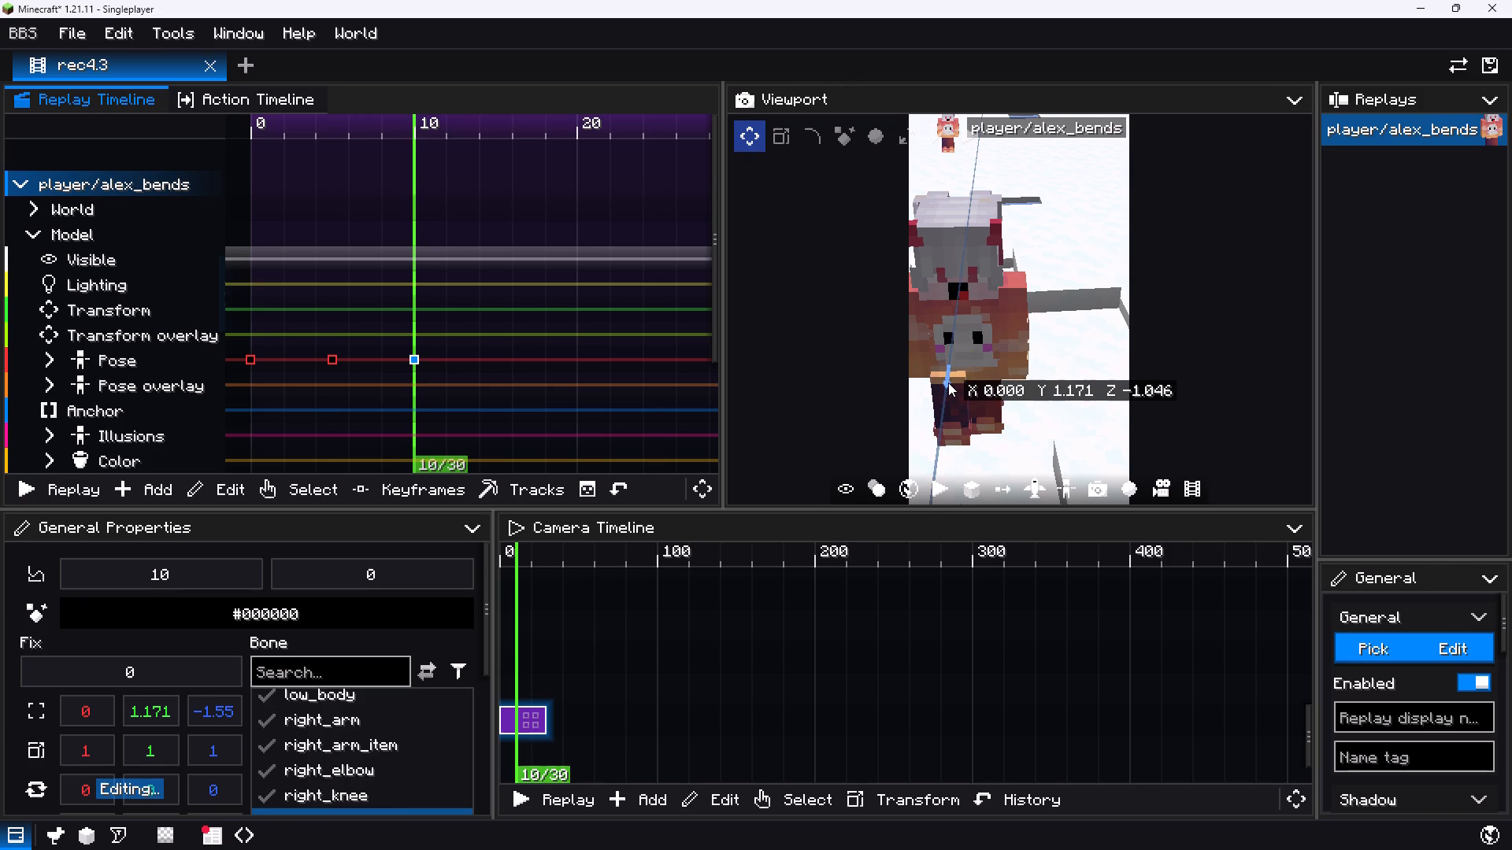
pyautogui.click(943, 386)
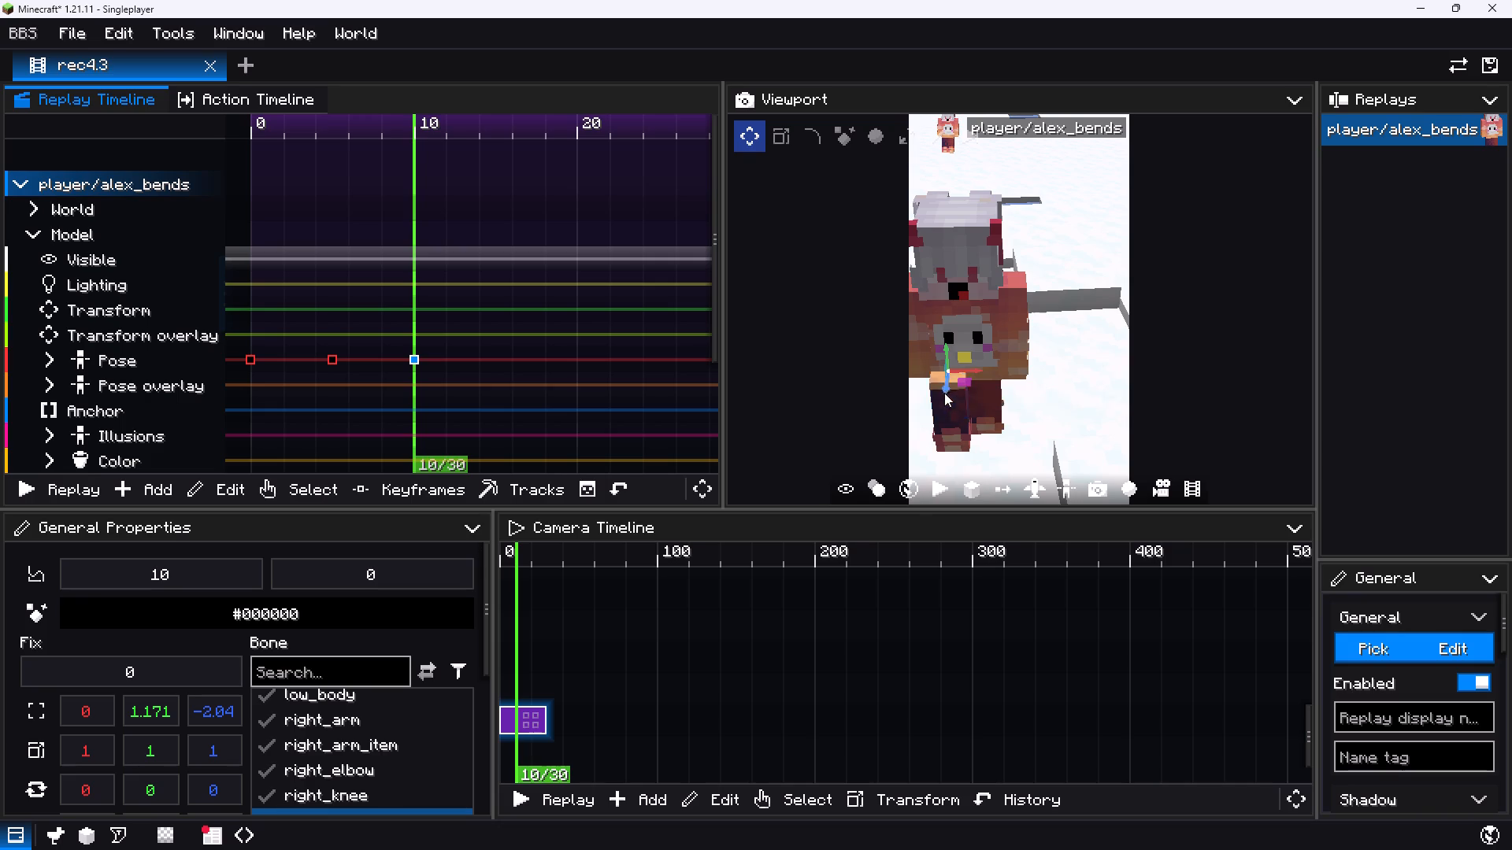
pyautogui.click(946, 393)
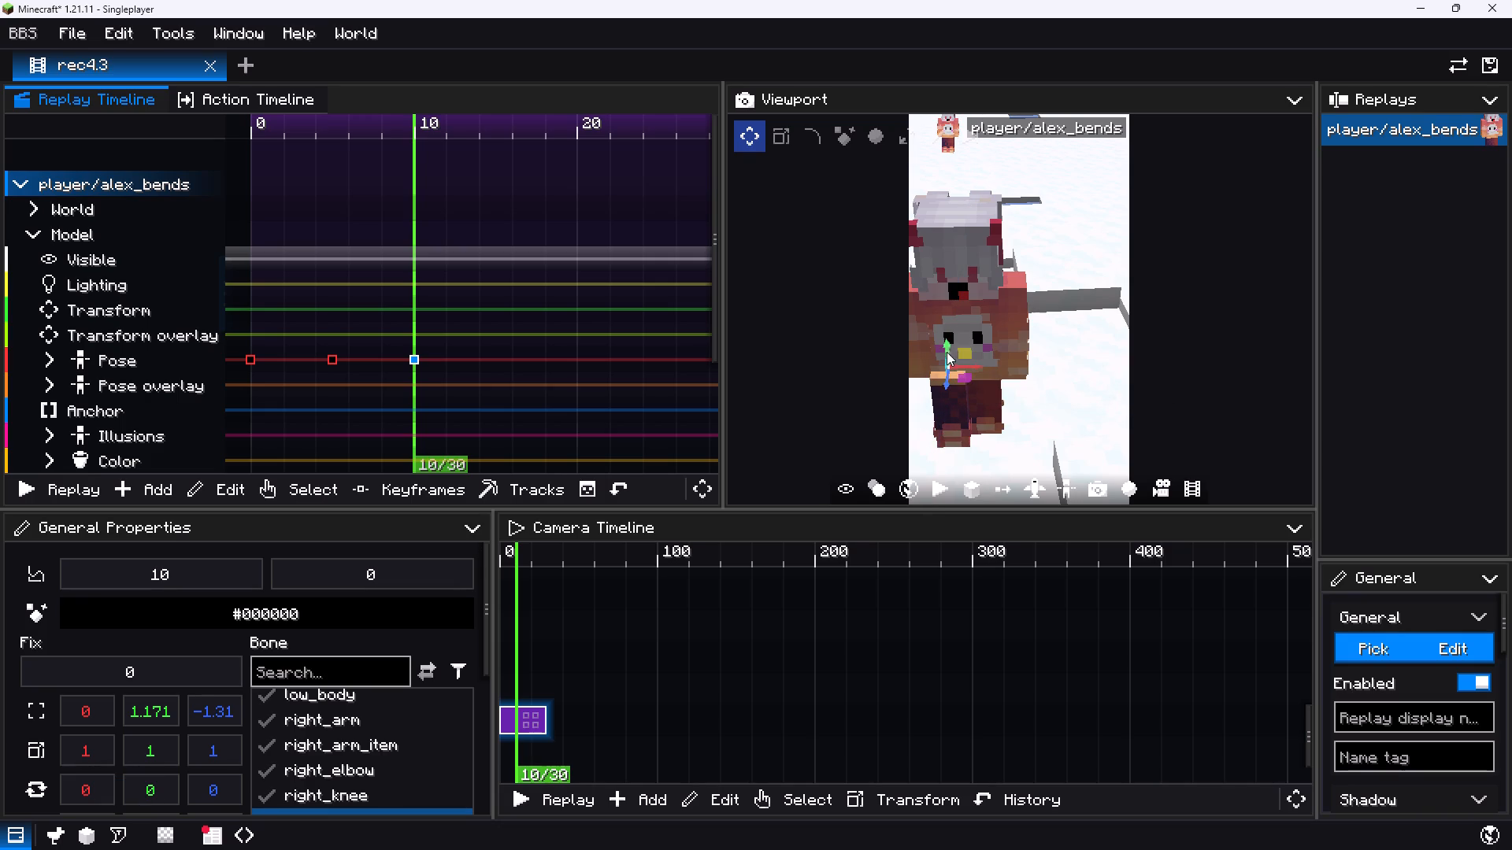
# Lower the right_leg bone on the tick 10 Pose keyframe and set its Y translation to exactly 0.
pyautogui.click(947, 348)
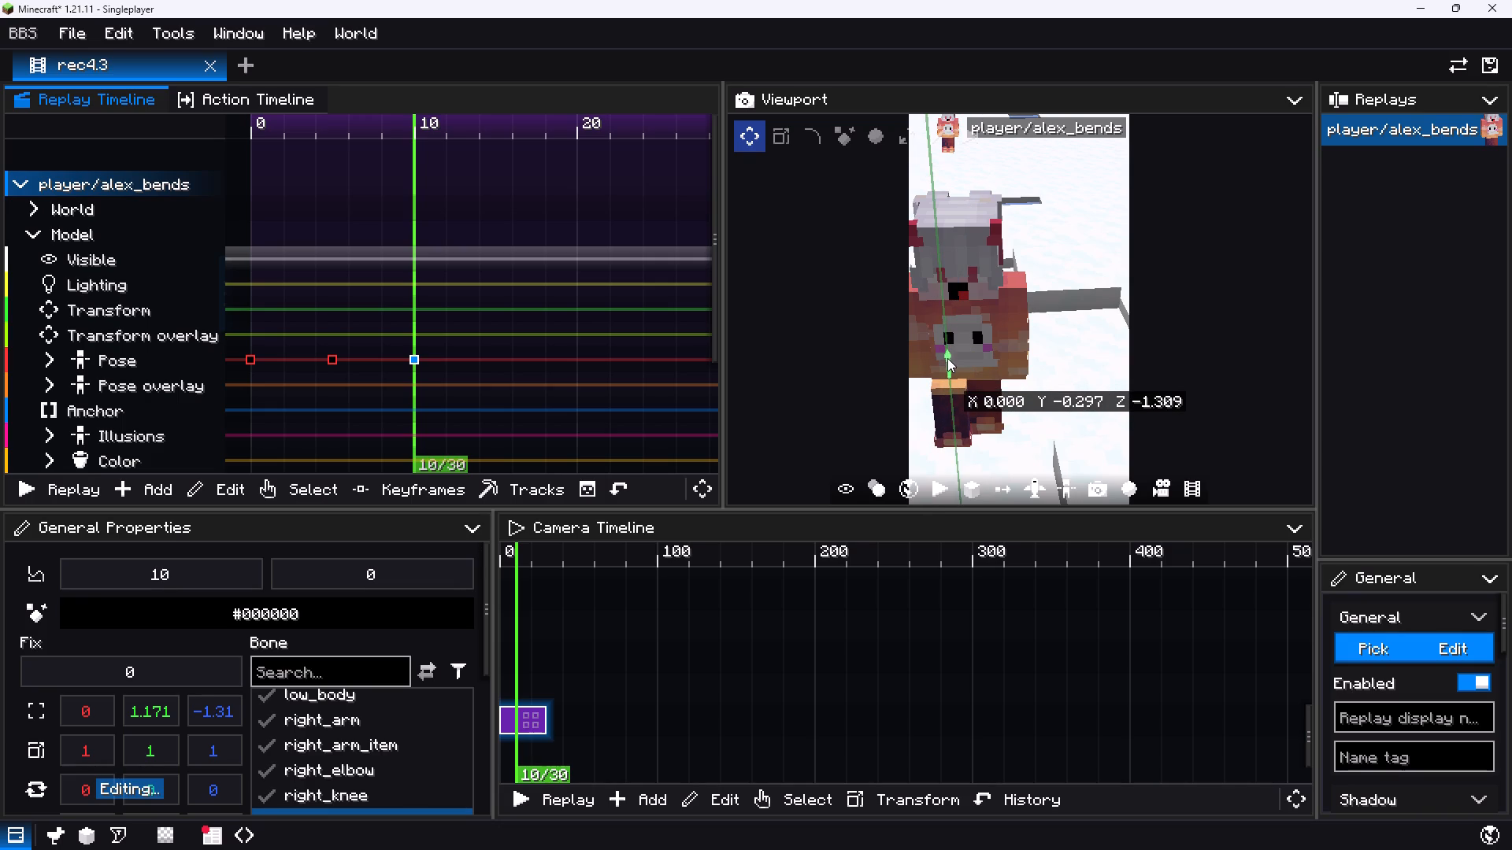
pyautogui.click(159, 706)
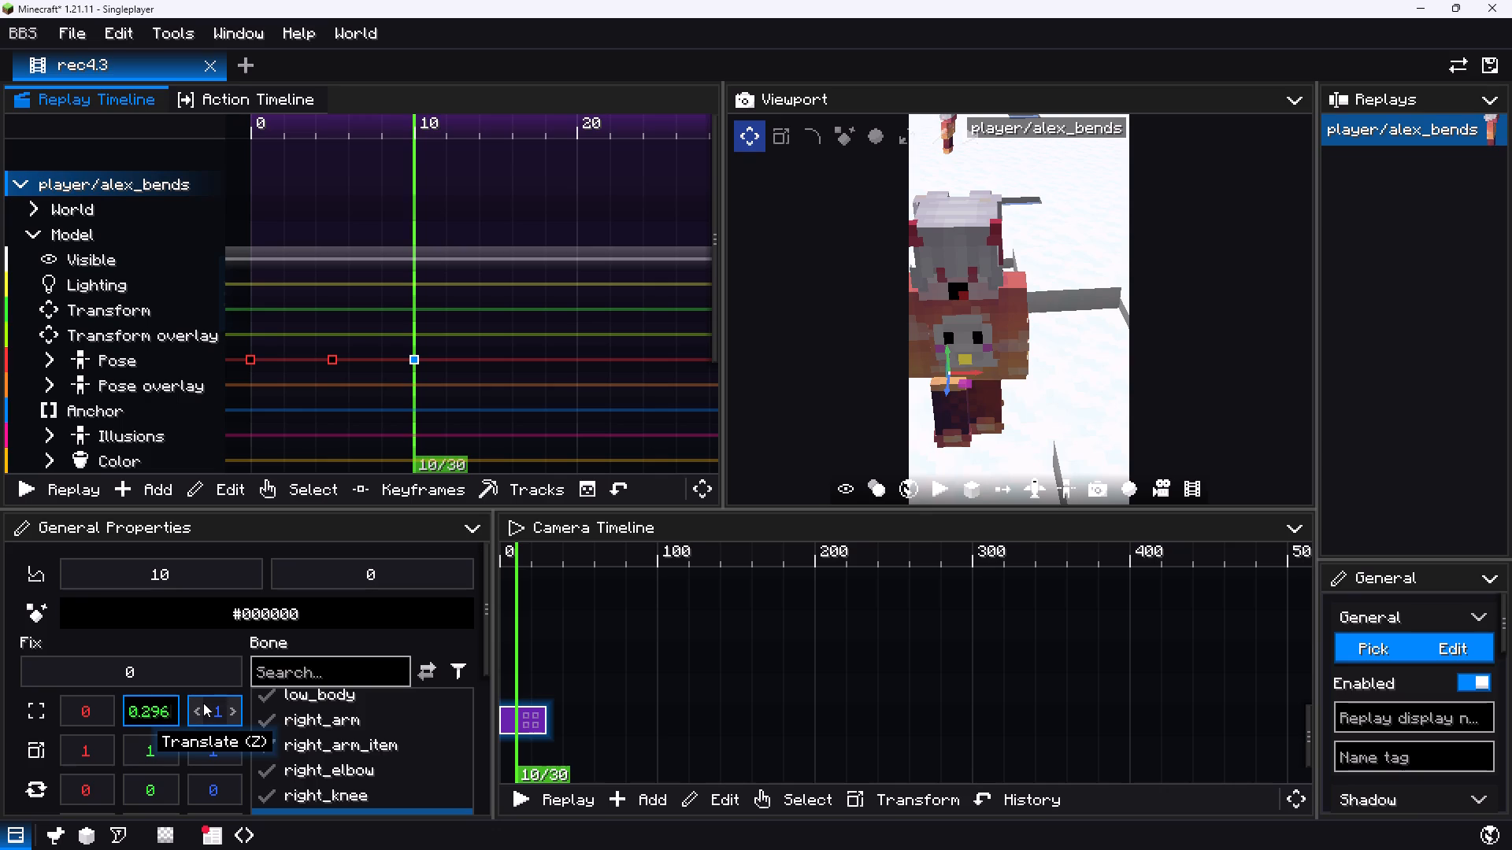
pyautogui.press('0')
pyautogui.press('BackSpace')
pyautogui.press('BackSpace')
pyautogui.press('BackSpace')
pyautogui.press('BackSpace')
pyautogui.press('BackSpace')
pyautogui.press('BackSpace')
pyautogui.press('BackSpace')
pyautogui.press('BackSpace')
pyautogui.press('BackSpace')
pyautogui.press('BackSpace')
pyautogui.press('BackSpace')
pyautogui.press('BackSpace')
pyautogui.press('BackSpace')
pyautogui.press('BackSpace')
pyautogui.press('BackSpace')
pyautogui.press('BackSpace')
pyautogui.press('BackSpace')
pyautogui.press('BackSpace')
pyautogui.press('BackSpace')
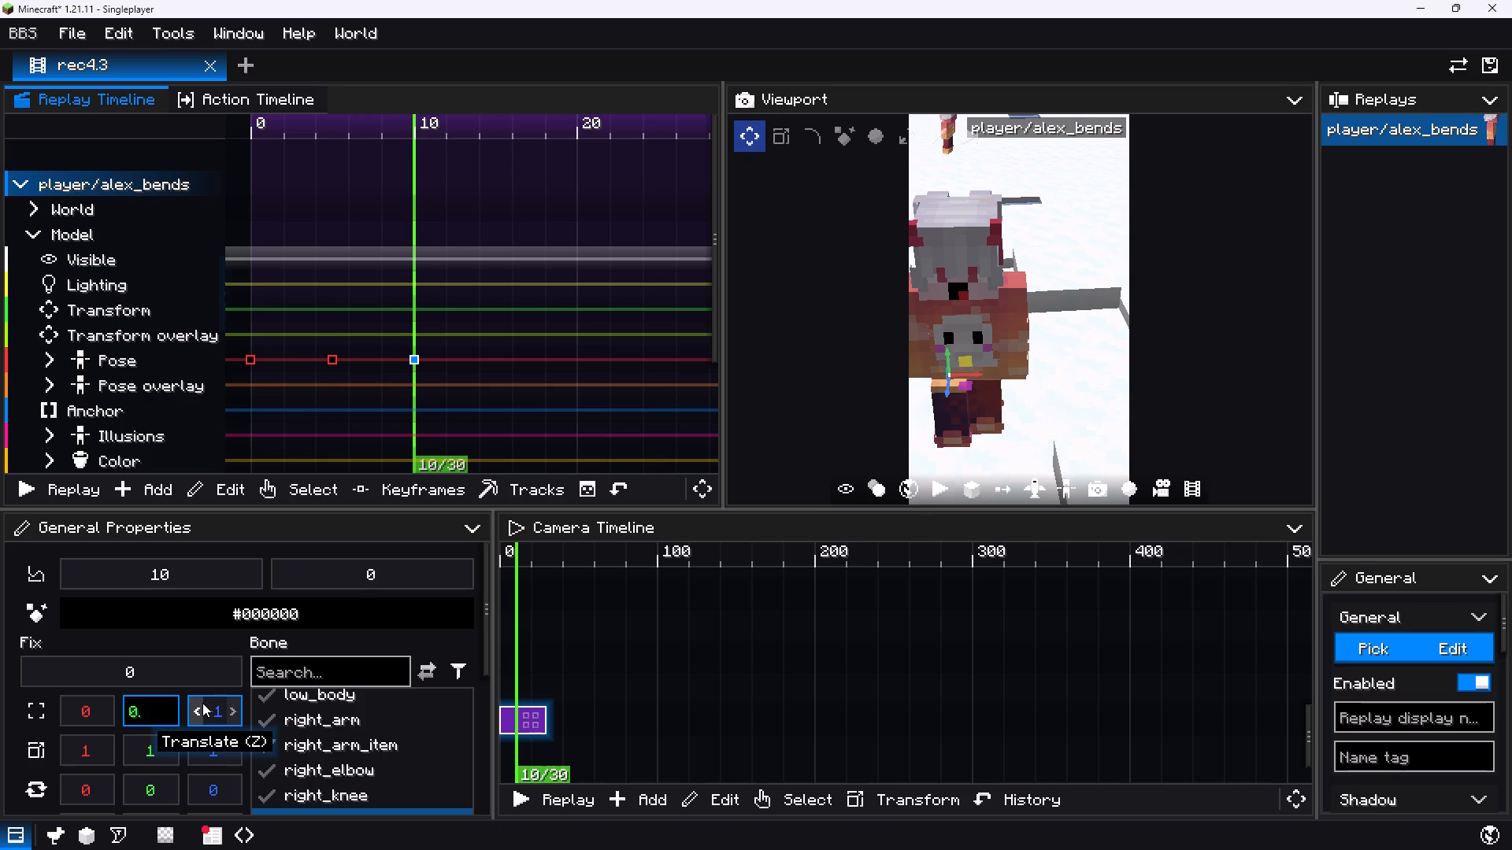
pyautogui.press('0')
pyautogui.press('Return')
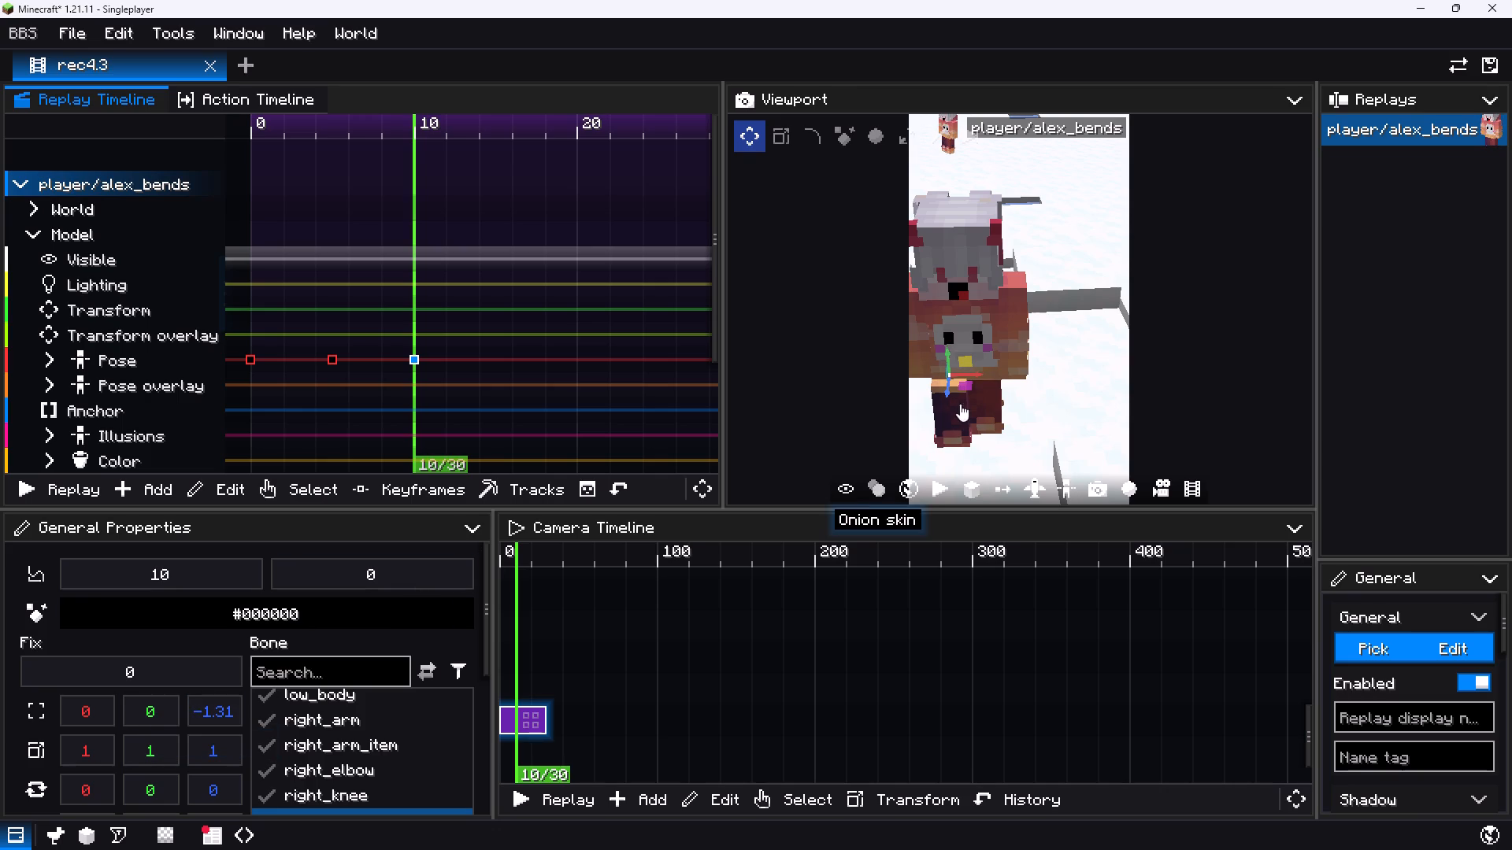
# Raise the left_leg bone on the tick 10 Pose keyframe to about Y 0.88.
pyautogui.click(982, 396)
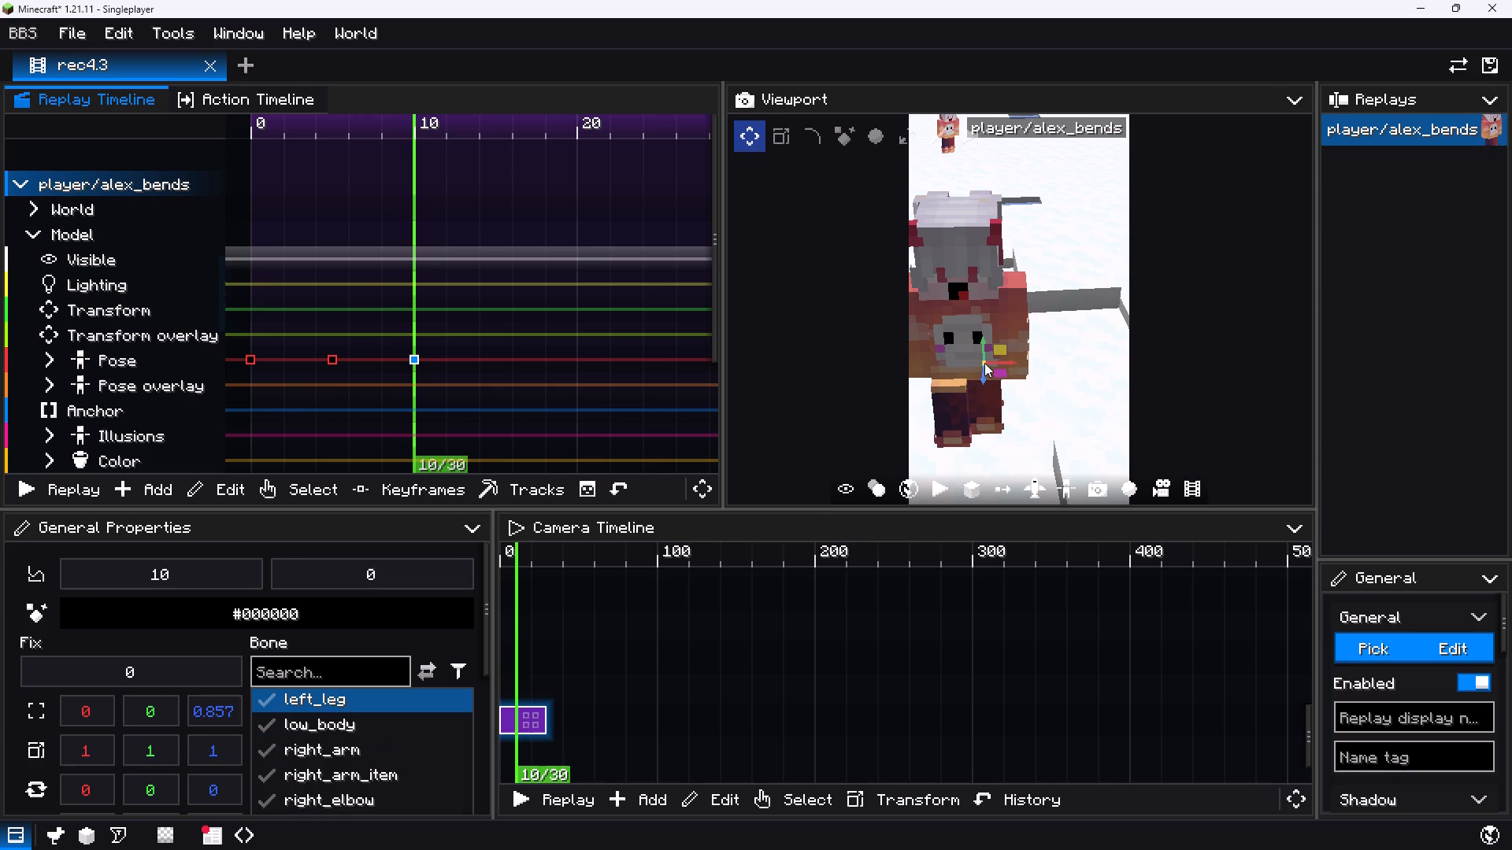
pyautogui.click(983, 346)
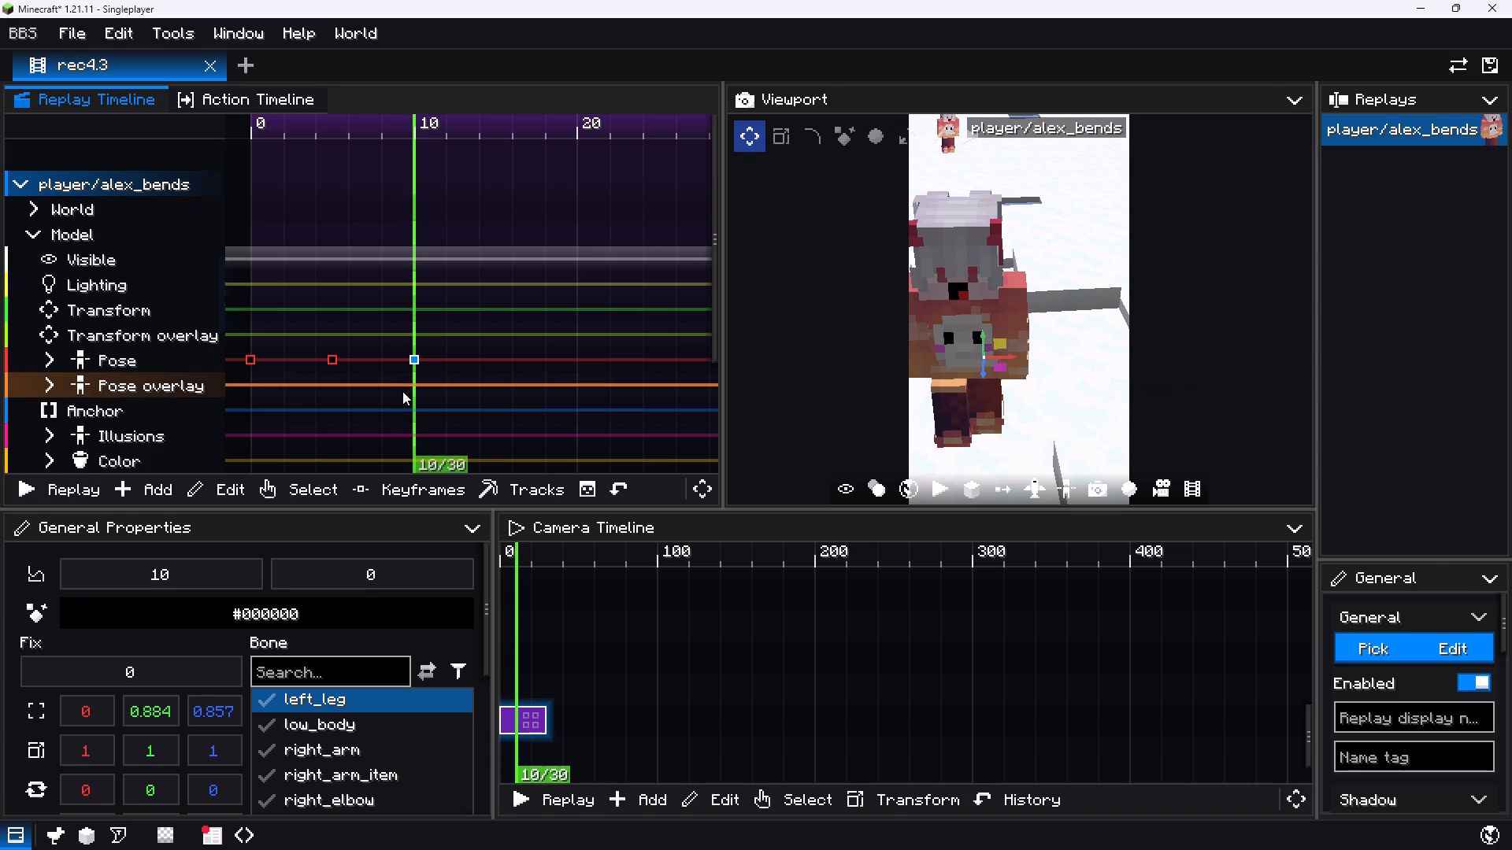
# Play the animation from the start to about tick 21 to review the leg motion.
pyautogui.moveTo(412, 397); pyautogui.dragTo(287, 392)
pyautogui.press('space')
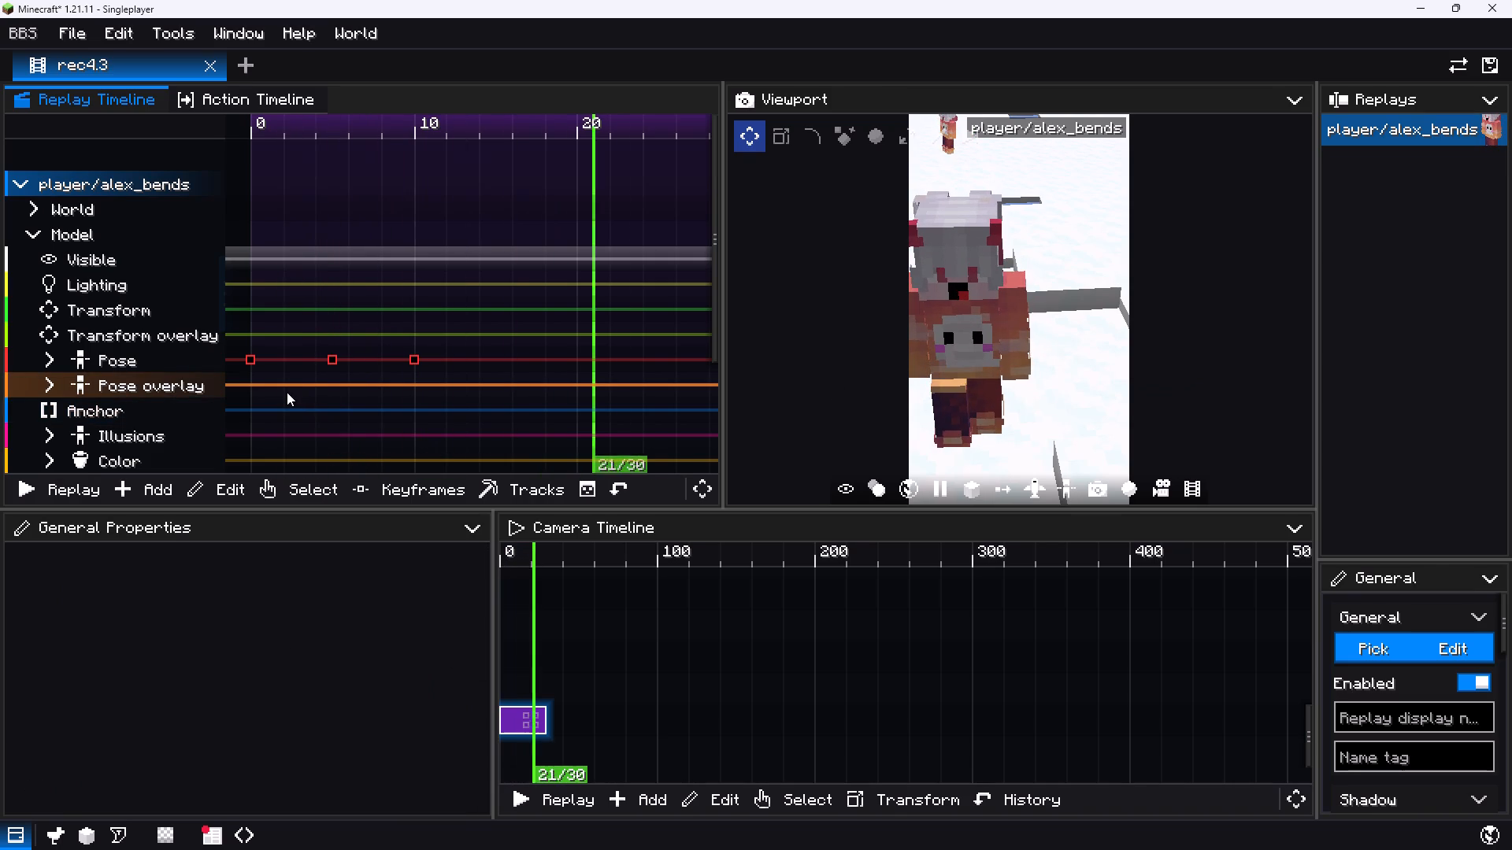
pyautogui.press('space')
# Add a Pose keyframe for the character at tick 15.
pyautogui.moveTo(631, 417); pyautogui.dragTo(494, 416)
pyautogui.scroll(8, 495, 363)
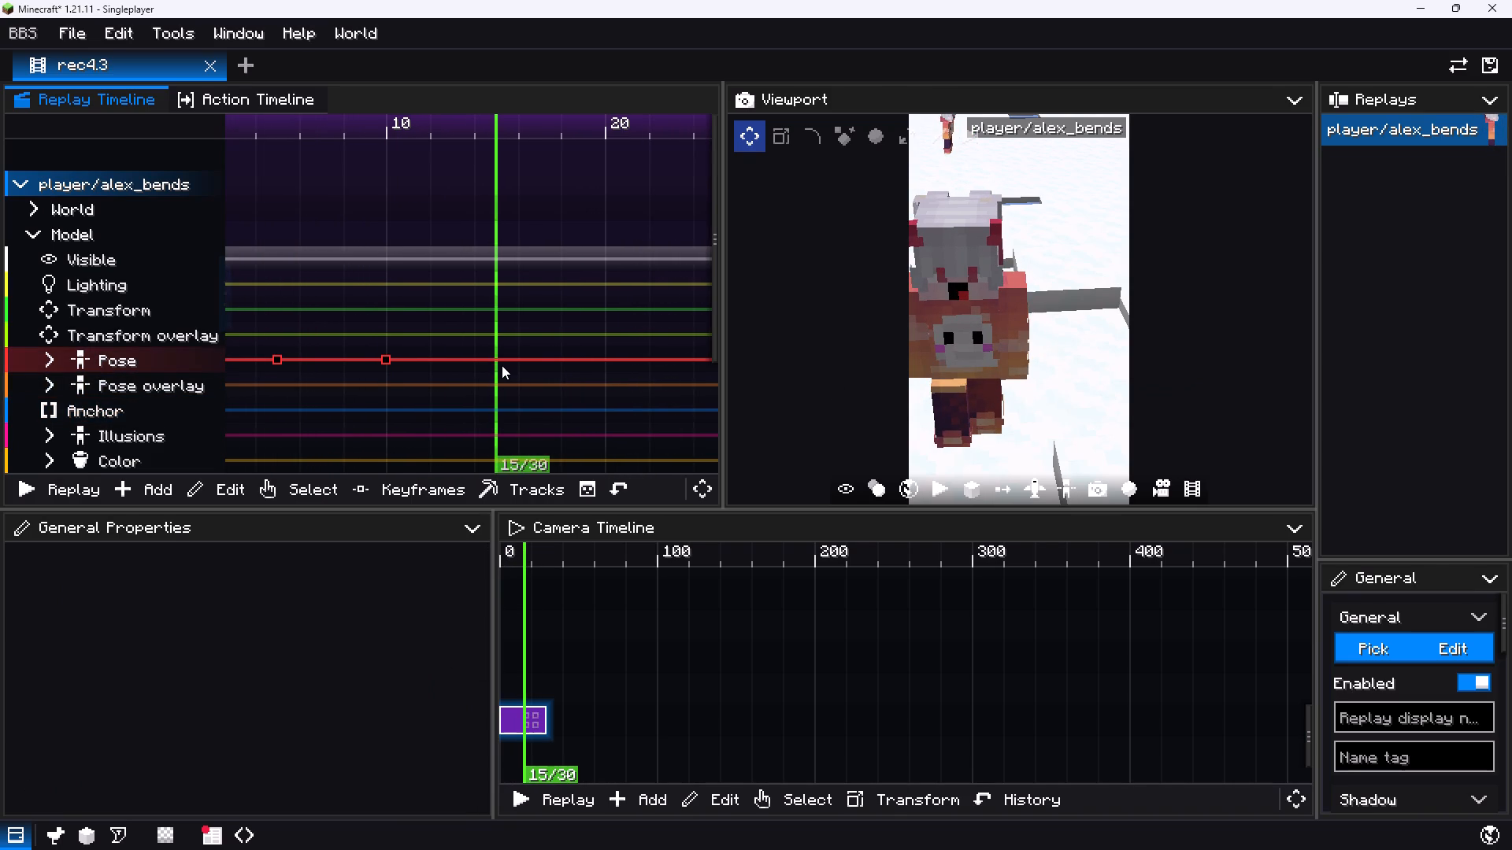
pyautogui.scroll(2, 502, 365)
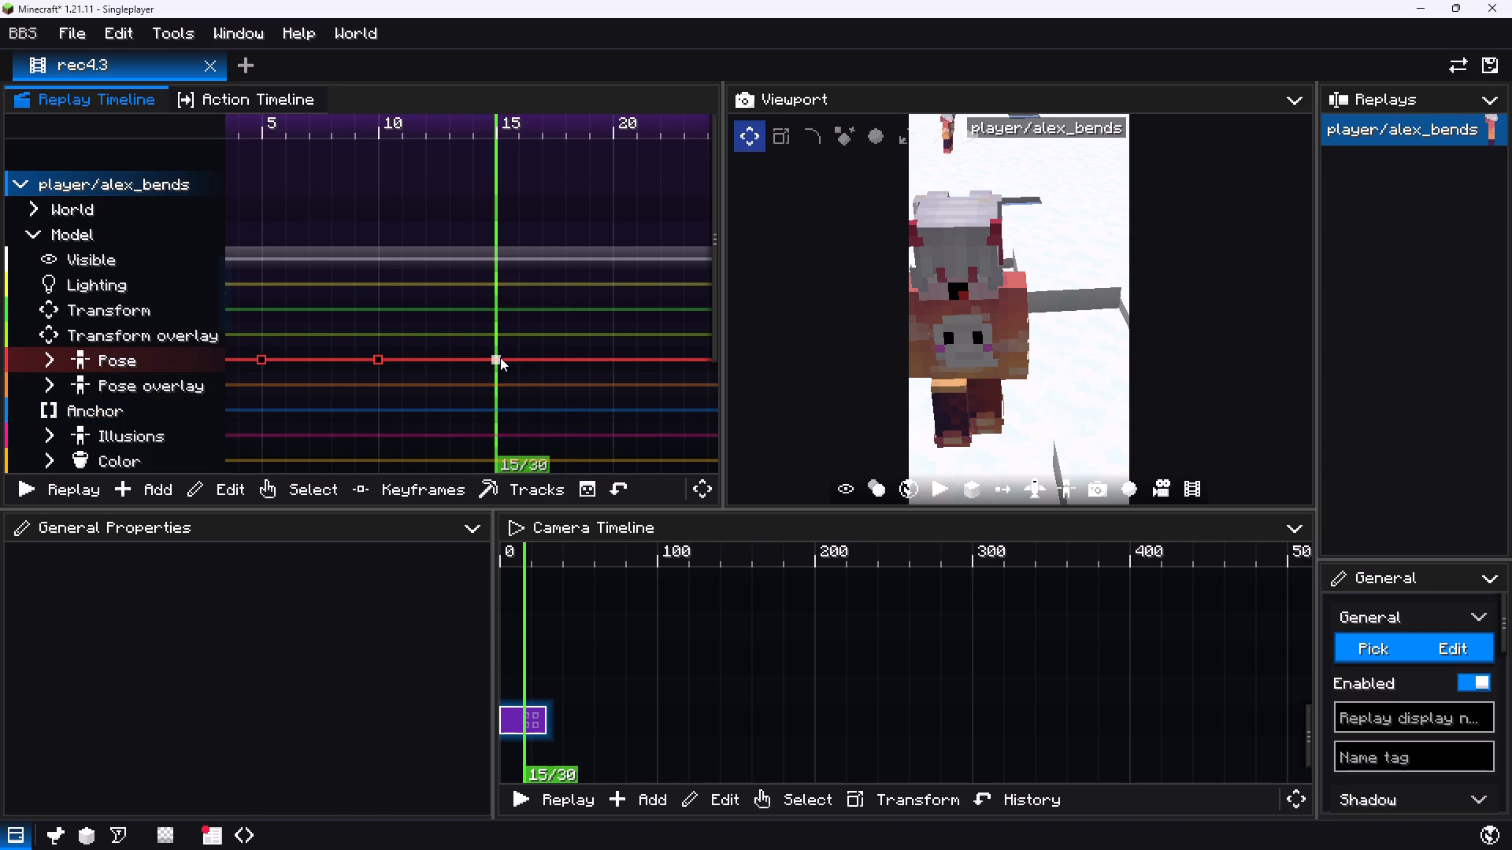
pyautogui.keyDown('ctrl'); pyautogui.click(498, 357); pyautogui.keyUp('ctrl')
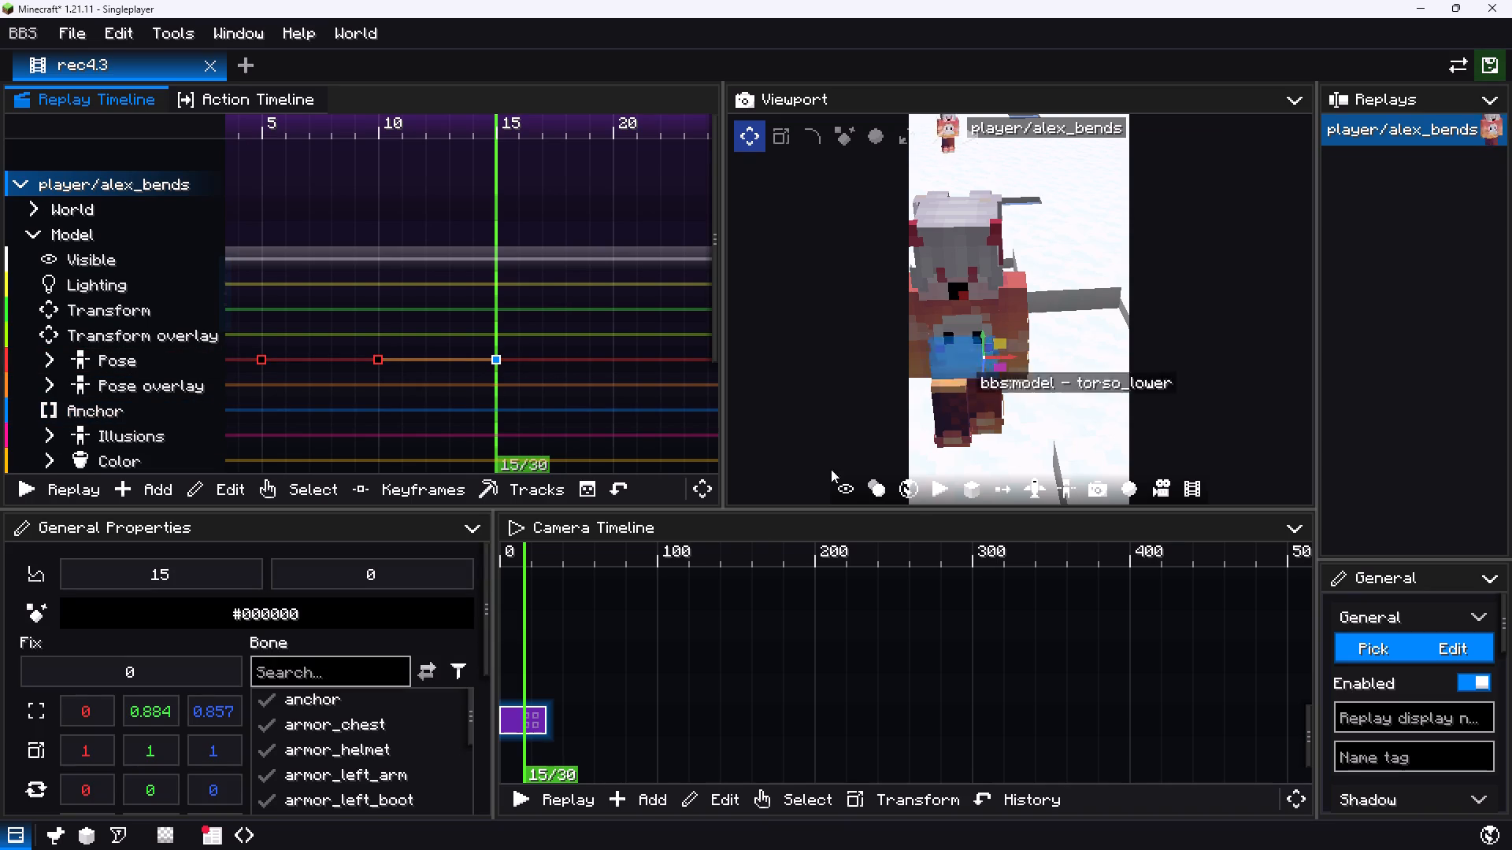
# Move the anchor bone on the tick 15 Pose keyframe to about X 7.5 and Z -1.78, keeping Y at 0.
pyautogui.click(371, 691)
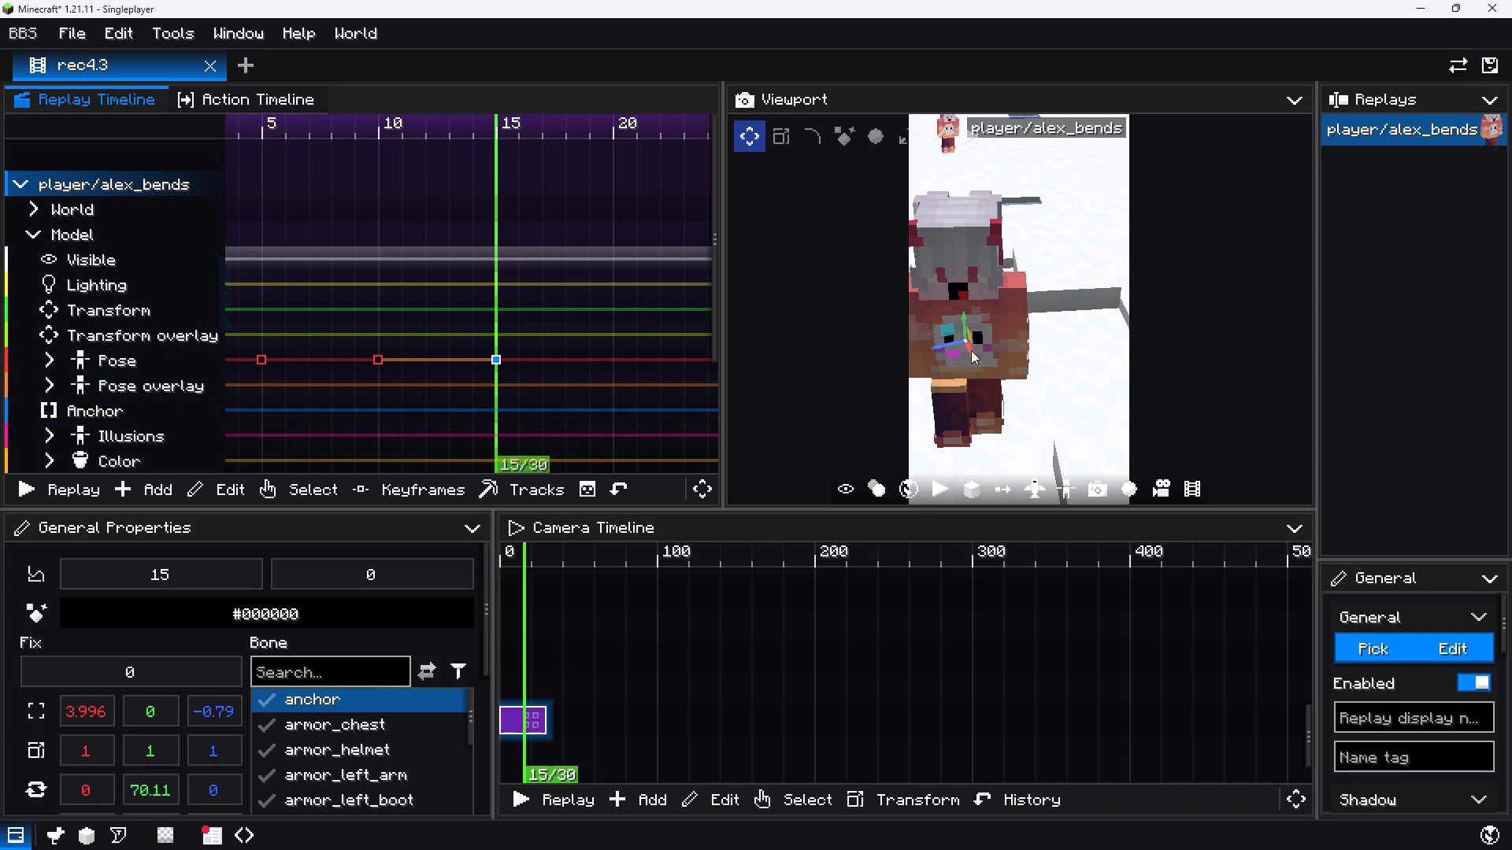
pyautogui.moveTo(956, 355); pyautogui.dragTo(955, 365)
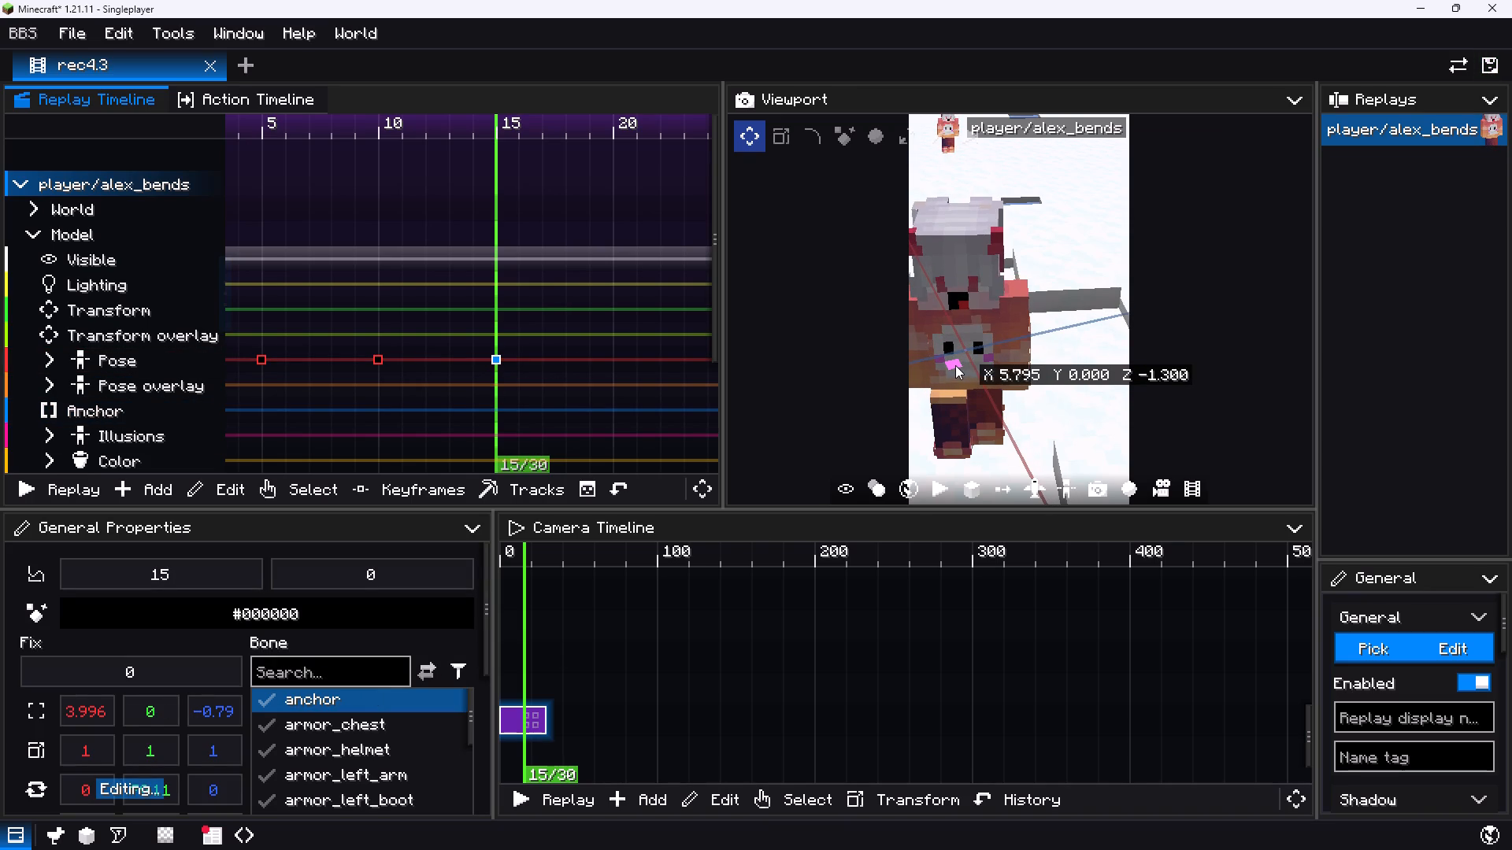
pyautogui.moveTo(955, 365); pyautogui.dragTo(955, 376)
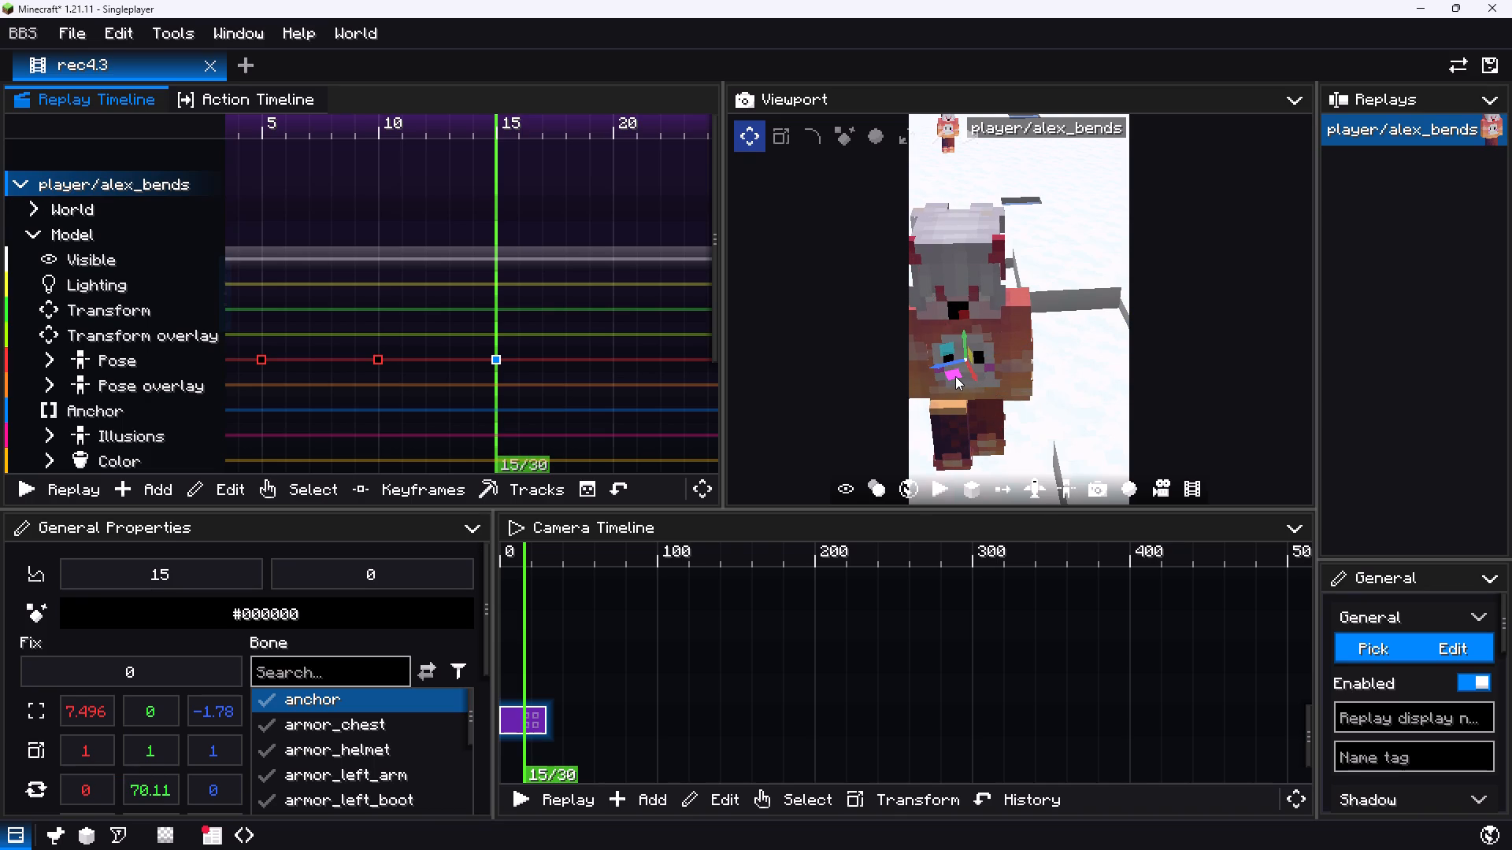
# With the whole character in view, set the right_leg bone's Z translation to -0.5 on the tick 15 Pose keyframe.
pyautogui.click(1029, 486)
pyautogui.moveTo(1041, 420); pyautogui.dragTo(1033, 364)
pyautogui.press('s')
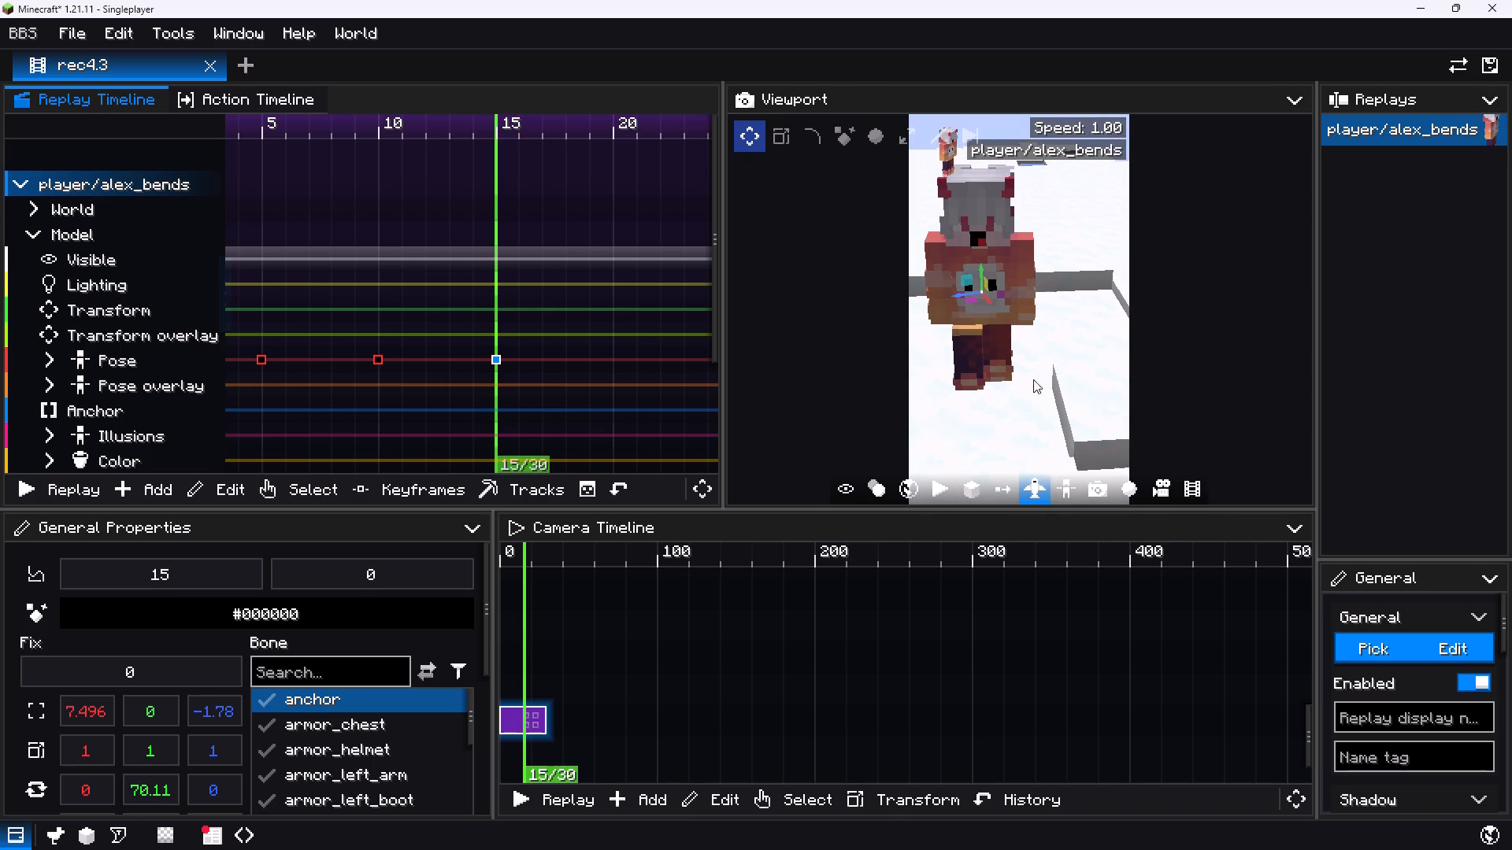
pyautogui.click(1042, 486)
pyautogui.click(974, 356)
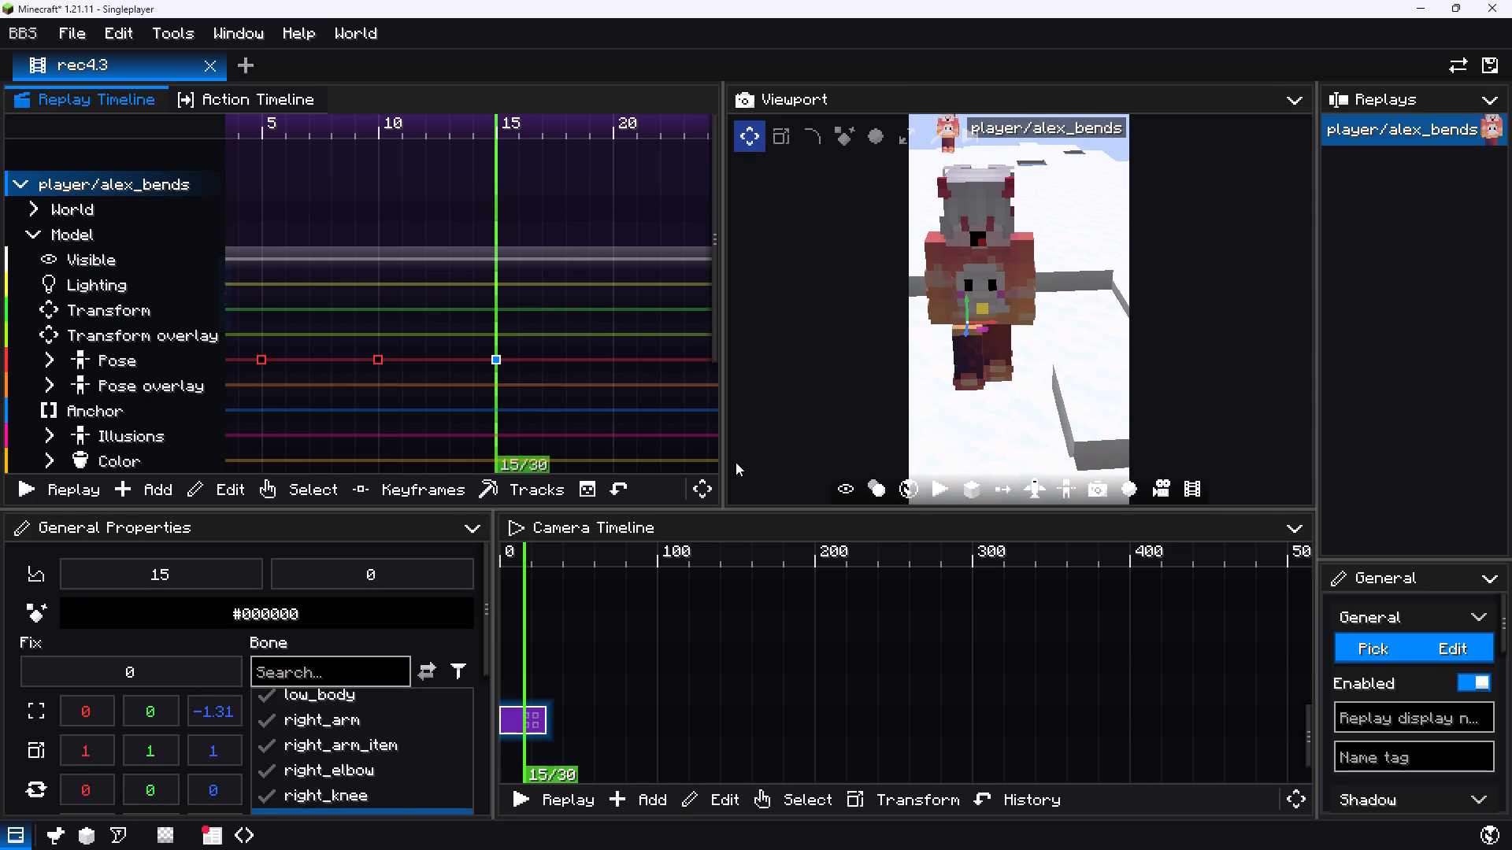
pyautogui.click(228, 715)
pyautogui.click(217, 711)
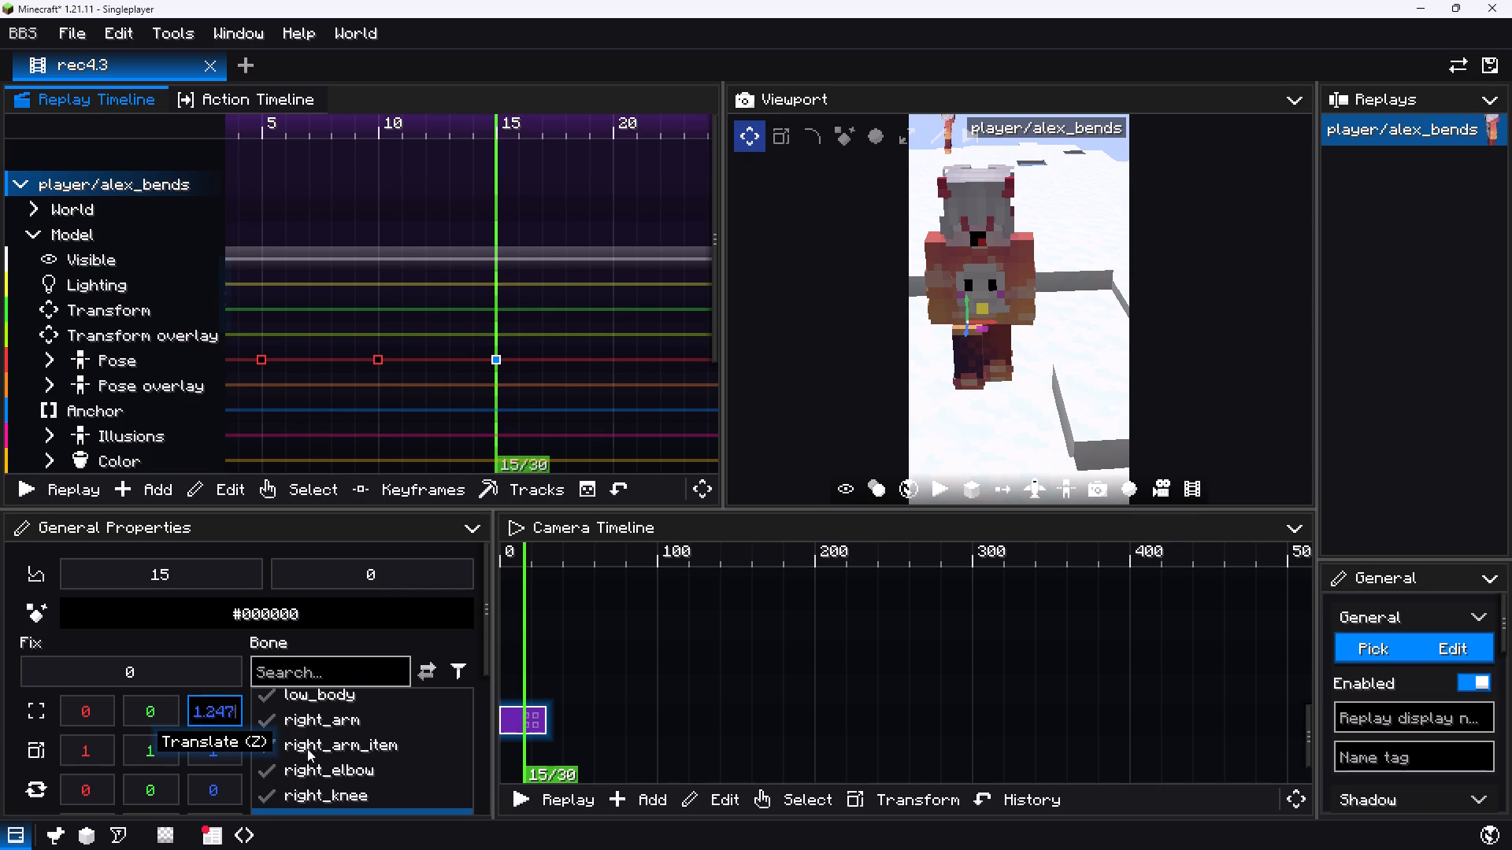
pyautogui.press('BackSpace')
pyautogui.press('BackSpace')
pyautogui.press('BackSpace')
pyautogui.press('BackSpace')
pyautogui.press('BackSpace')
pyautogui.press('BackSpace')
pyautogui.press('BackSpace')
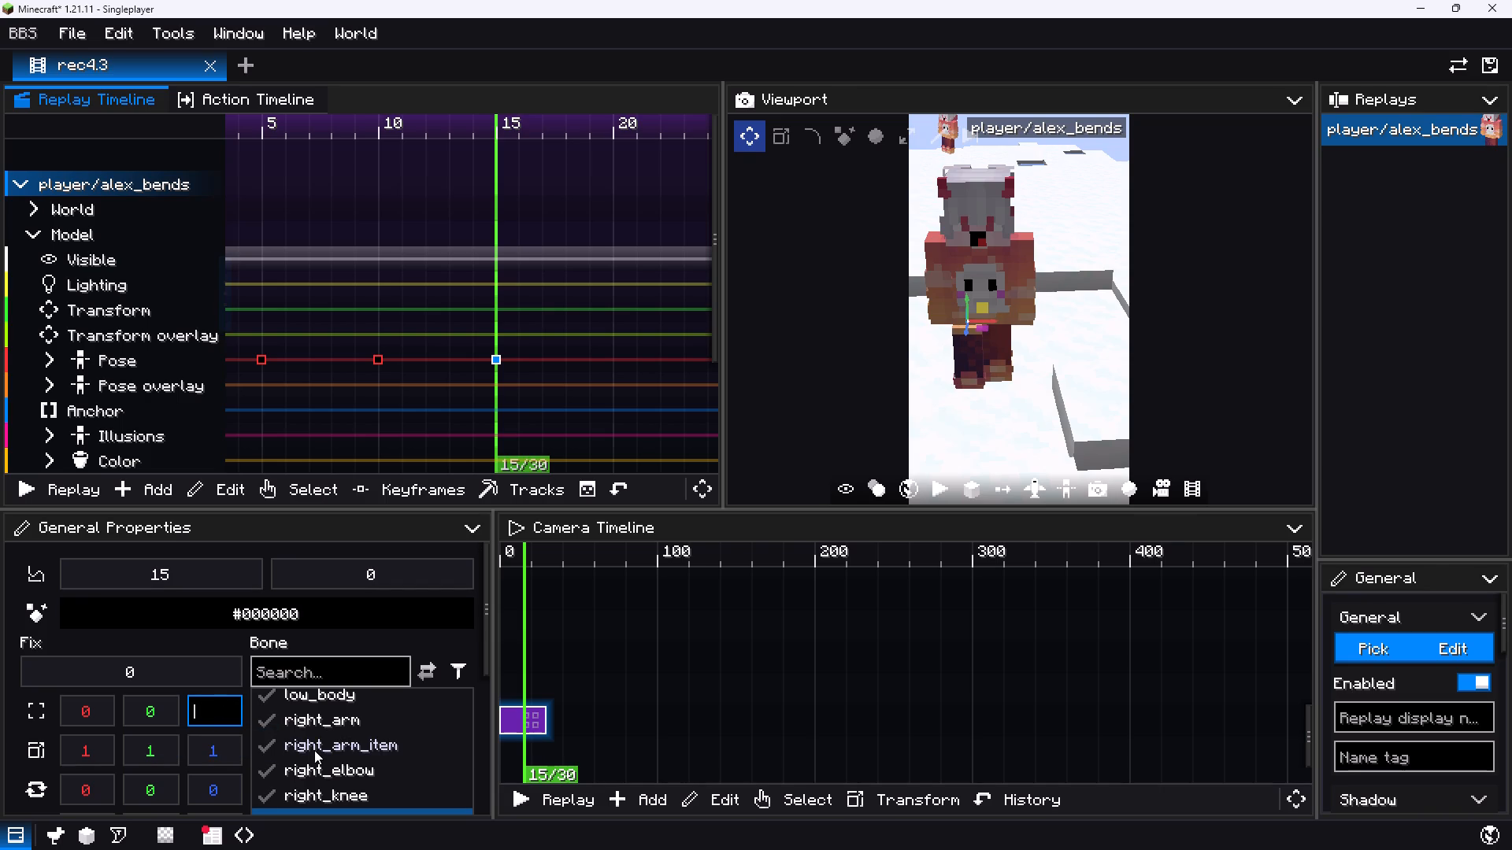
pyautogui.press('-')
pyautogui.press('1')
pyautogui.press('BackSpace')
pyautogui.press('0')
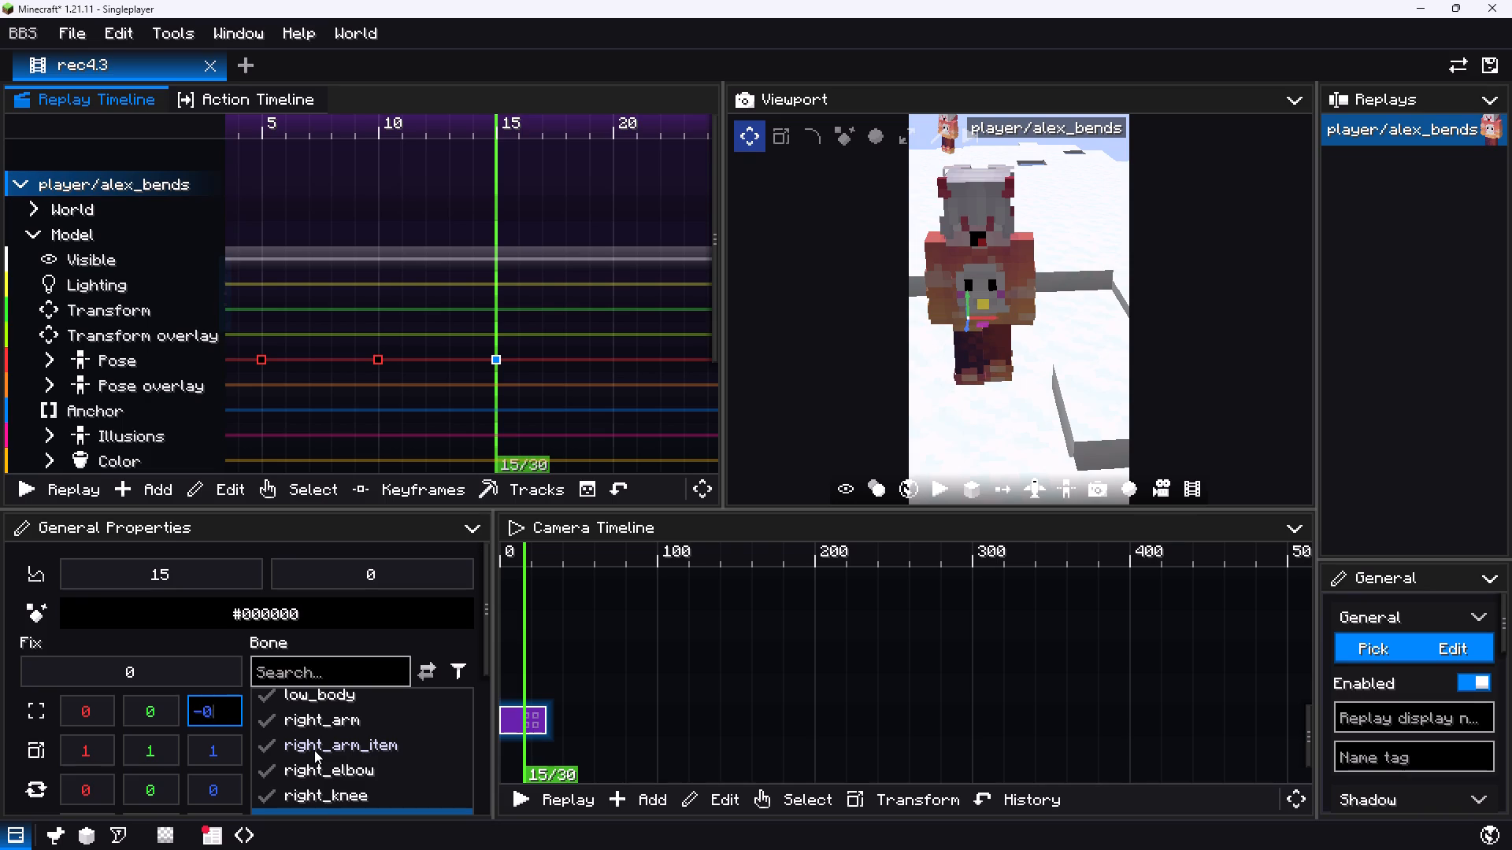
pyautogui.write('.5')
pyautogui.press('Return')
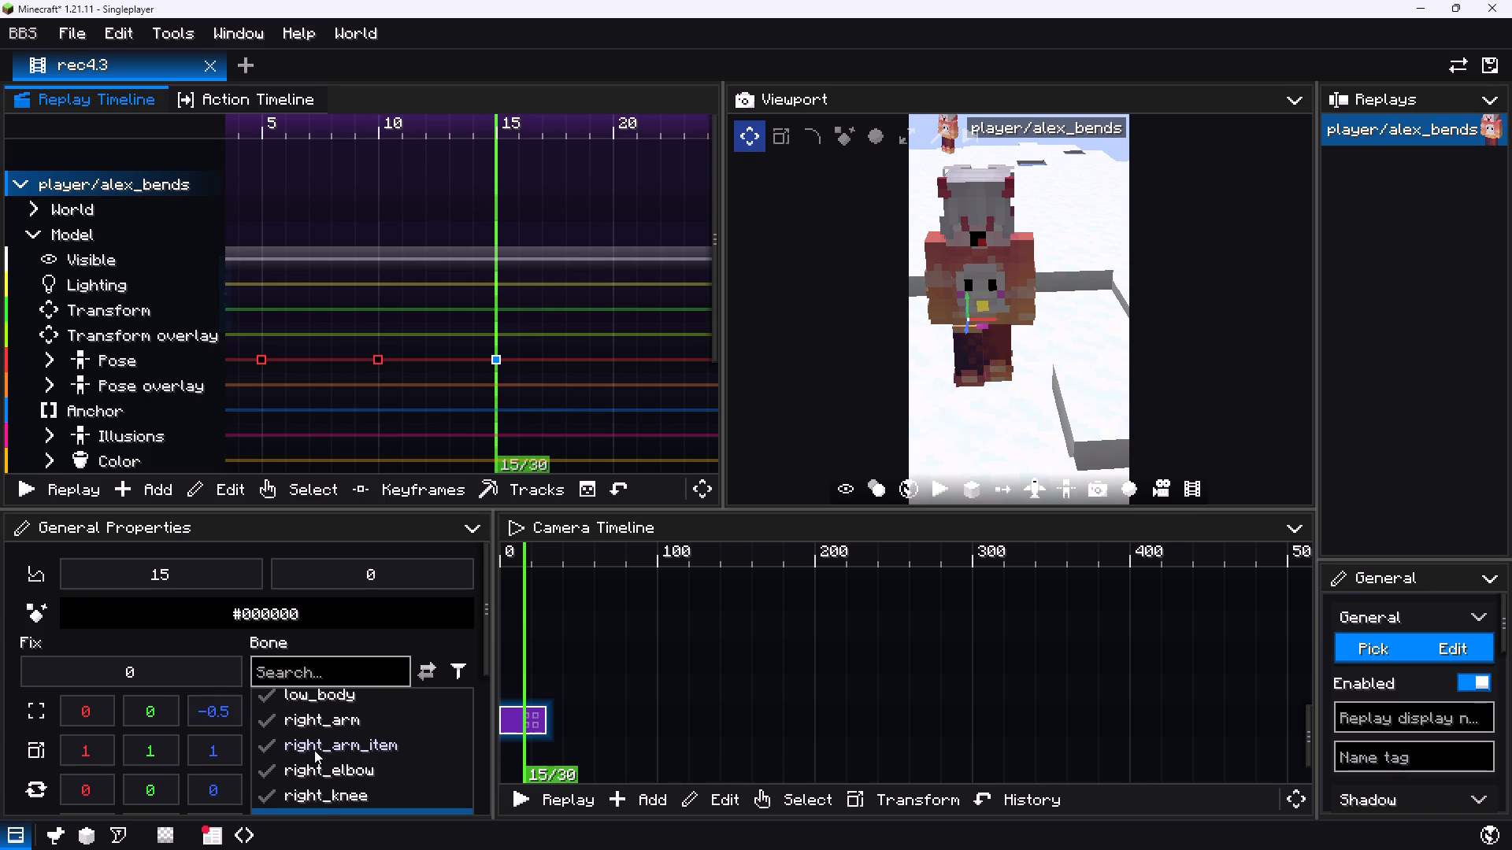
# Change the right_leg bone's Z translation on the tick 15 Pose keyframe to 0.5.
pyautogui.click(215, 712)
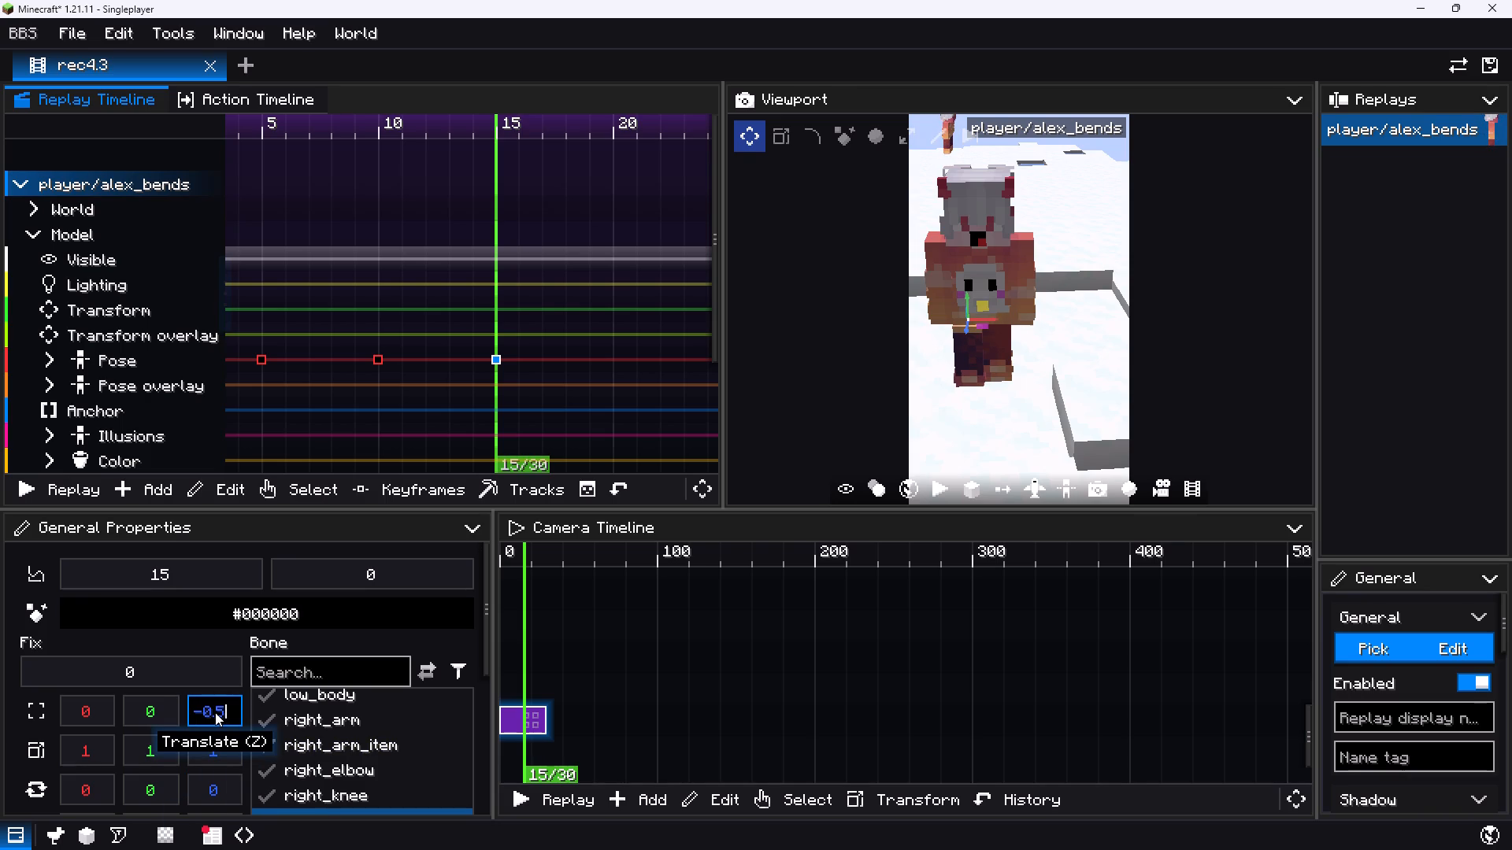
pyautogui.click(206, 709)
pyautogui.press('BackSpace')
pyautogui.press('Return')
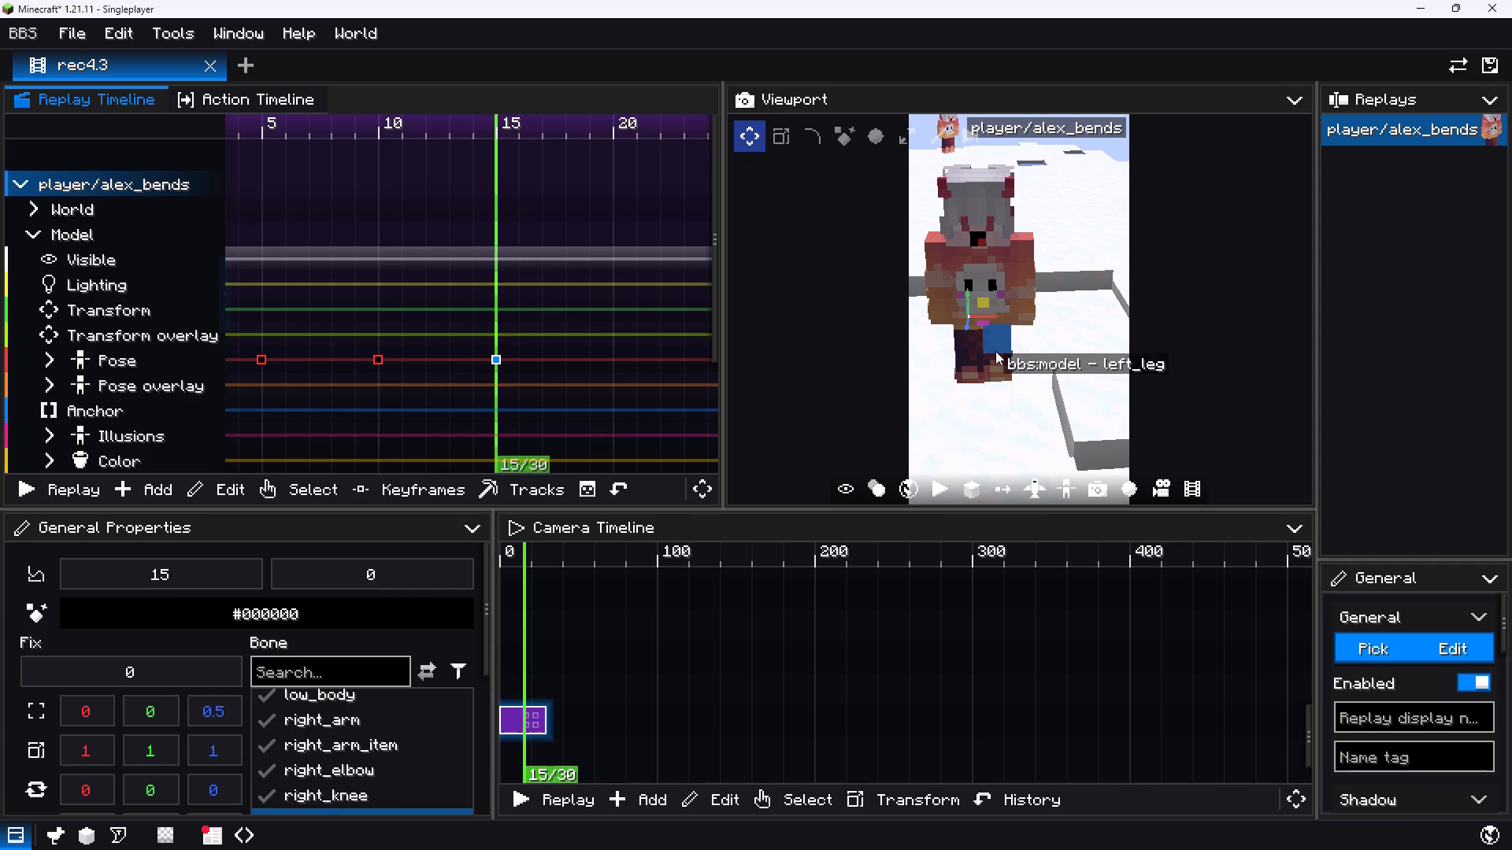
# Move the left_leg bone on the tick 15 Pose keyframe to about Z -0.89 and raise it to about Y 1.99.
pyautogui.click(998, 352)
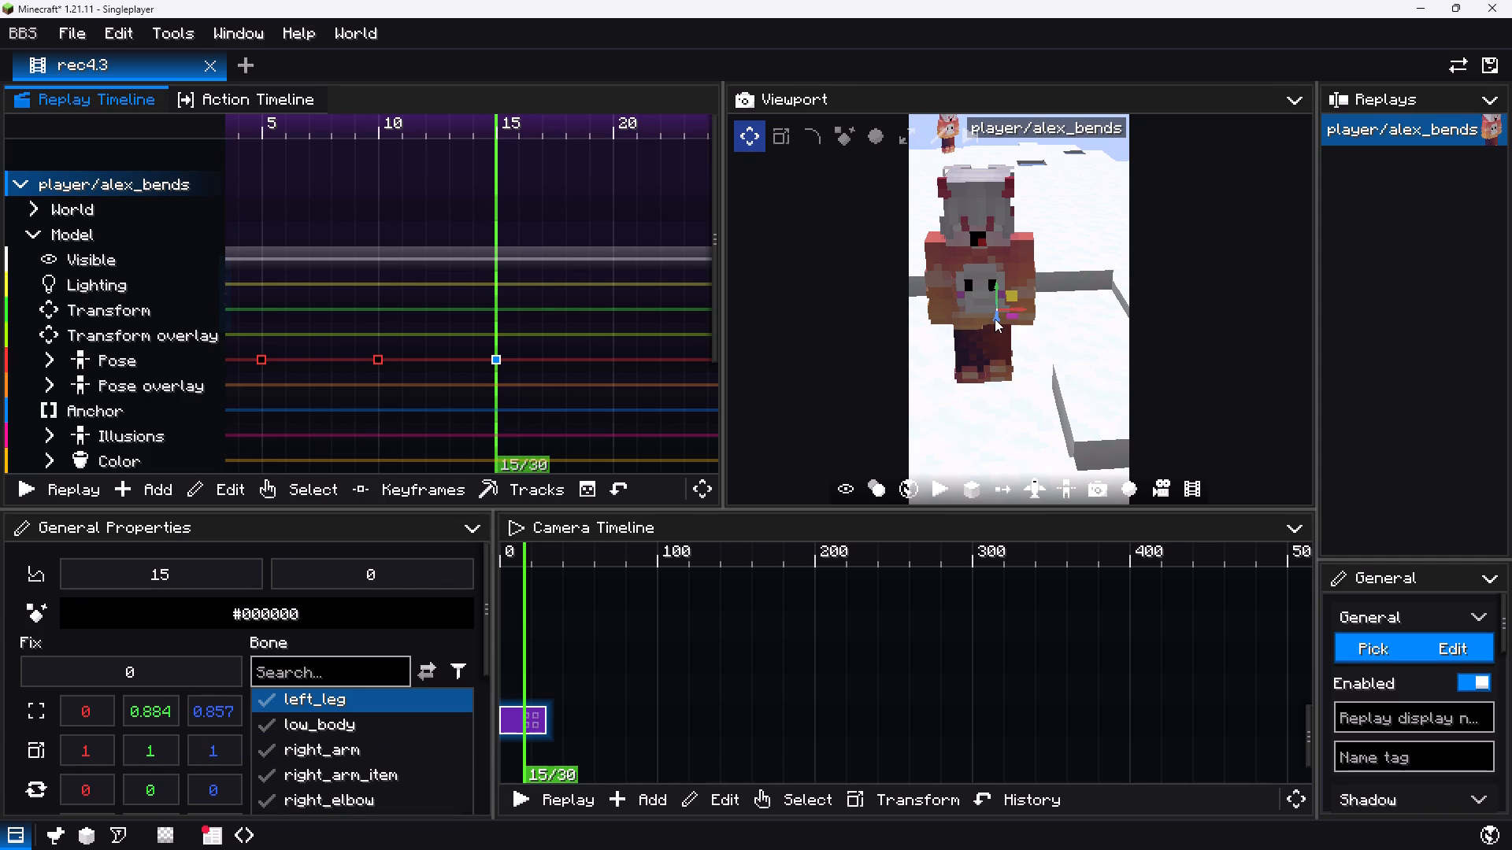
pyautogui.click(995, 319)
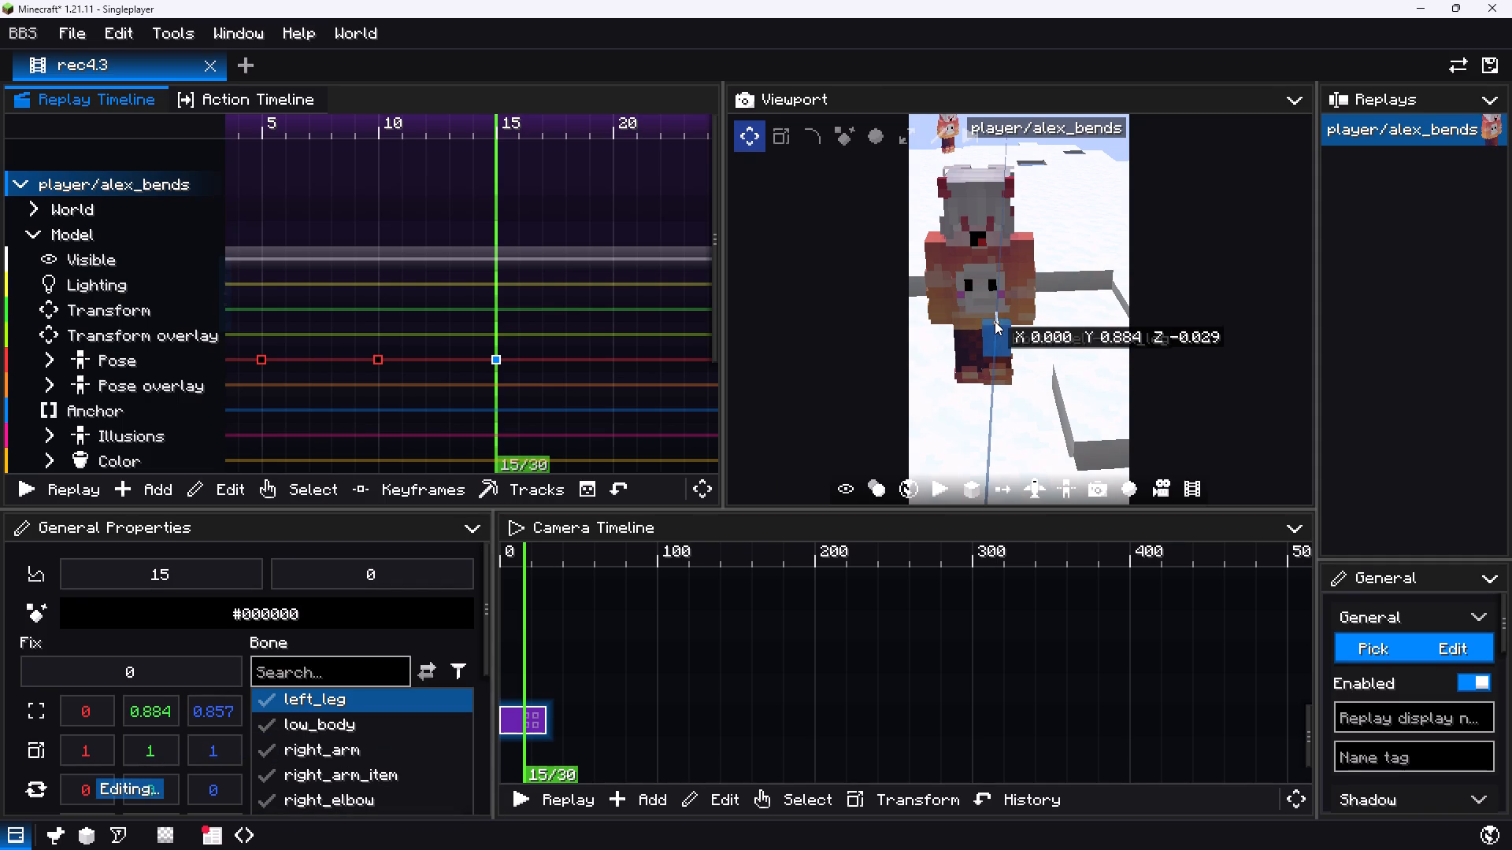
pyautogui.moveTo(996, 297); pyautogui.dragTo(996, 292)
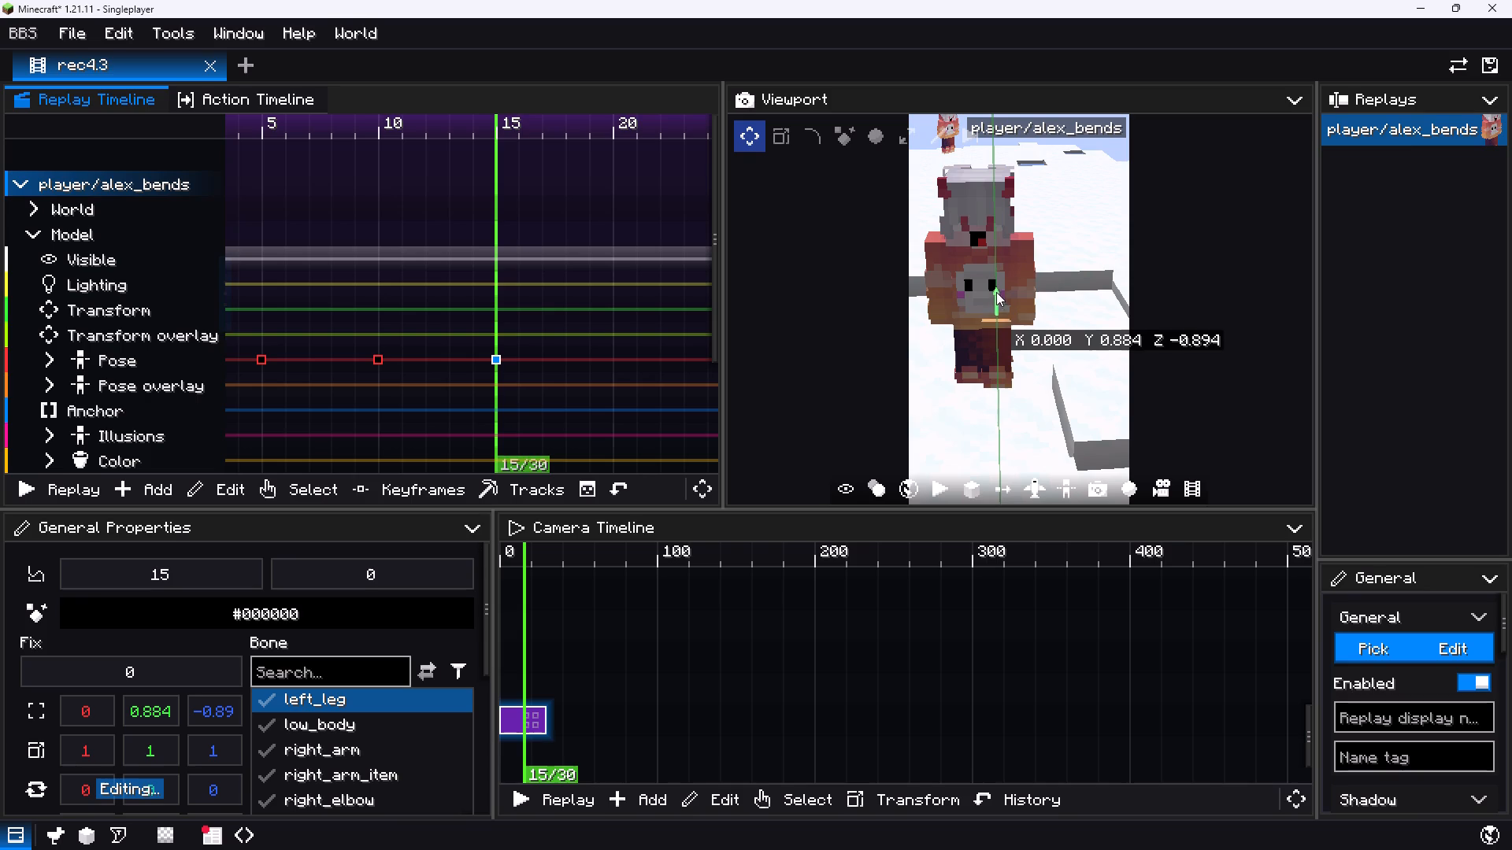
pyautogui.moveTo(996, 292); pyautogui.dragTo(995, 288)
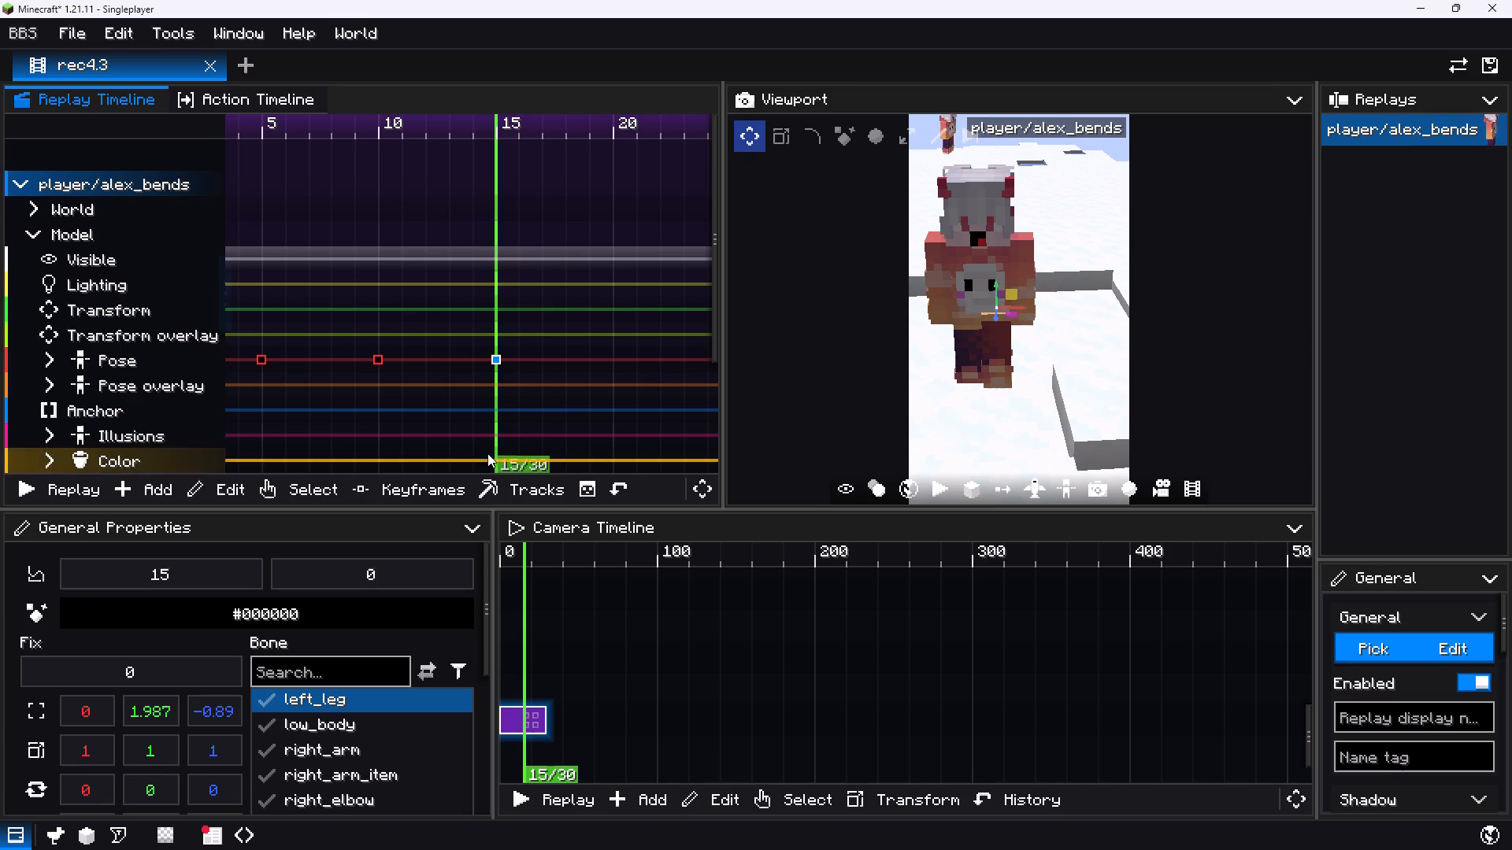
# Play and scrub through the earlier ticks to review the walking motion up to the tick 15 keyframe.
pyautogui.moveTo(522, 411); pyautogui.dragTo(150, 417)
pyautogui.press('space')
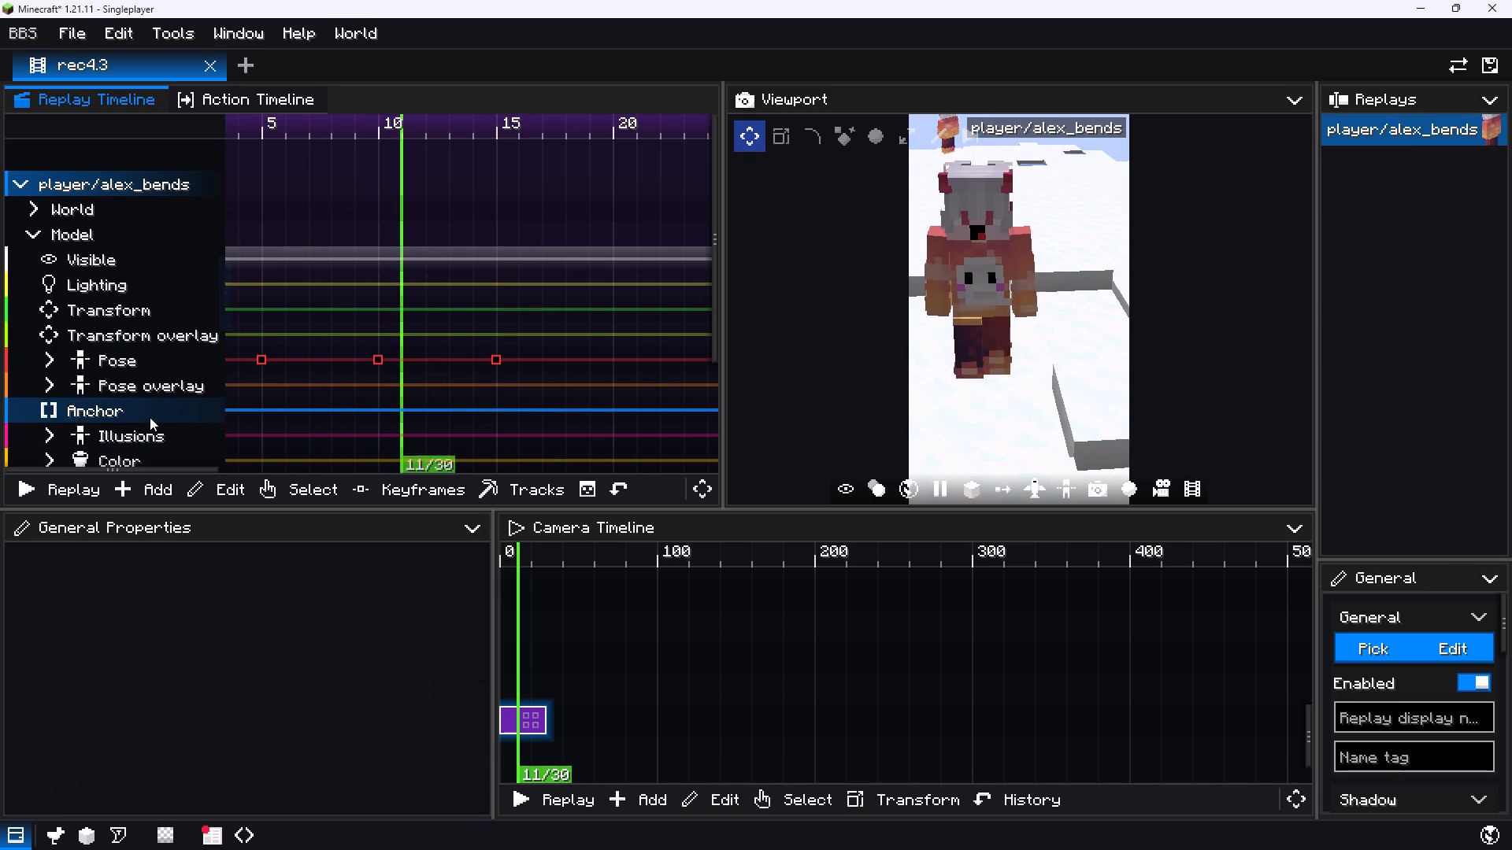
pyautogui.press('space')
pyautogui.moveTo(513, 405); pyautogui.dragTo(147, 387)
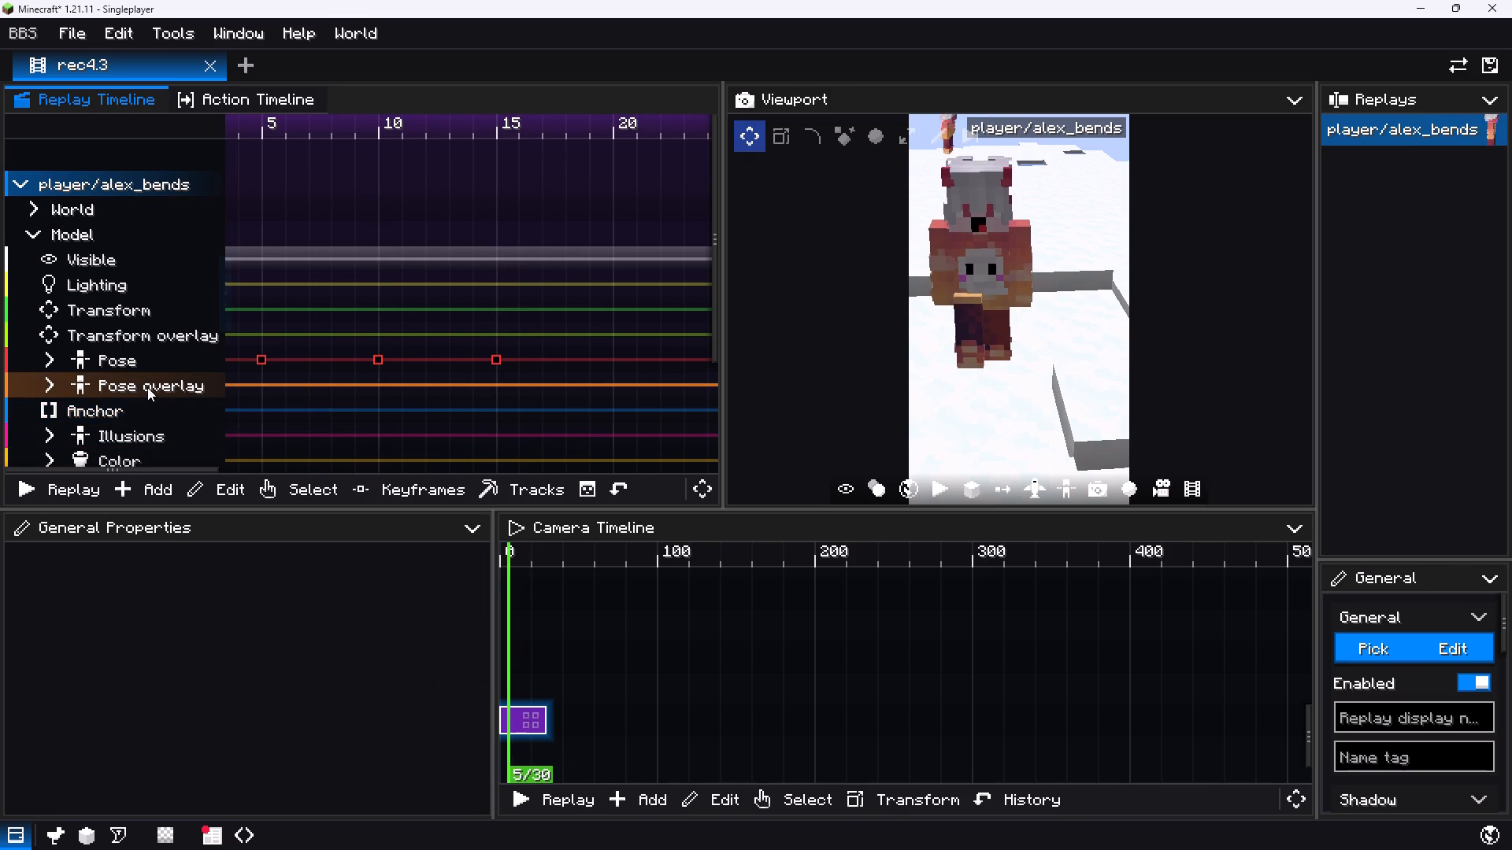
# Play and scrub repeatedly through the walk between the start and about tick 22, examining the leg motion between the Pose keyframes.
pyautogui.moveTo(147, 387); pyautogui.dragTo(143, 388)
pyautogui.press('space')
pyautogui.press('space')
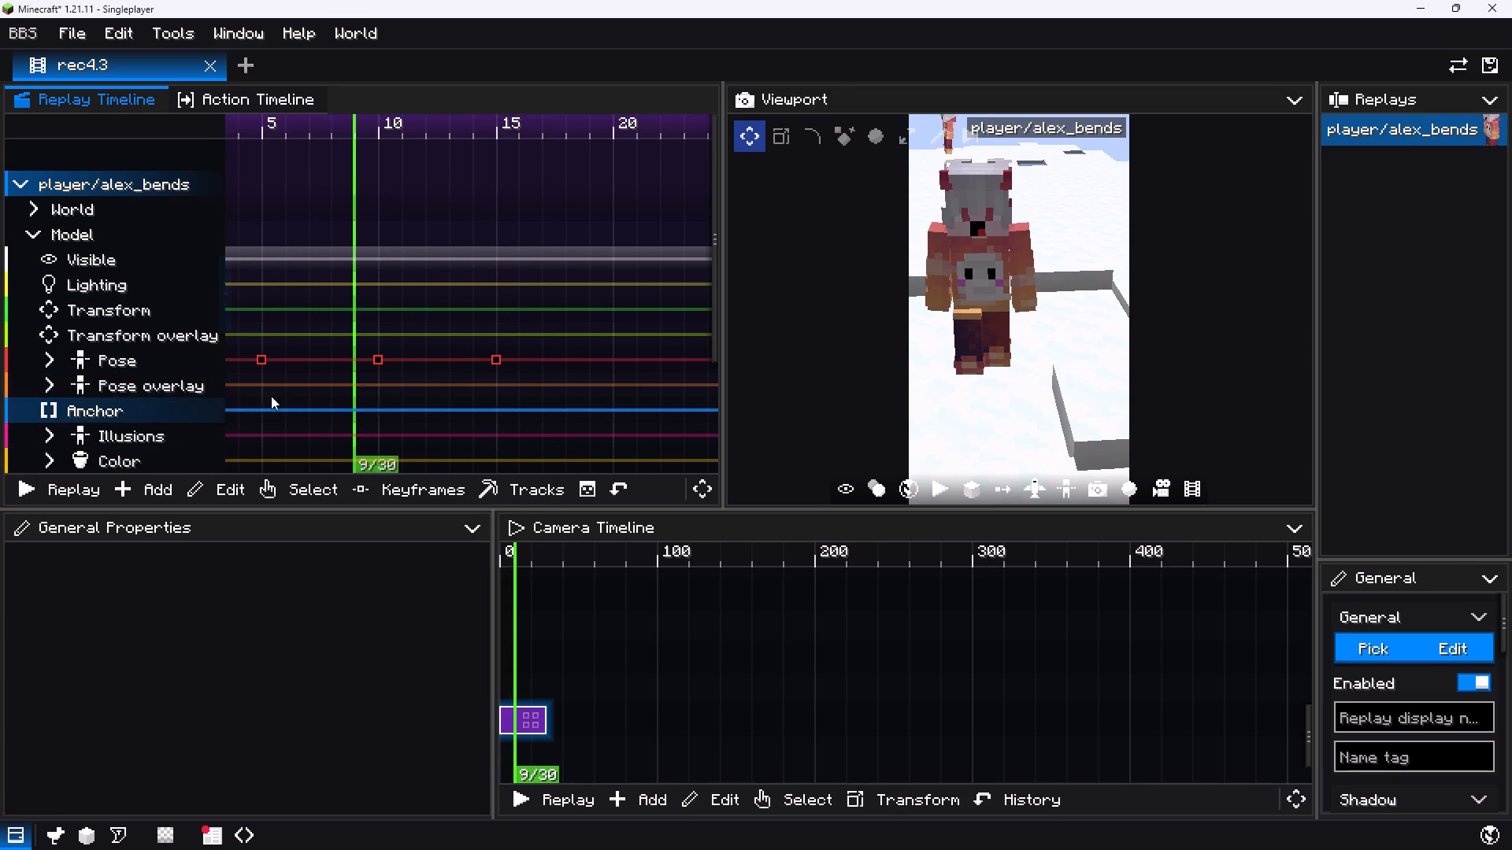
pyautogui.moveTo(358, 417); pyautogui.dragTo(161, 413)
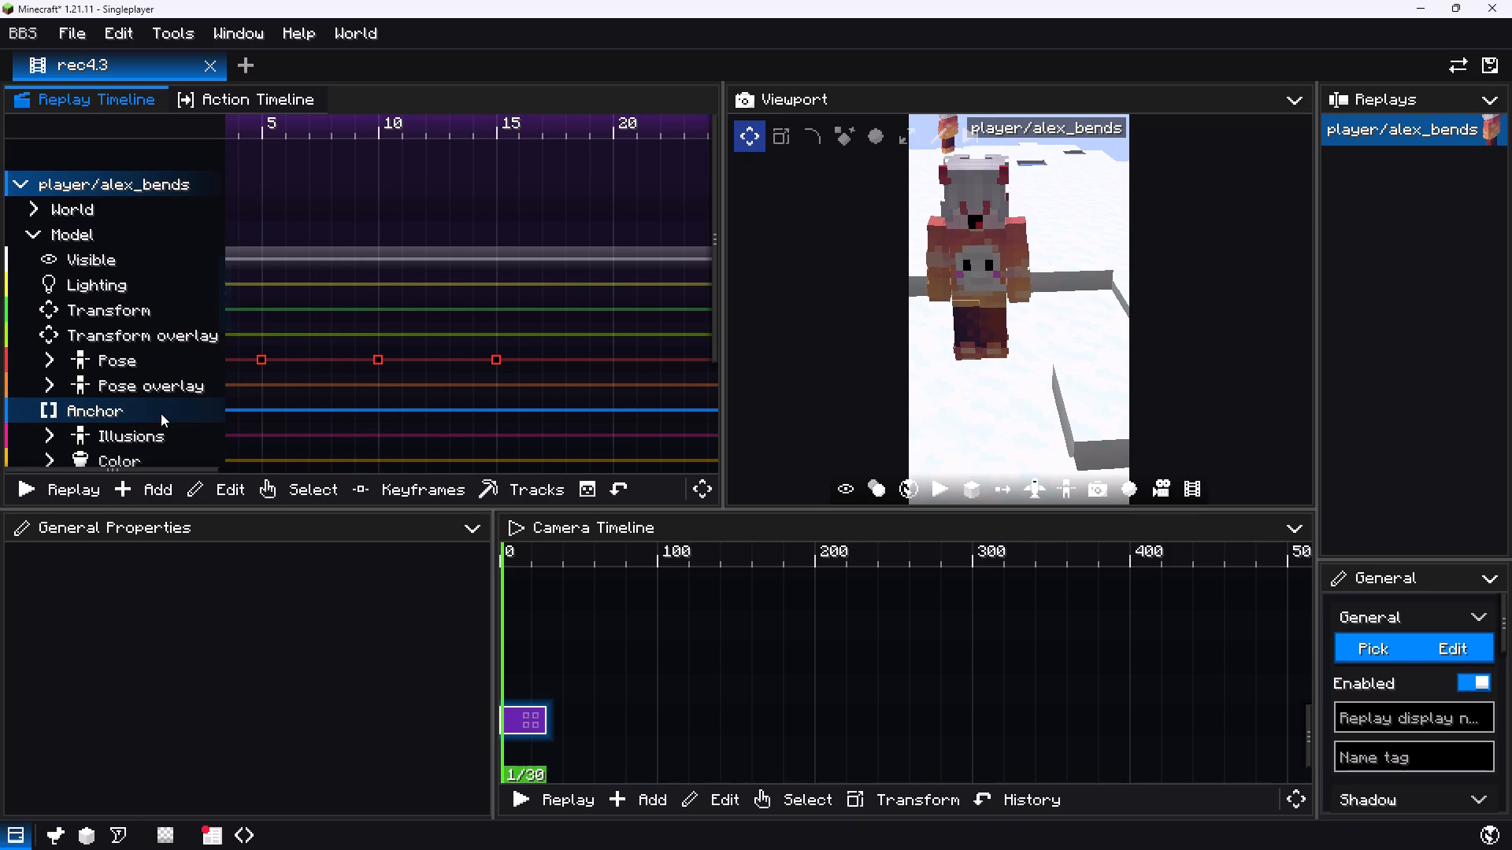
pyautogui.moveTo(161, 413); pyautogui.dragTo(159, 413)
pyautogui.press('space')
pyautogui.press('space')
pyautogui.press('space')
pyautogui.press('space')
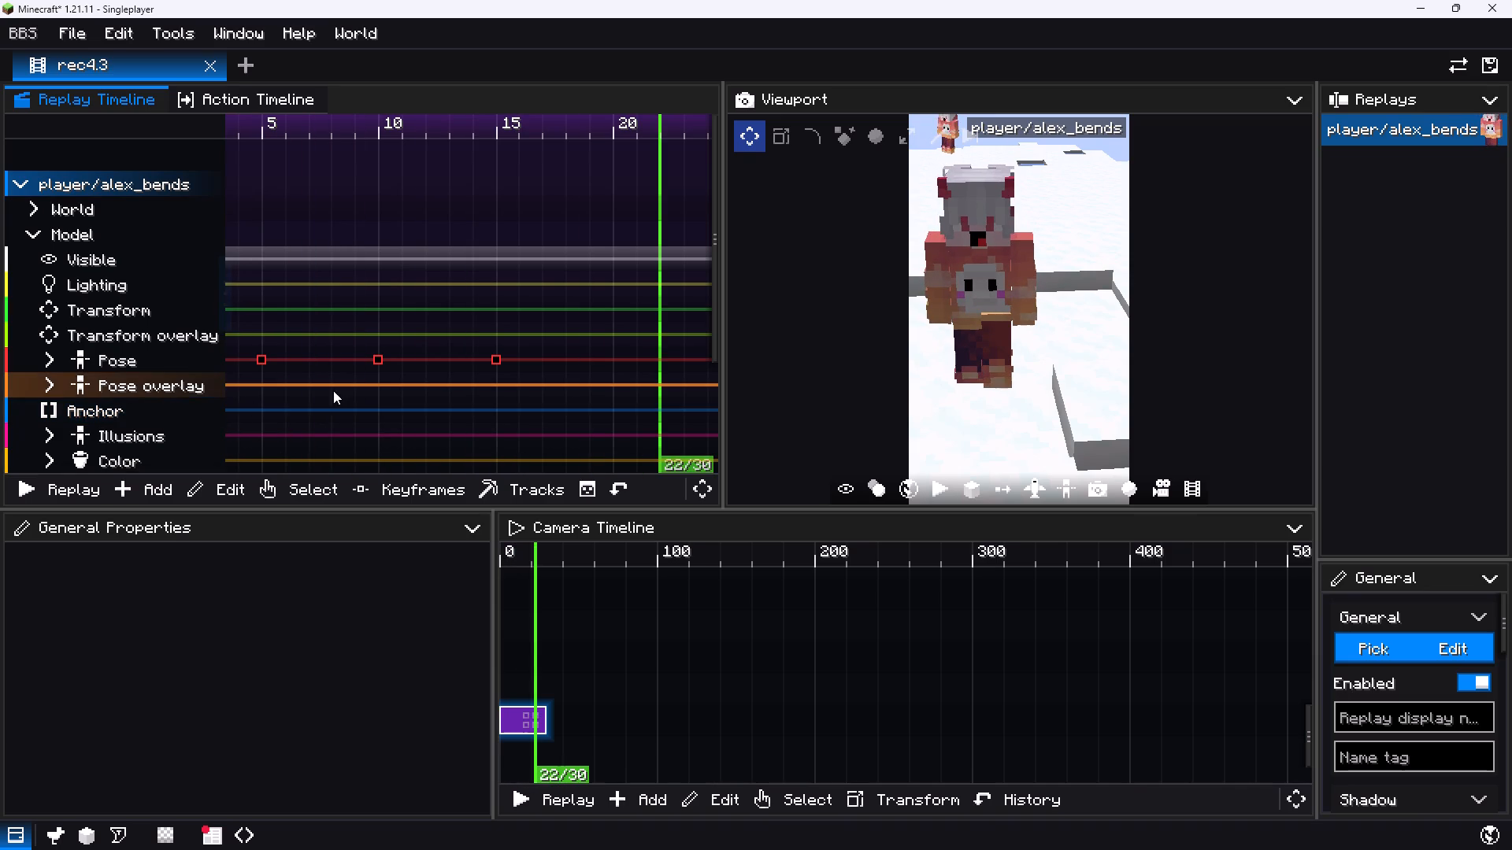
pyautogui.moveTo(516, 392); pyautogui.dragTo(96, 409)
pyautogui.press('space')
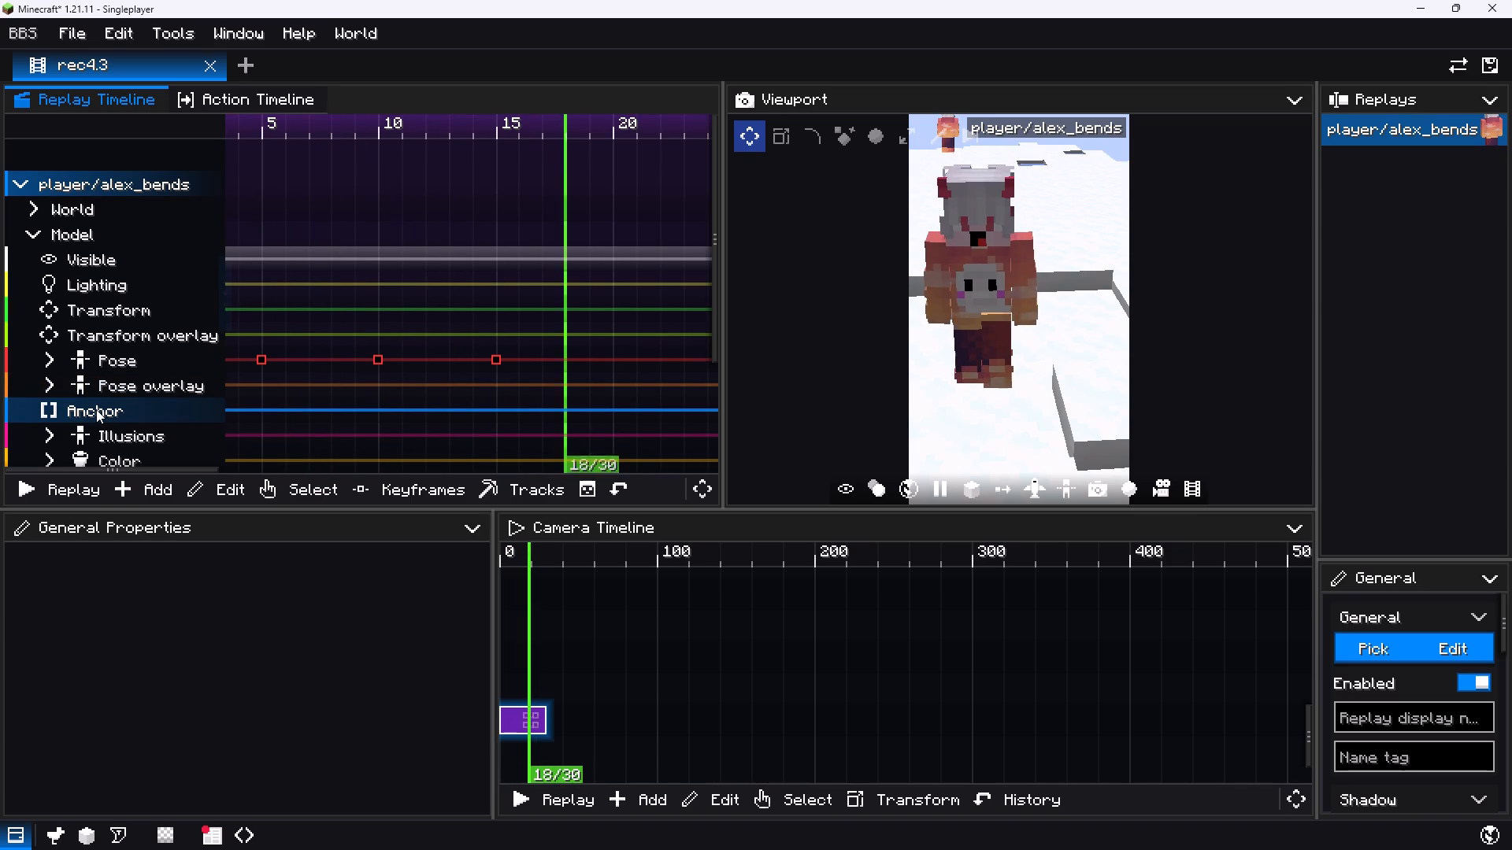
pyautogui.press('space')
pyautogui.moveTo(433, 423); pyautogui.dragTo(205, 447)
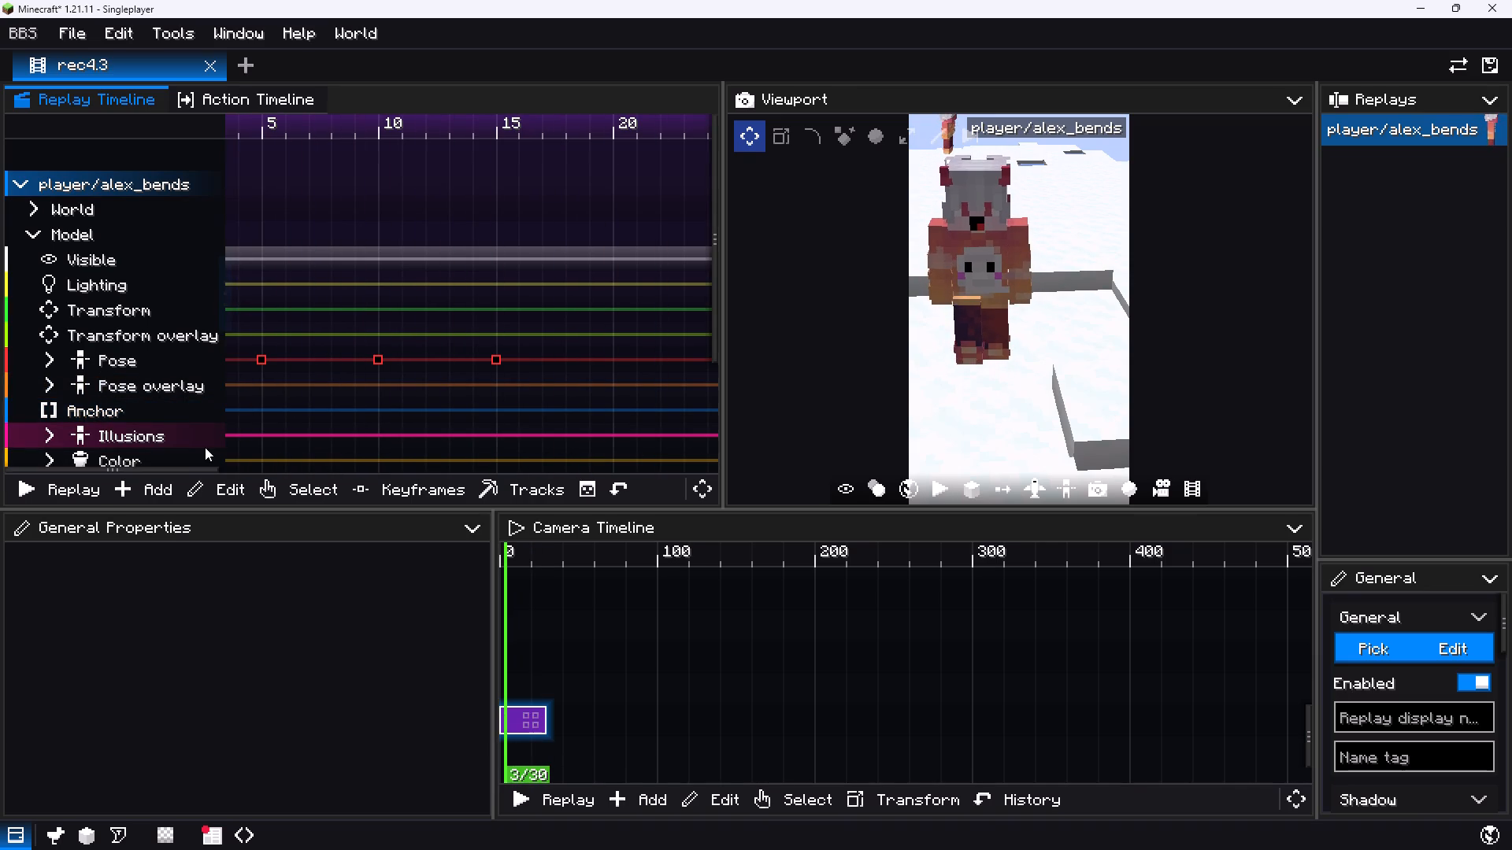
pyautogui.moveTo(205, 447); pyautogui.dragTo(314, 445)
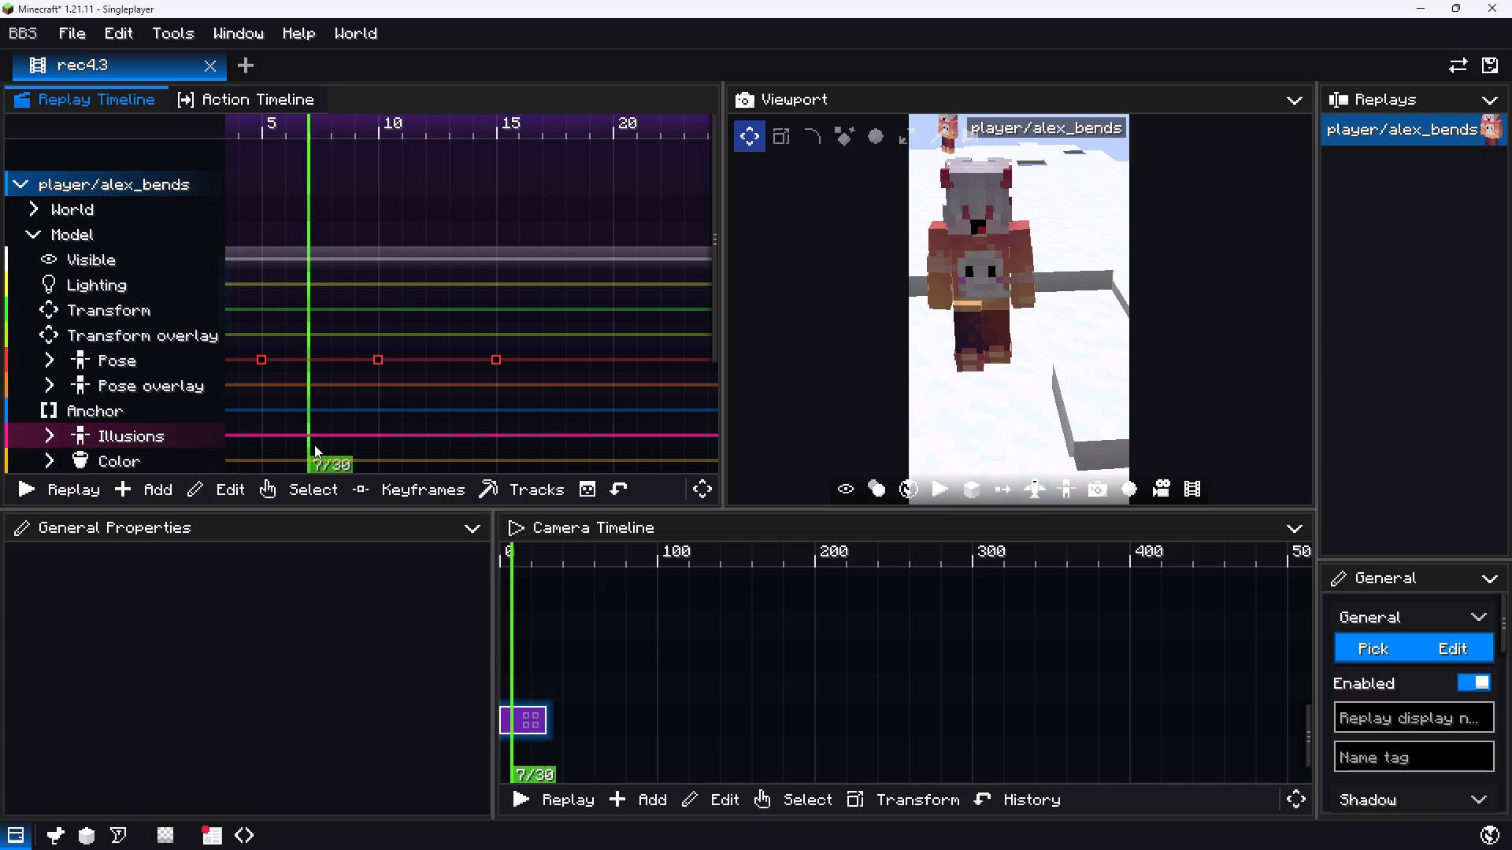
pyautogui.moveTo(314, 445); pyautogui.dragTo(374, 427)
pyautogui.moveTo(382, 407); pyautogui.dragTo(232, 427)
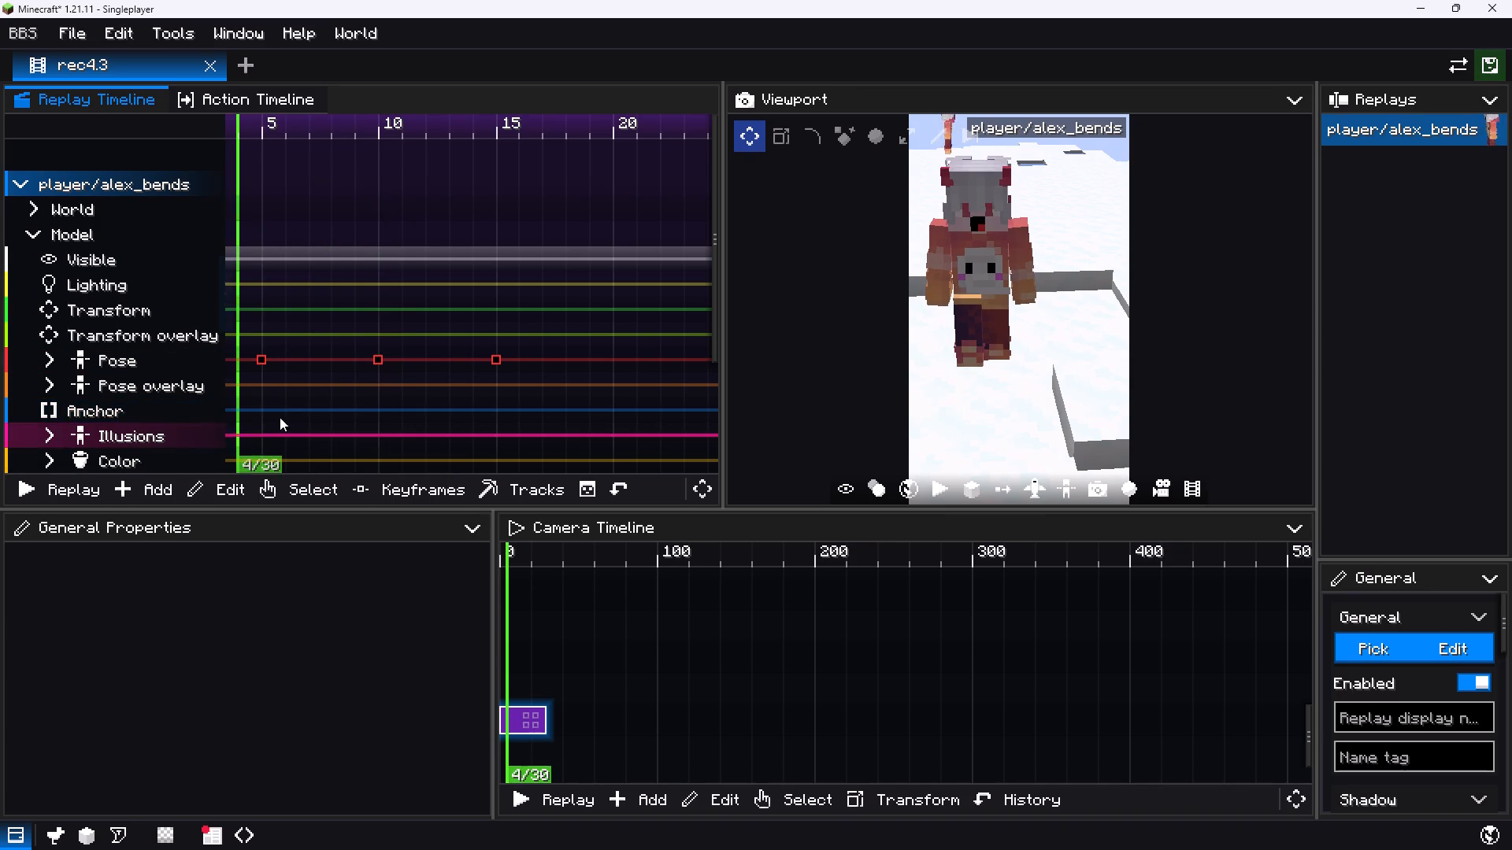
pyautogui.moveTo(372, 407); pyautogui.dragTo(592, 376, button='middle')
pyautogui.moveTo(471, 418); pyautogui.dragTo(427, 421)
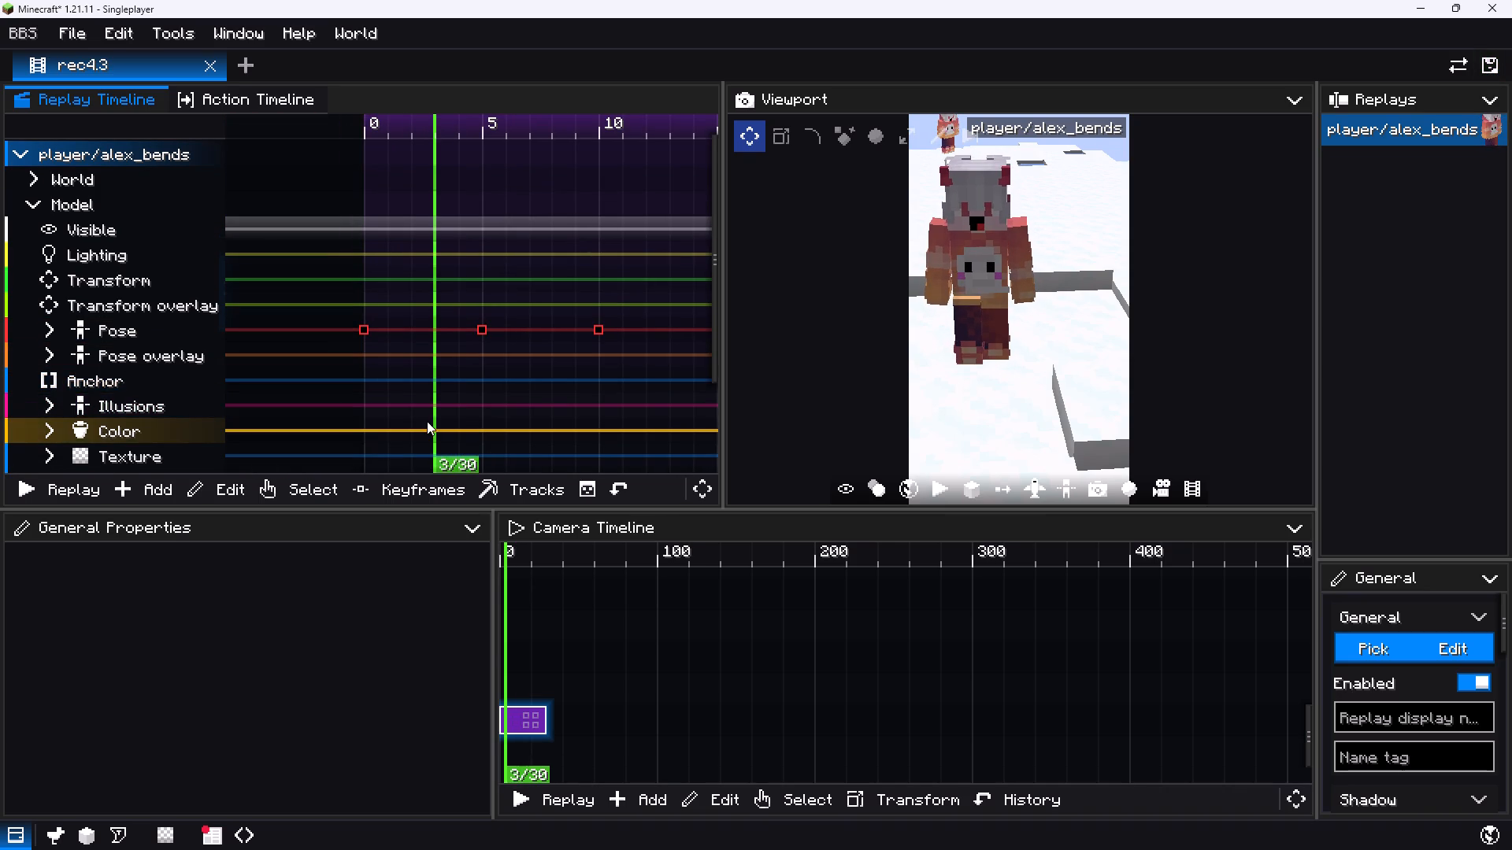
pyautogui.moveTo(427, 421); pyautogui.dragTo(559, 455)
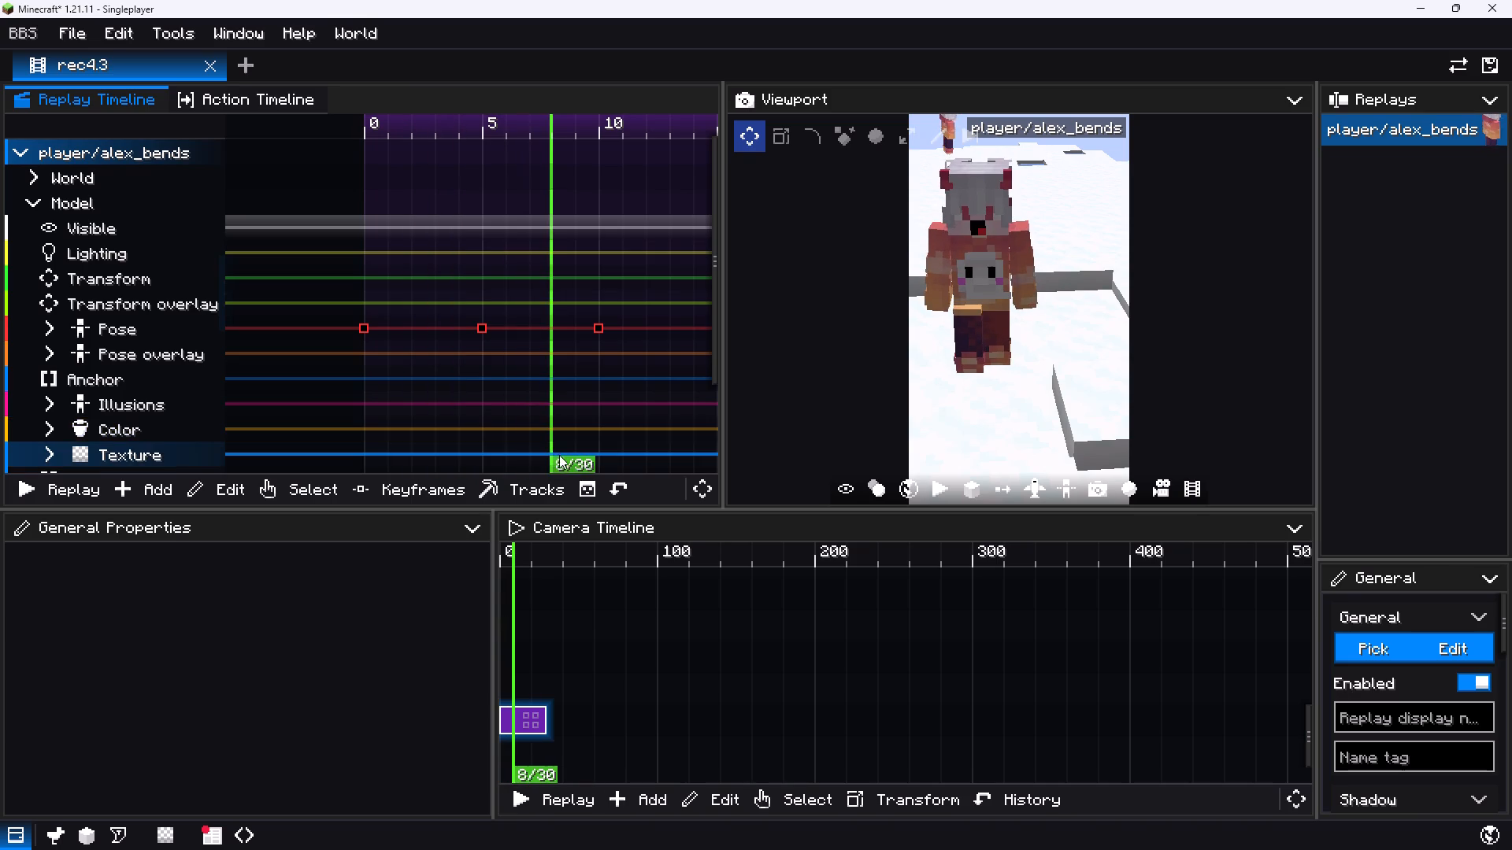
pyautogui.moveTo(559, 455); pyautogui.dragTo(660, 452)
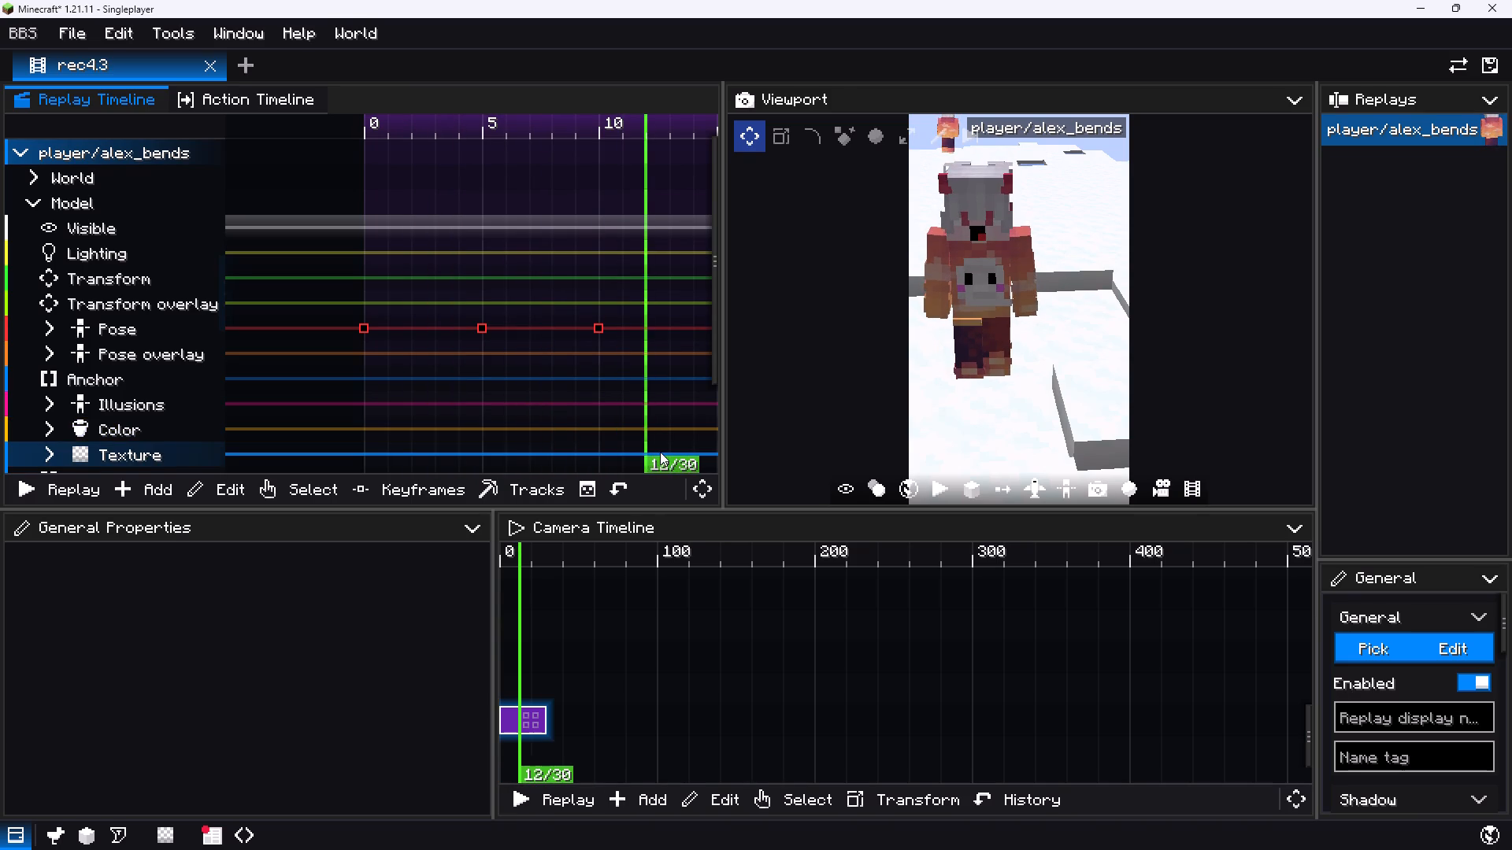
pyautogui.moveTo(660, 452); pyautogui.dragTo(684, 443)
# On the tick 15 Pose keyframe, reposition the left_leg bone to about Y 1.55 and Z -2.59.
pyautogui.moveTo(599, 399); pyautogui.dragTo(498, 399, button='middle')
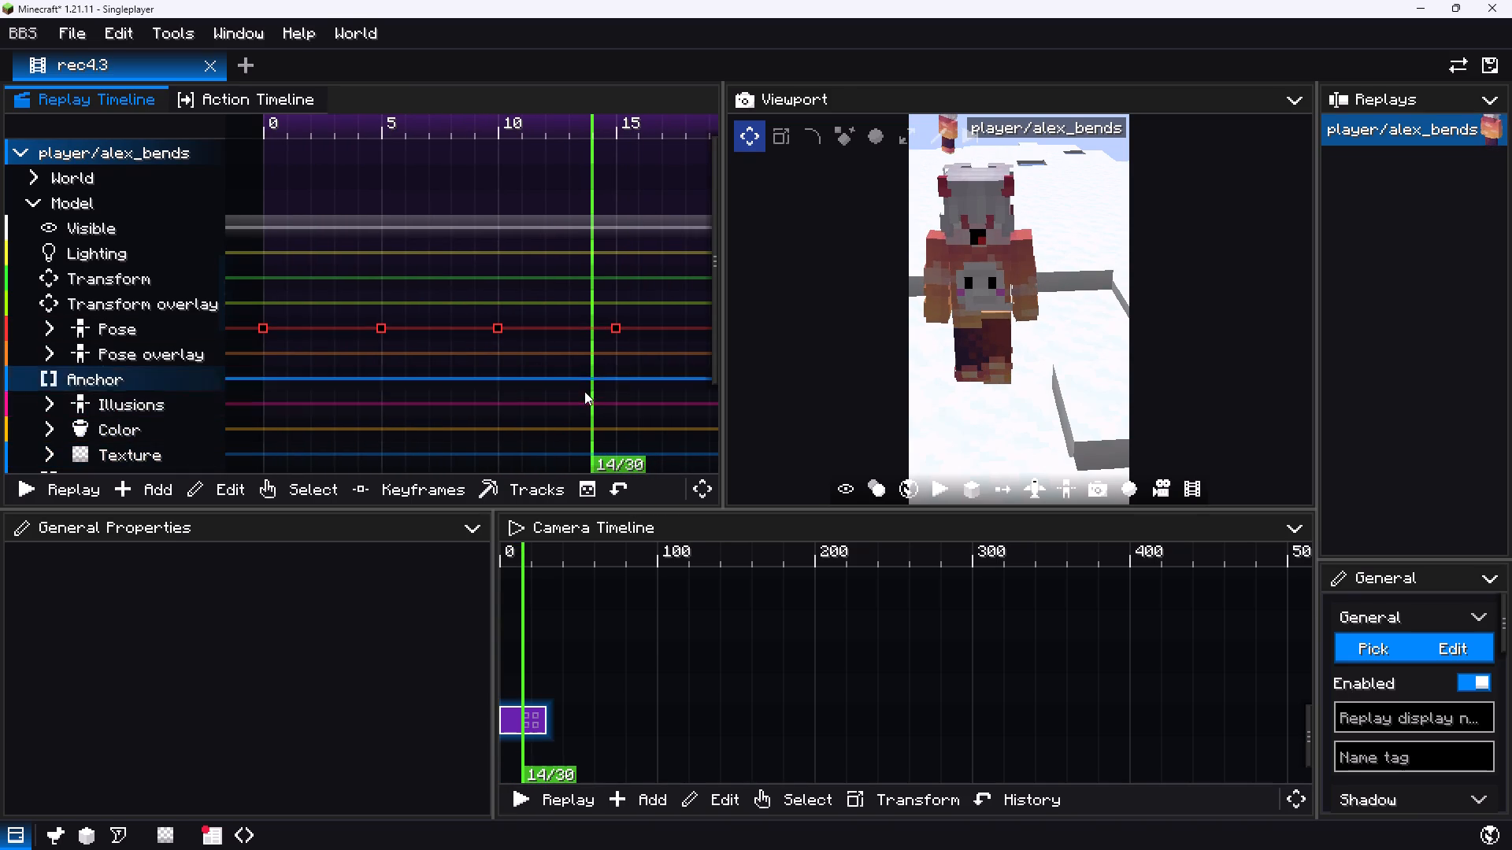
pyautogui.moveTo(584, 392); pyautogui.dragTo(611, 397)
pyautogui.click(616, 329)
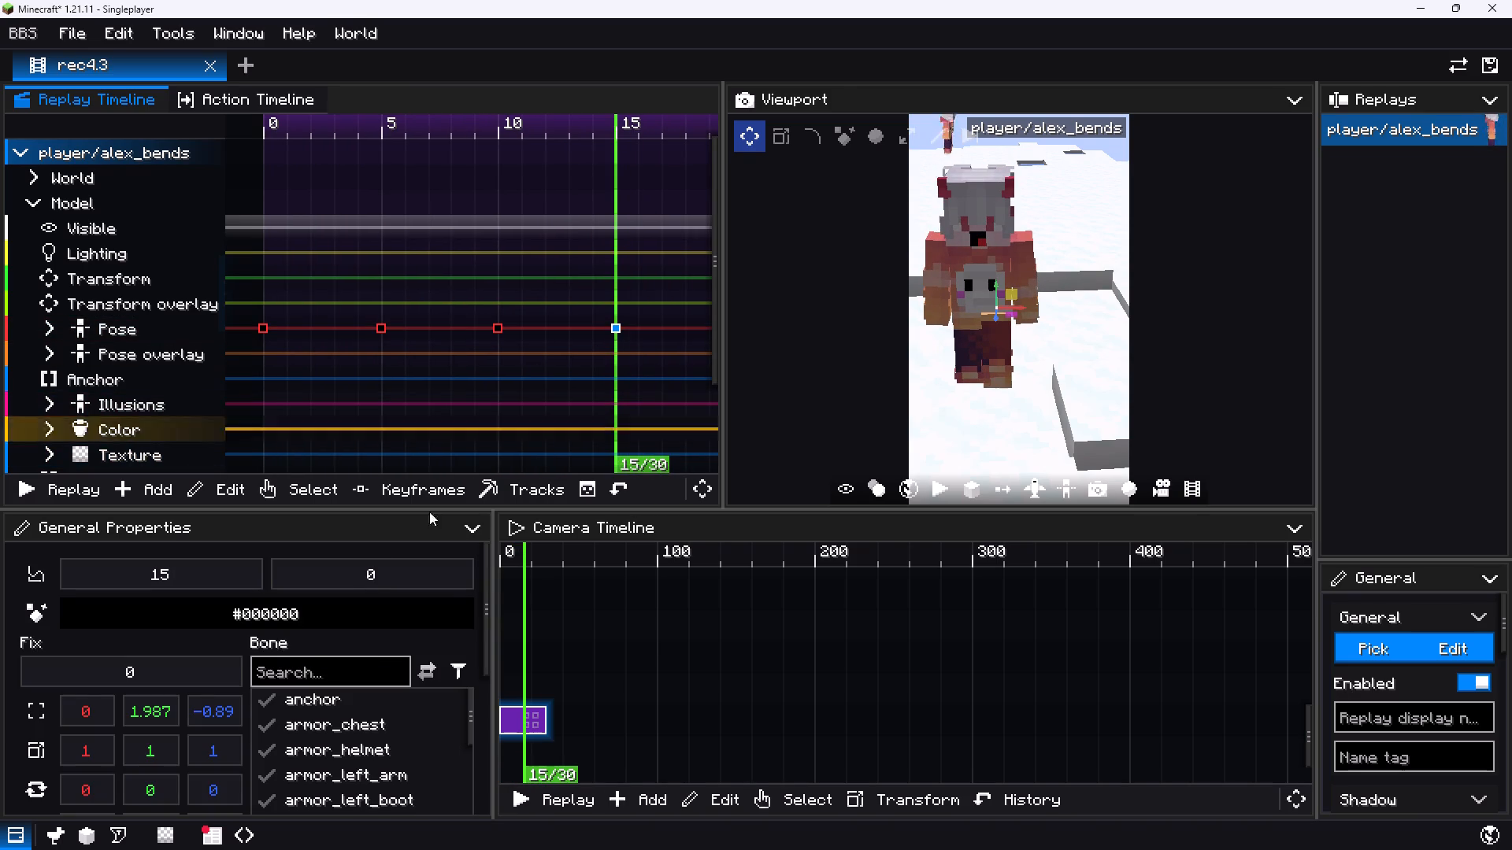
pyautogui.click(997, 283)
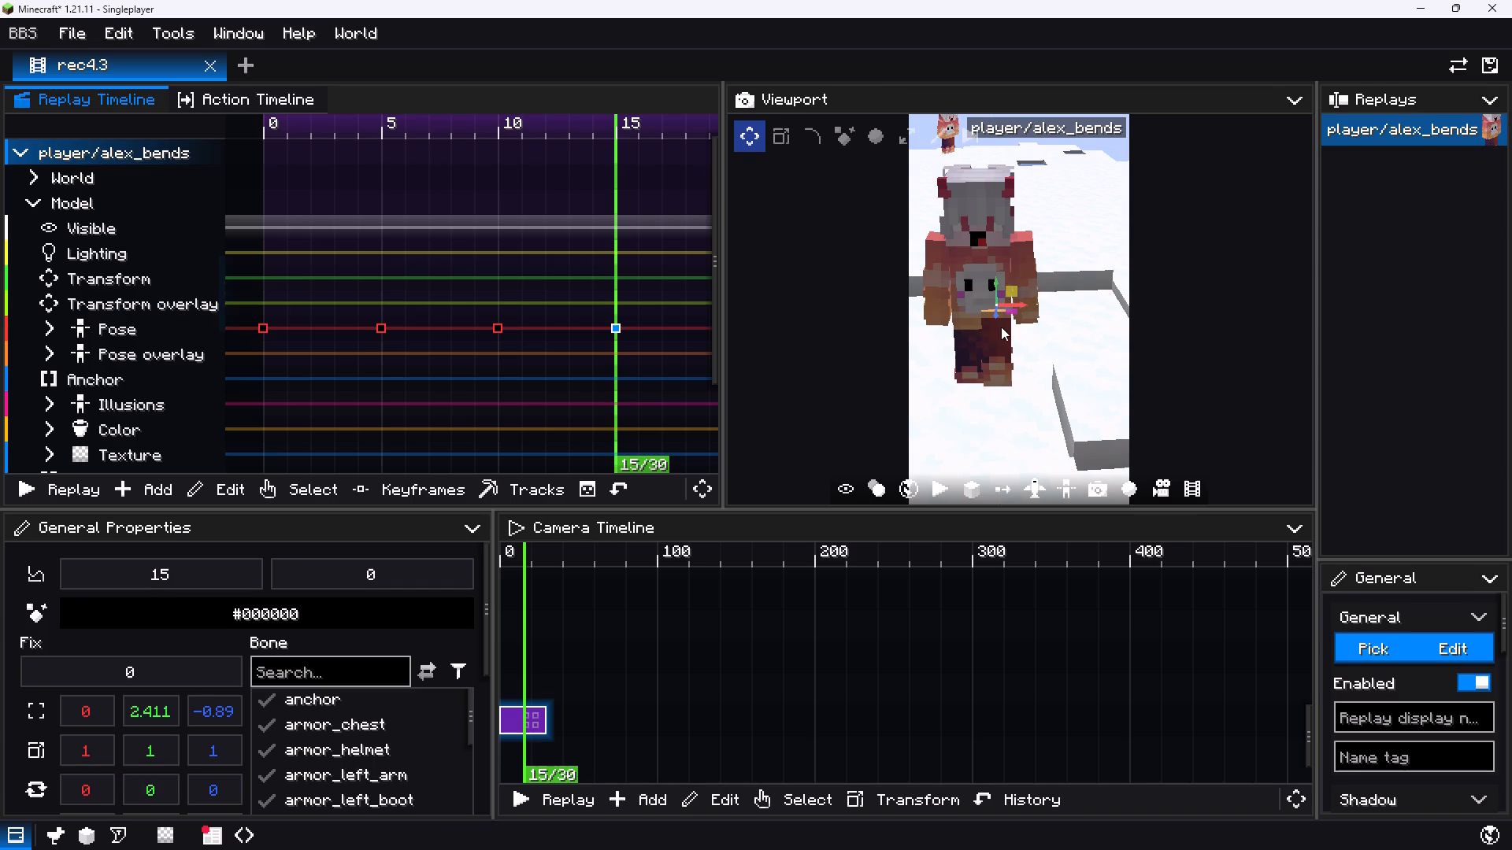
pyautogui.moveTo(997, 315); pyautogui.dragTo(997, 323)
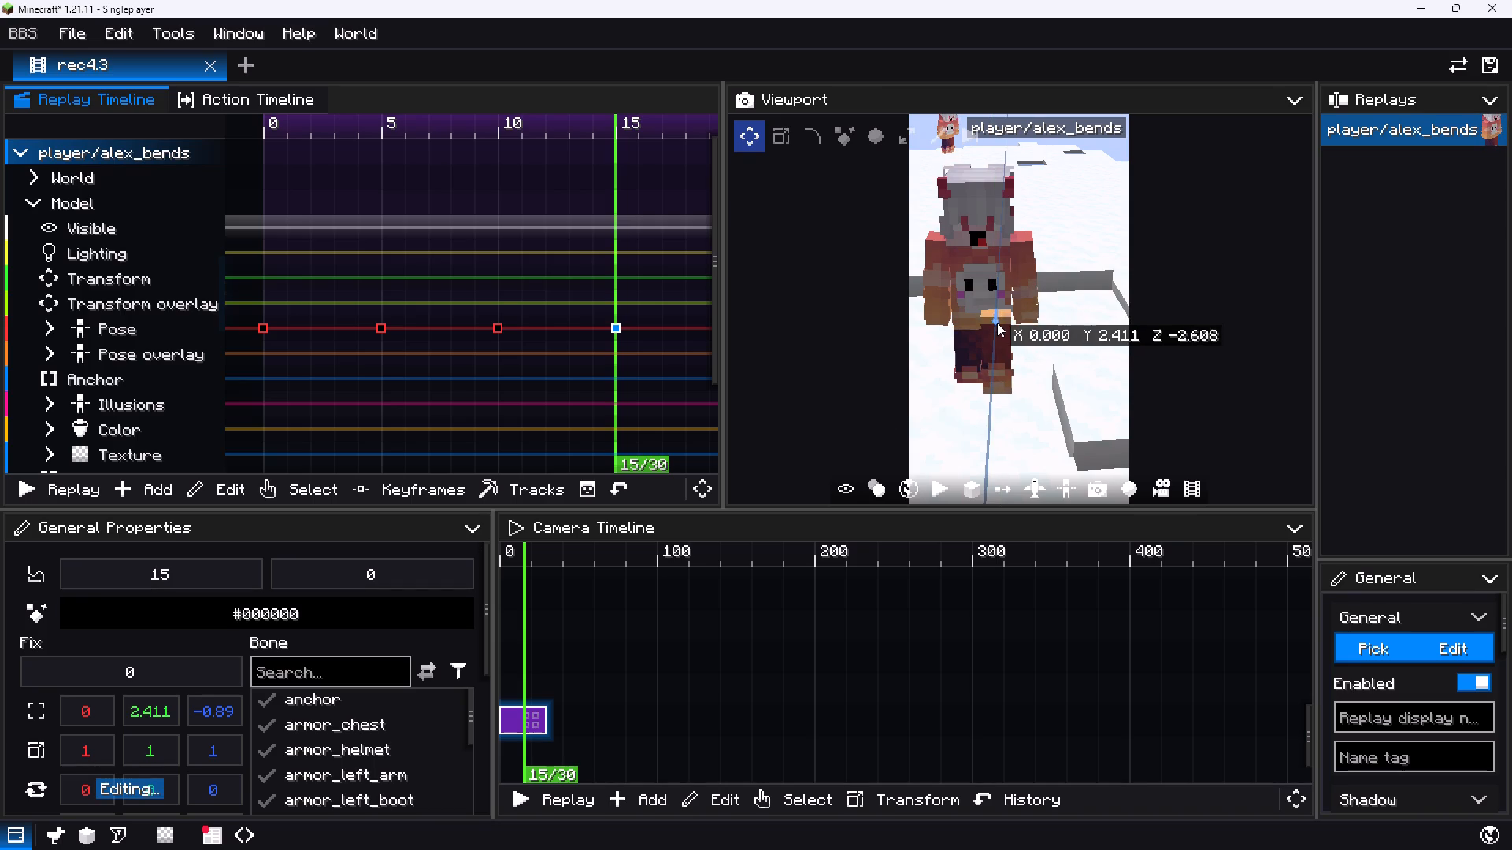
pyautogui.moveTo(997, 323); pyautogui.dragTo(997, 323)
pyautogui.moveTo(993, 296); pyautogui.dragTo(993, 305)
pyautogui.click(994, 321)
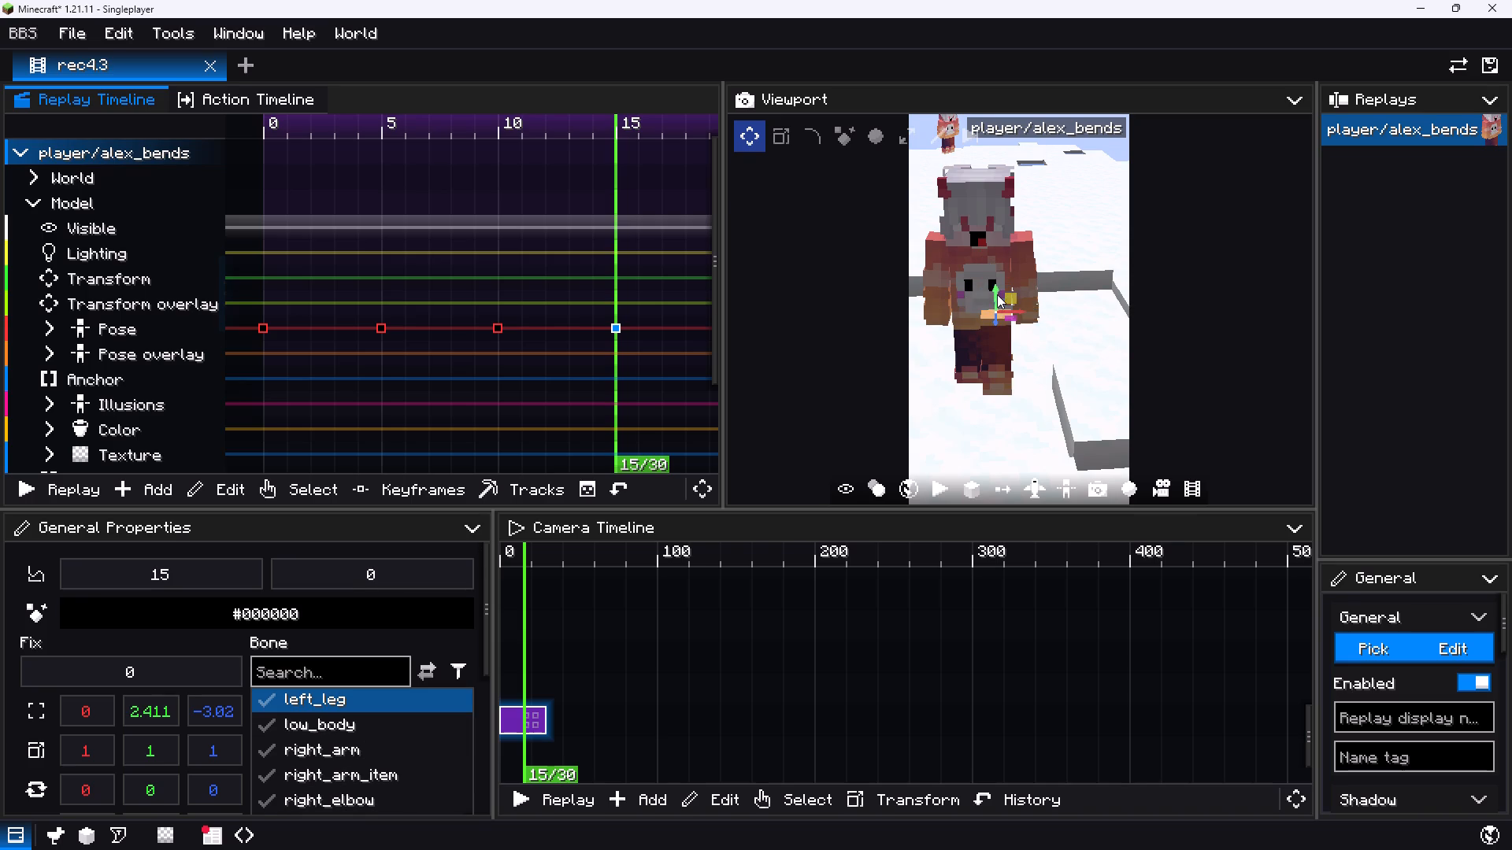
pyautogui.moveTo(997, 294); pyautogui.dragTo(999, 301)
pyautogui.click(998, 324)
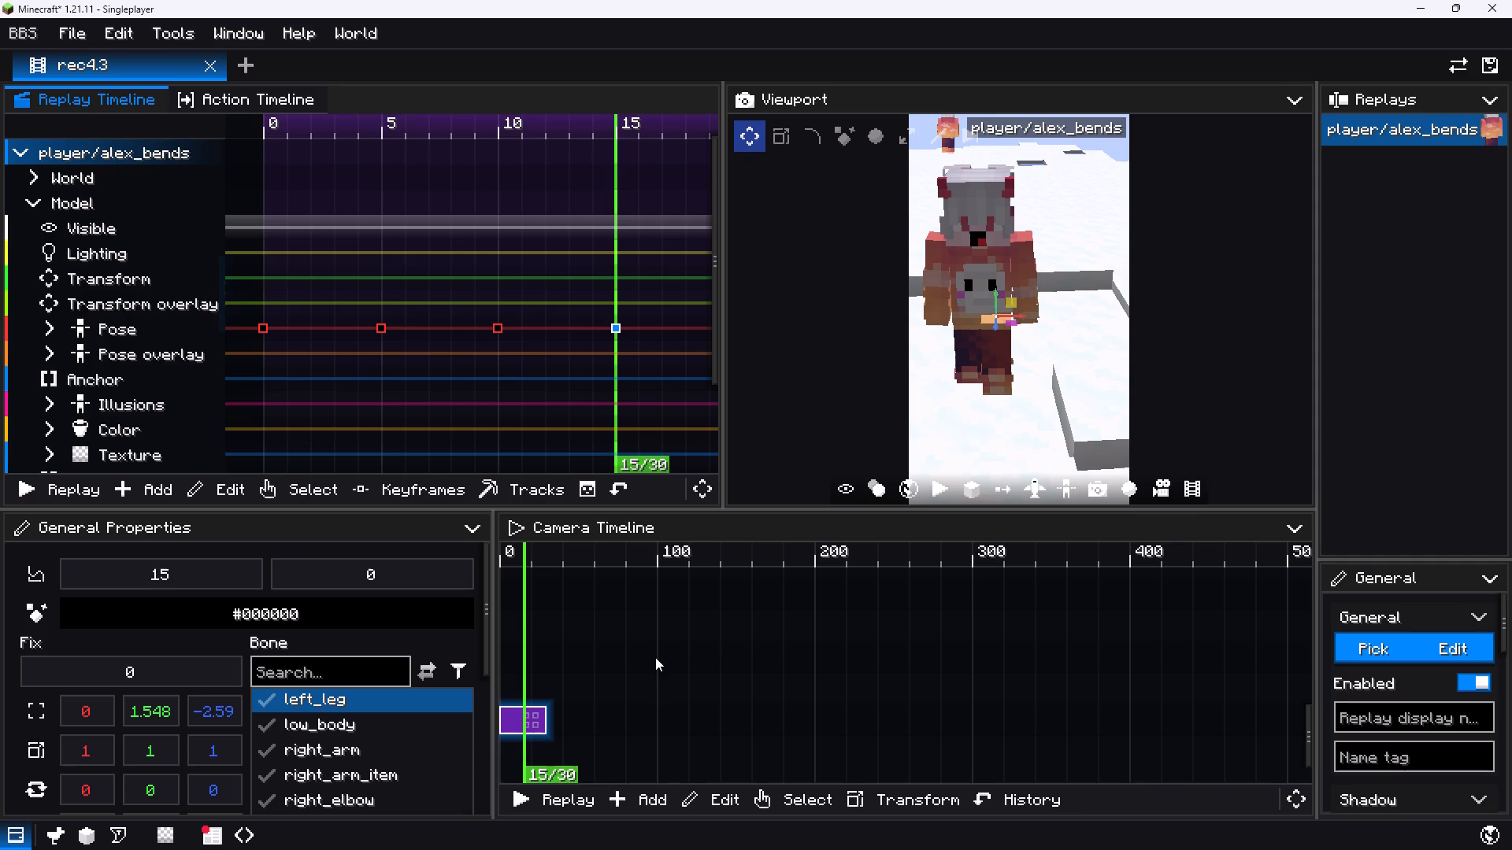
# On the tick 15 Pose keyframe, move the anchor bone forward to about X 13.15 and Z -3.98.
pyautogui.moveTo(628, 387); pyautogui.dragTo(603, 394, button='middle')
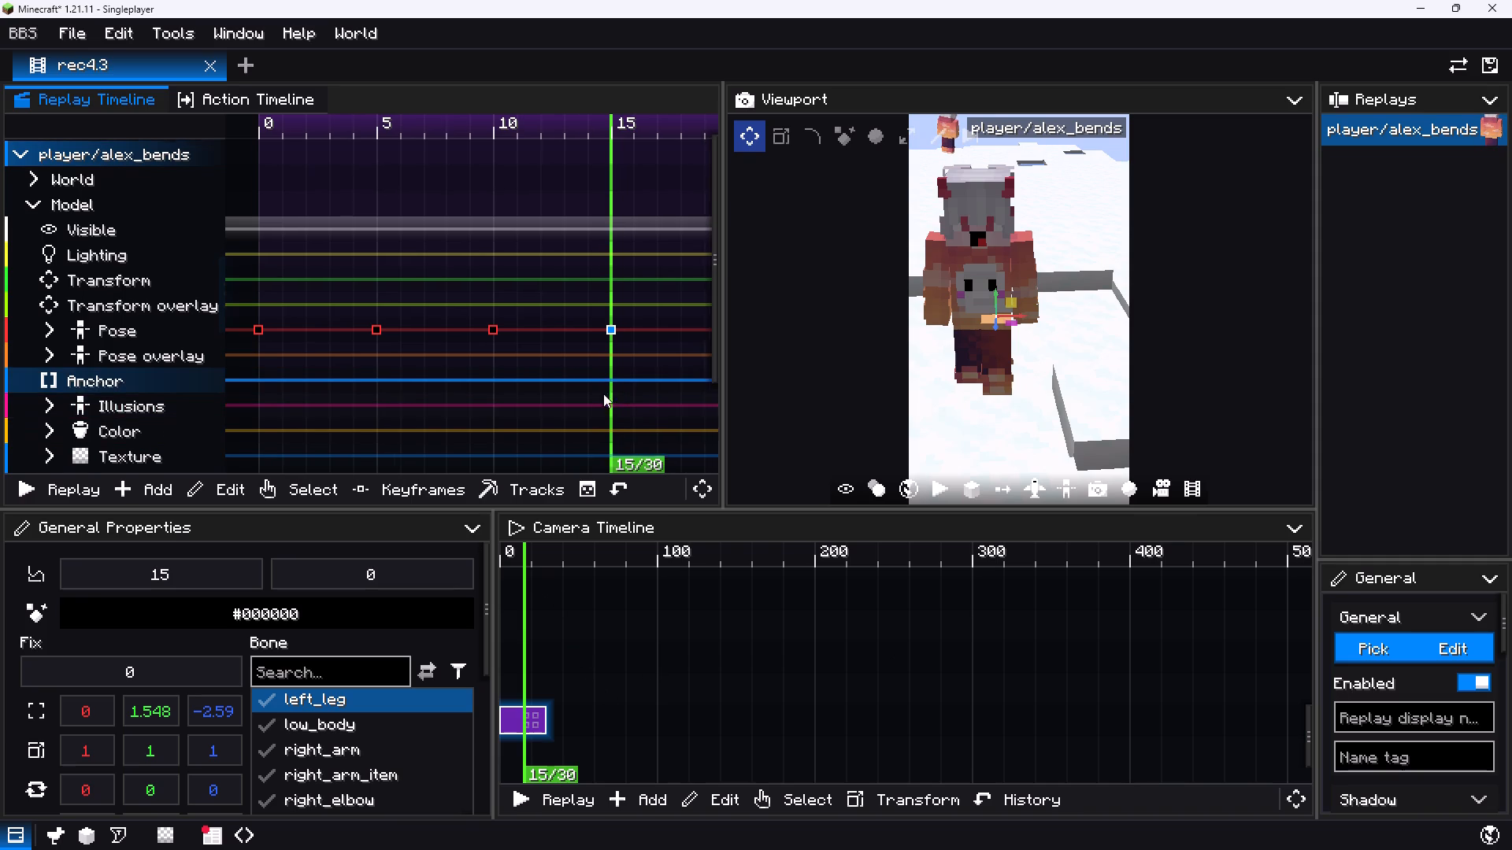
pyautogui.moveTo(603, 394); pyautogui.dragTo(498, 386, button='middle')
pyautogui.moveTo(495, 390); pyautogui.dragTo(619, 395)
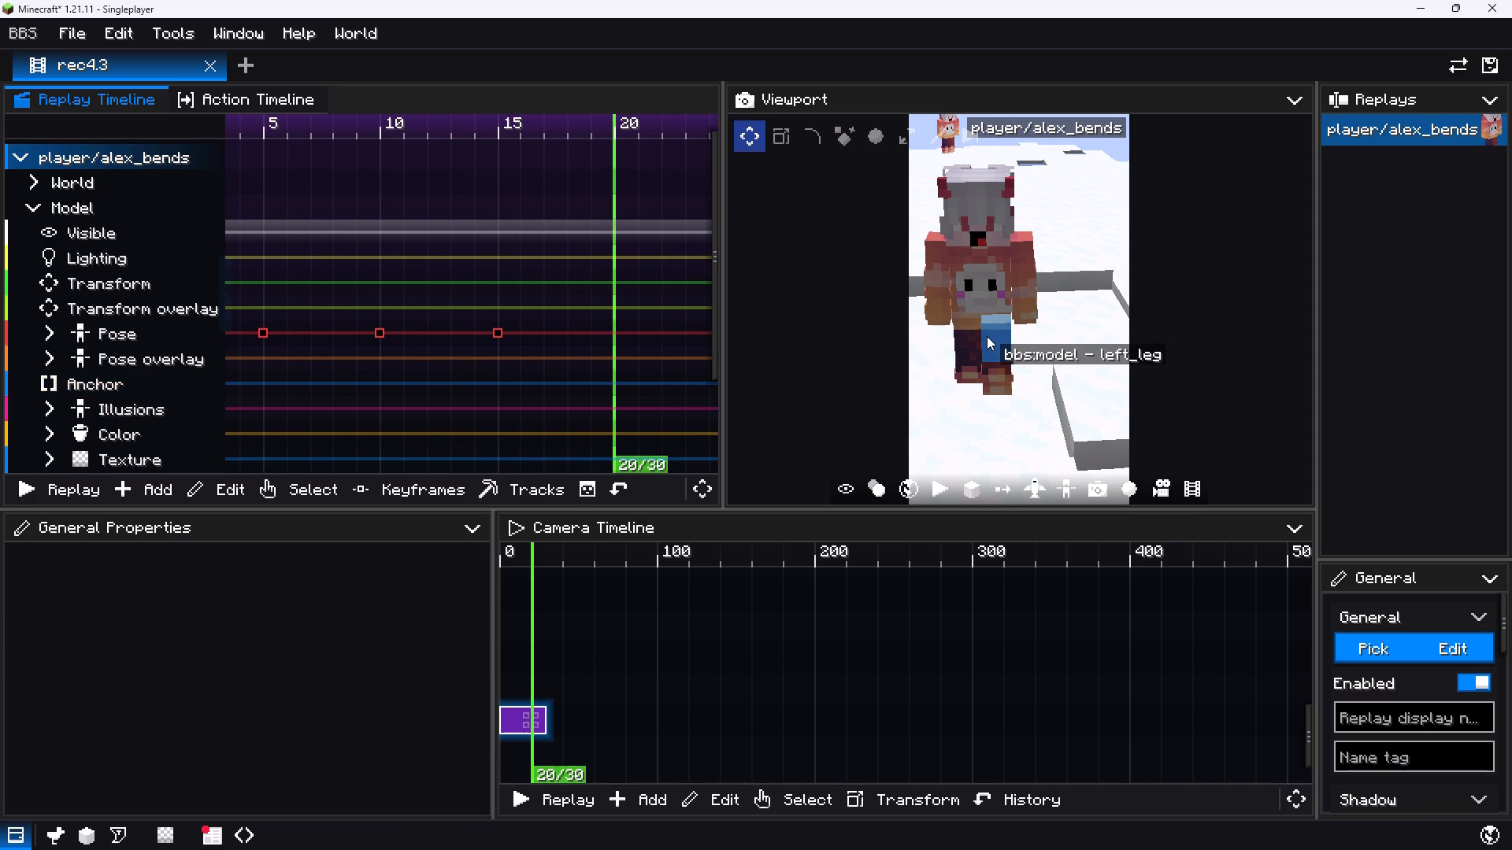
pyautogui.click(987, 275)
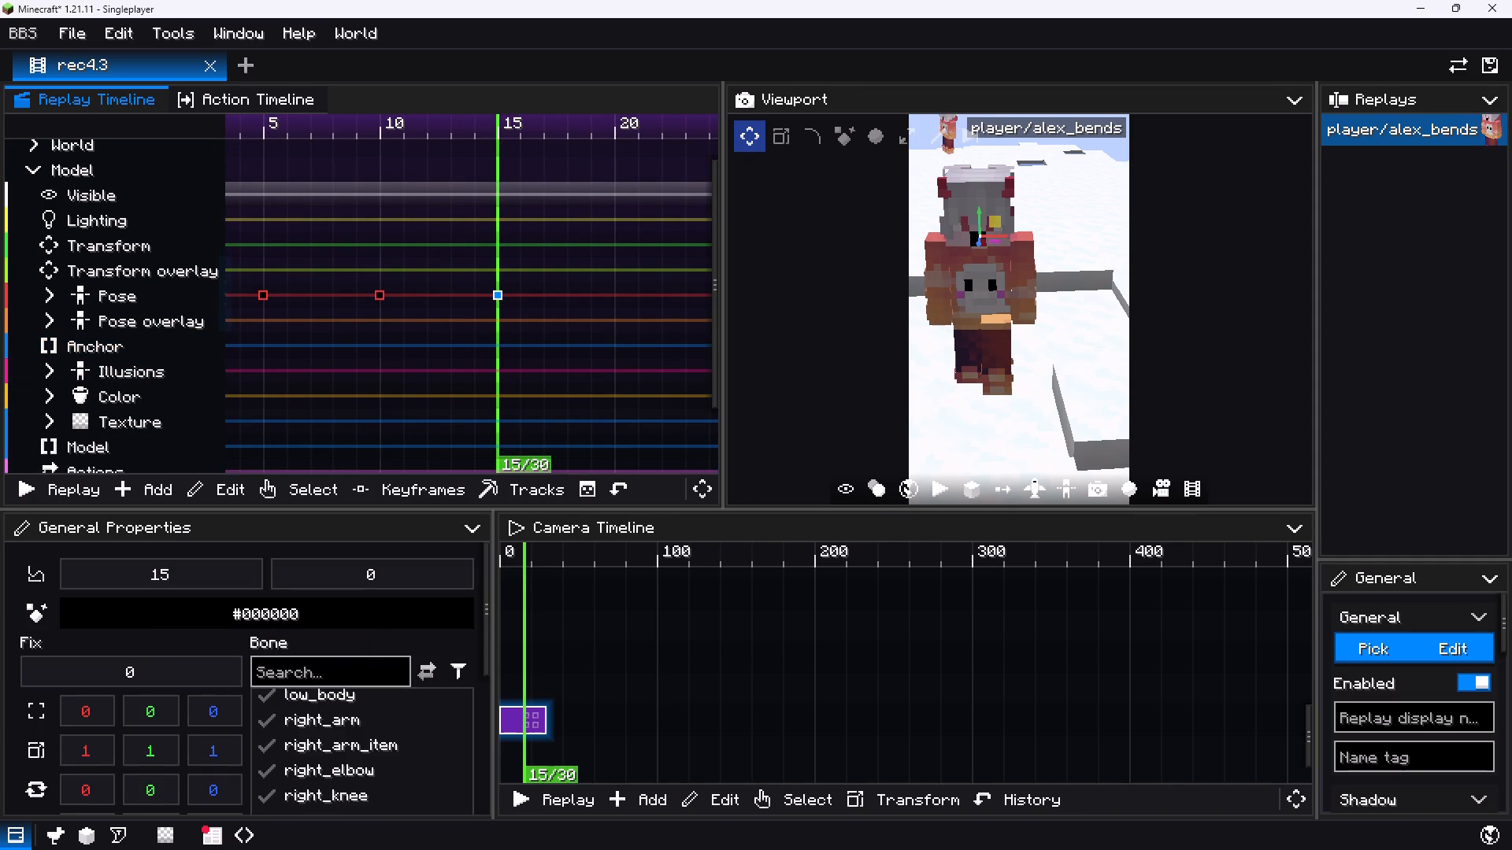
pyautogui.scroll(12, 308, 711)
pyautogui.scroll(17, 315, 706)
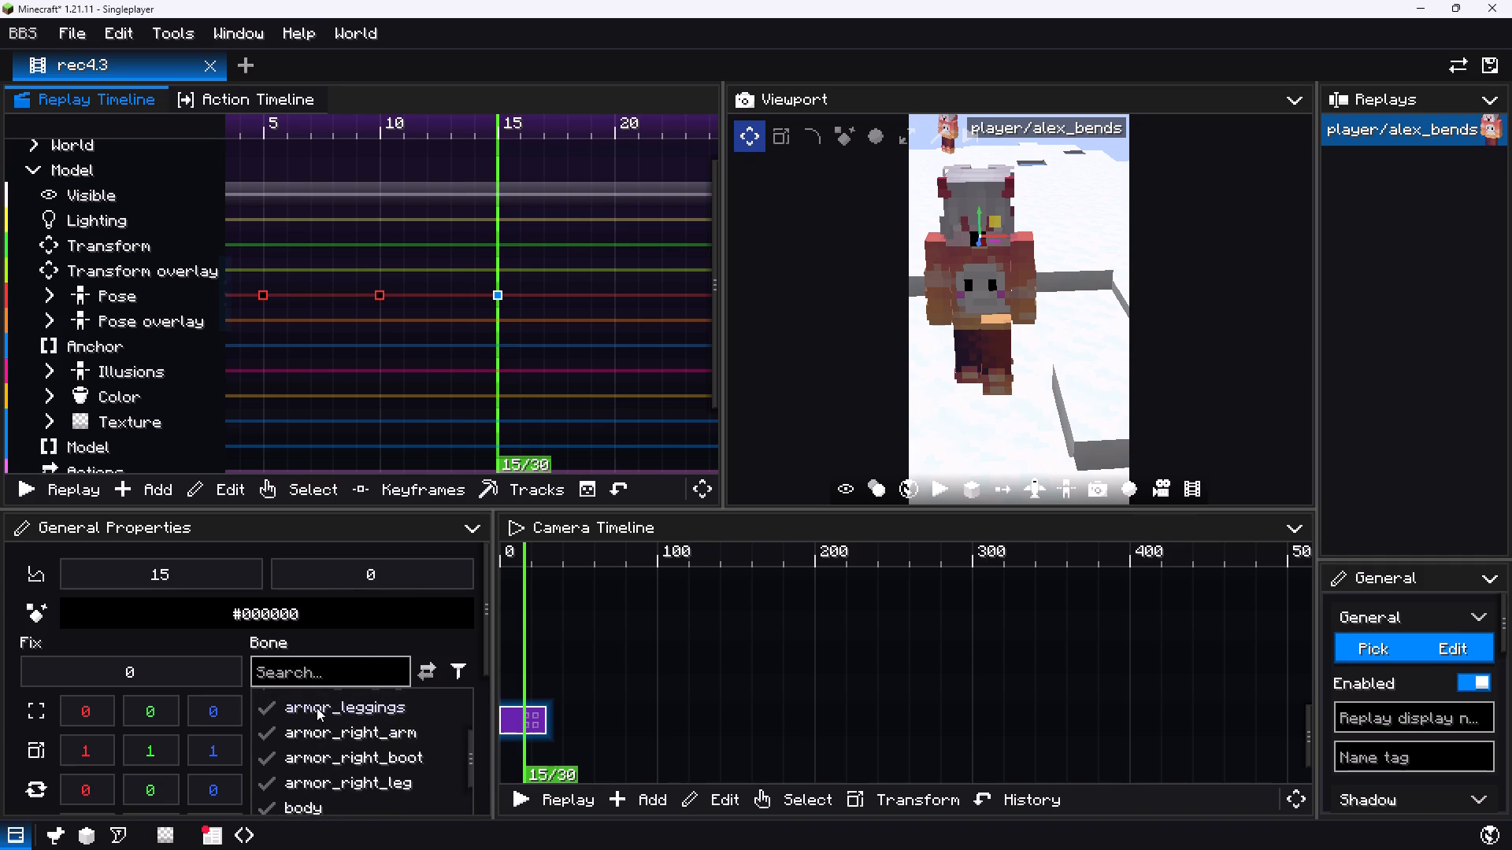
pyautogui.scroll(19, 317, 708)
pyautogui.click(314, 705)
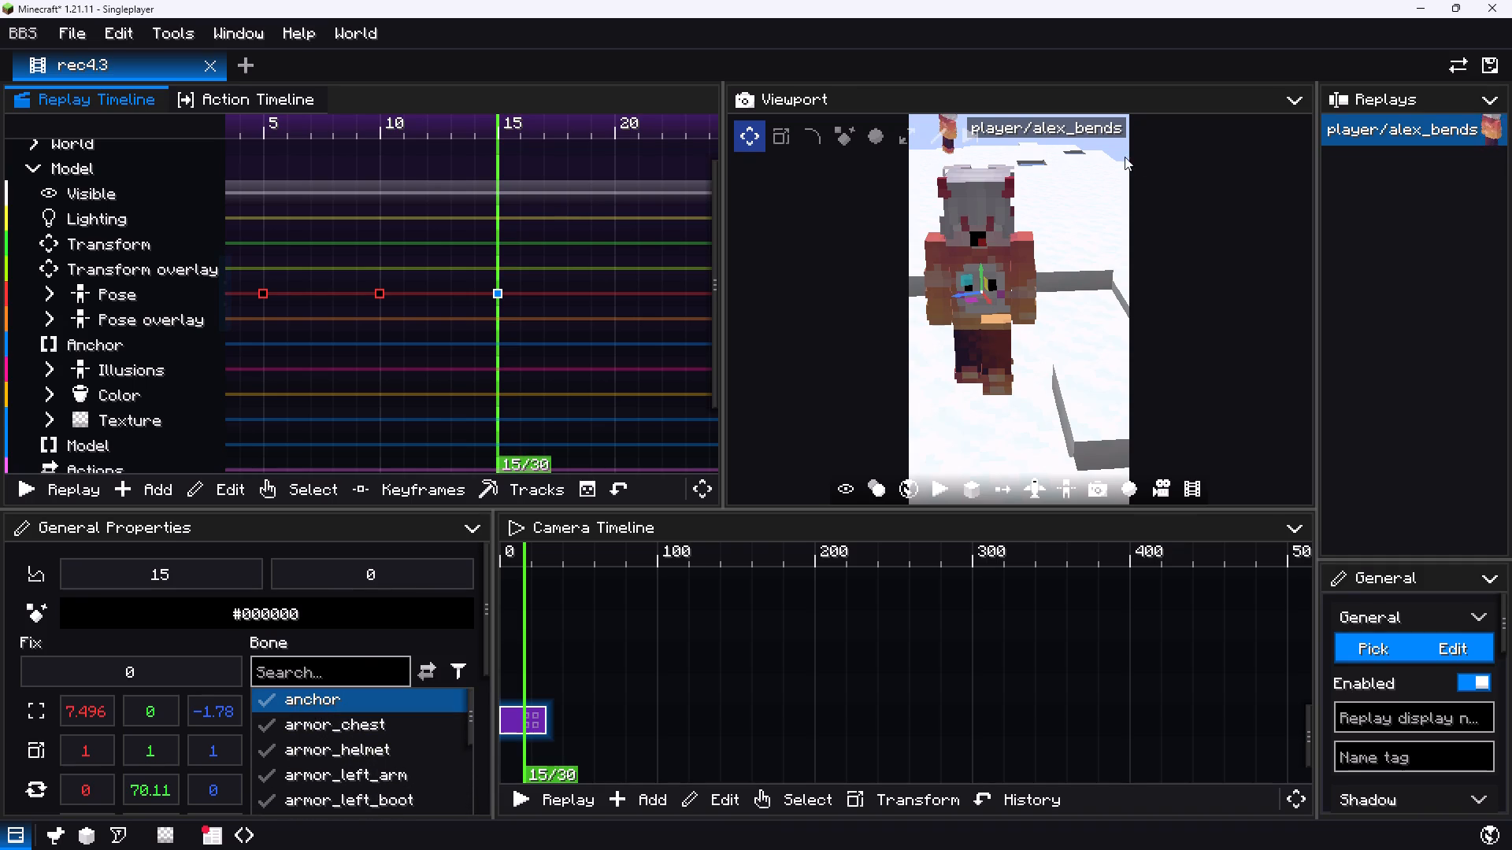
pyautogui.moveTo(972, 300); pyautogui.dragTo(972, 307)
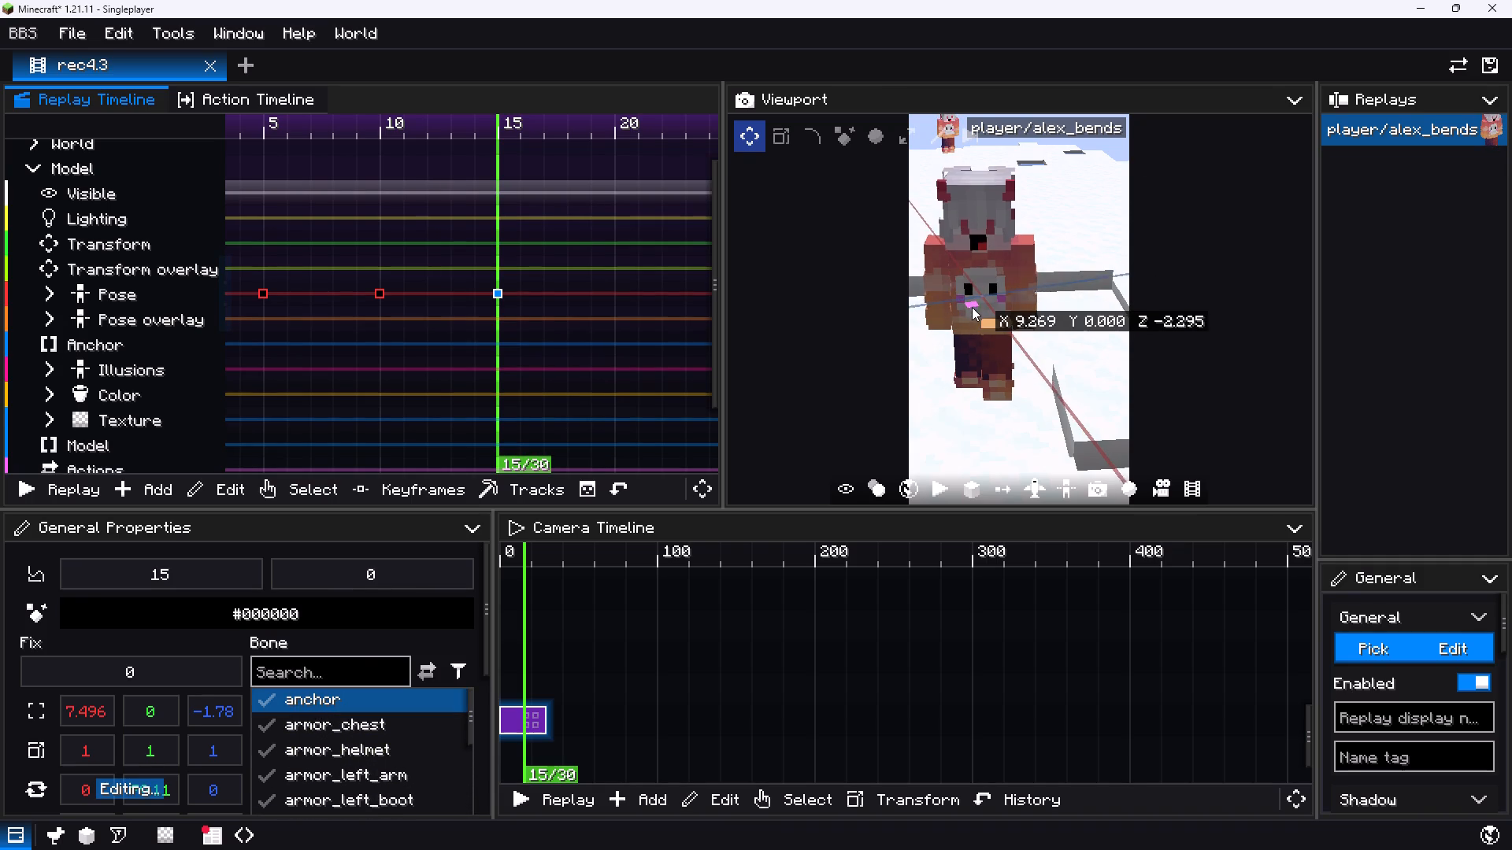
pyautogui.moveTo(972, 307); pyautogui.dragTo(971, 319)
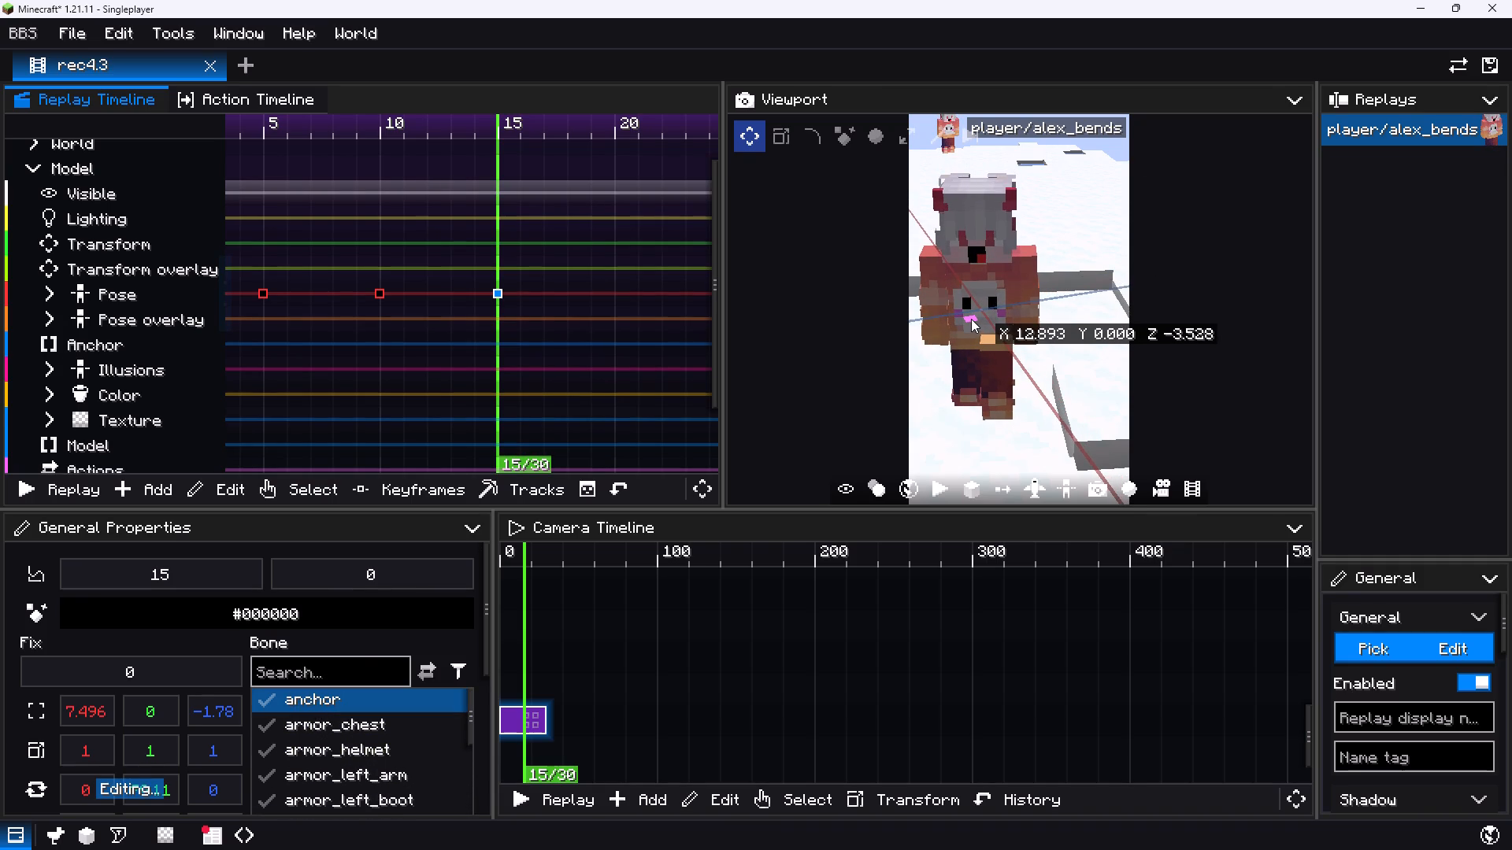
pyautogui.moveTo(971, 319); pyautogui.dragTo(967, 322)
# Check the motion from tick 15 back to tick 11, and pull the anchor bone slightly back on the tick 15 Pose keyframe.
pyautogui.moveTo(500, 399); pyautogui.dragTo(463, 402)
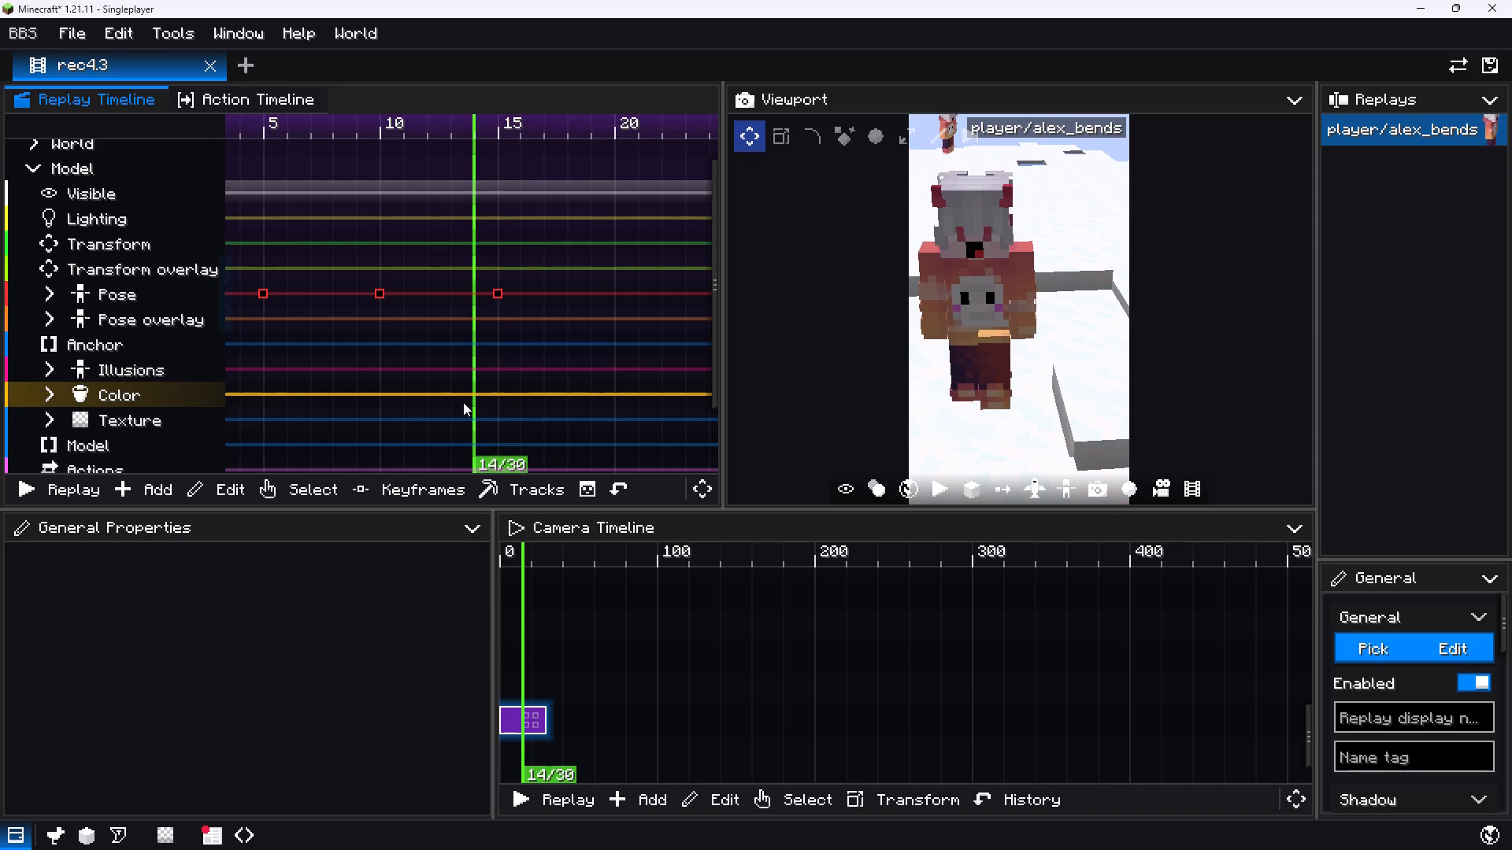
pyautogui.moveTo(463, 402); pyautogui.dragTo(439, 405)
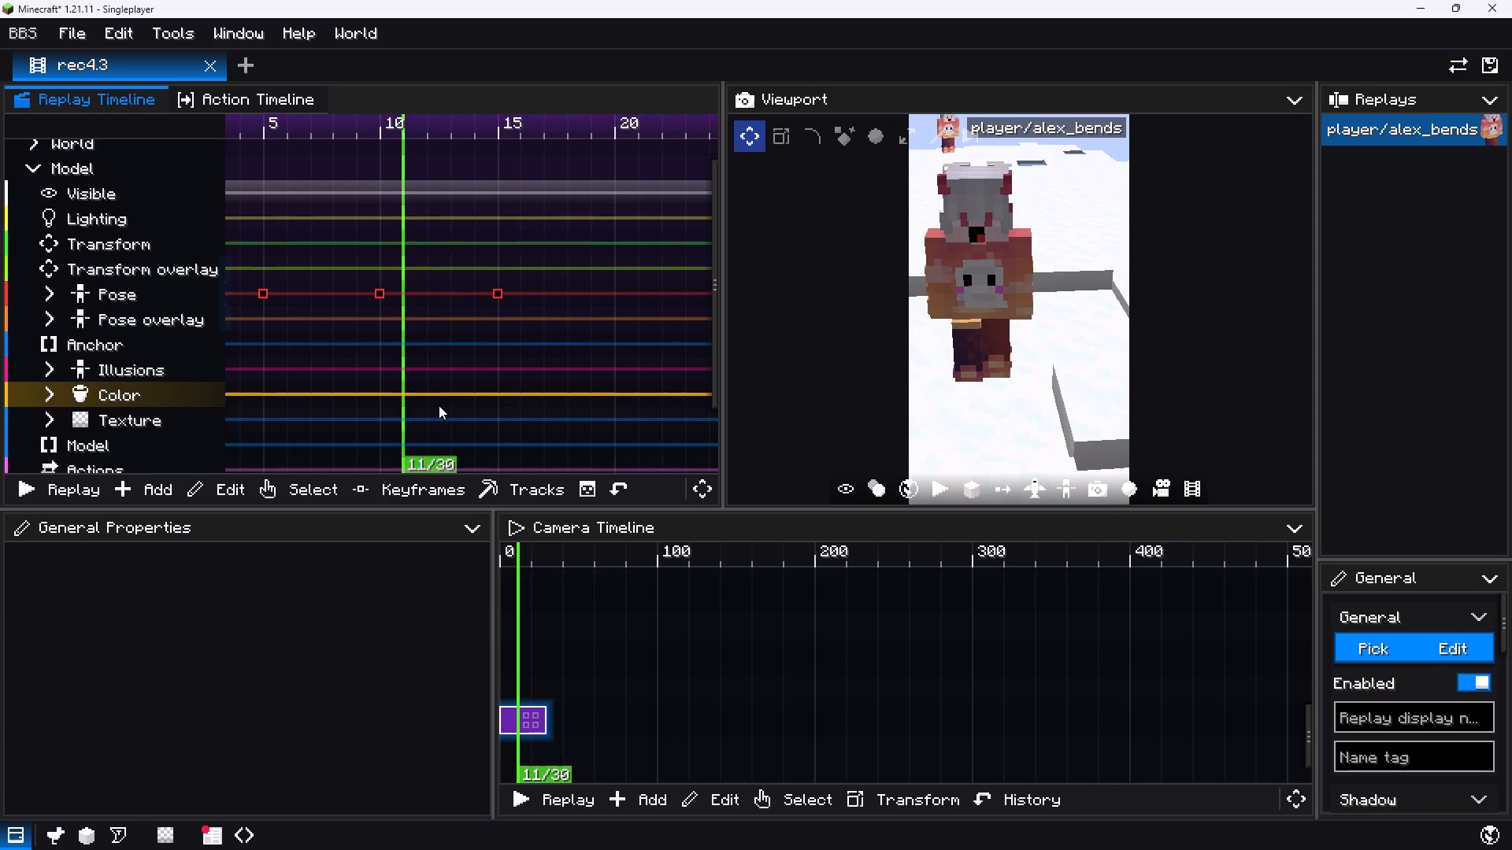
pyautogui.moveTo(439, 405); pyautogui.dragTo(494, 412)
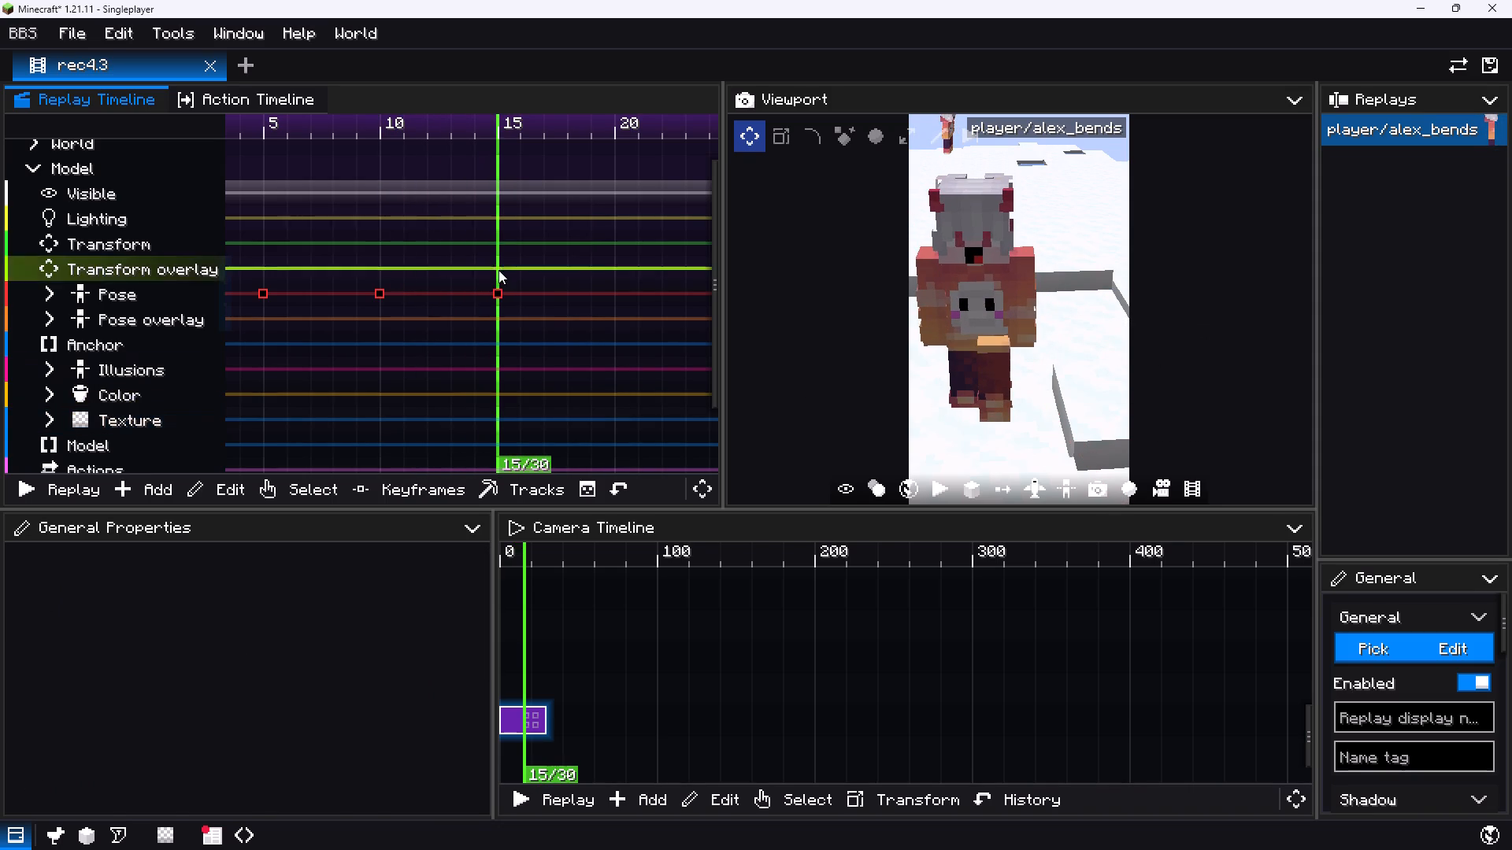
pyautogui.click(498, 287)
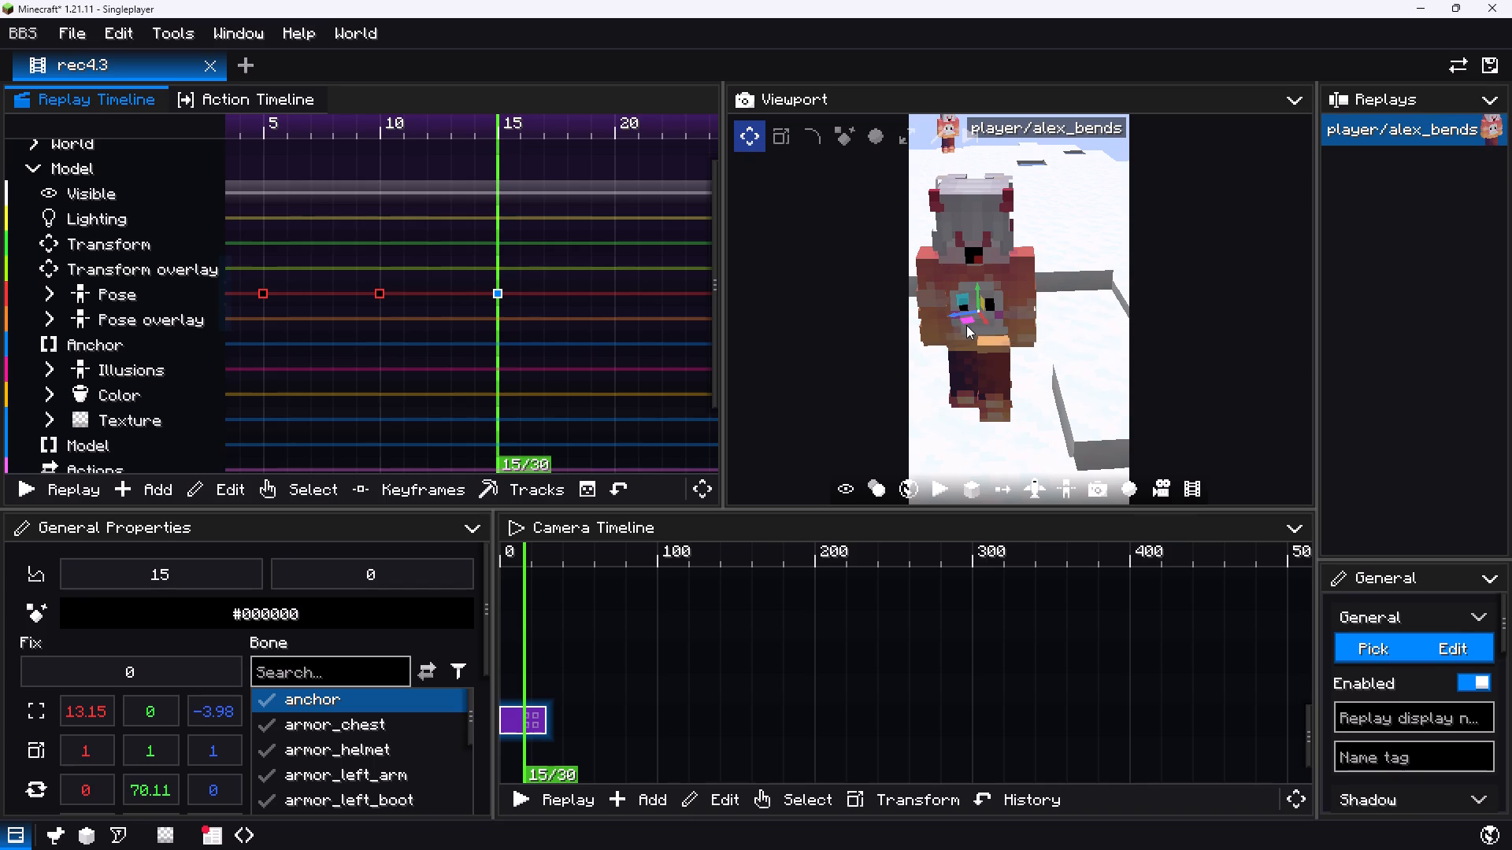
pyautogui.moveTo(966, 320); pyautogui.dragTo(965, 311)
# Play and scrub the walk again, examining the body's forward travel around the tick 5, 10 and 15 Pose keyframes.
pyautogui.moveTo(478, 354); pyautogui.dragTo(203, 337)
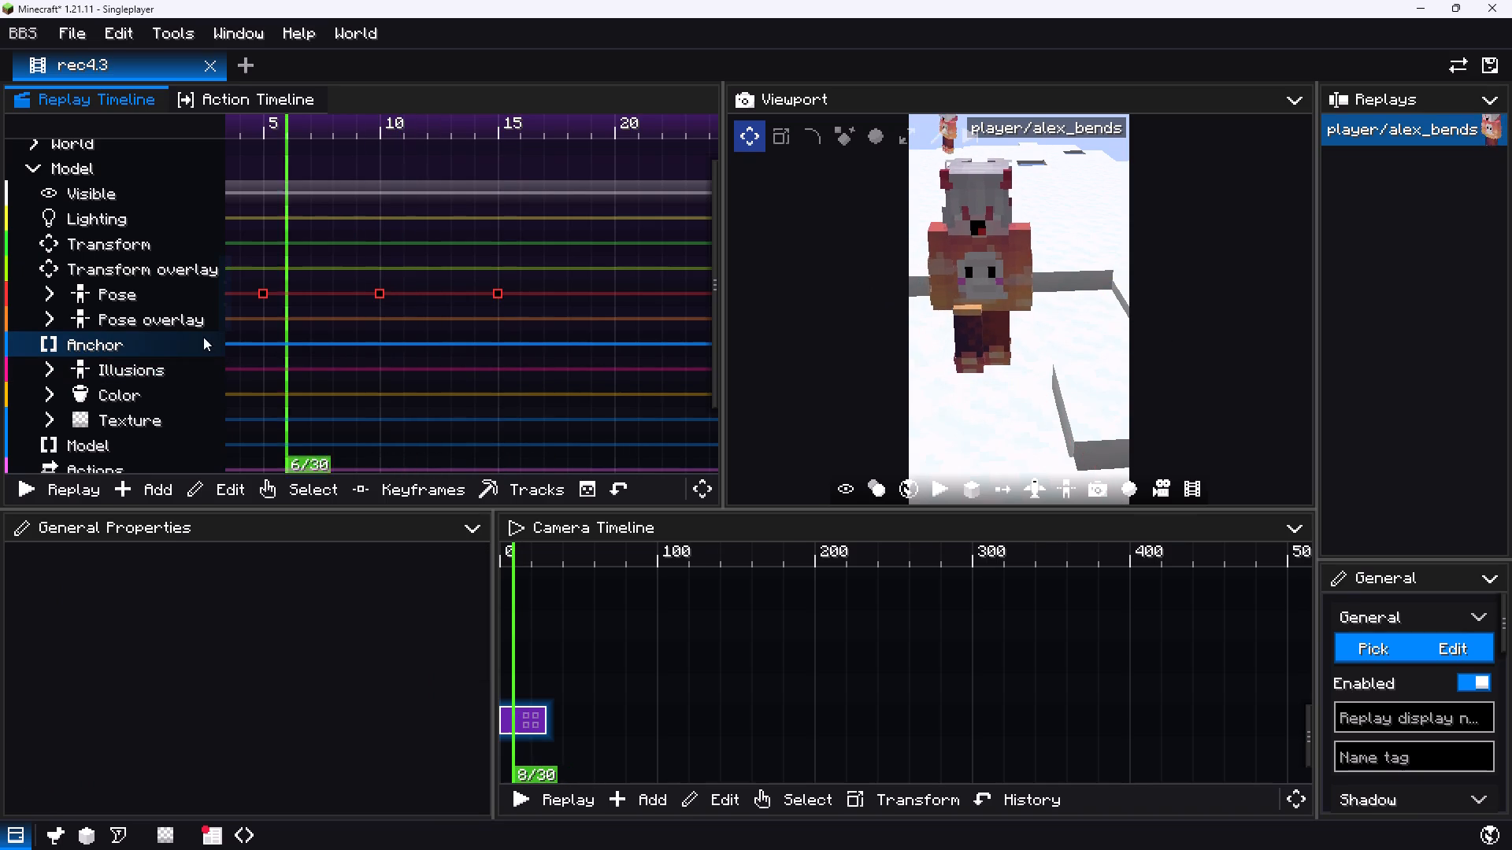
pyautogui.moveTo(203, 337); pyautogui.dragTo(166, 341)
pyautogui.press('space')
pyautogui.press('space')
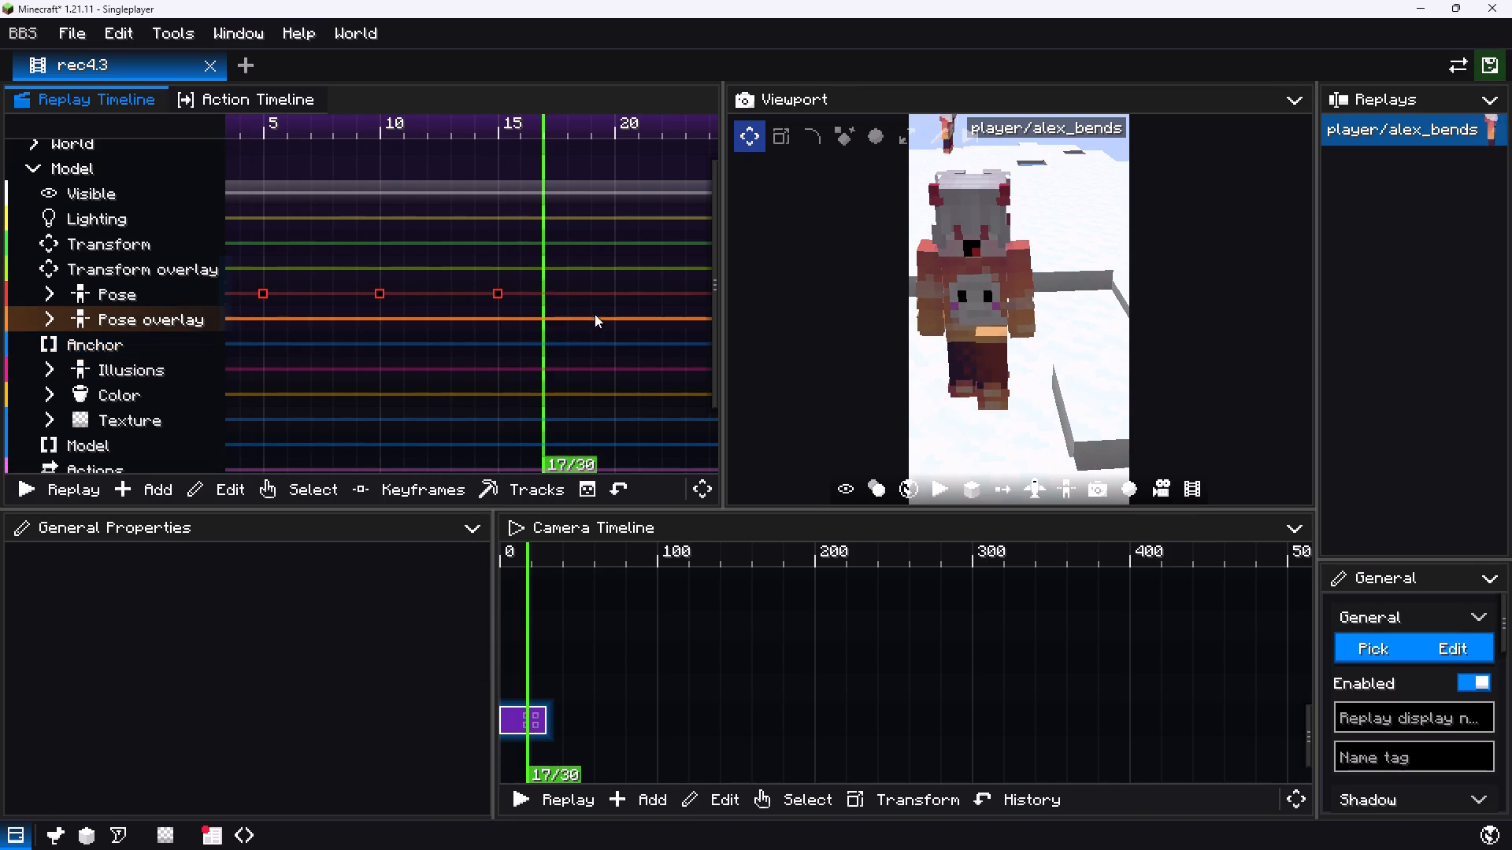
pyautogui.moveTo(538, 361); pyautogui.dragTo(298, 367)
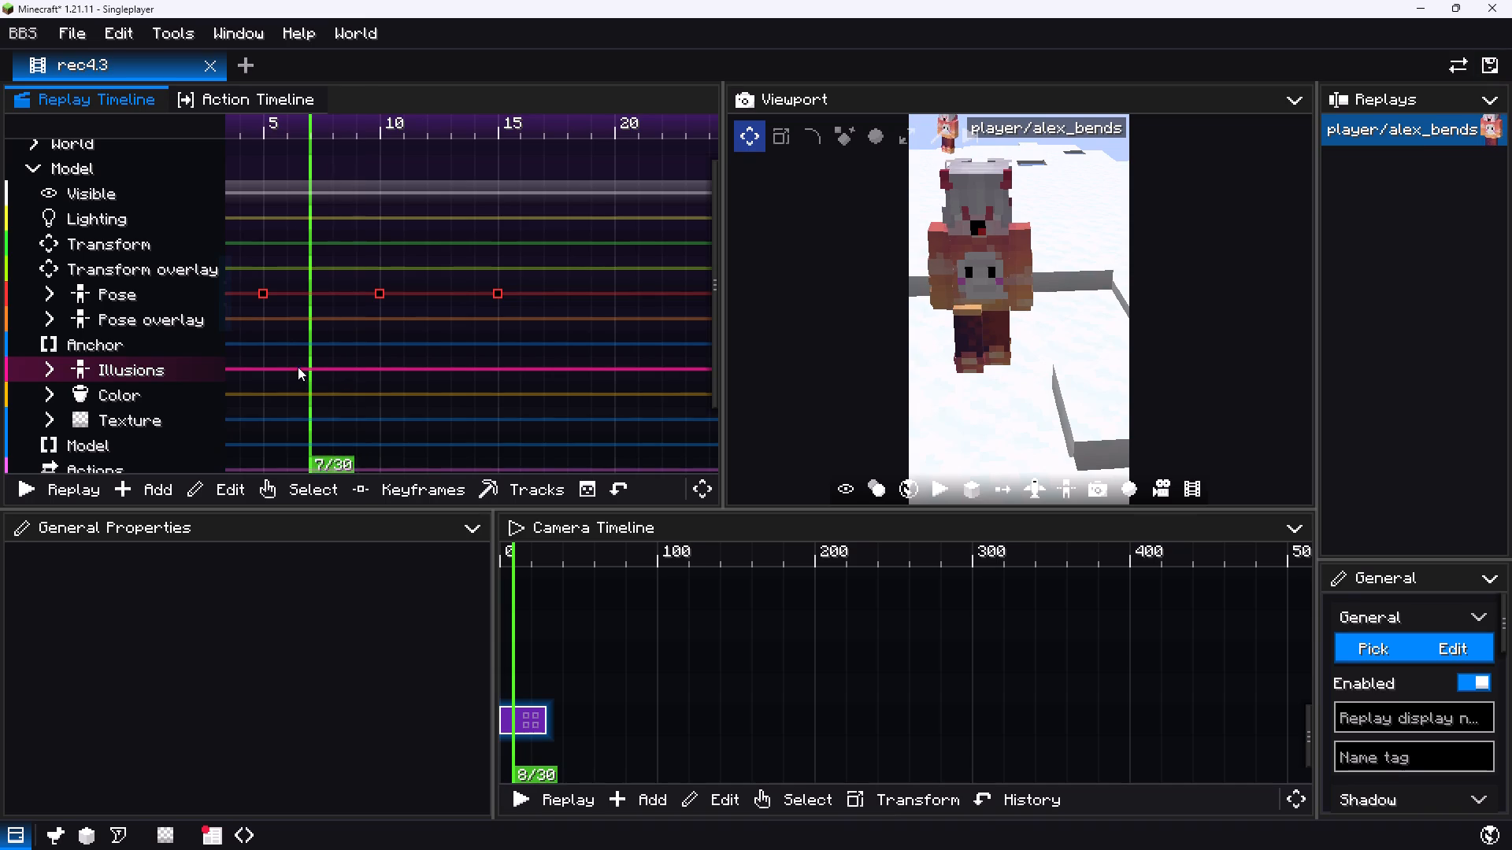
pyautogui.moveTo(298, 367); pyautogui.dragTo(333, 372)
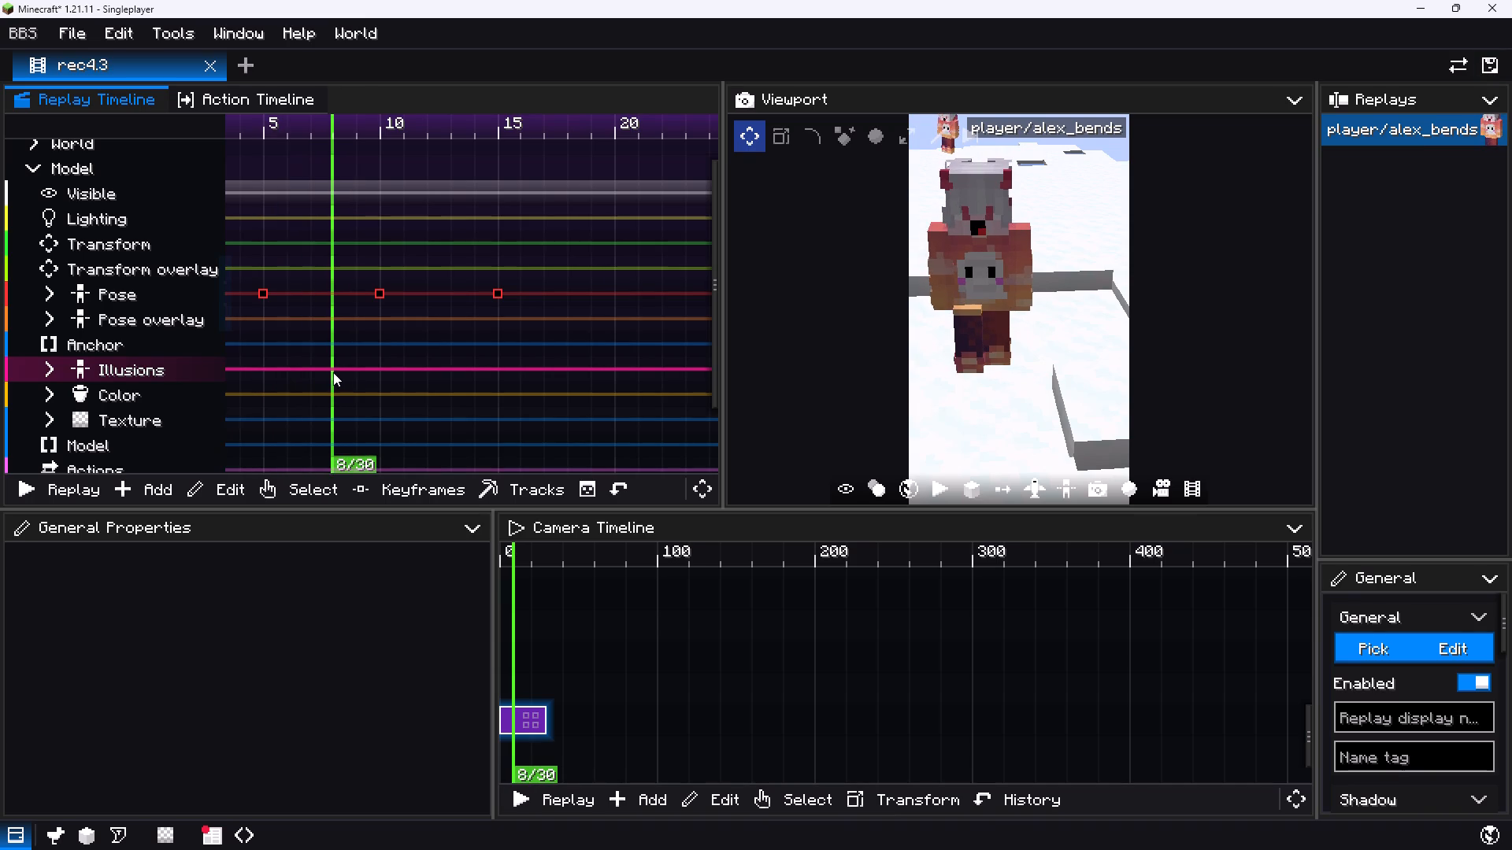
pyautogui.moveTo(333, 372); pyautogui.dragTo(399, 382)
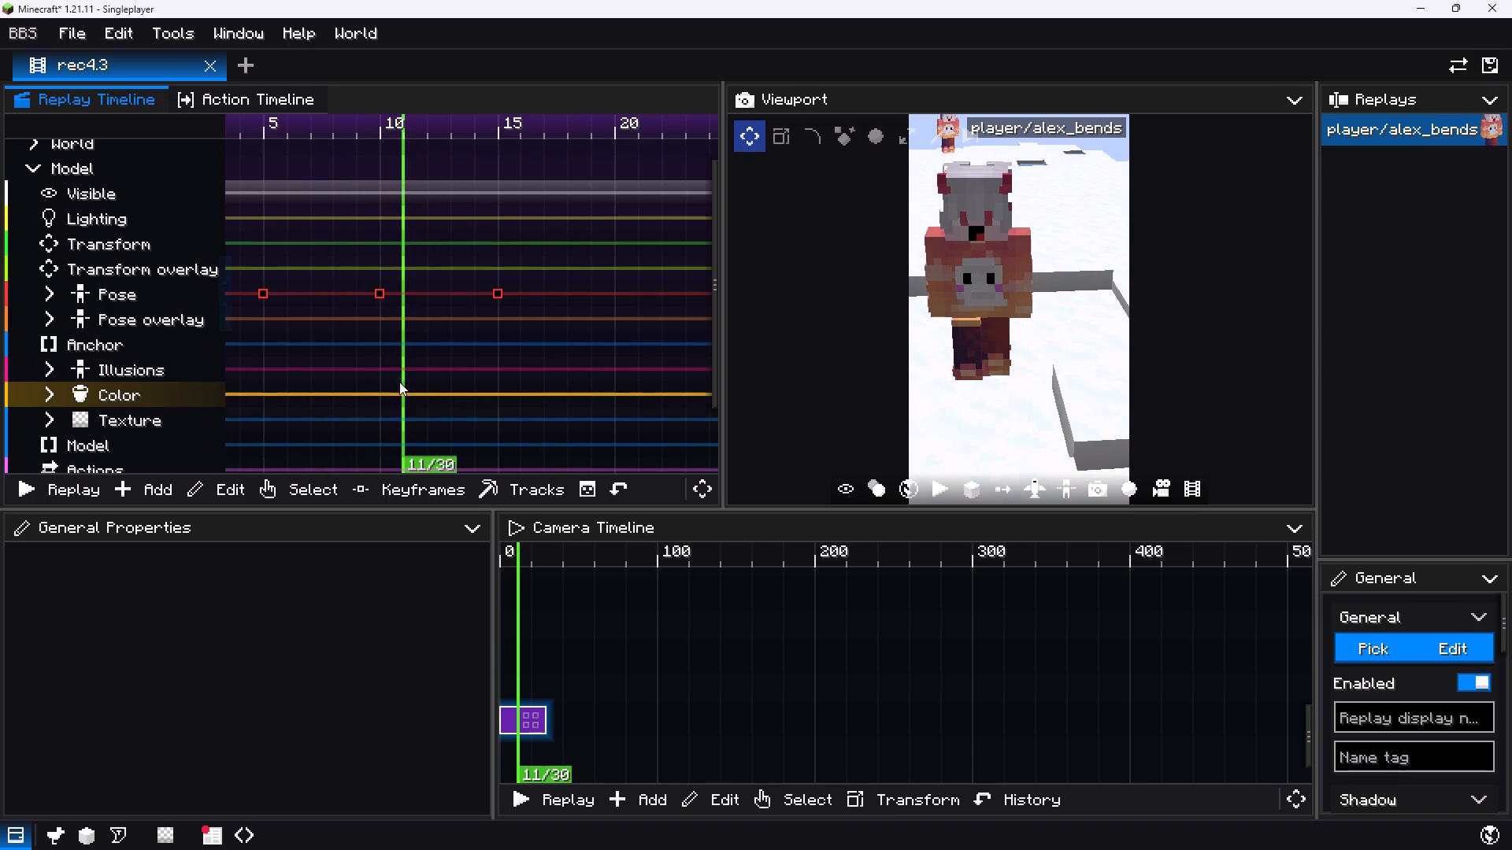
pyautogui.moveTo(399, 382); pyautogui.dragTo(322, 382)
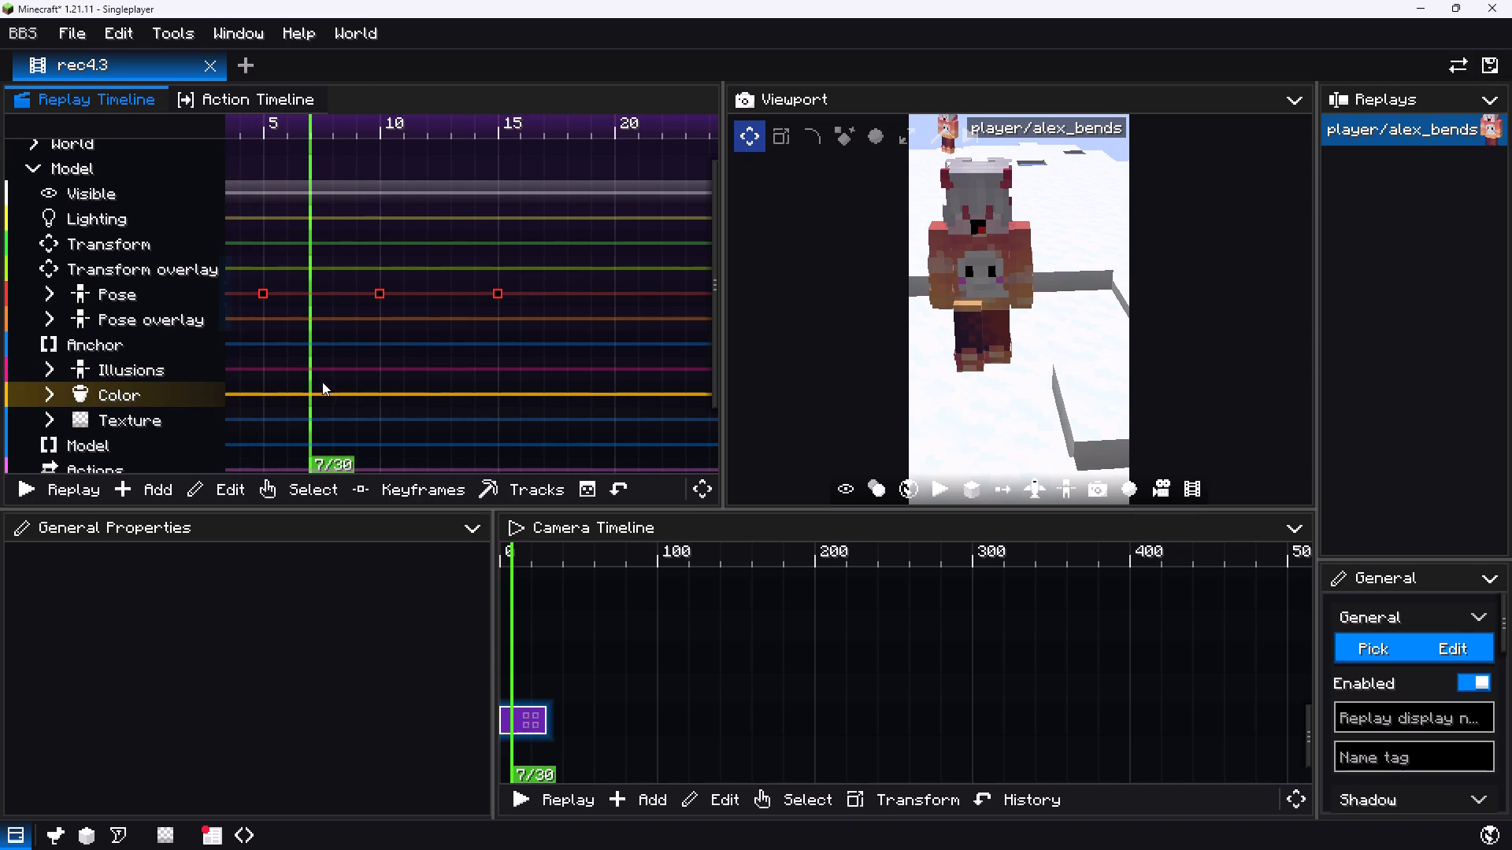
# On the tick 10 Pose keyframe, raise the left_leg bone to about Y 1.35.
pyautogui.moveTo(322, 382); pyautogui.dragTo(372, 389)
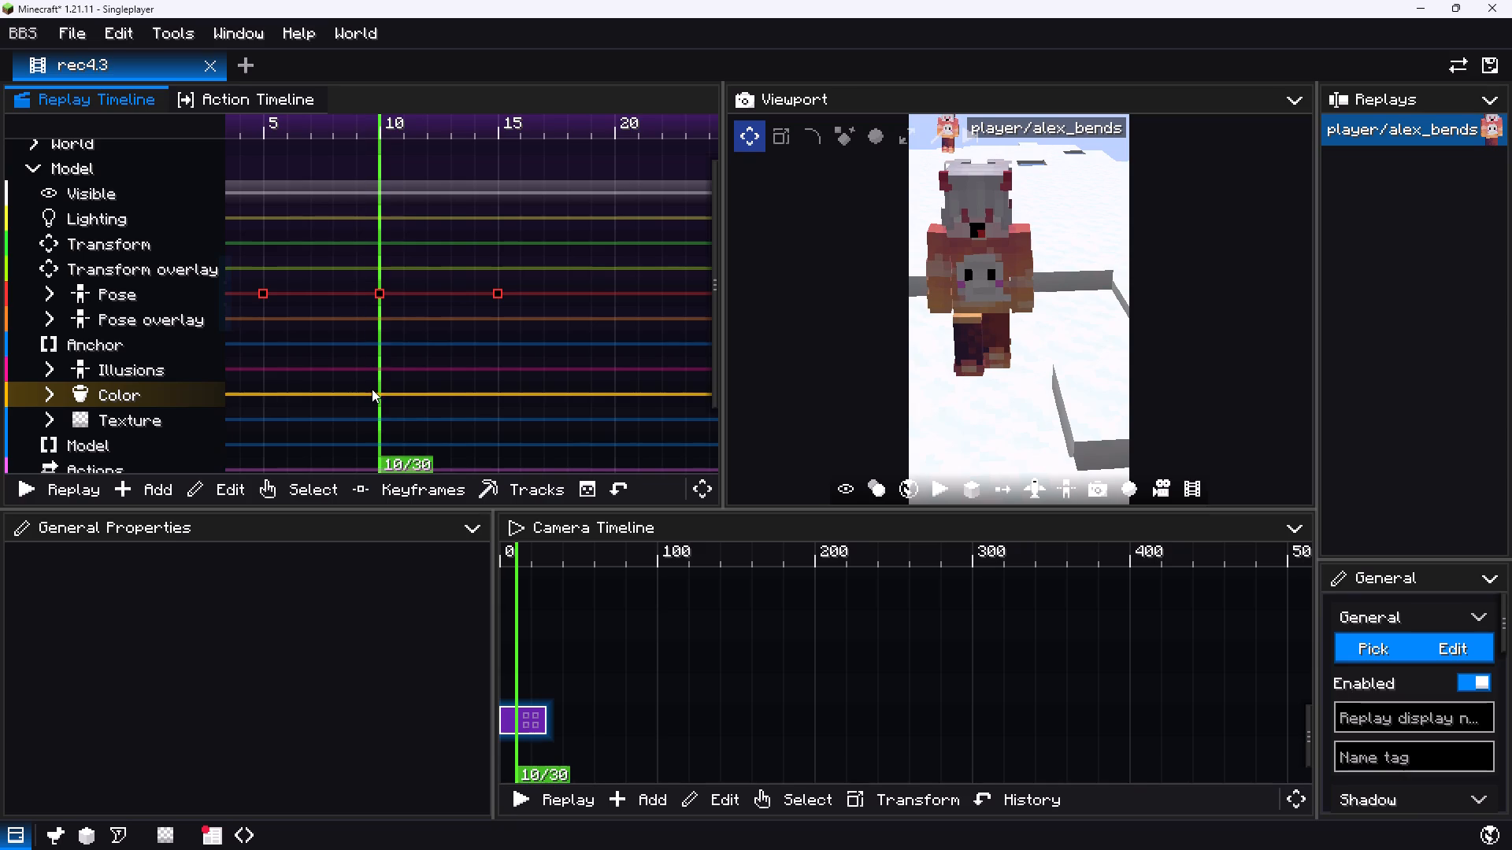
pyautogui.moveTo(372, 389); pyautogui.dragTo(376, 388)
pyautogui.click(383, 299)
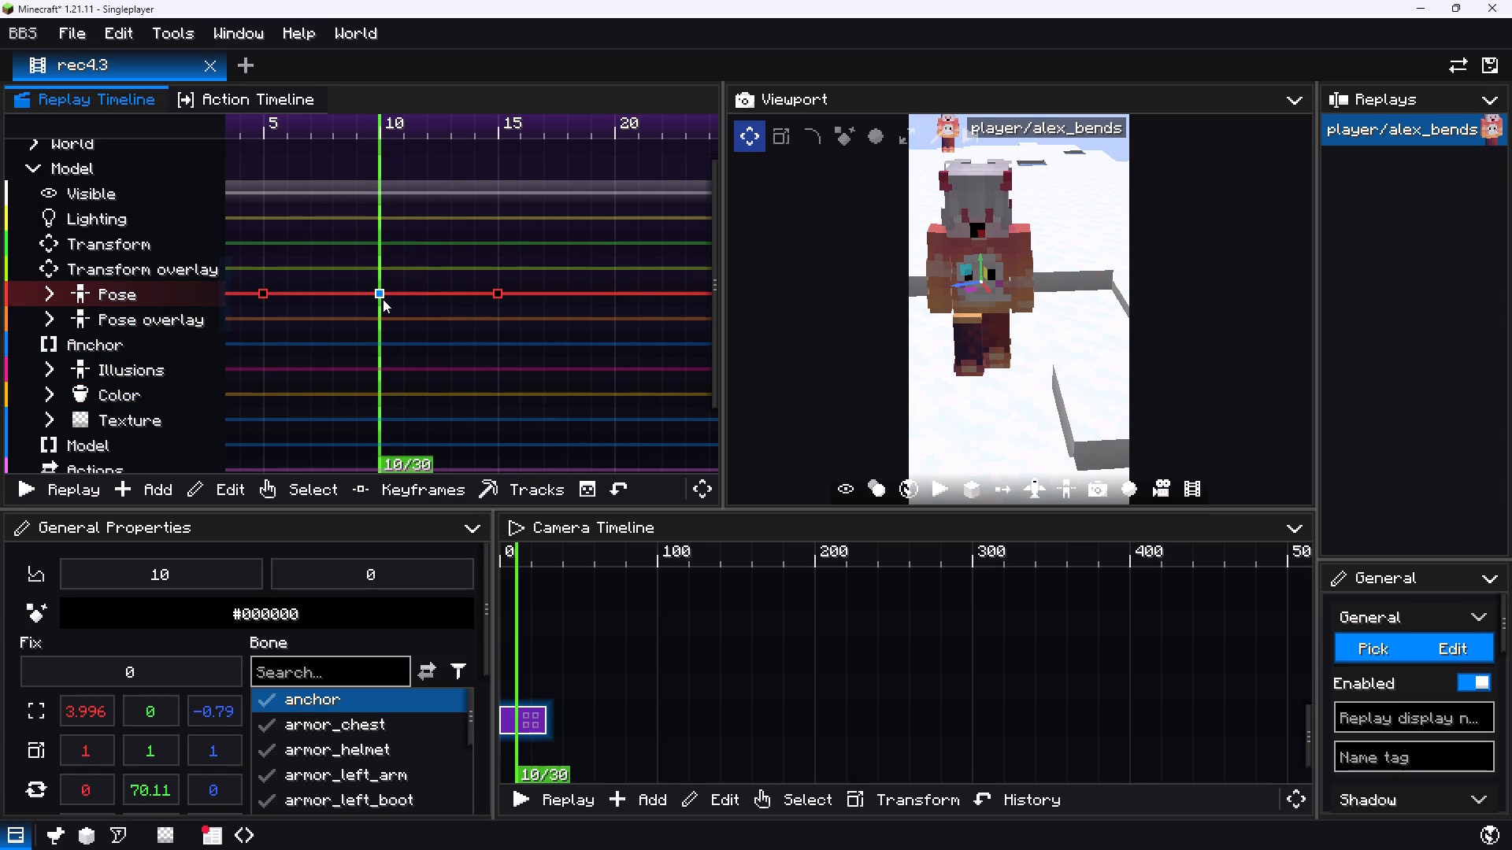
pyautogui.click(1001, 328)
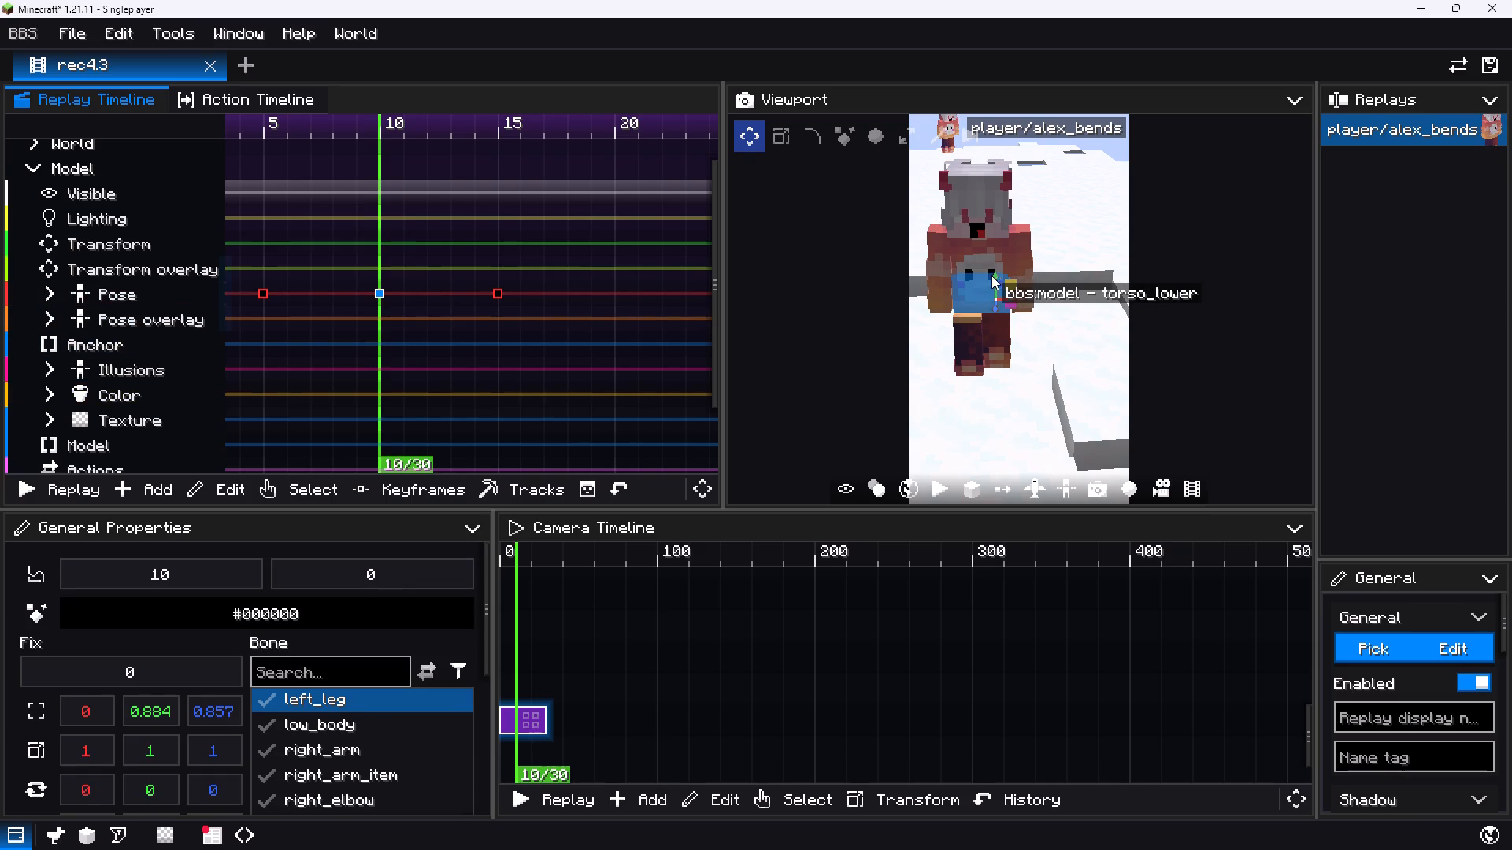
pyautogui.click(997, 278)
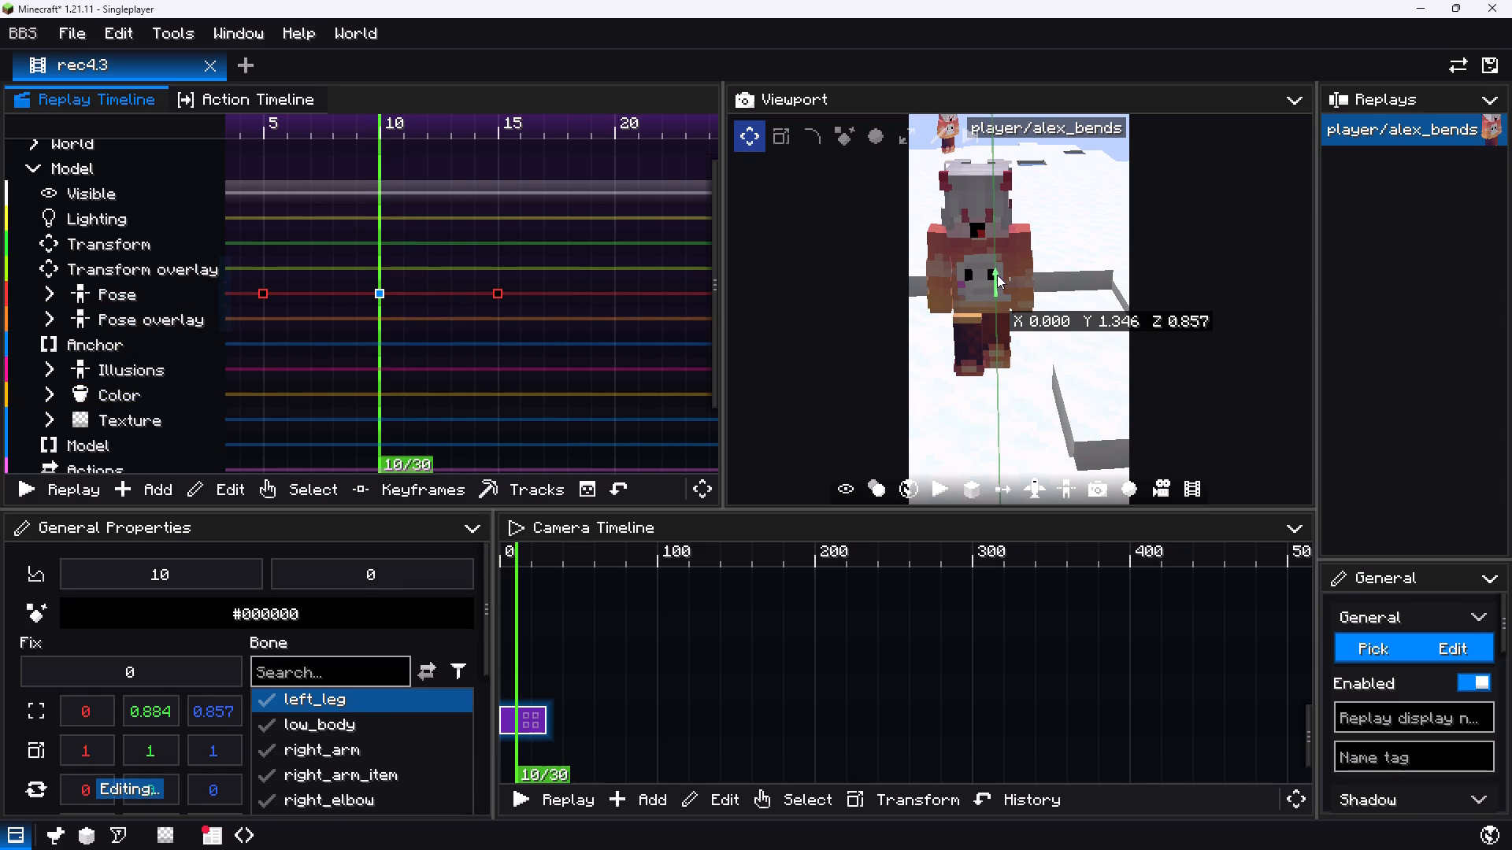
# Scrub and play the walk between ticks 0 and 22, examining the leg and body motion across the Pose keyframes.
pyautogui.moveTo(362, 352); pyautogui.dragTo(234, 342)
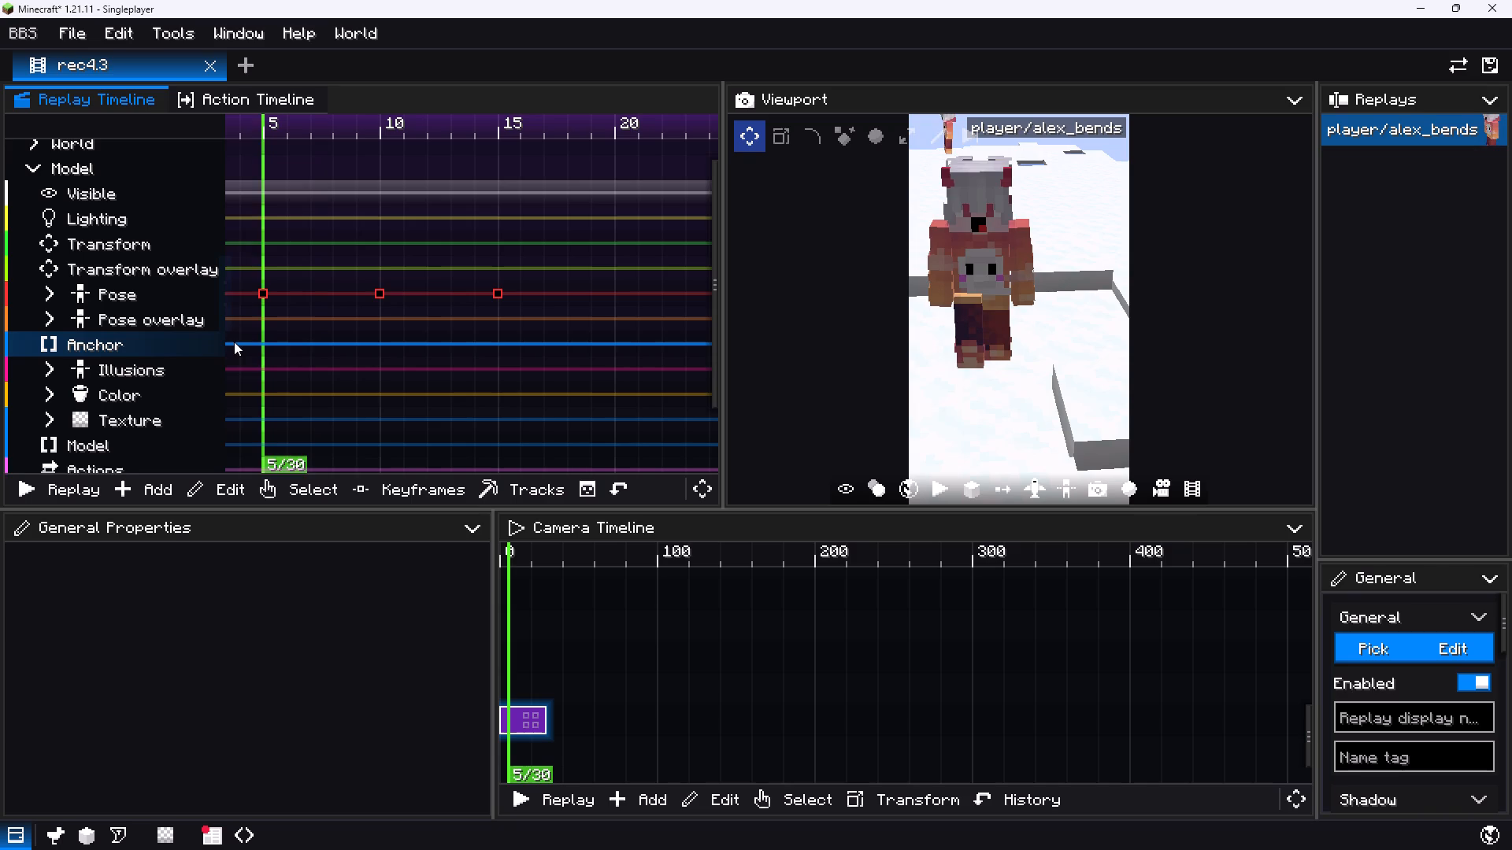
pyautogui.moveTo(234, 342); pyautogui.dragTo(325, 374)
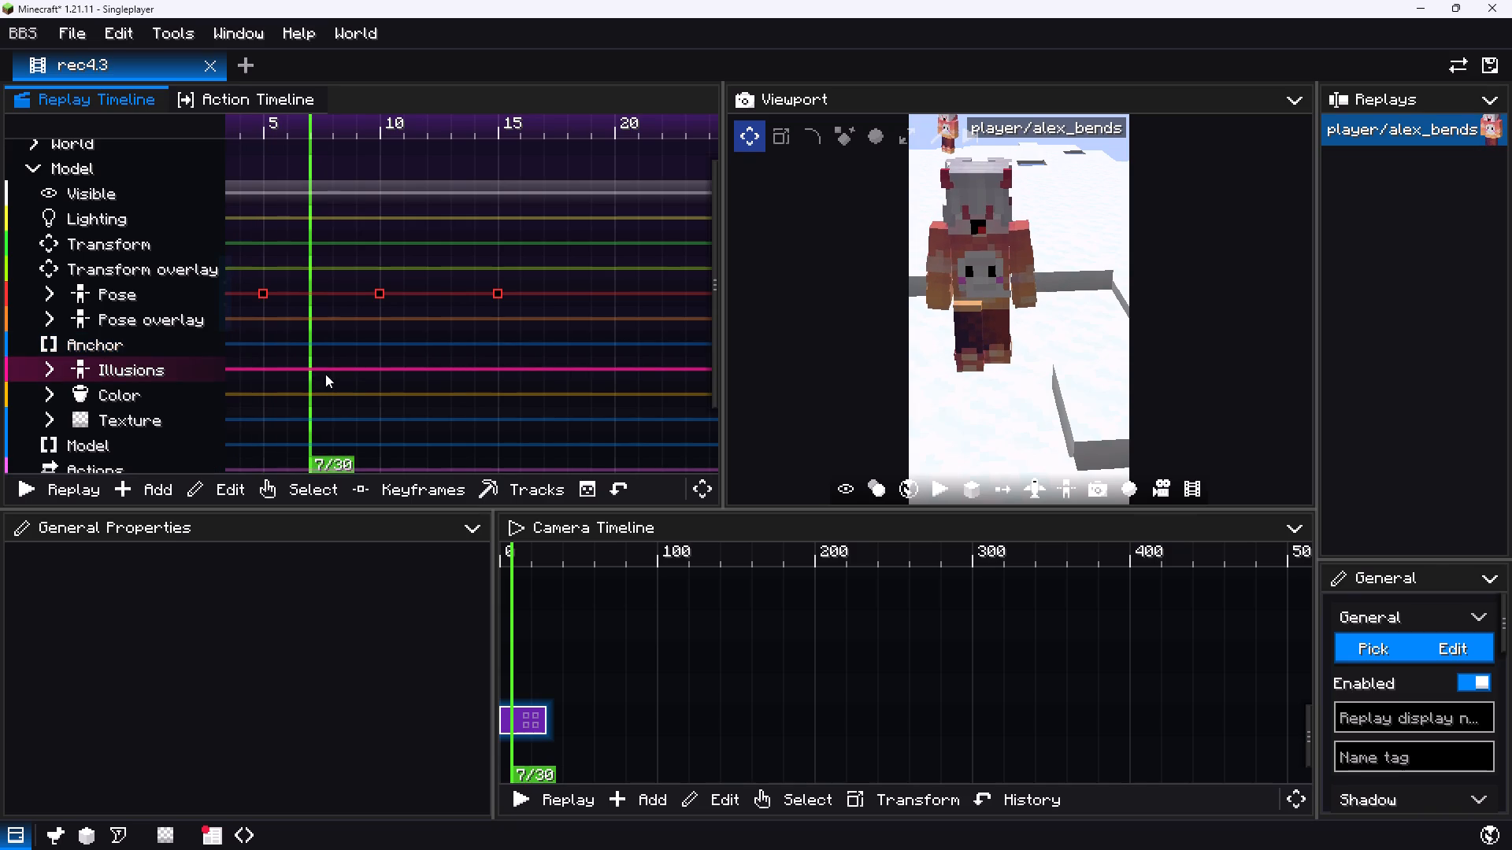
pyautogui.moveTo(325, 374); pyautogui.dragTo(403, 383)
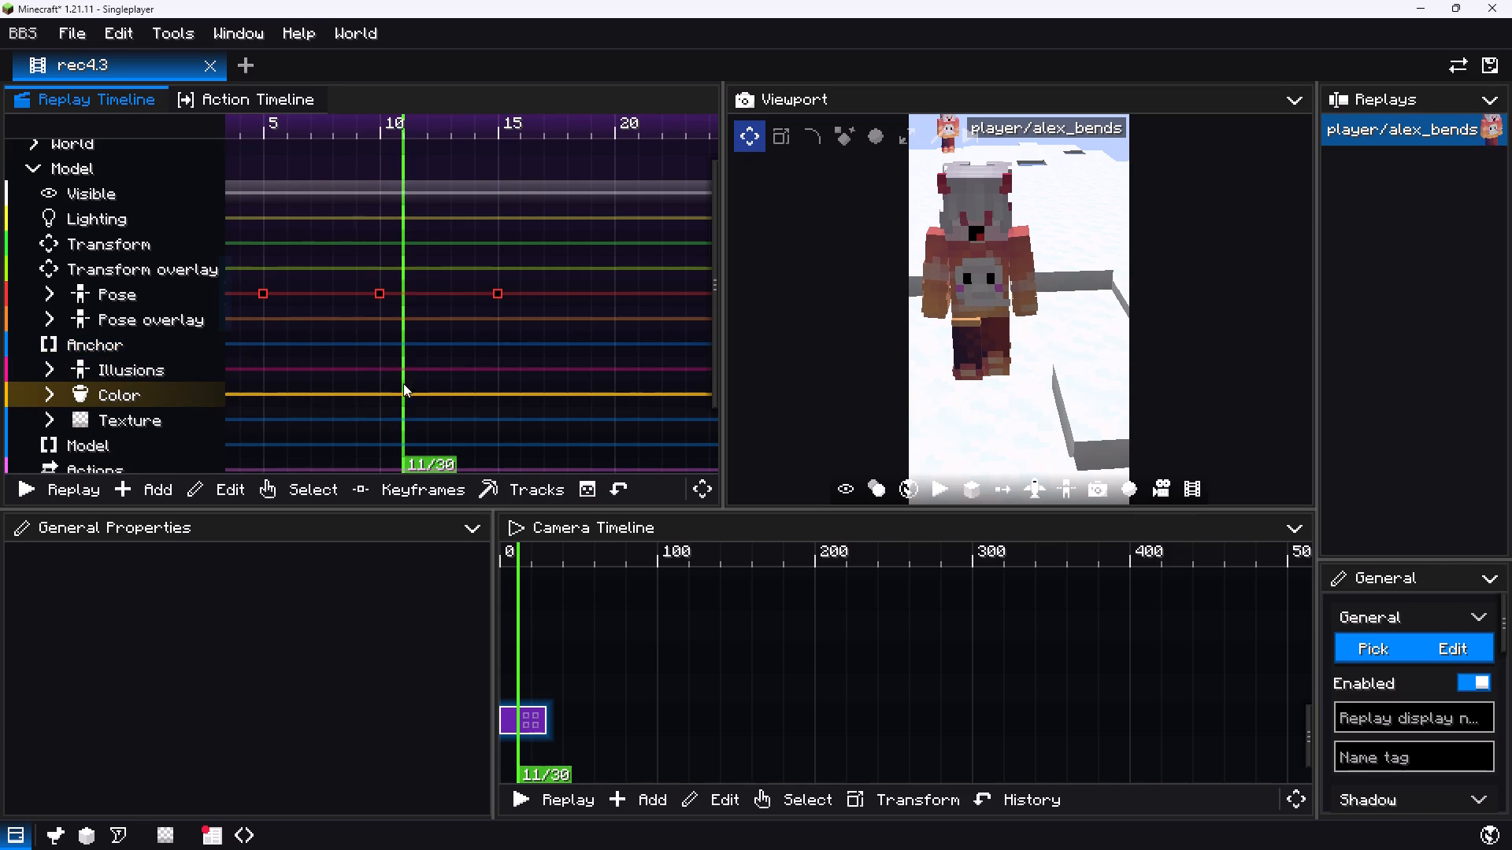
pyautogui.moveTo(403, 383); pyautogui.dragTo(445, 390)
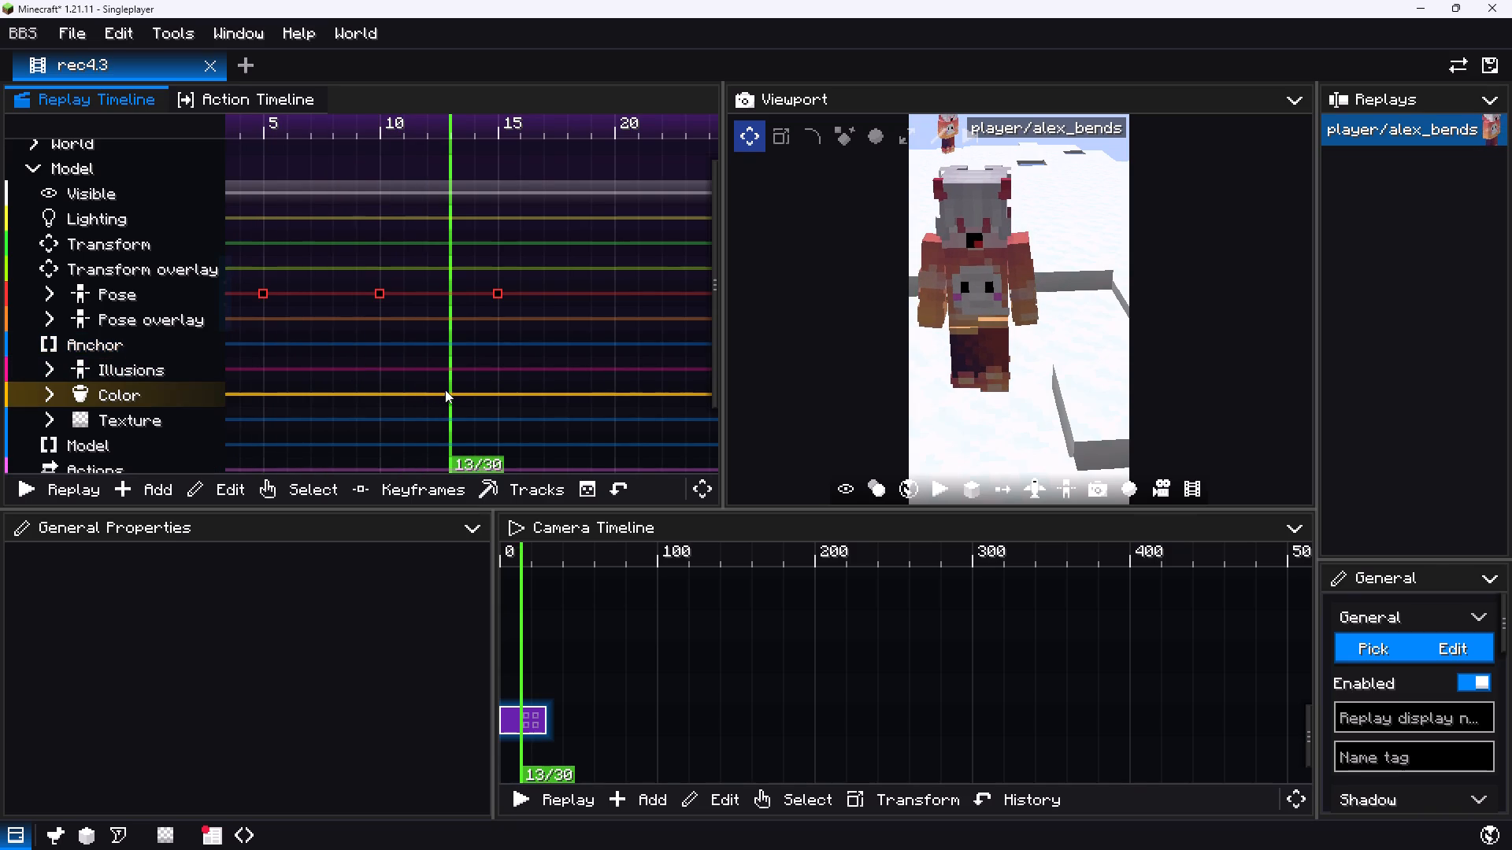
pyautogui.moveTo(445, 390); pyautogui.dragTo(498, 390)
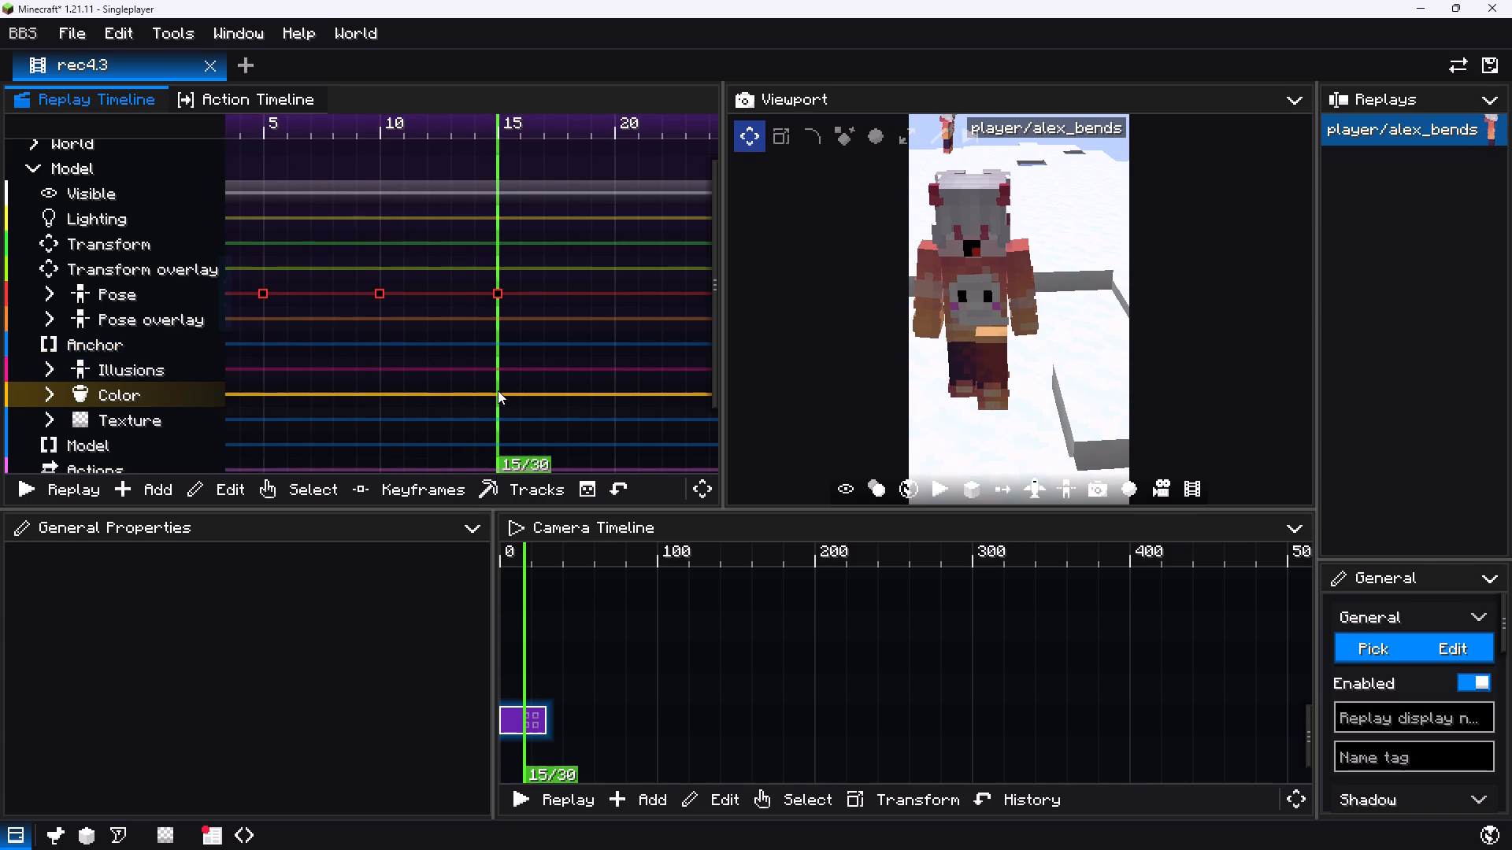
pyautogui.moveTo(498, 390); pyautogui.dragTo(614, 375)
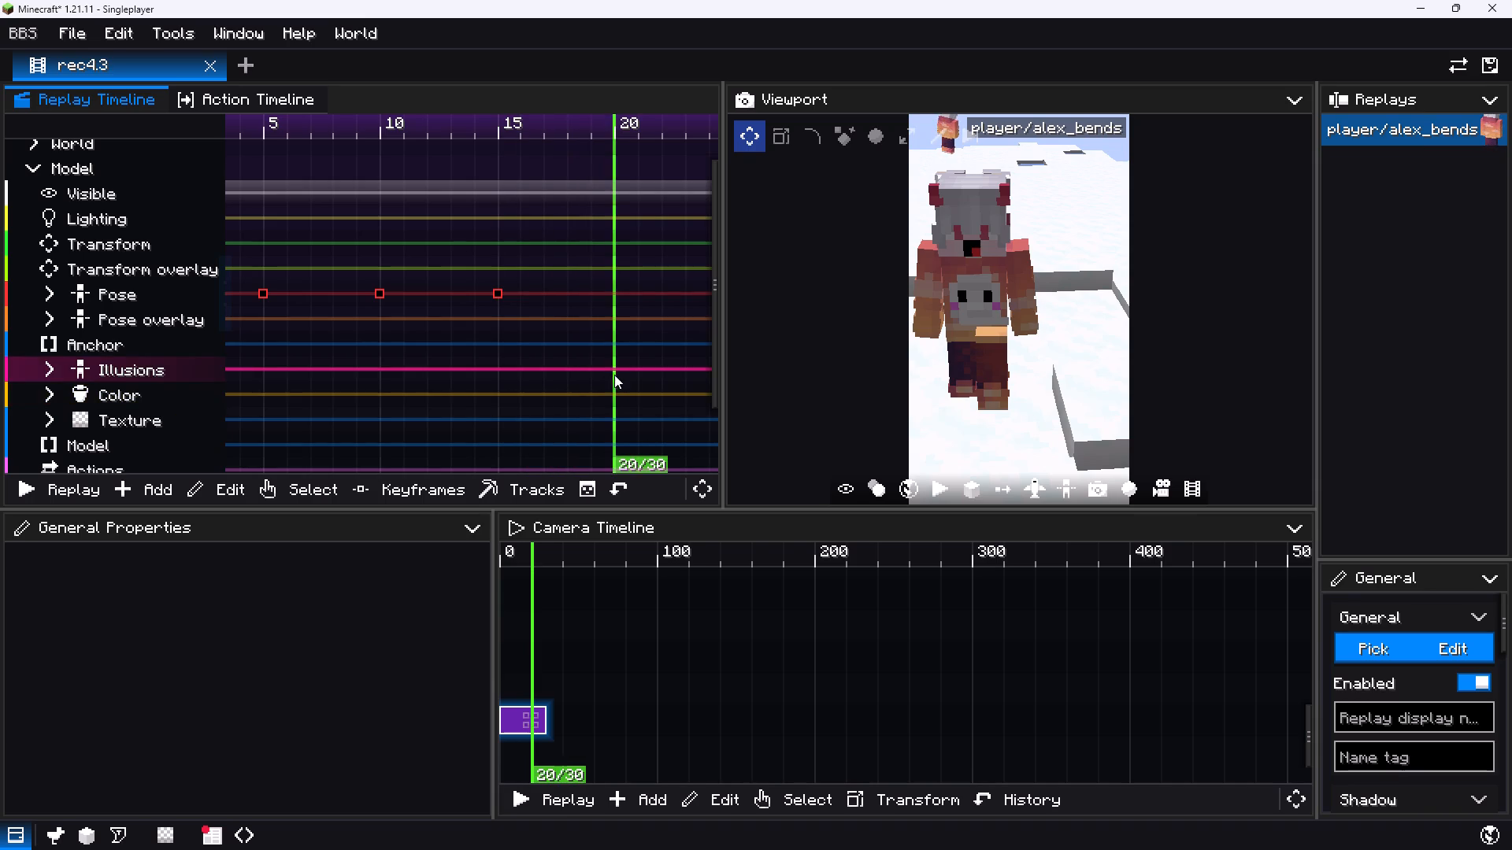
pyautogui.moveTo(614, 375); pyautogui.dragTo(231, 371)
pyautogui.press('space')
pyautogui.press('space')
pyautogui.scroll(1, 549, 620)
pyautogui.scroll(-6, 549, 623)
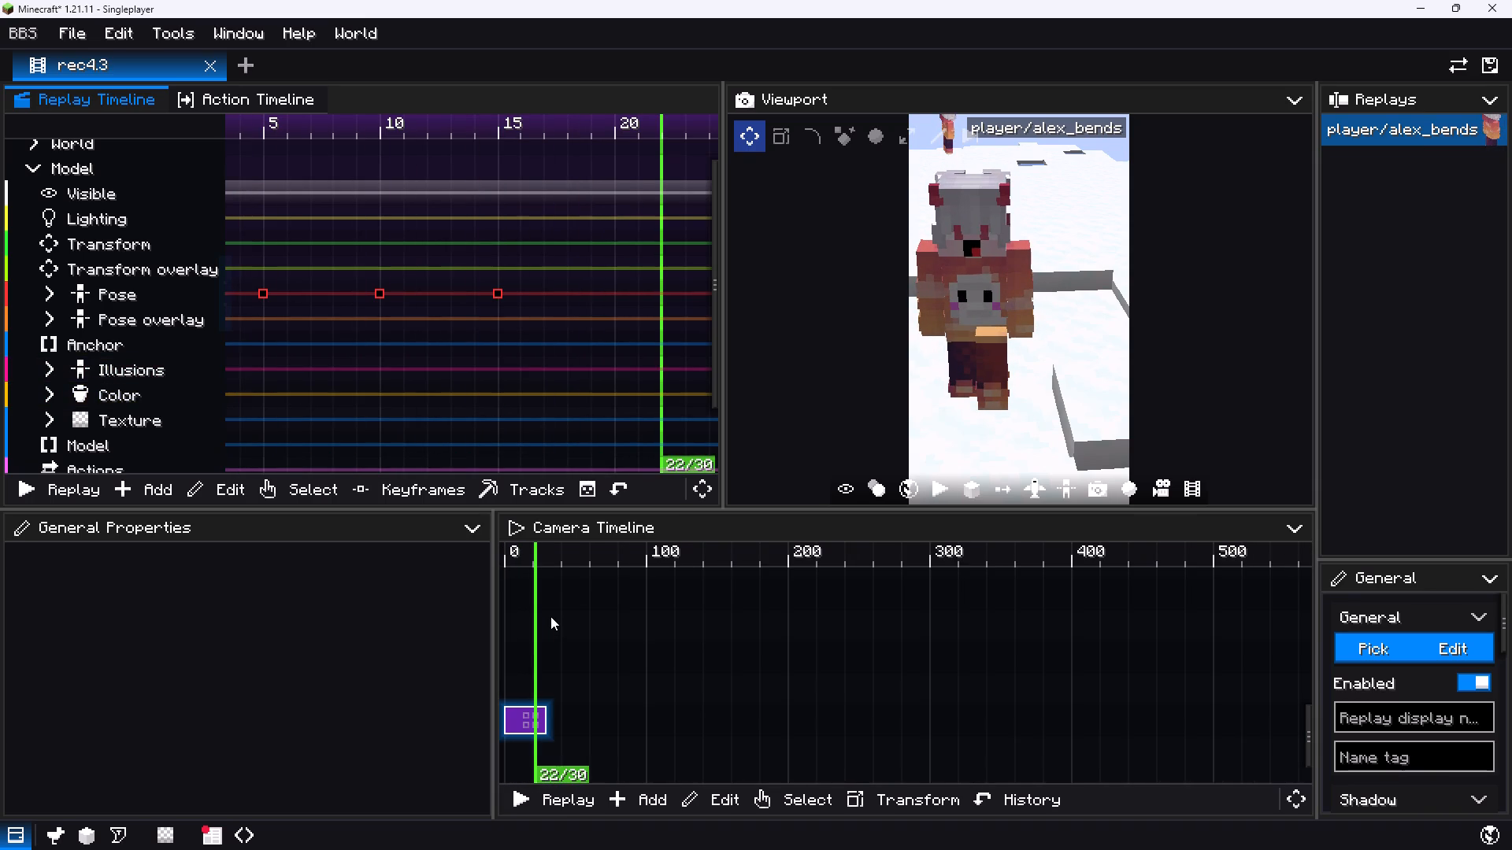
pyautogui.scroll(-20, 508, 357)
pyautogui.scroll(-7, 508, 357)
pyautogui.moveTo(487, 352); pyautogui.dragTo(710, 349, button='middle')
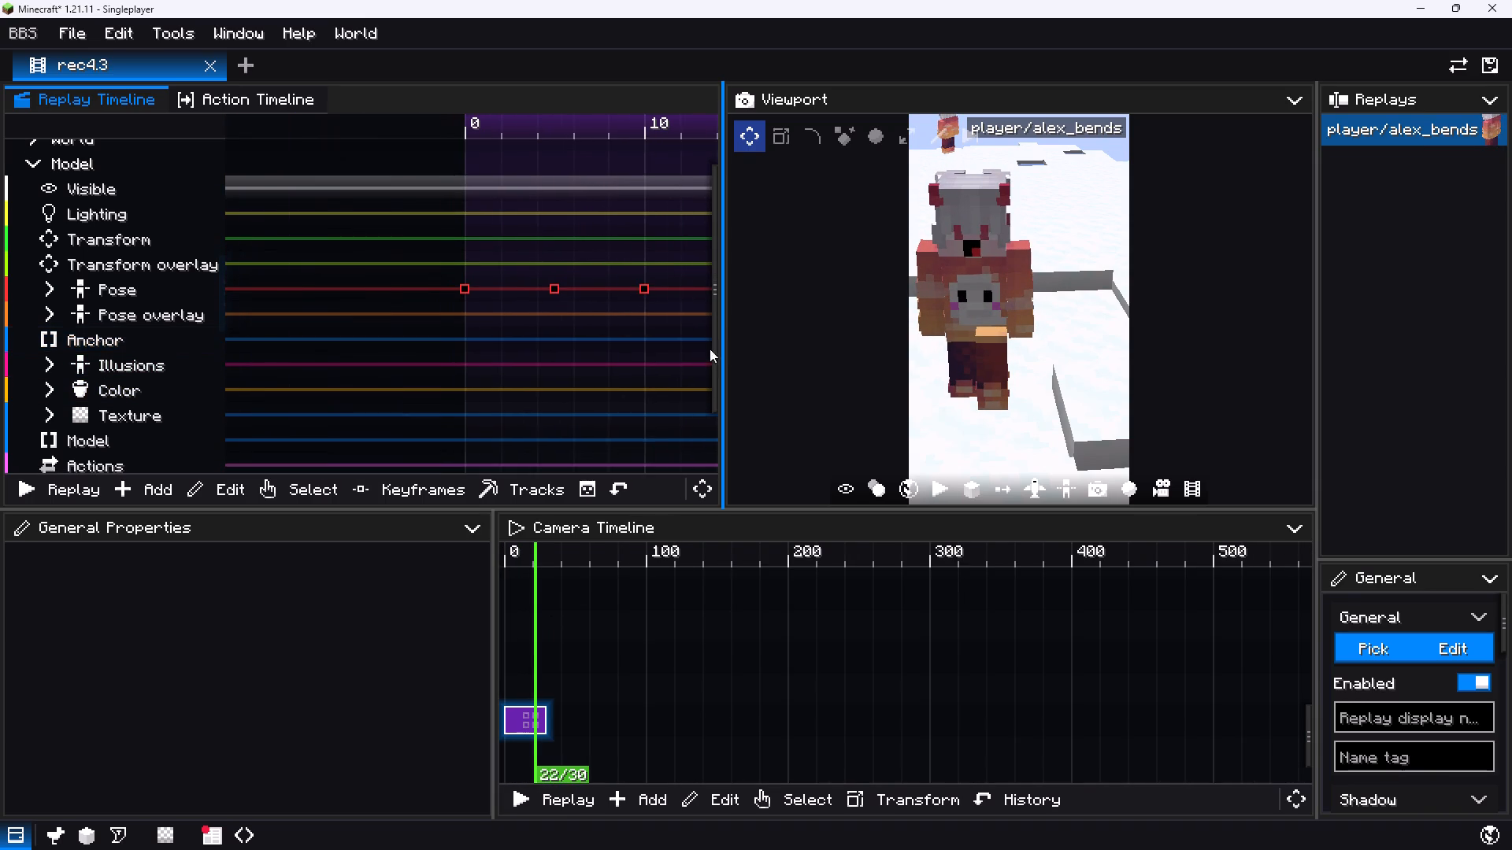
pyautogui.moveTo(710, 349); pyautogui.dragTo(676, 351, button='middle')
pyautogui.moveTo(553, 593); pyautogui.dragTo(433, 567)
pyautogui.press('space')
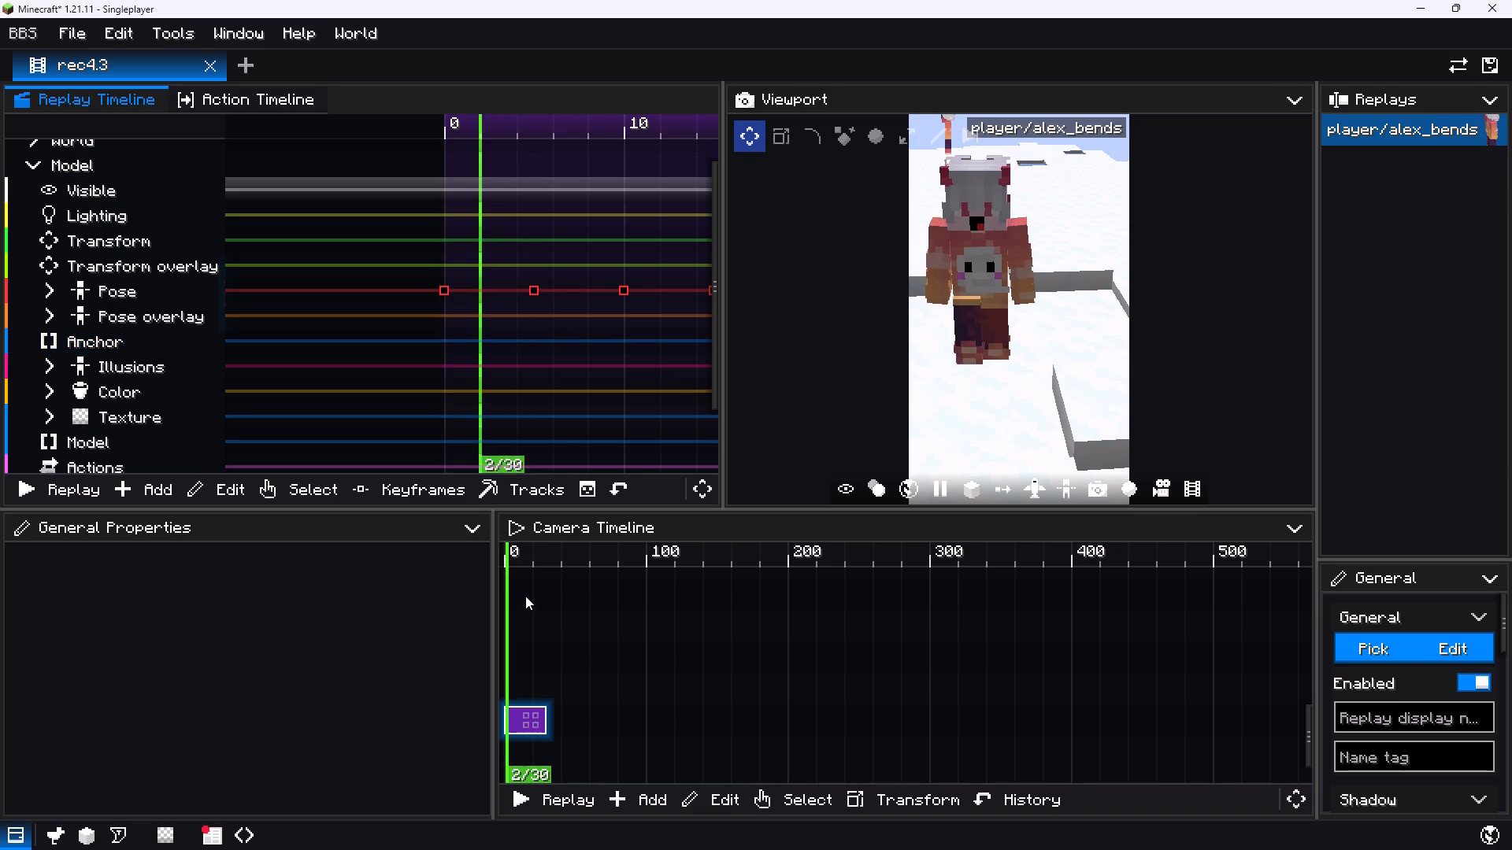
pyautogui.press('space')
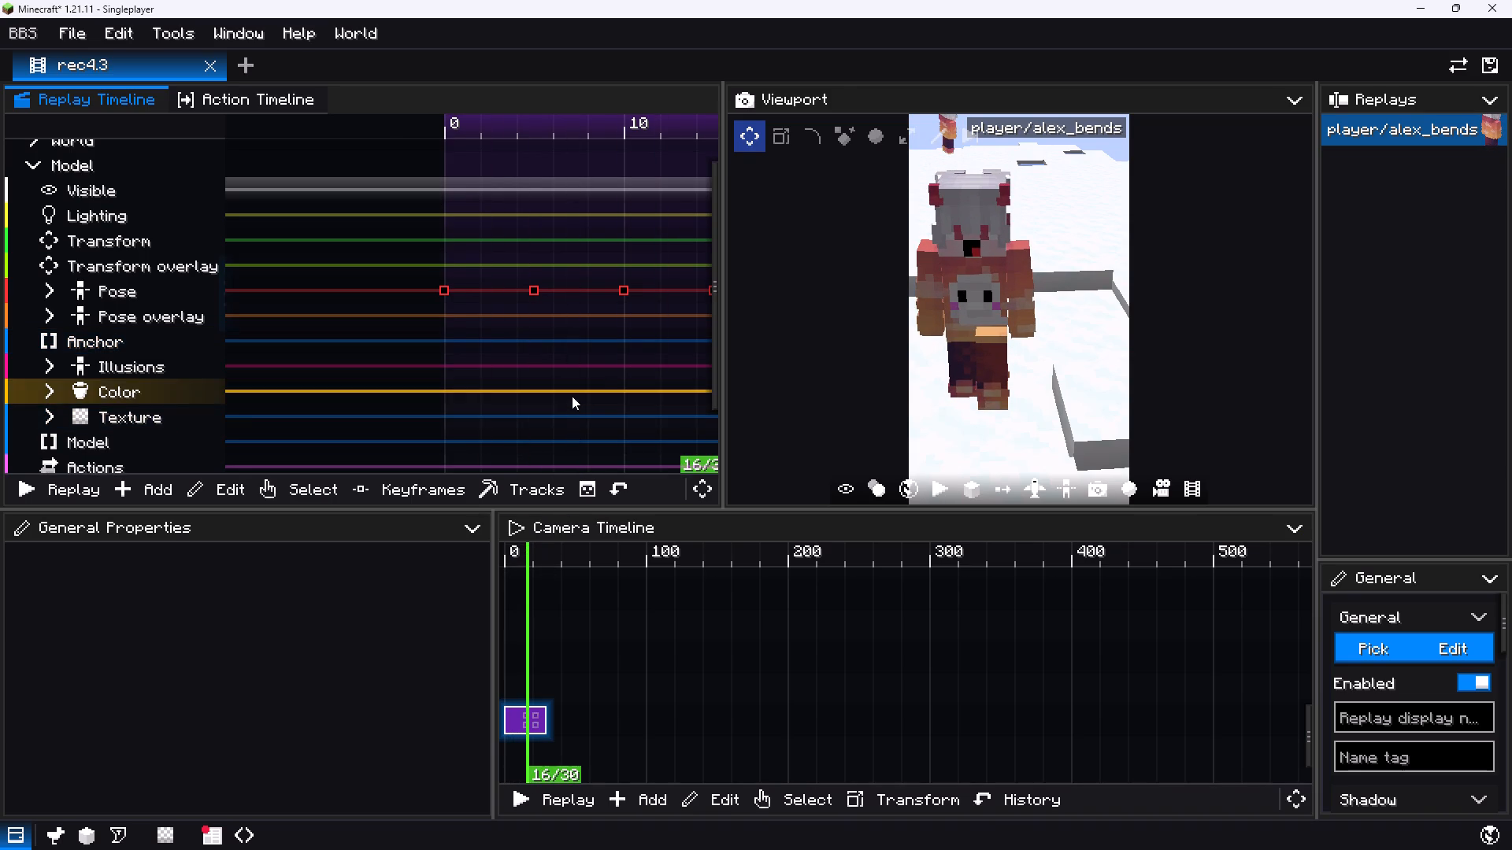
# Shift the last three Pose keyframes five ticks later, placing them at ticks 20, 15 and 10.
pyautogui.moveTo(599, 368); pyautogui.dragTo(454, 358, button='middle')
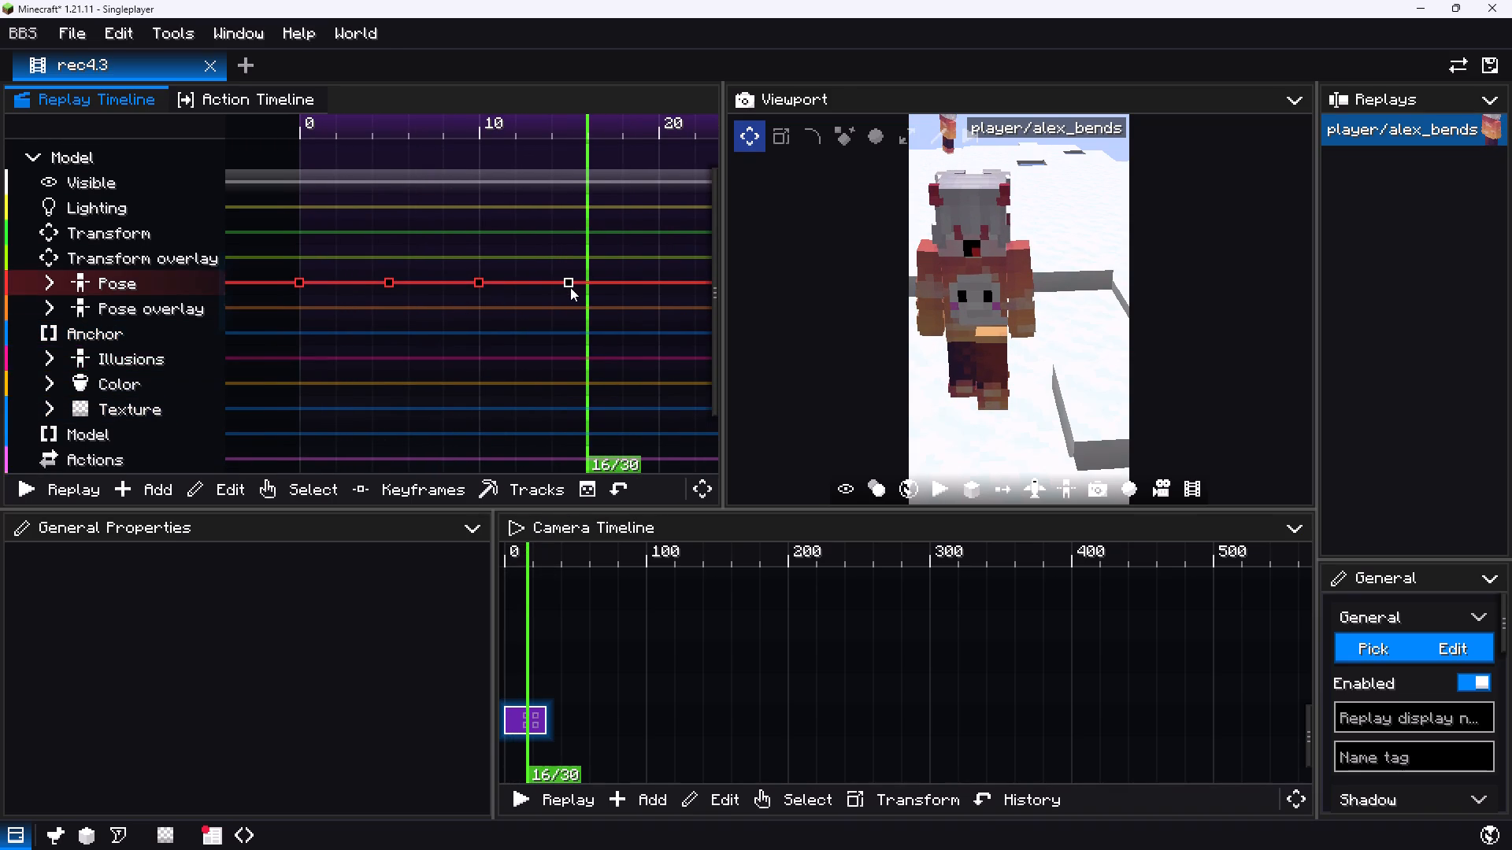
pyautogui.scroll(9, 571, 289)
pyautogui.moveTo(566, 283); pyautogui.dragTo(680, 286)
pyautogui.moveTo(459, 280); pyautogui.dragTo(474, 284)
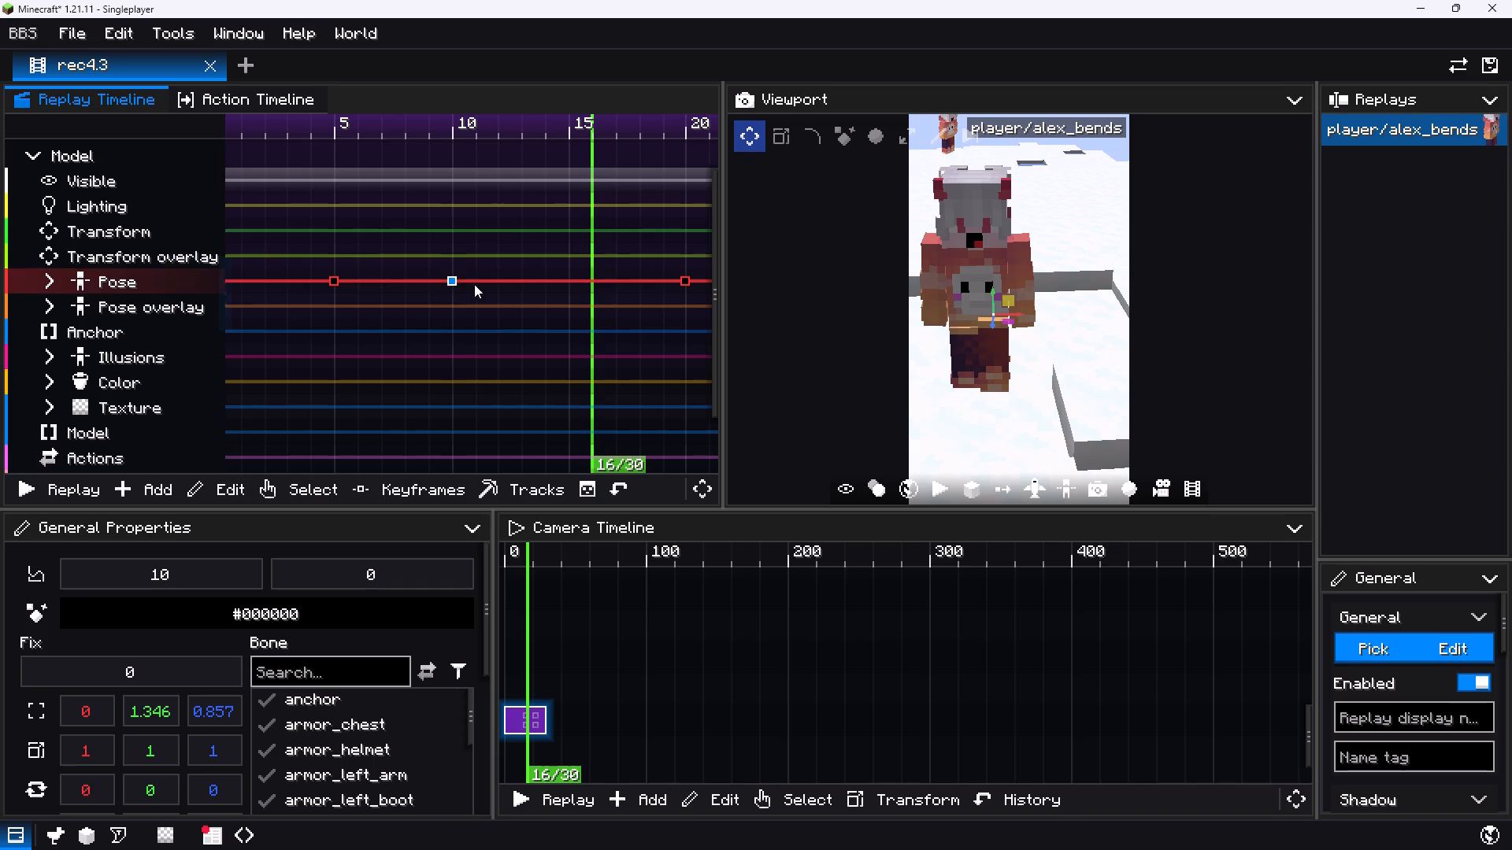
pyautogui.moveTo(474, 284); pyautogui.dragTo(573, 276)
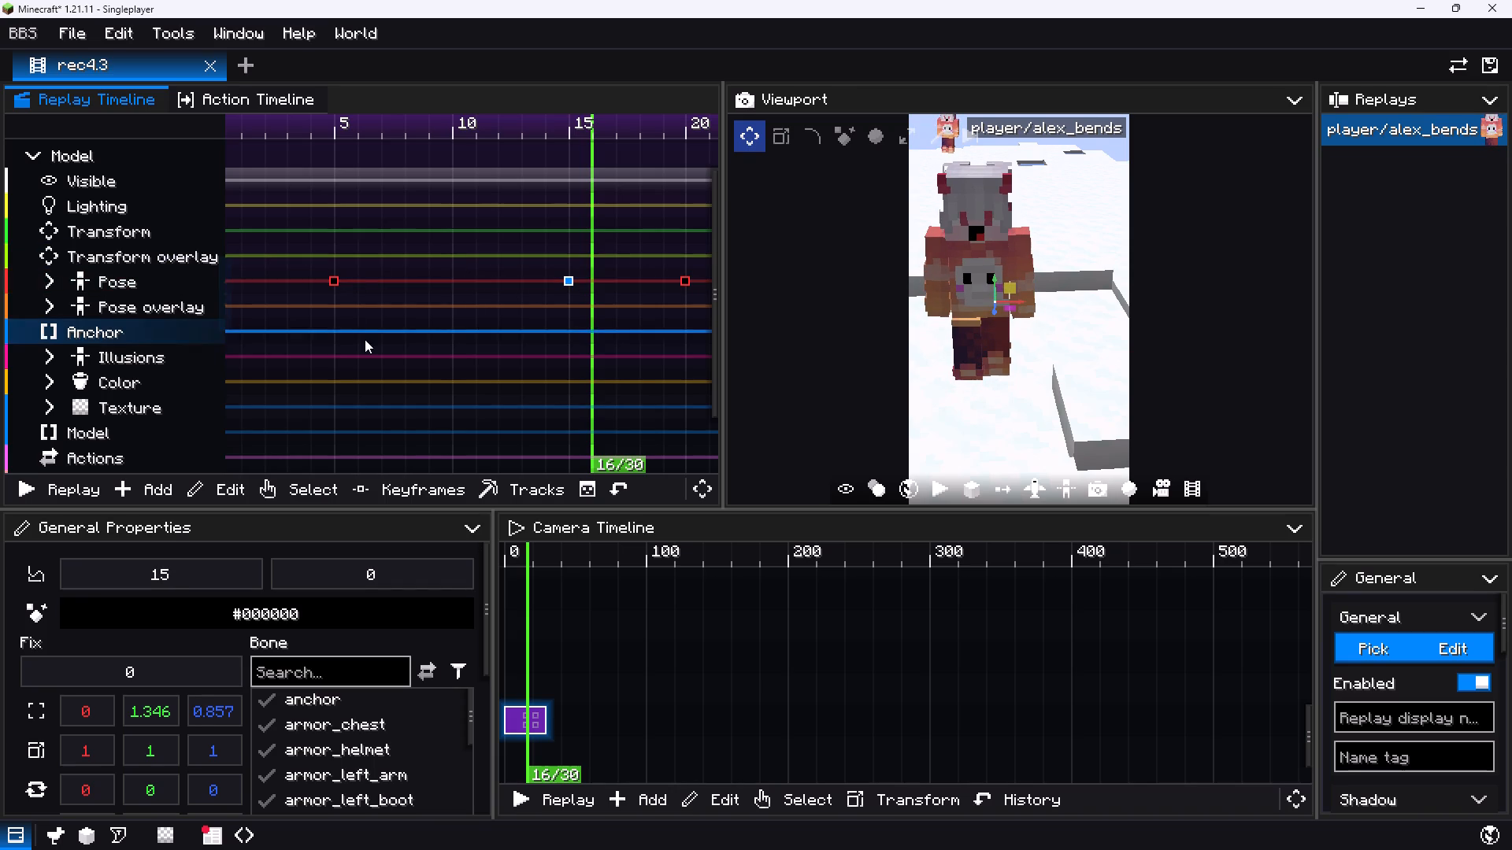
pyautogui.moveTo(336, 279); pyautogui.dragTo(447, 284)
pyautogui.moveTo(498, 309); pyautogui.dragTo(358, 321, button='middle')
# Widen the Pose keyframe spacing by moving the last keyframe to tick 30 and the one before it to tick 20.
pyautogui.moveTo(544, 287); pyautogui.dragTo(577, 287)
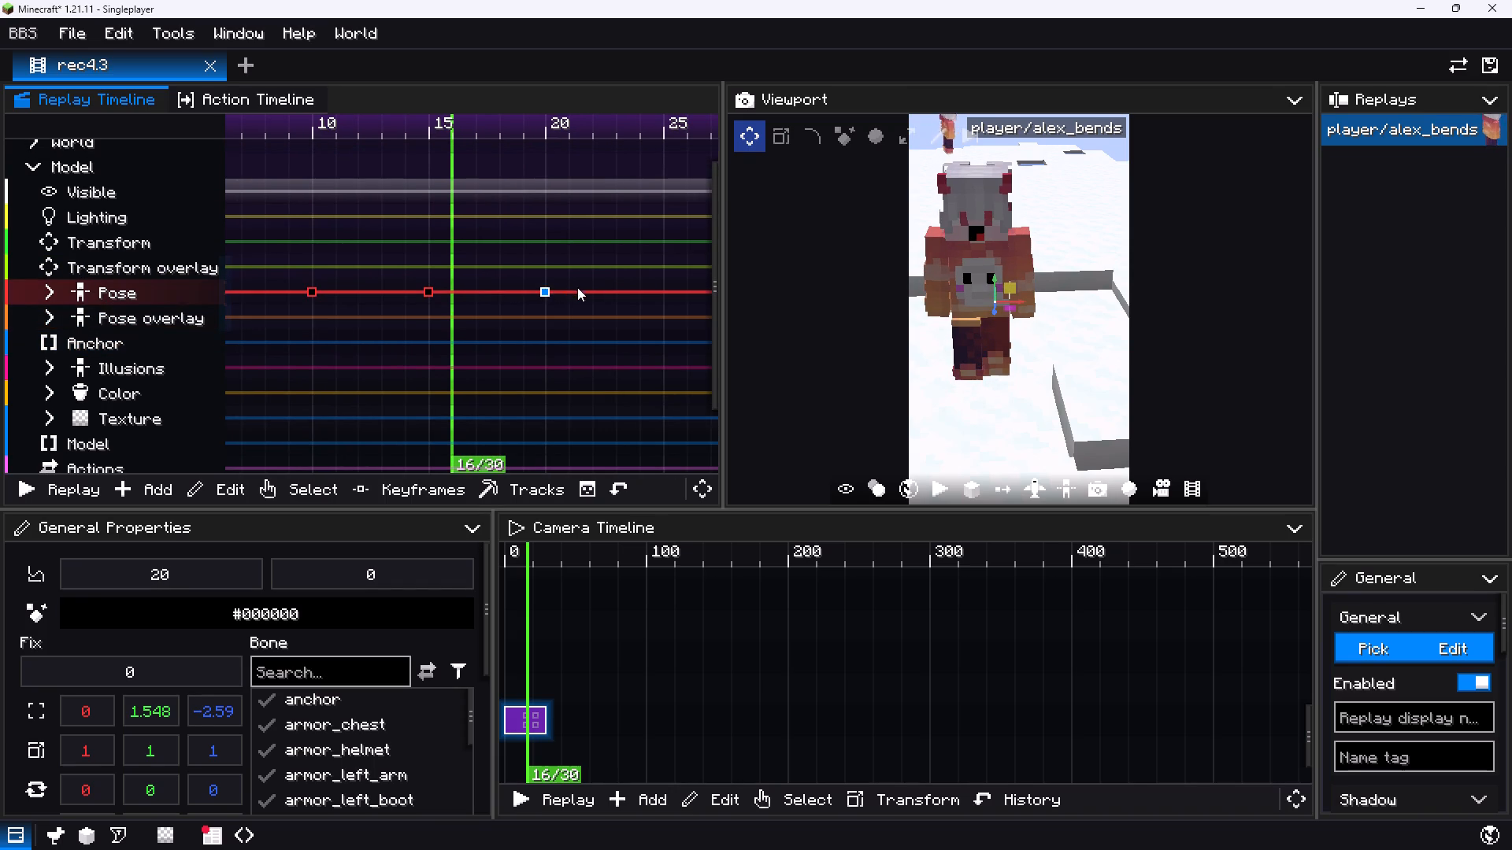
pyautogui.moveTo(577, 287); pyautogui.dragTo(674, 280)
pyautogui.moveTo(428, 283); pyautogui.dragTo(482, 285)
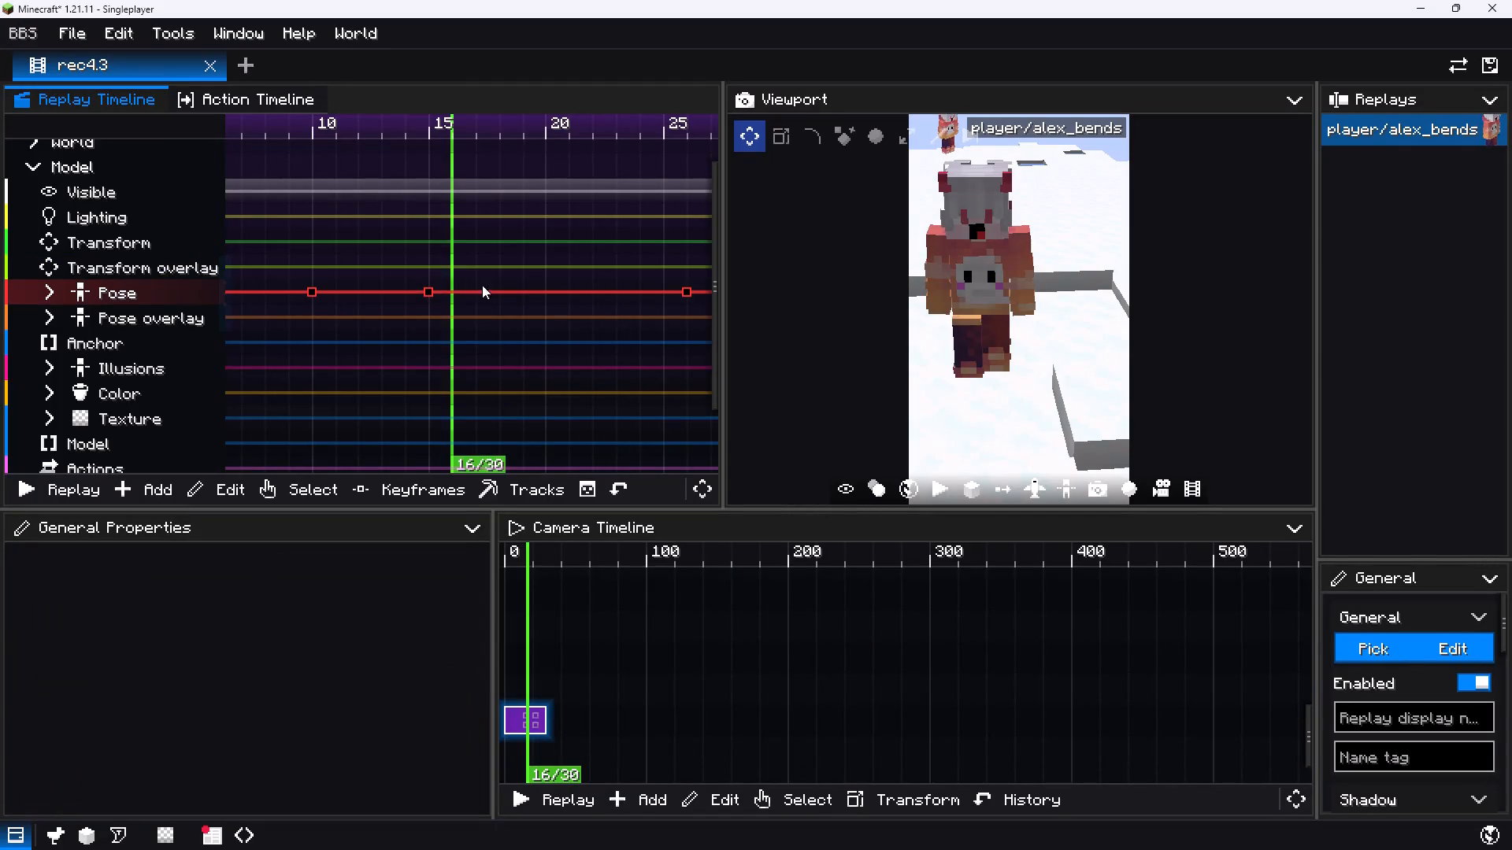
pyautogui.moveTo(482, 285); pyautogui.dragTo(525, 289)
pyautogui.moveTo(428, 289); pyautogui.dragTo(539, 294)
pyautogui.moveTo(584, 314); pyautogui.dragTo(237, 312, button='middle')
pyautogui.click(347, 286)
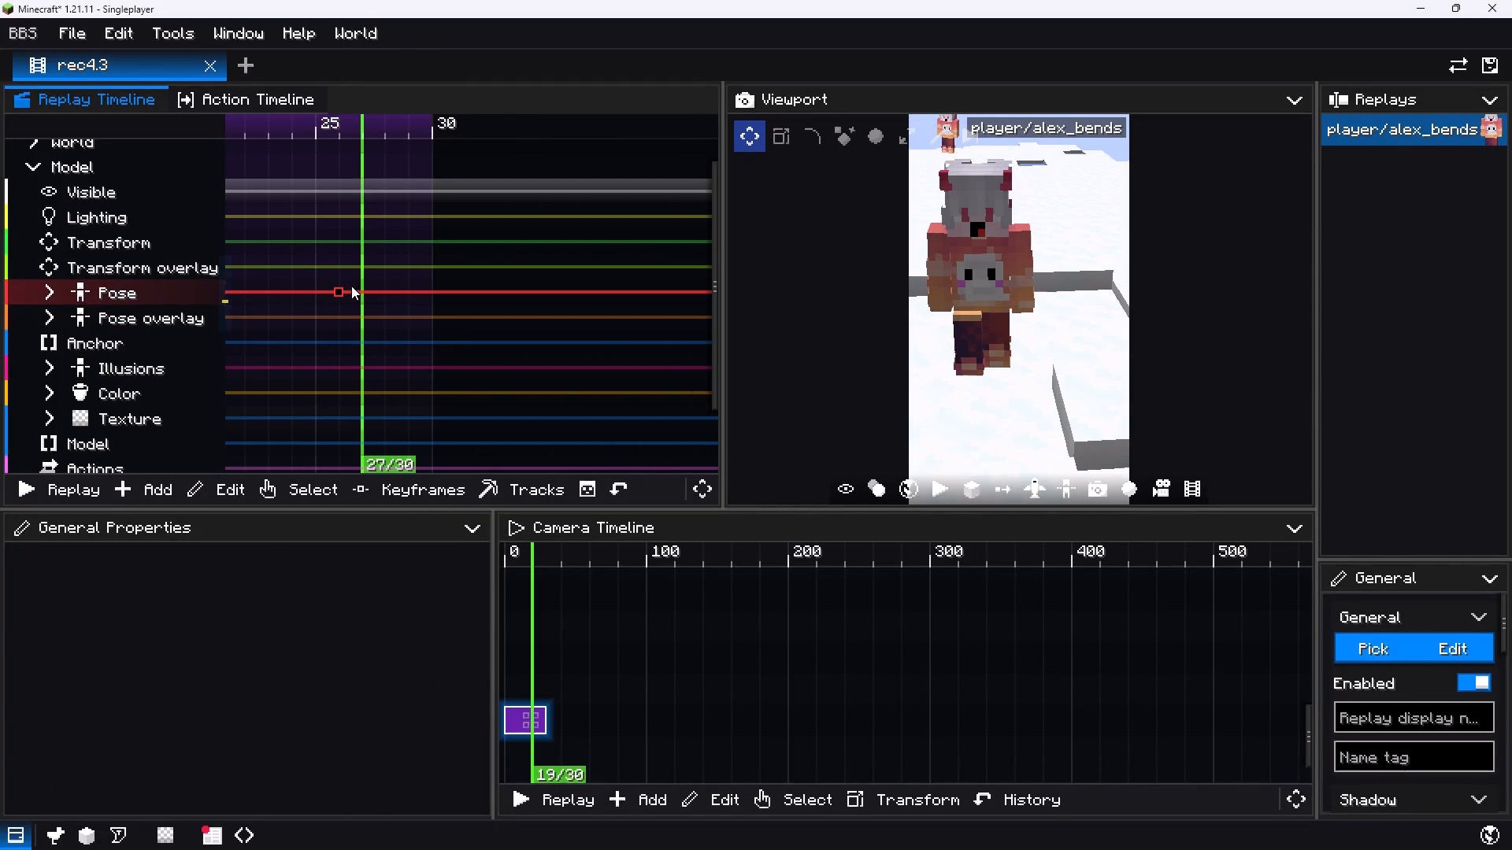
pyautogui.moveTo(343, 288); pyautogui.dragTo(430, 290)
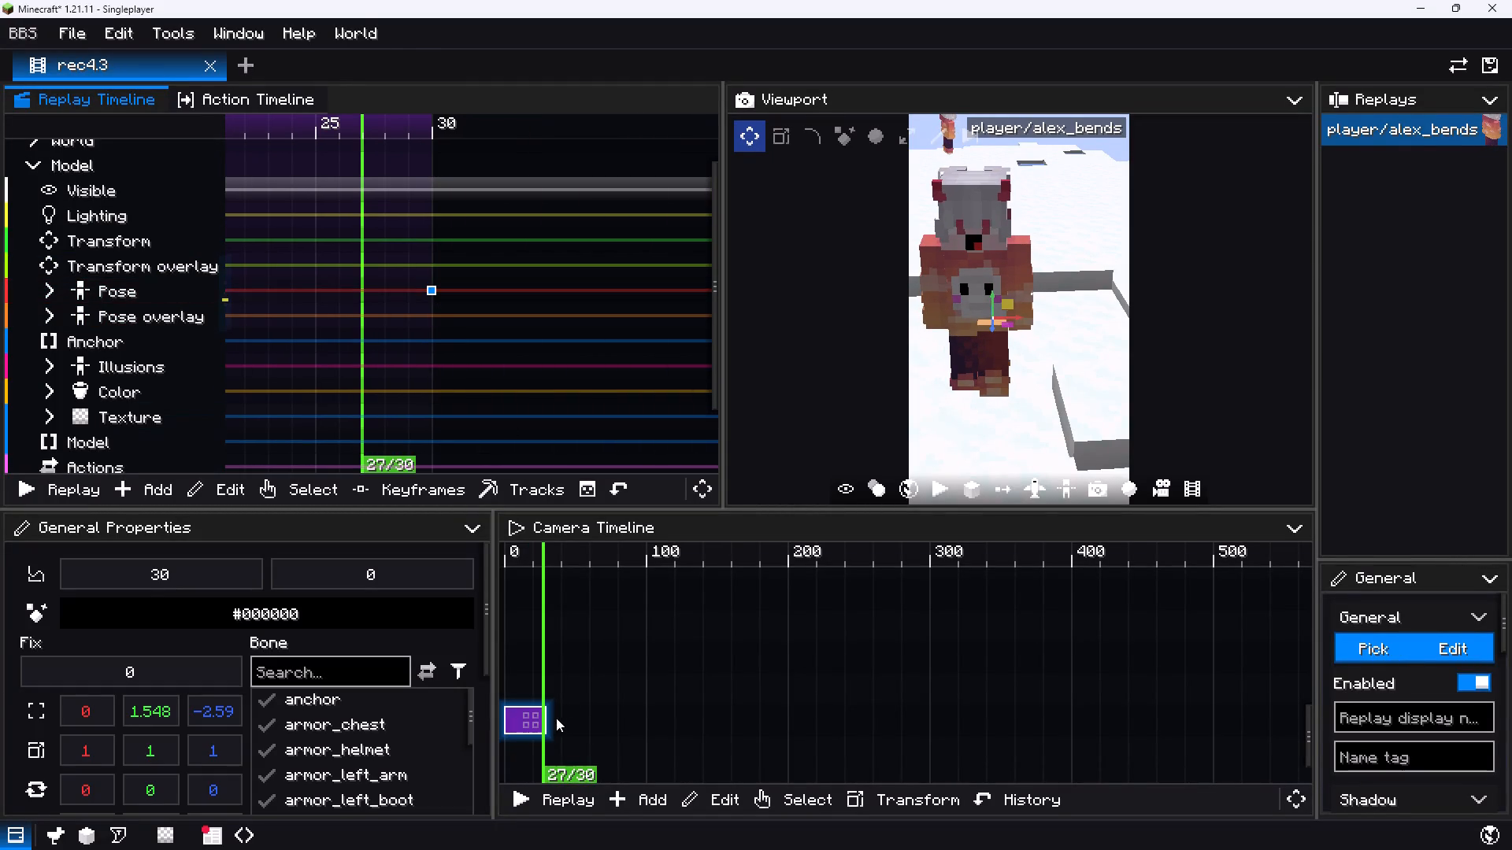
# Extend the camera Path clip to a length of 88 ticks.
pyautogui.moveTo(546, 722); pyautogui.dragTo(628, 708)
# Play and scrub the respaced walk from tick 0 past the tick 30 Pose keyframe to examine its slower pace.
pyautogui.moveTo(543, 637); pyautogui.dragTo(437, 637)
pyautogui.scroll(-15, 381, 358)
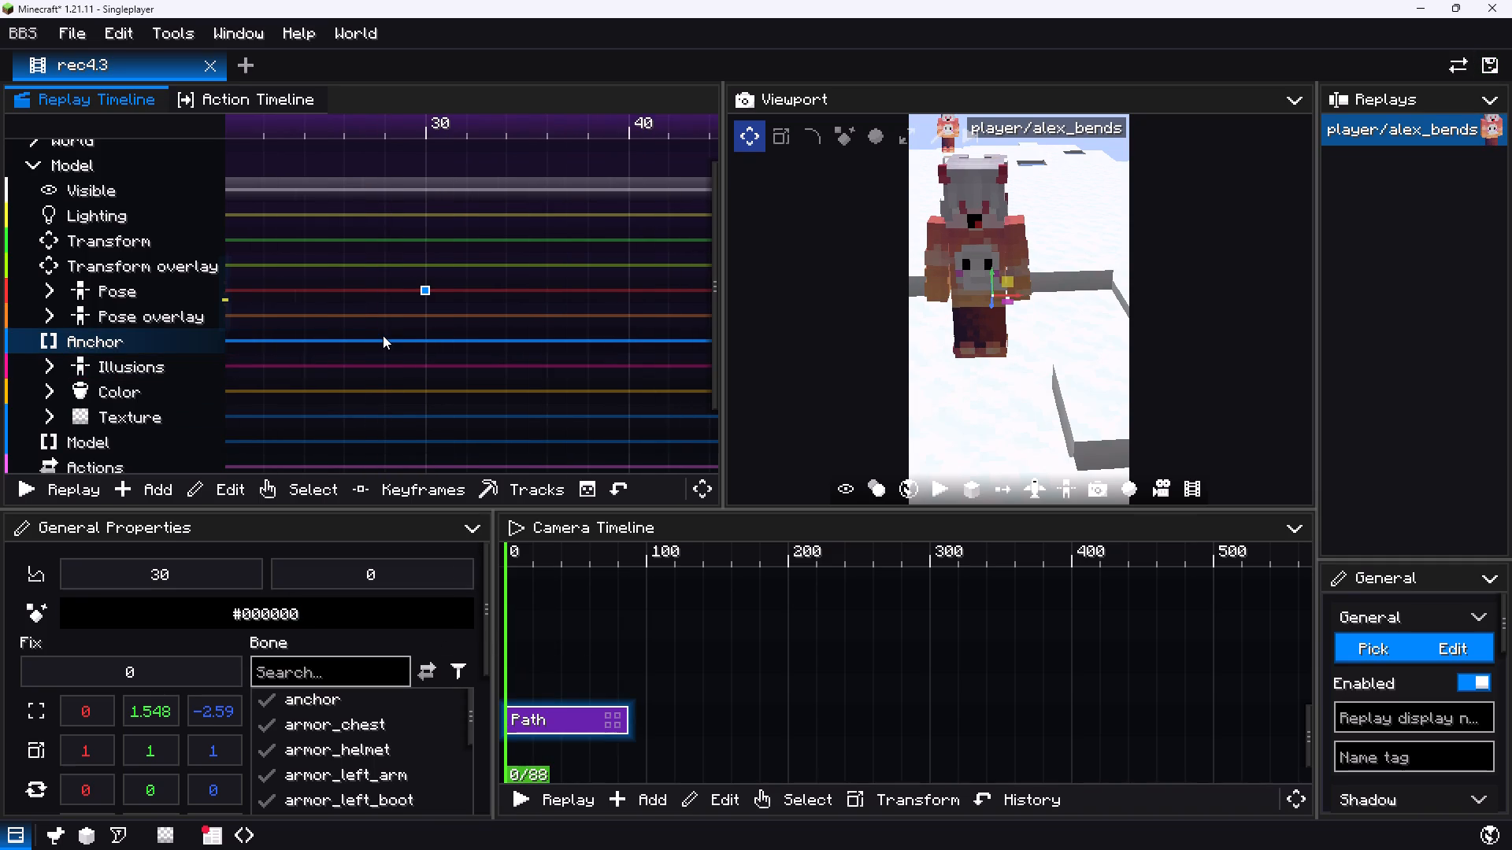
pyautogui.moveTo(383, 335); pyautogui.dragTo(828, 294, button='middle')
pyautogui.scroll(-1, 820, 294)
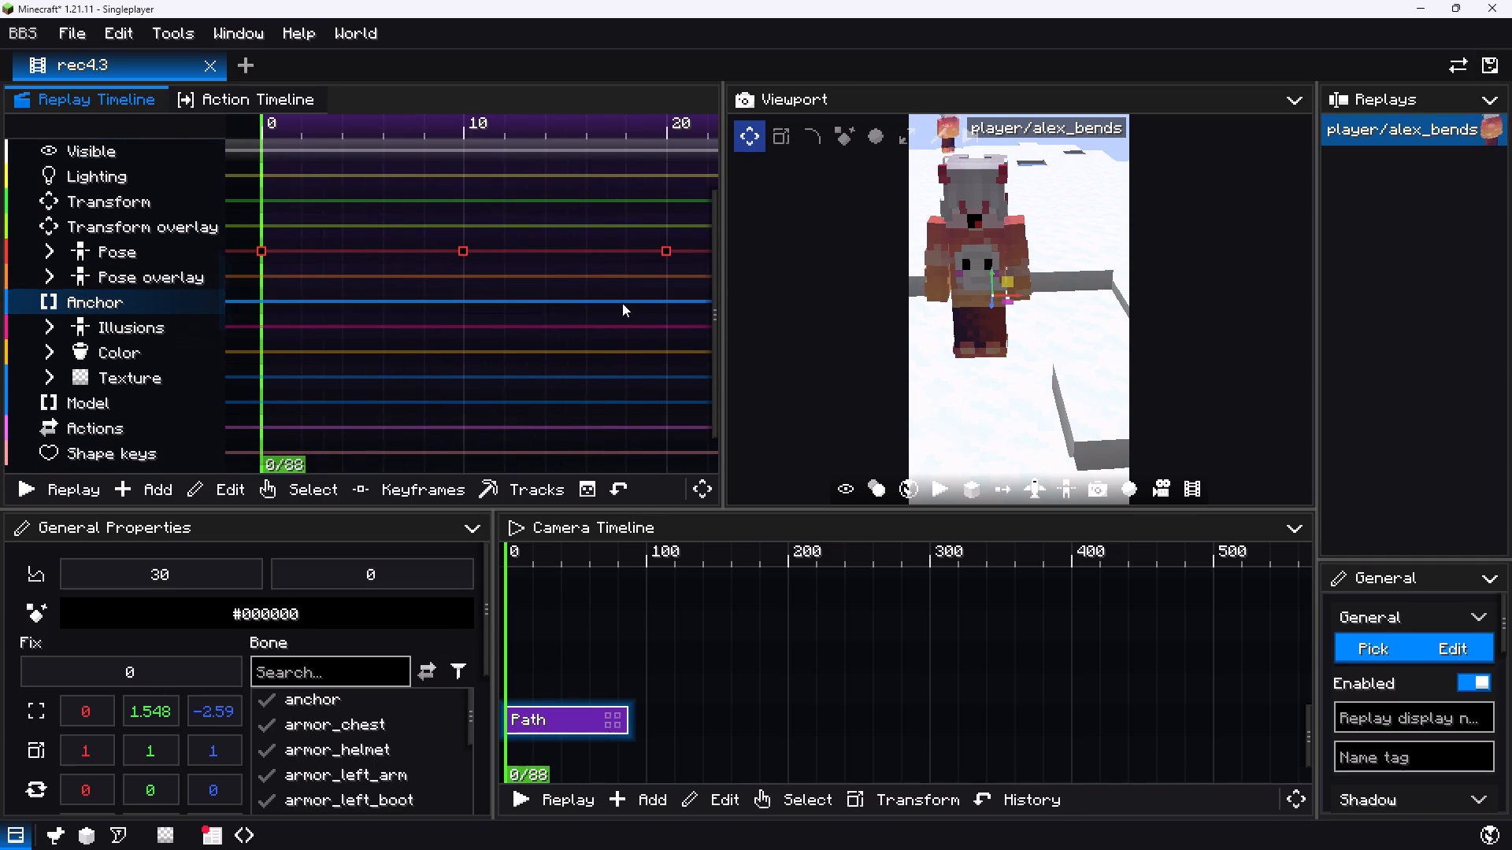
pyautogui.press('space')
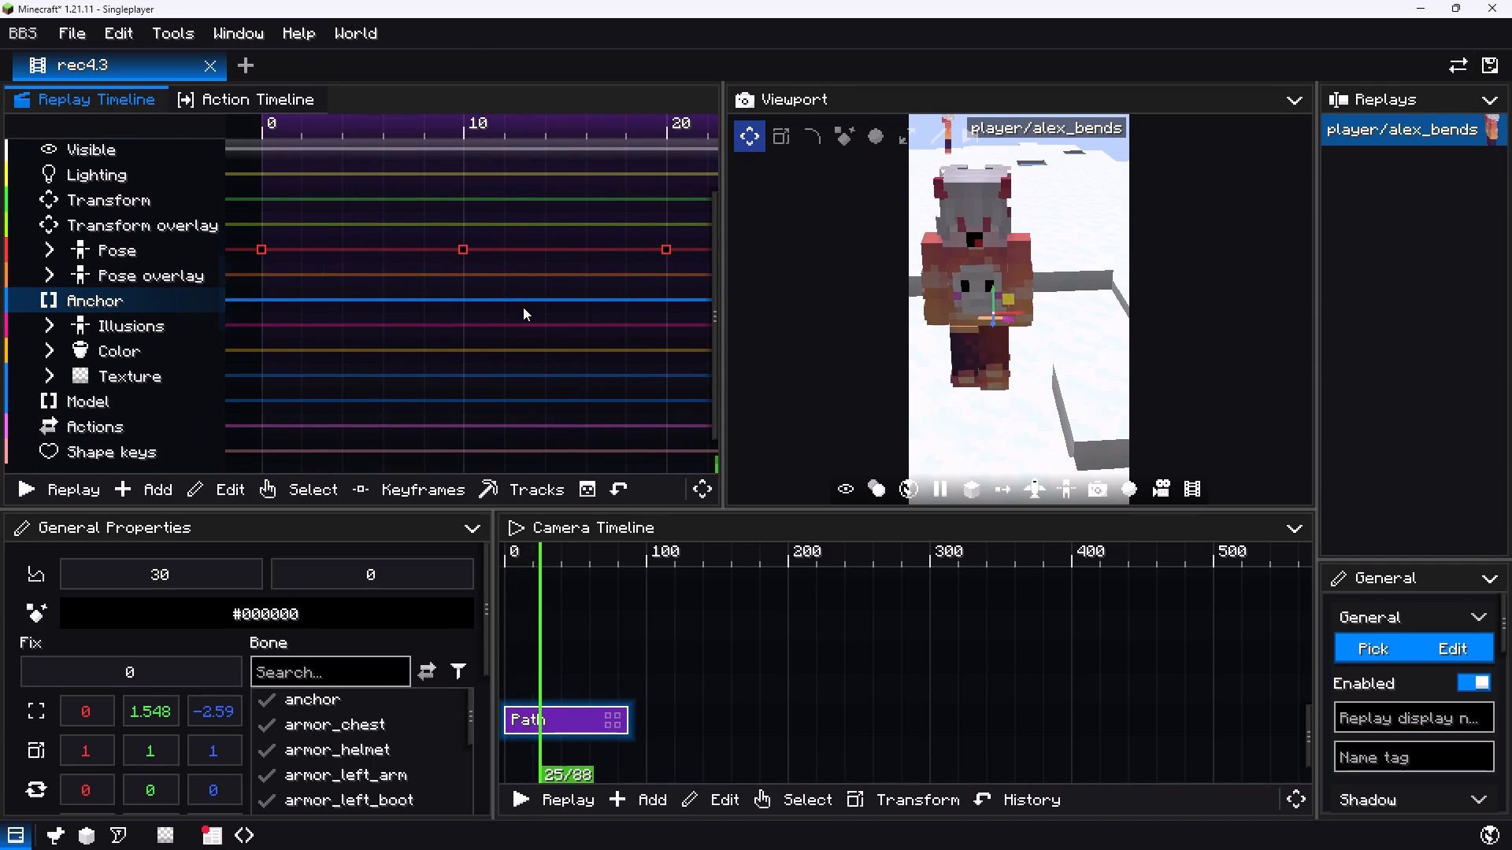
pyautogui.press('space')
pyautogui.moveTo(523, 307); pyautogui.dragTo(199, 342, button='middle')
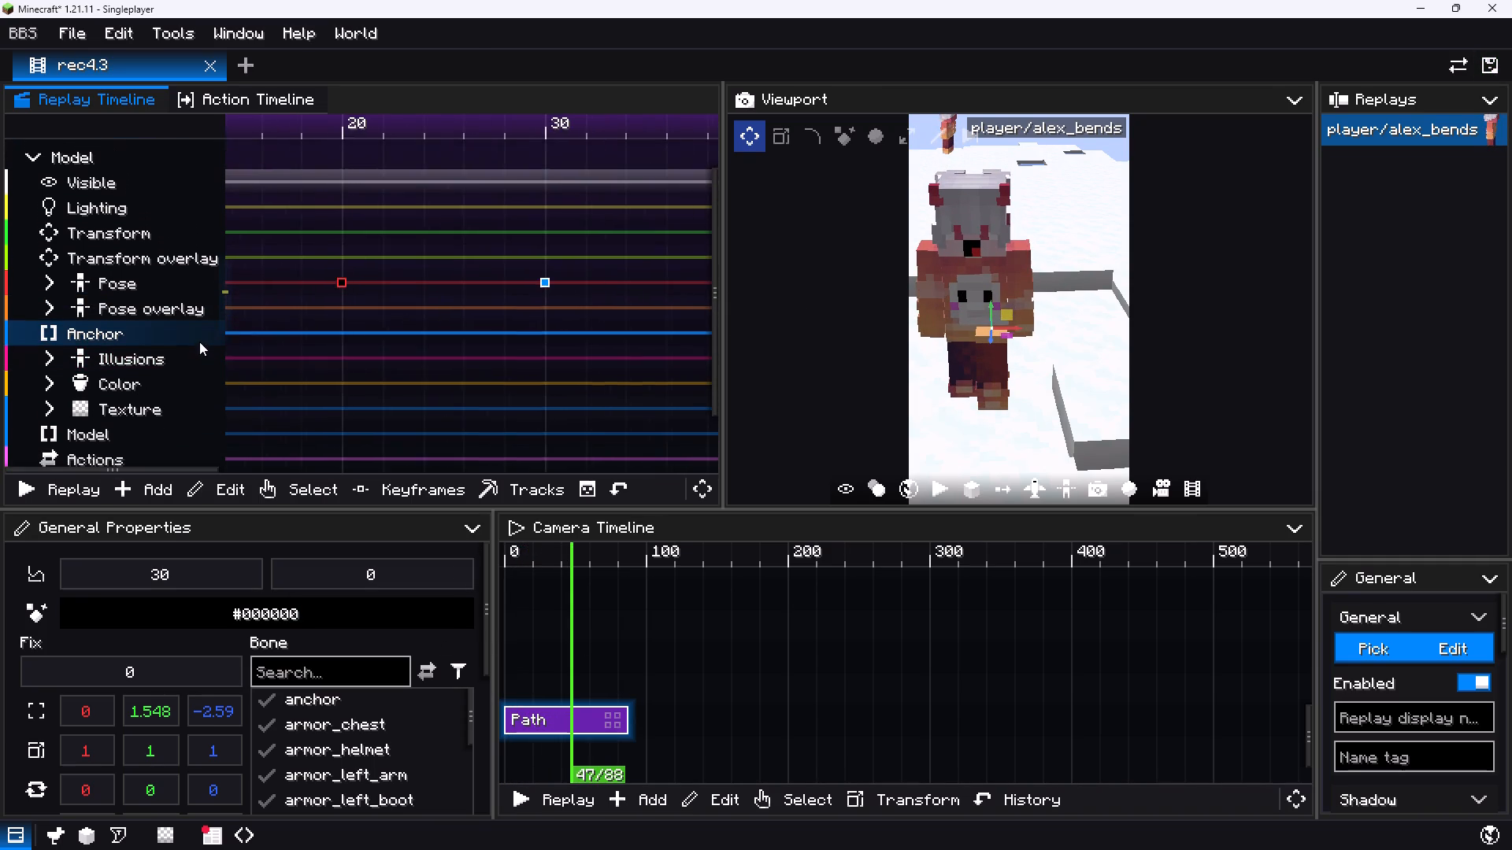
pyautogui.moveTo(199, 342); pyautogui.dragTo(191, 343, button='middle')
pyautogui.press('space')
pyautogui.press('space')
pyautogui.moveTo(587, 346); pyautogui.dragTo(190, 353)
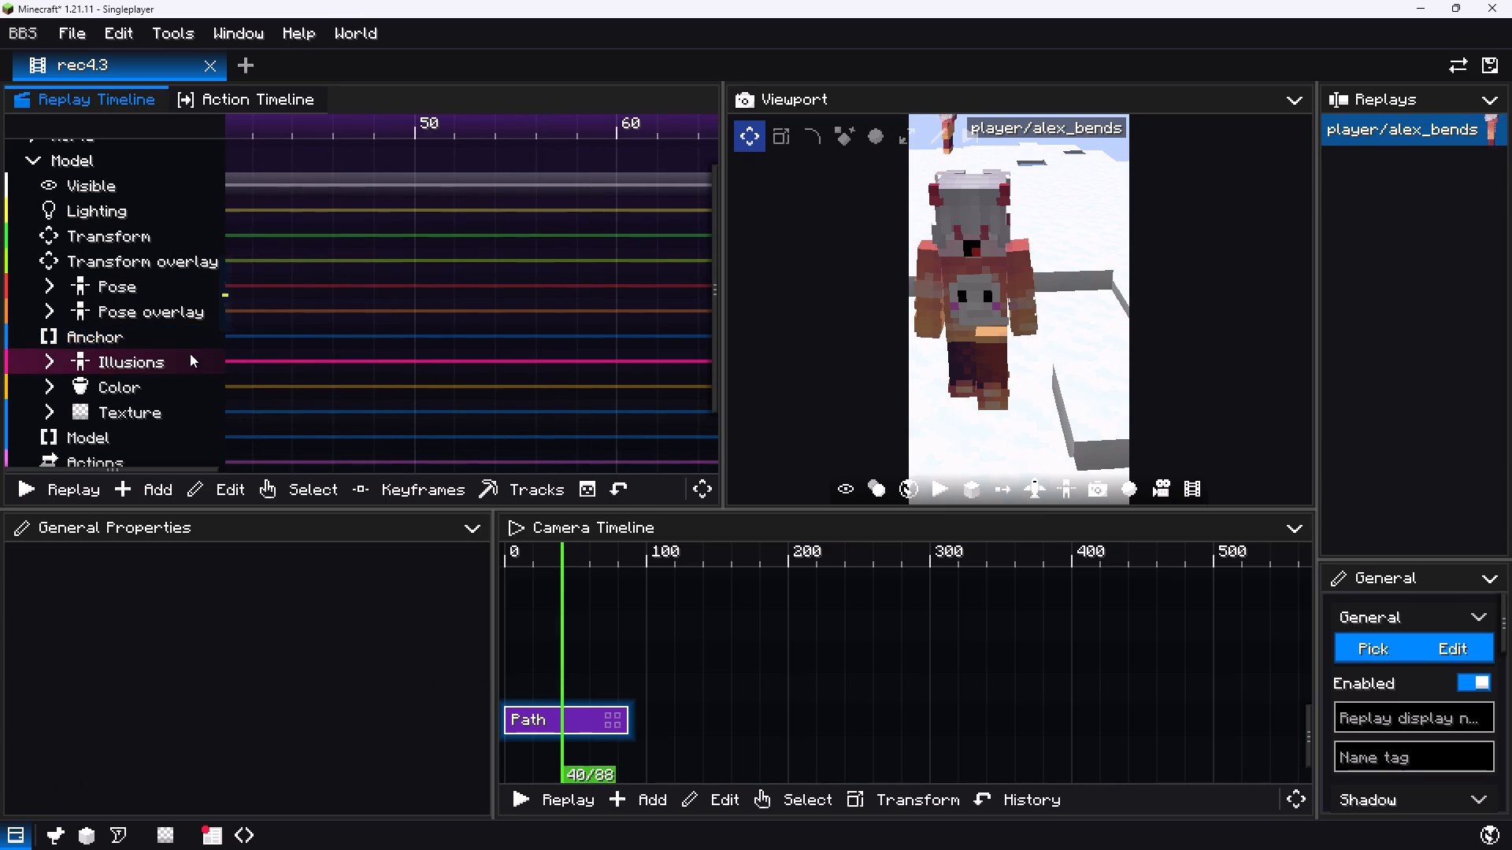
pyautogui.moveTo(190, 353); pyautogui.dragTo(186, 354)
pyautogui.moveTo(335, 352); pyautogui.dragTo(750, 301, button='middle')
pyautogui.moveTo(593, 312); pyautogui.dragTo(337, 335)
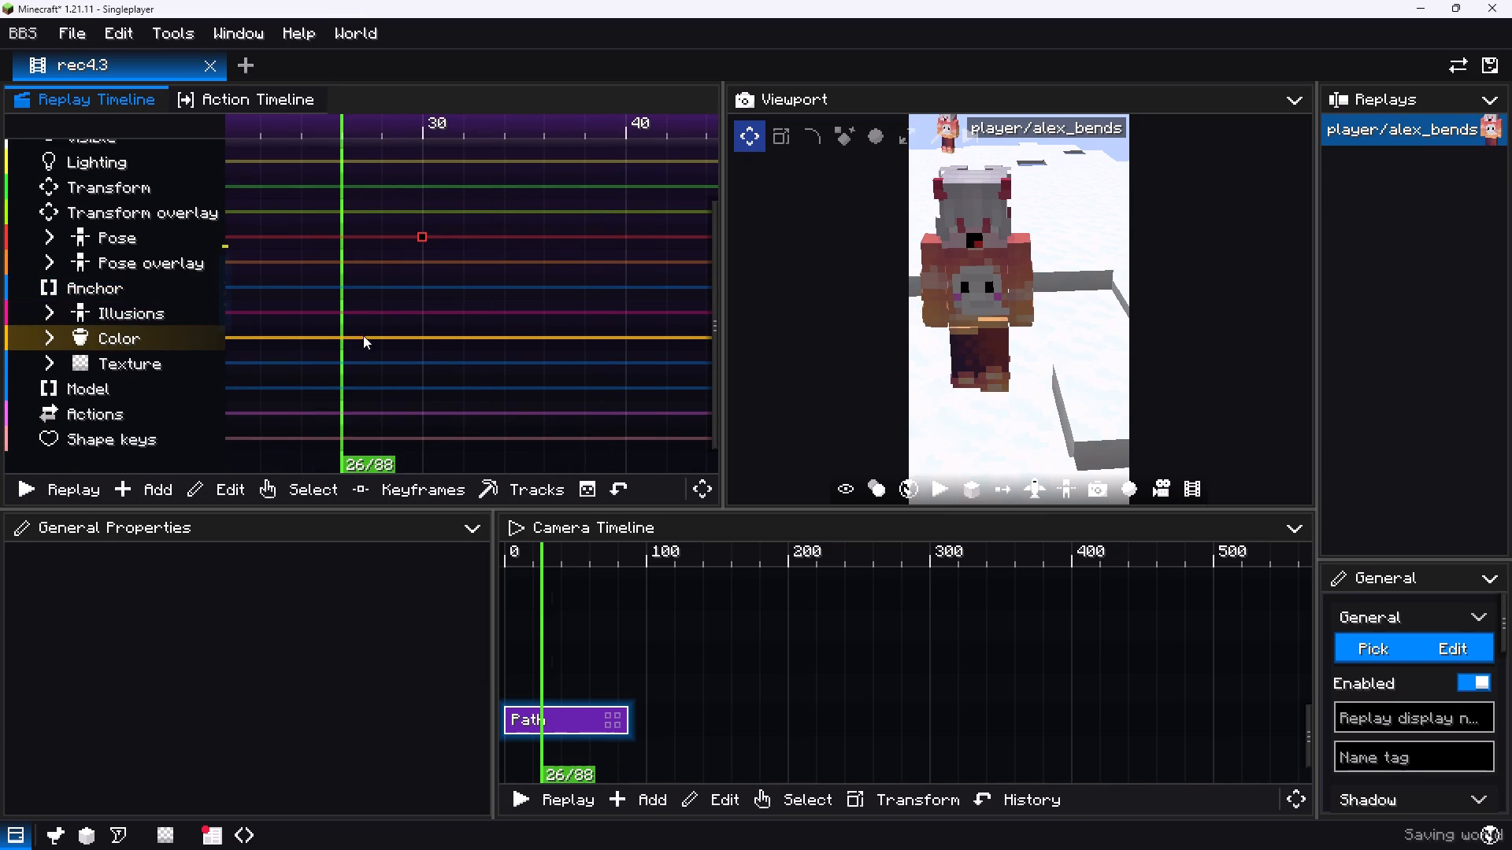
# On the tick 30 Pose keyframe, pull the anchor bone back to about X 9.76 and Z -3.21.
pyautogui.moveTo(395, 332); pyautogui.dragTo(394, 364, button='middle')
pyautogui.click(421, 269)
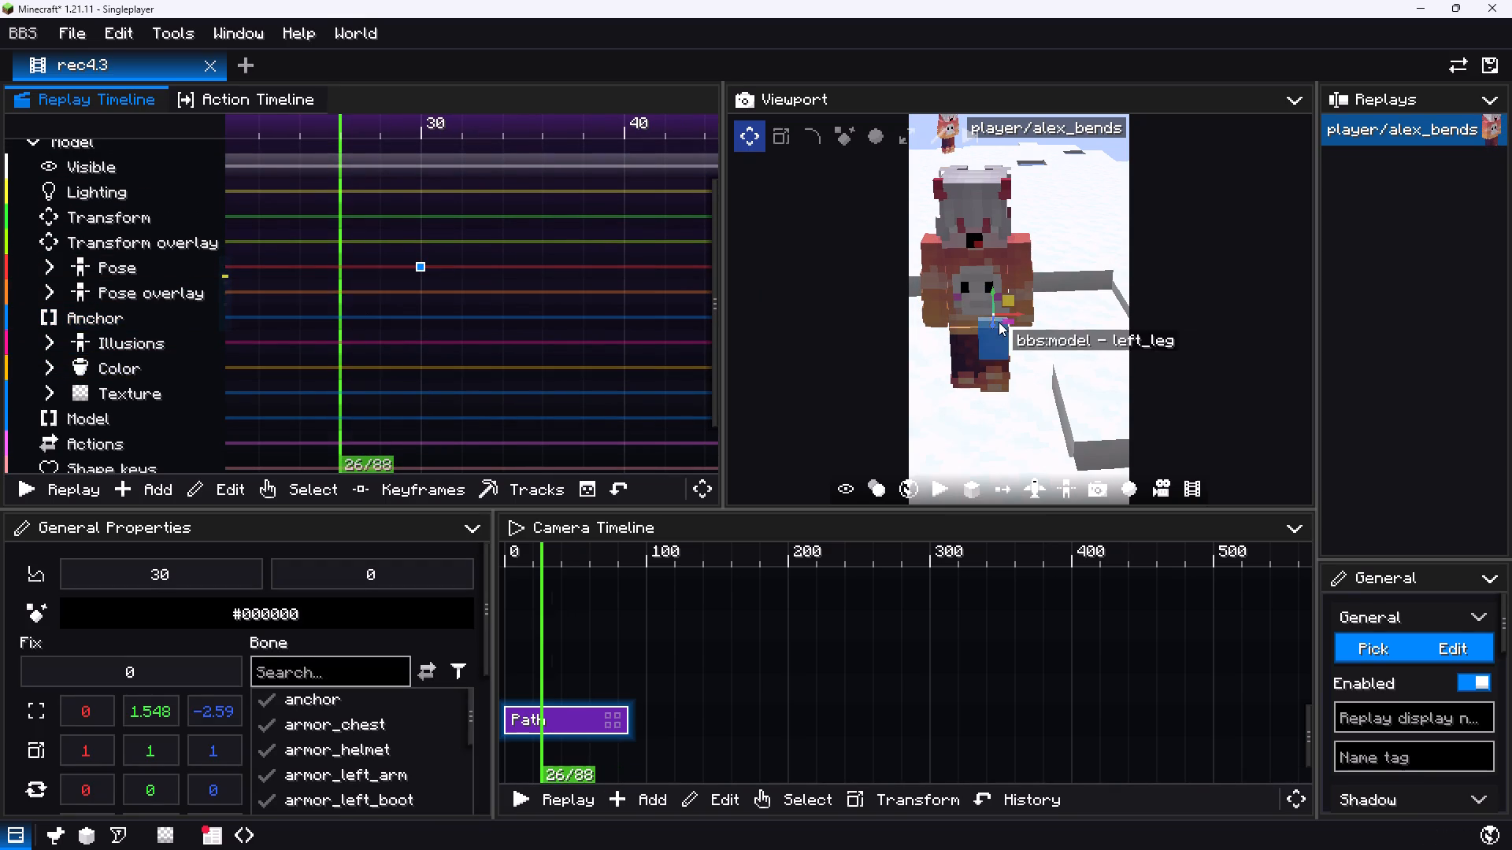
pyautogui.scroll(12, 363, 749)
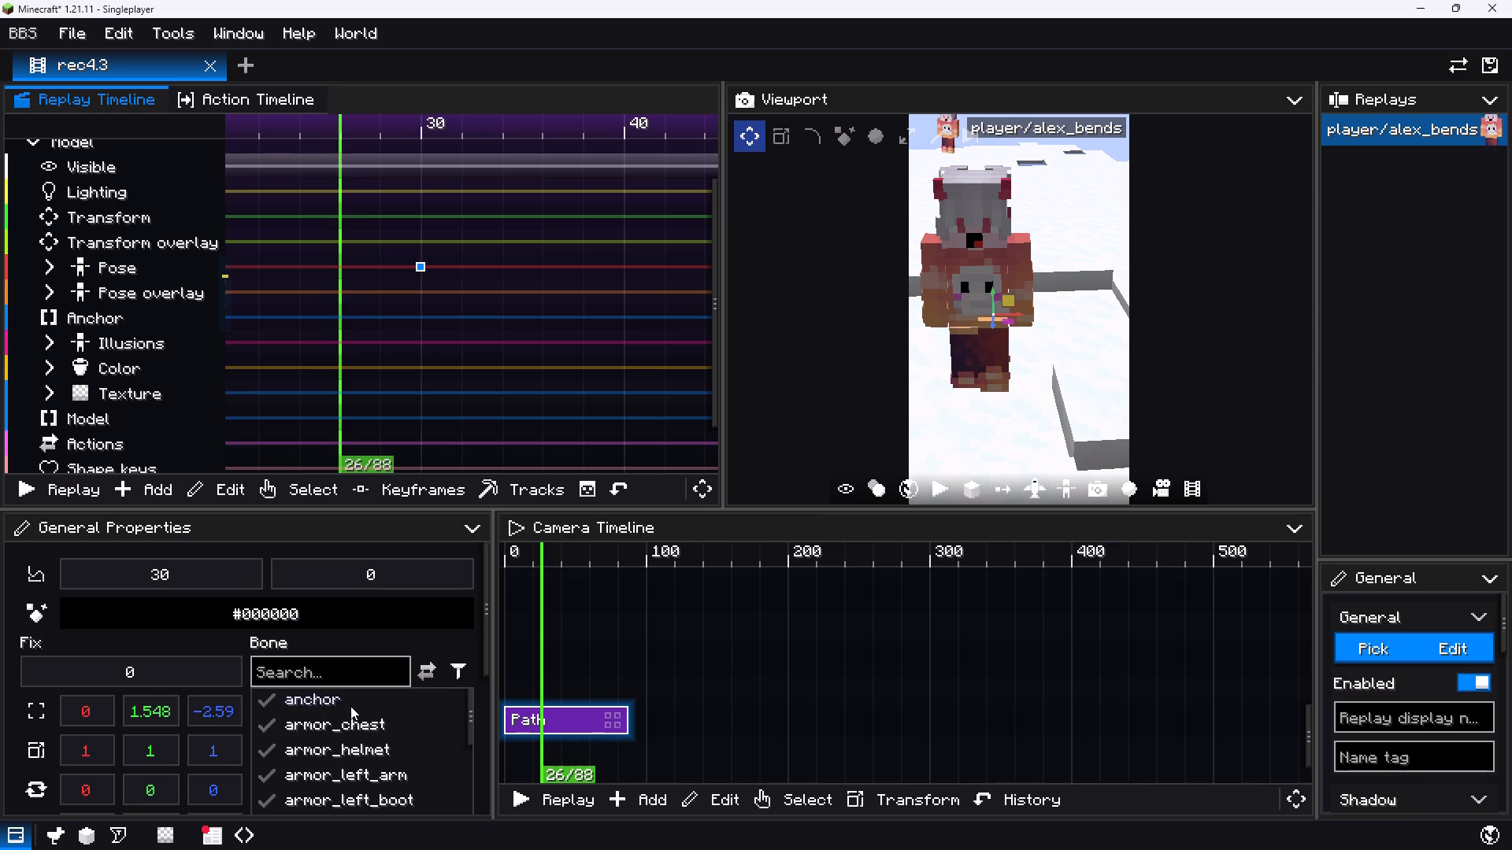
pyautogui.click(350, 706)
pyautogui.click(970, 301)
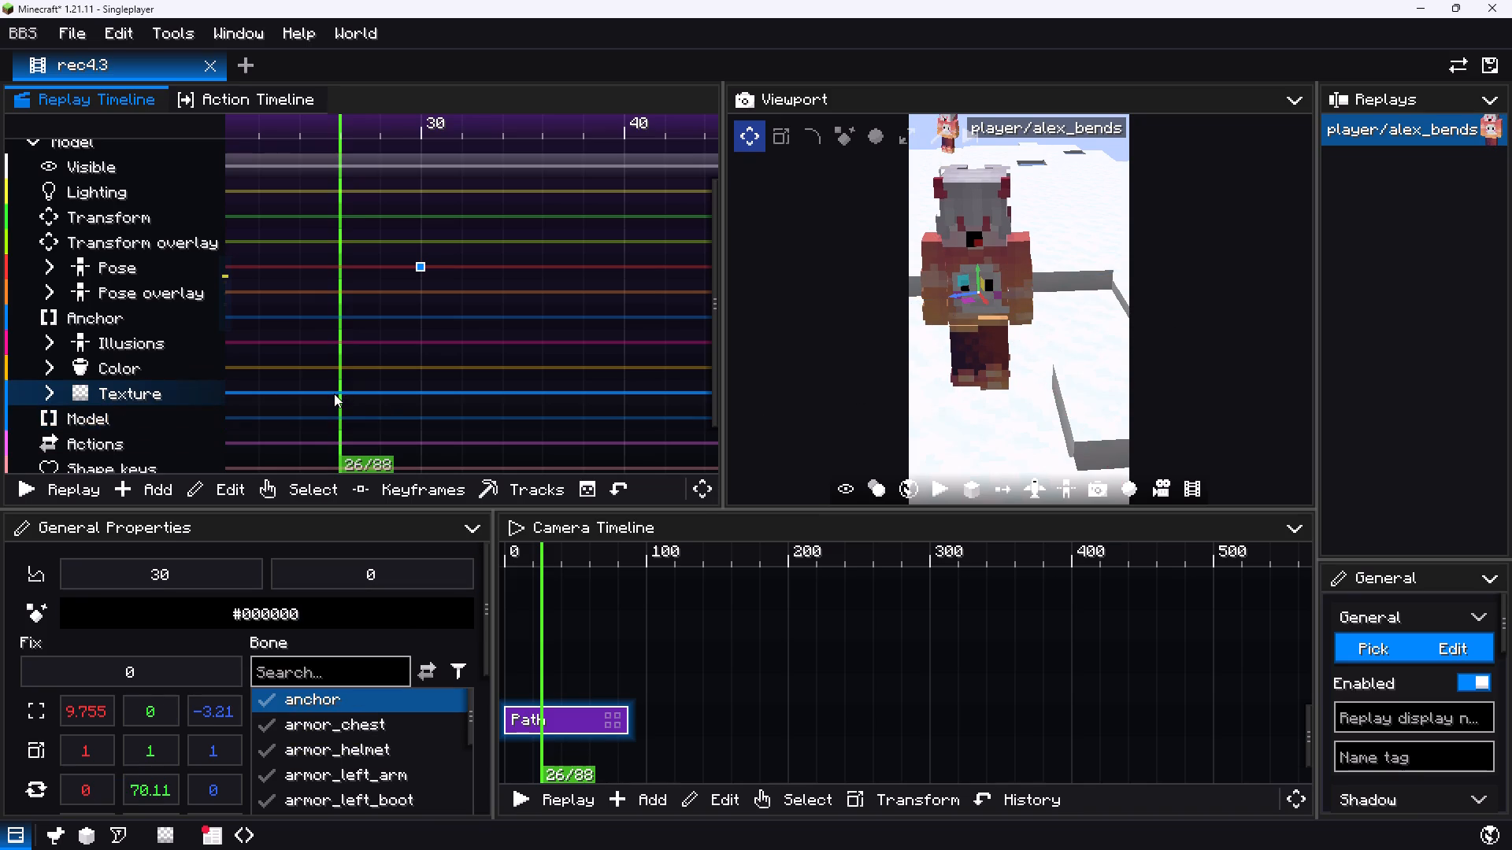
# Add a Pose keyframe at tick 40 on the player/alex_bends track.
pyautogui.moveTo(333, 393); pyautogui.dragTo(427, 401)
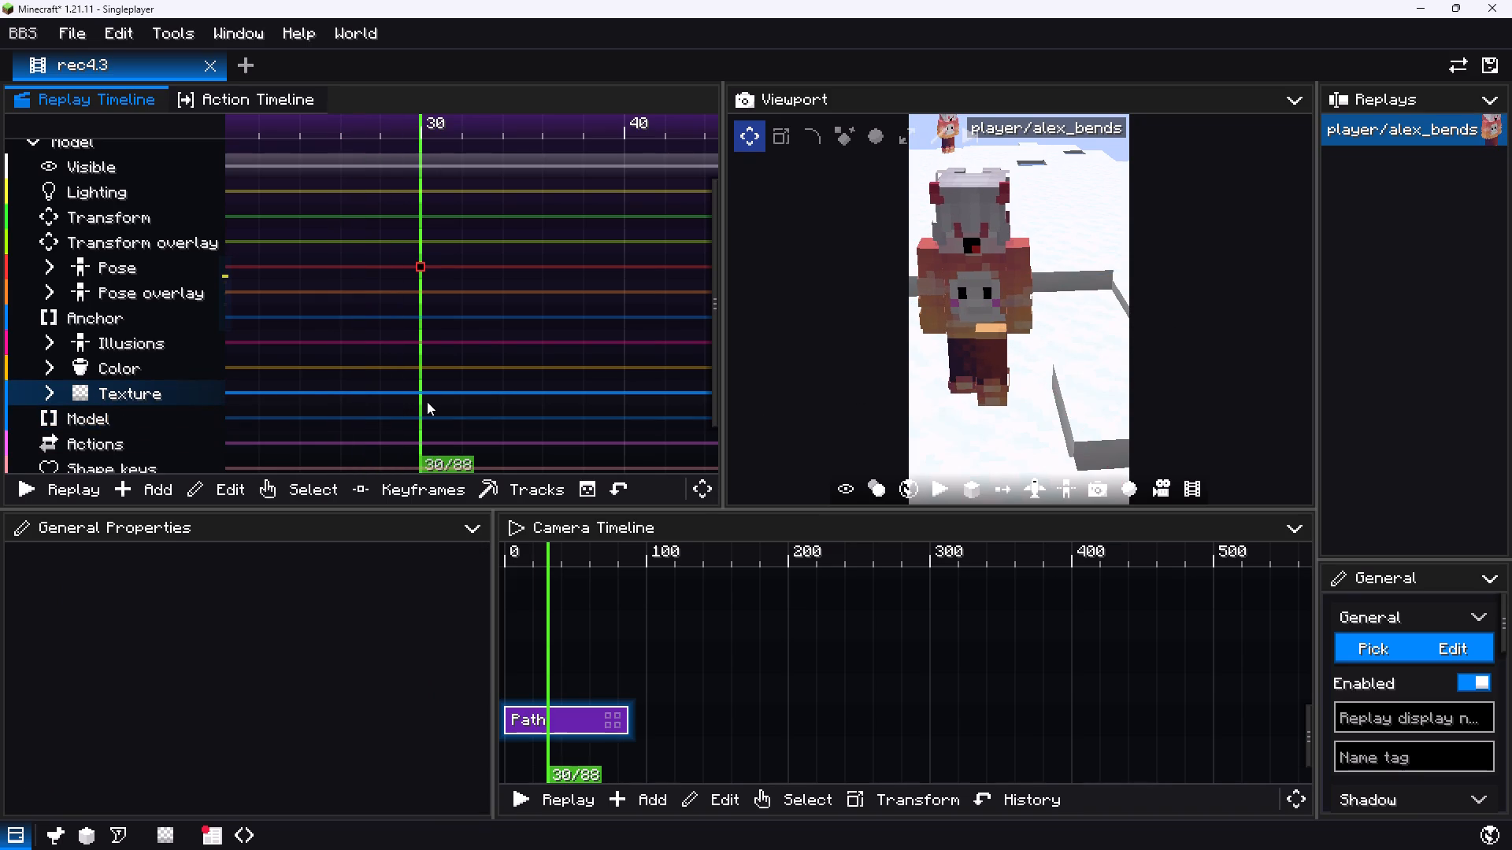
pyautogui.moveTo(427, 401); pyautogui.dragTo(619, 392)
pyautogui.keyDown('ctrl'); pyautogui.click(628, 264); pyautogui.keyUp('ctrl')
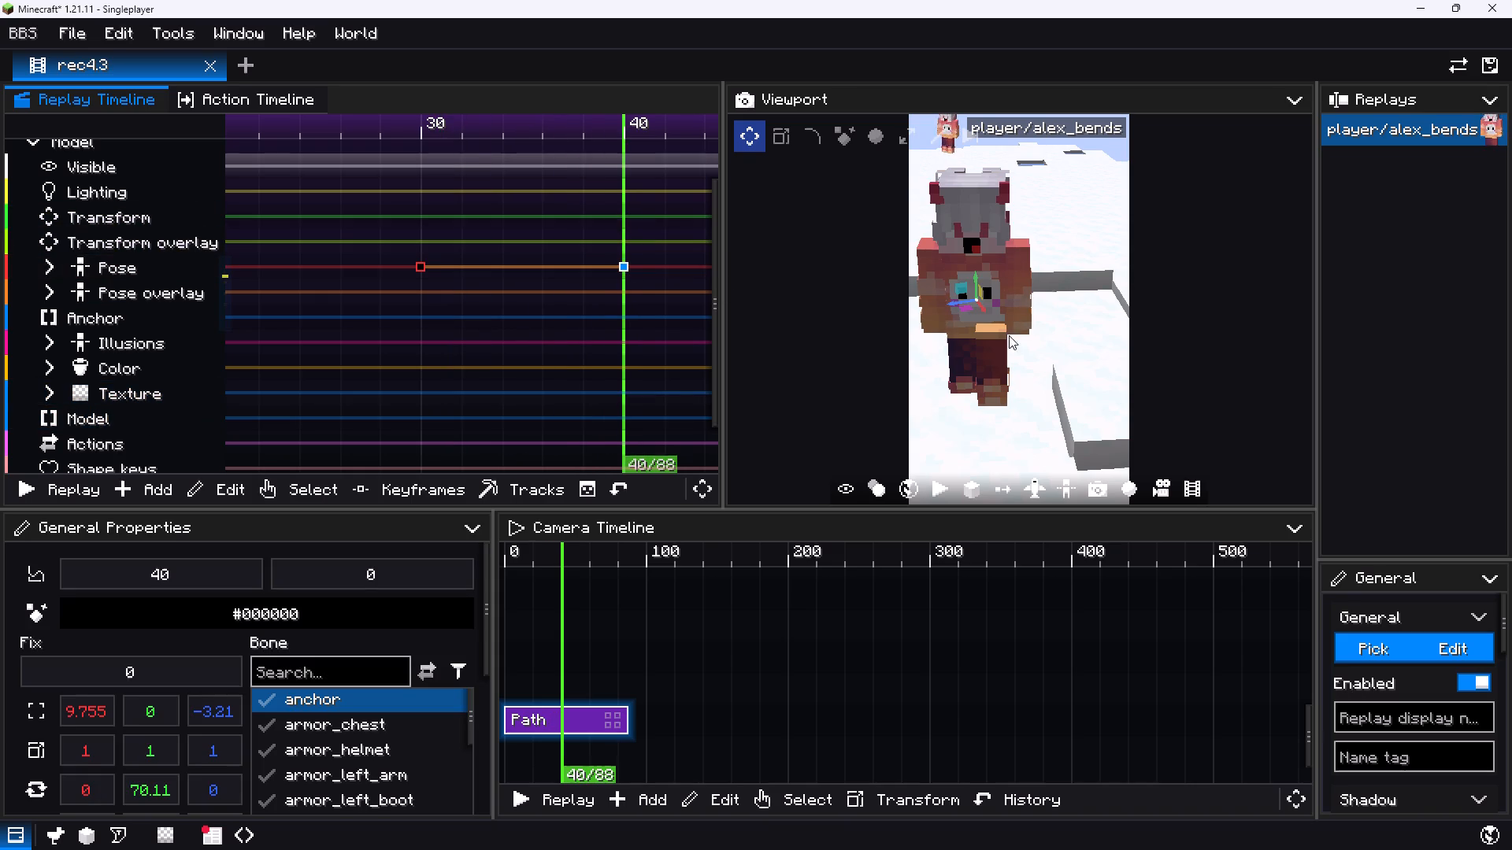
# On the tick 40 Pose keyframe, move the left_leg bone to about Y 0.7 and Z -1.42.
pyautogui.click(997, 344)
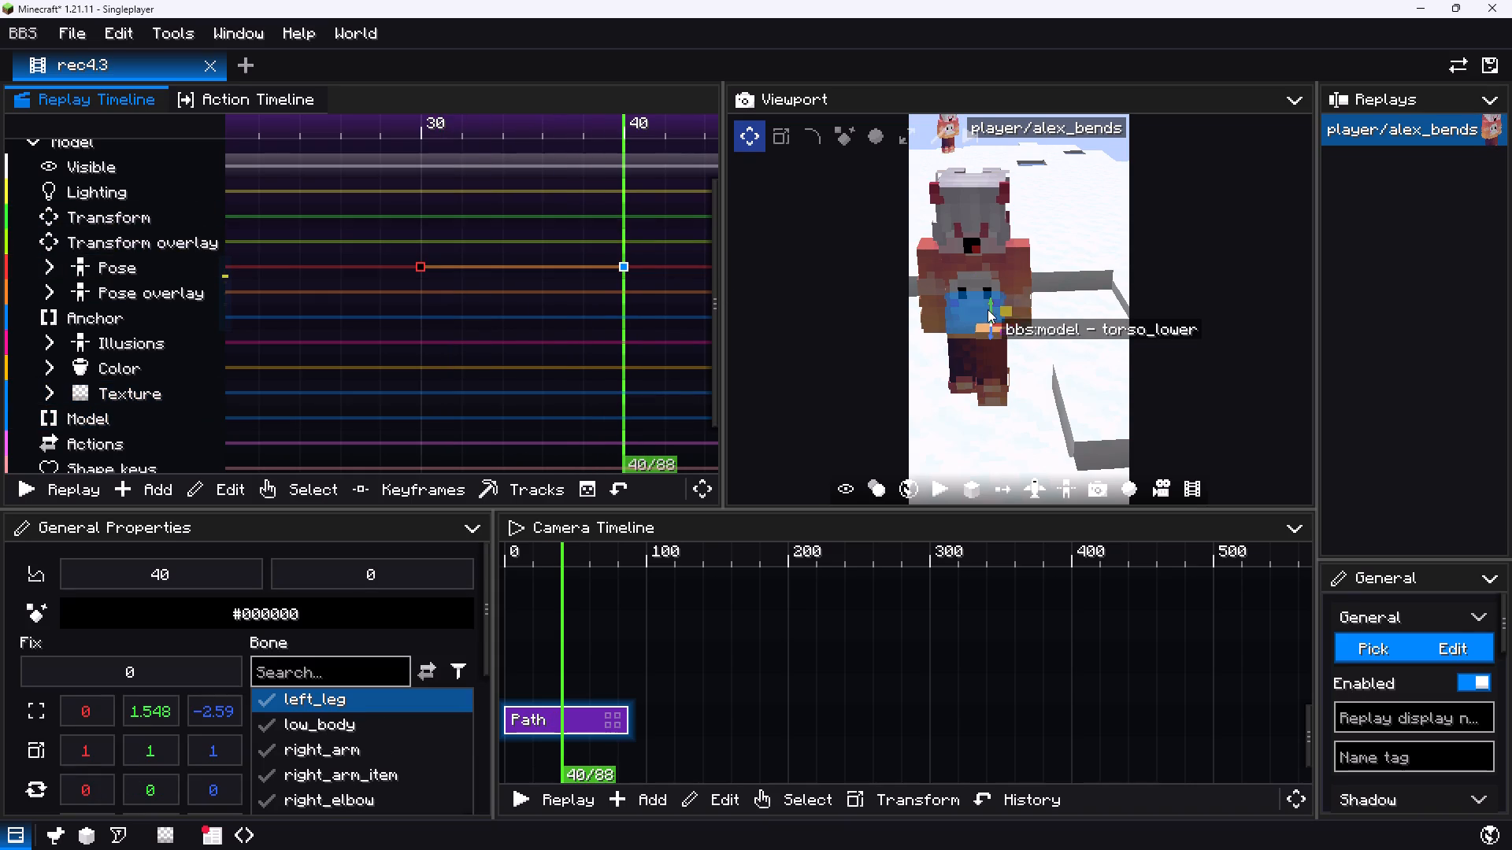
pyautogui.click(991, 305)
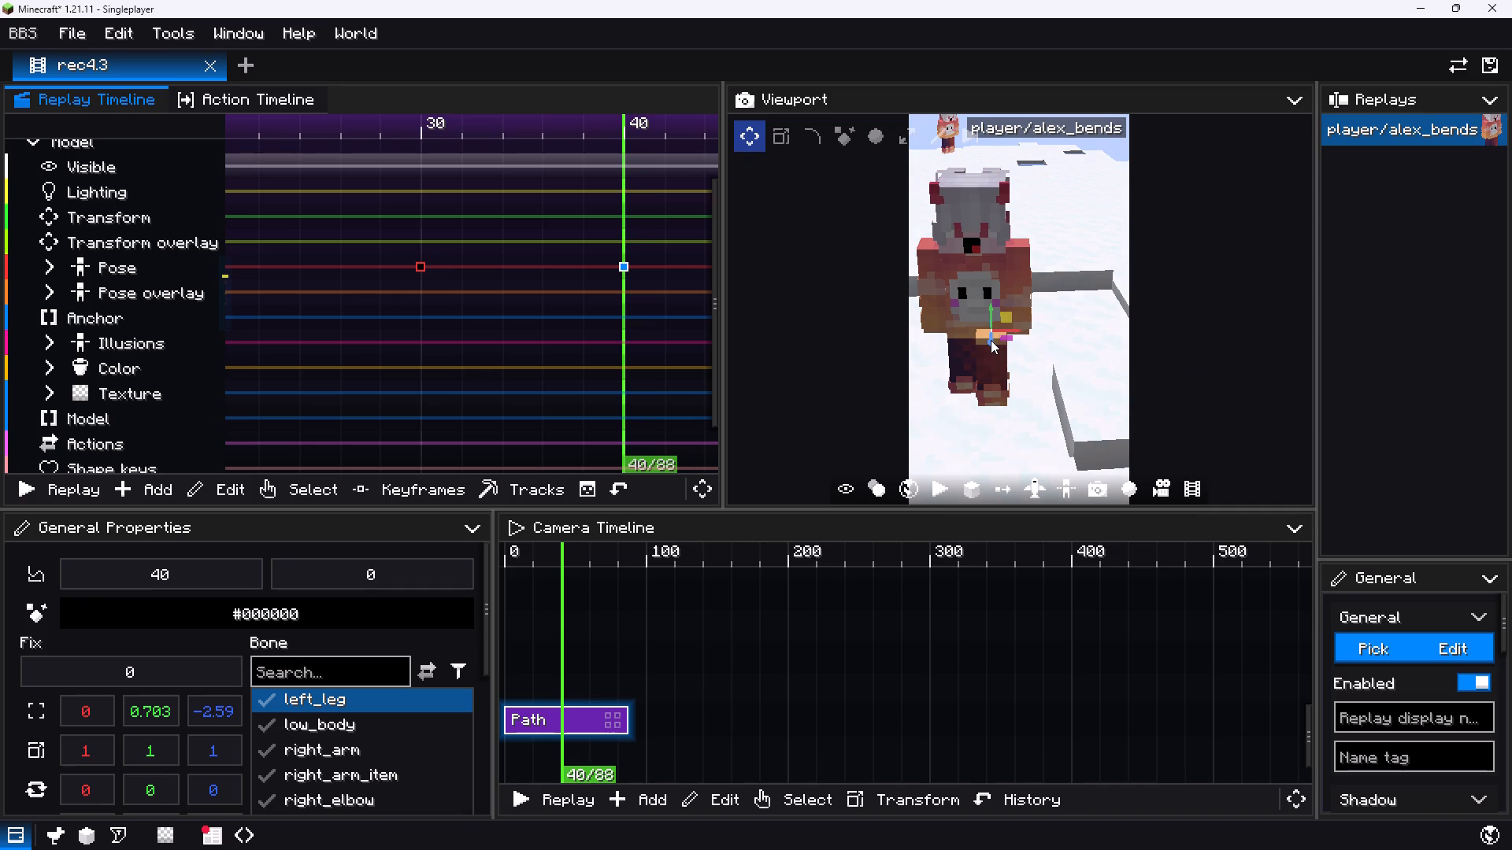
pyautogui.click(991, 340)
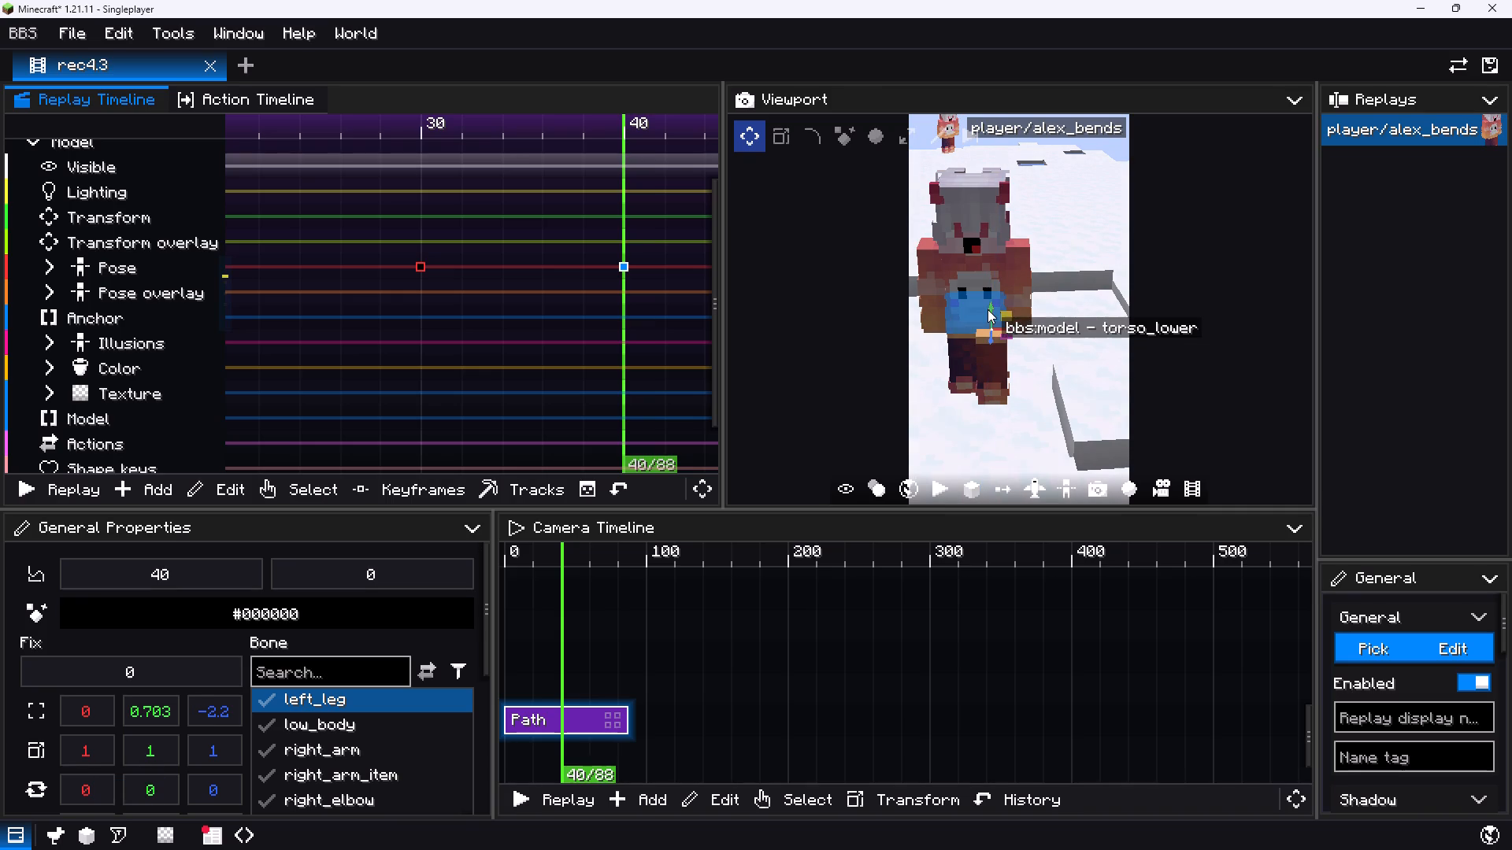
pyautogui.click(991, 338)
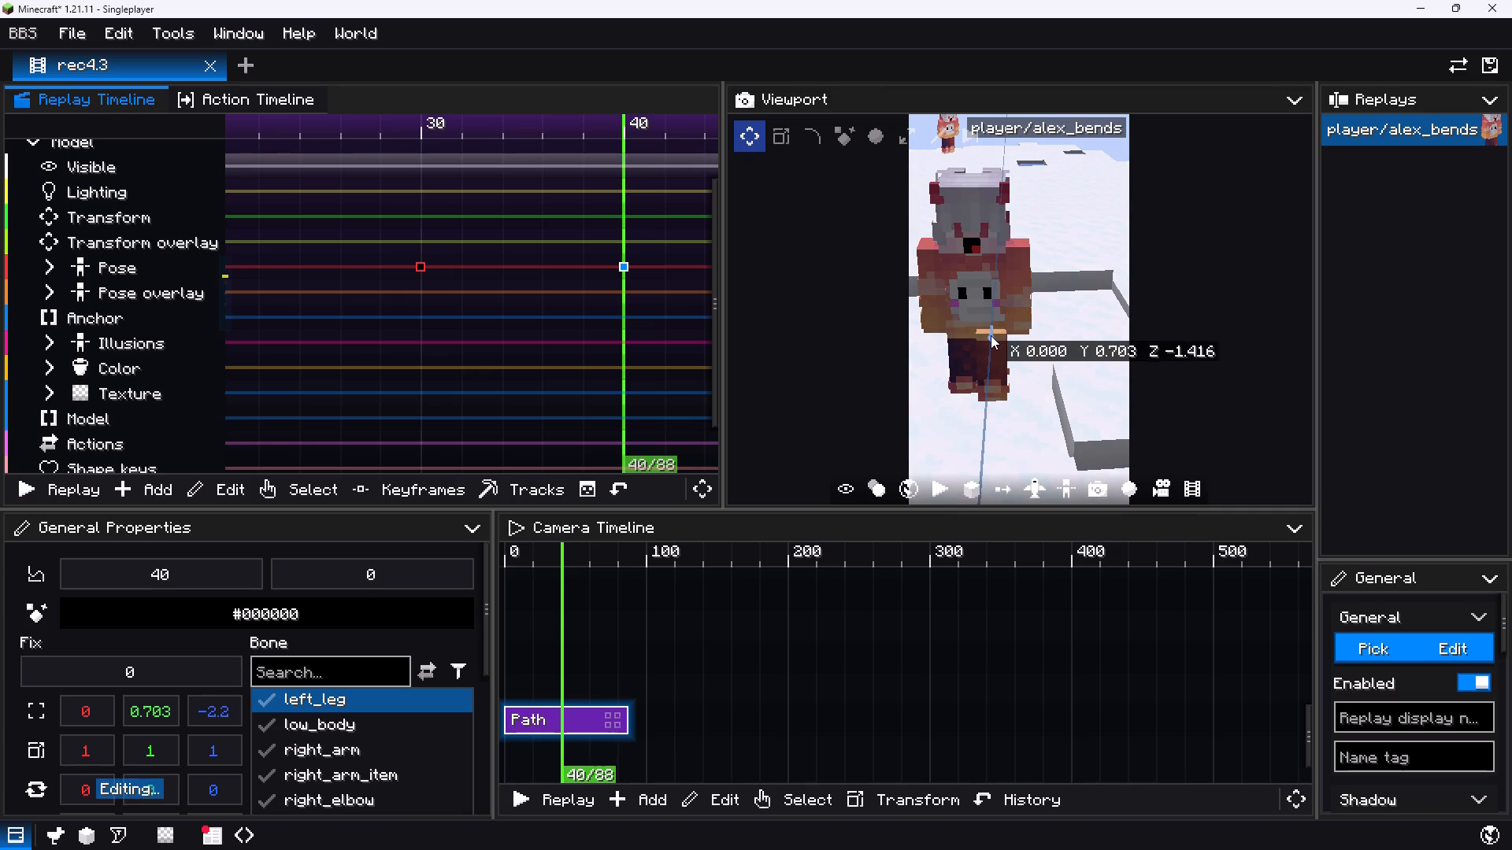
# Set the left_leg bone's Y translation to 0 on the tick 40 Pose keyframe.
pyautogui.click(155, 707)
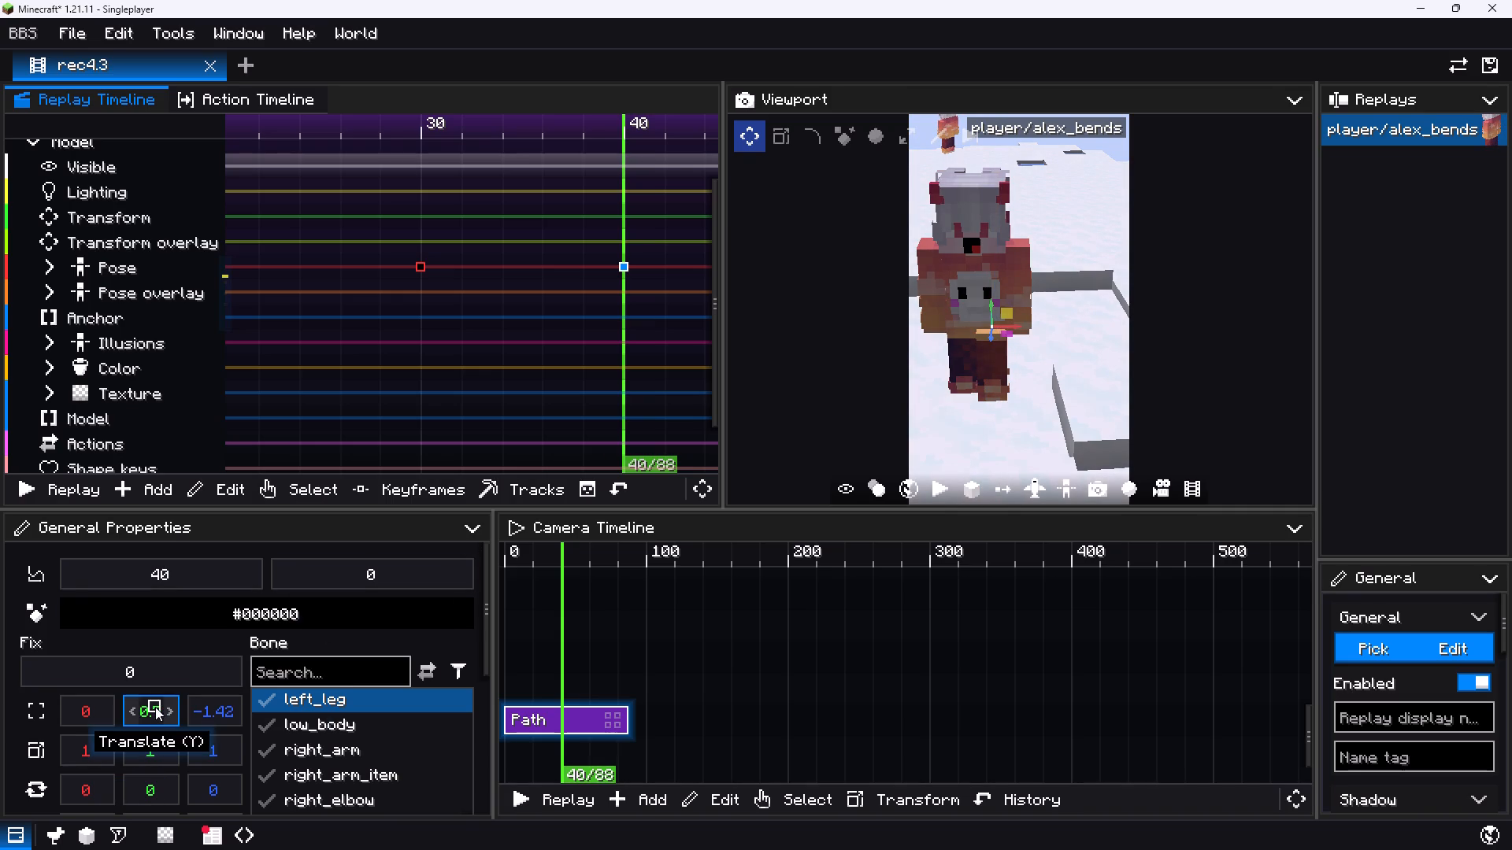
pyautogui.click(155, 707)
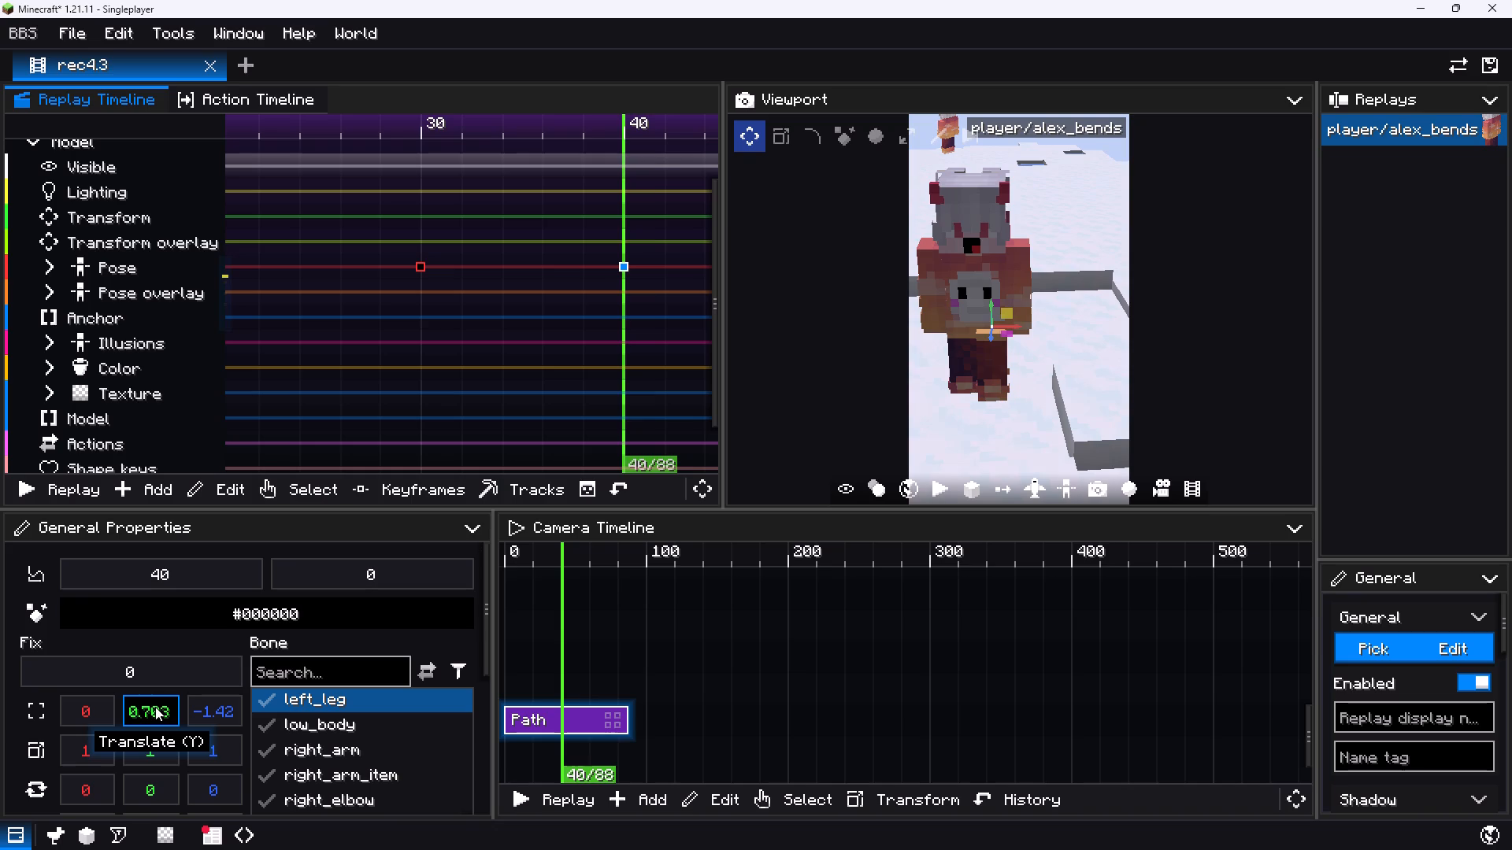
pyautogui.press('Right')
pyautogui.press('Right')
pyautogui.press('Right')
pyautogui.press('Right')
pyautogui.press('Right')
pyautogui.press('Right')
pyautogui.press('Right')
pyautogui.press('Right')
pyautogui.press('Right')
pyautogui.press('BackSpace')
pyautogui.press('BackSpace')
pyautogui.press('BackSpace')
pyautogui.press('BackSpace')
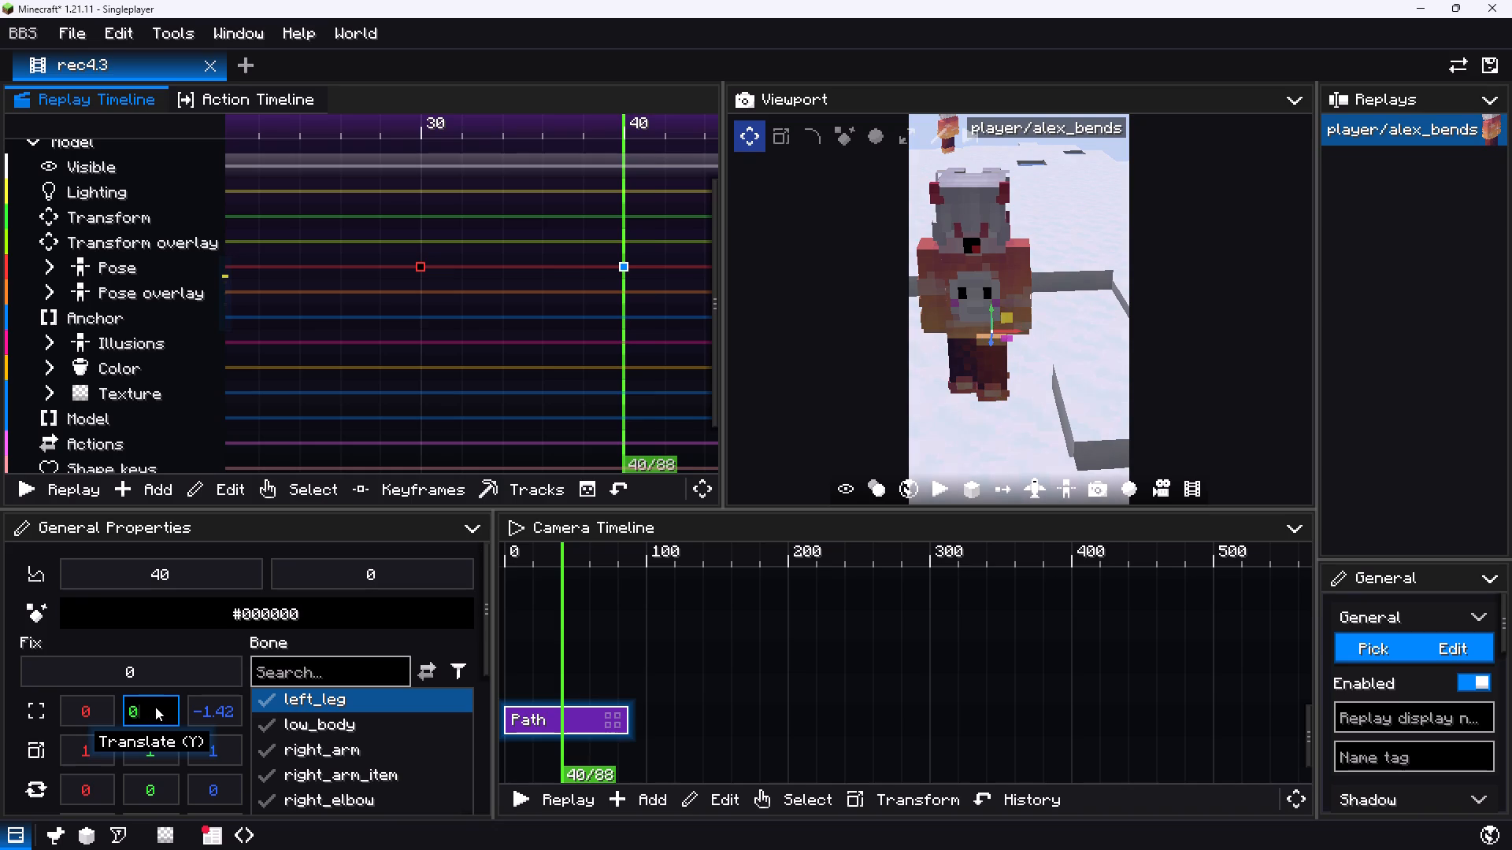
pyautogui.press('Return')
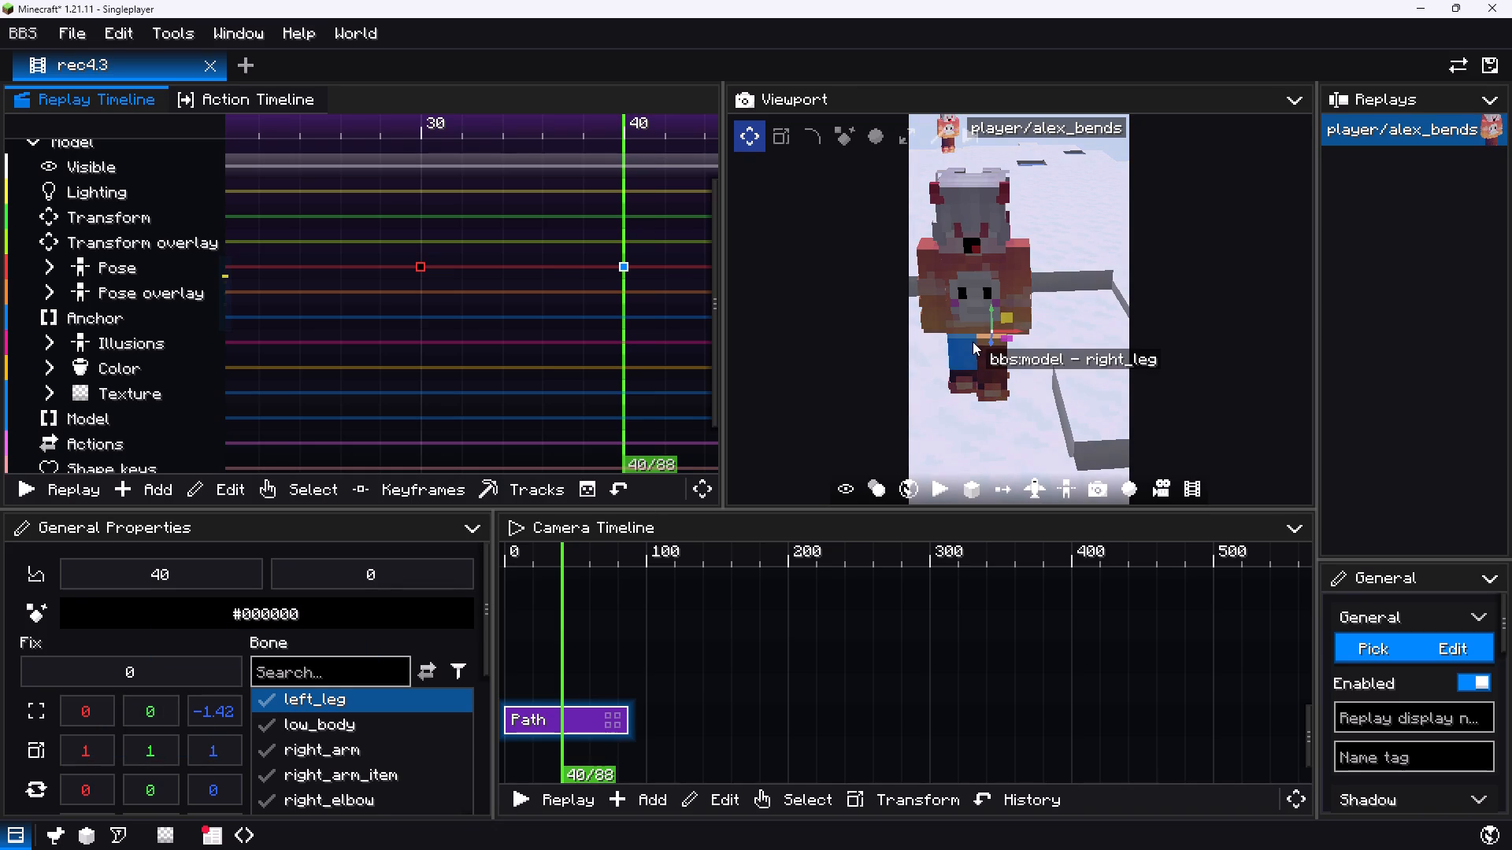
# Raise the right_leg bone to about Y 1.52 on the tick 40 Pose keyframe.
pyautogui.click(973, 342)
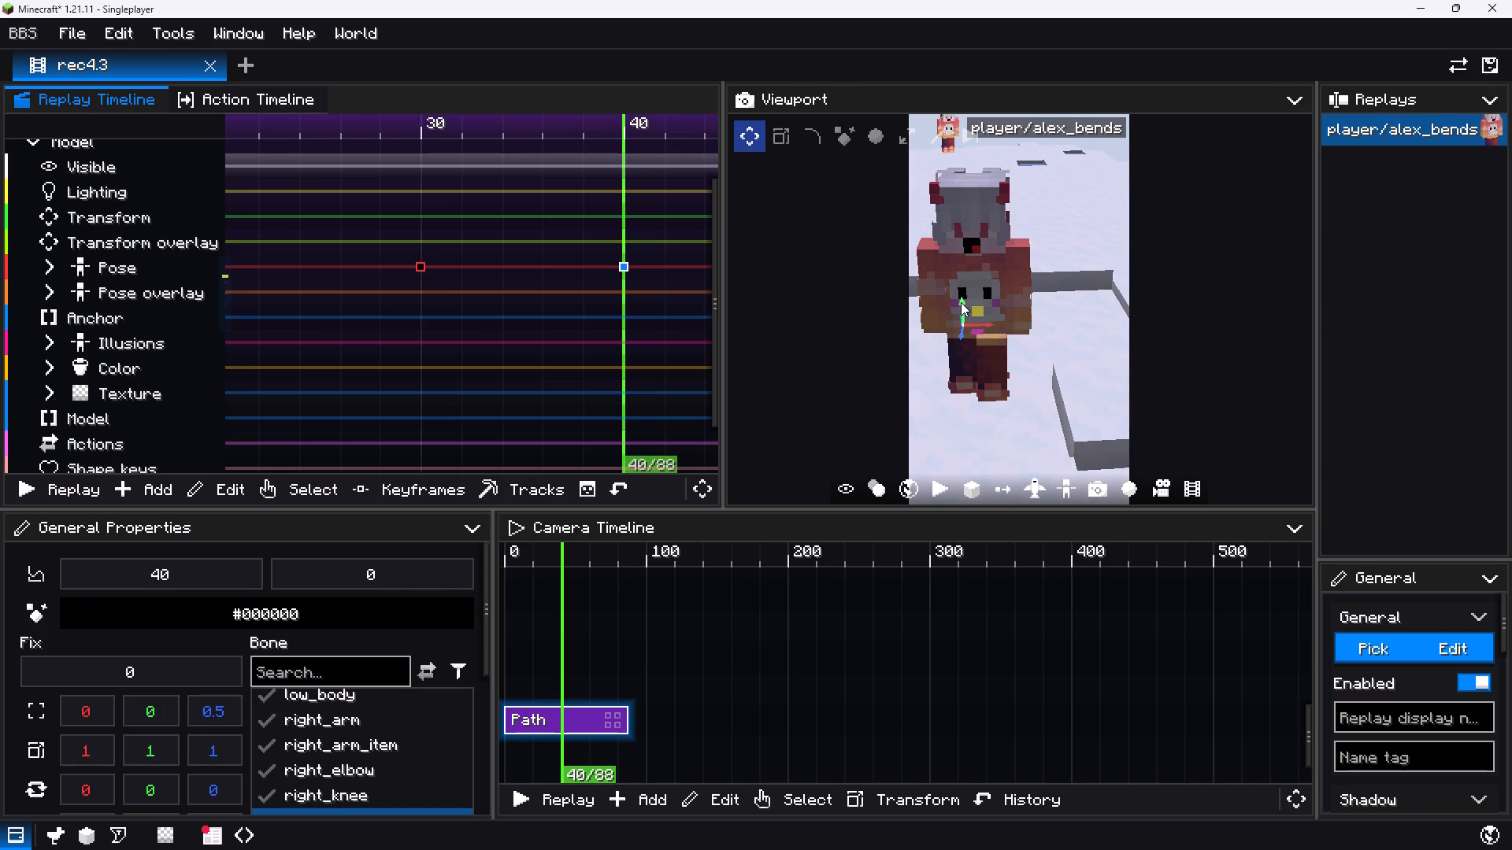
pyautogui.moveTo(961, 302); pyautogui.dragTo(960, 292)
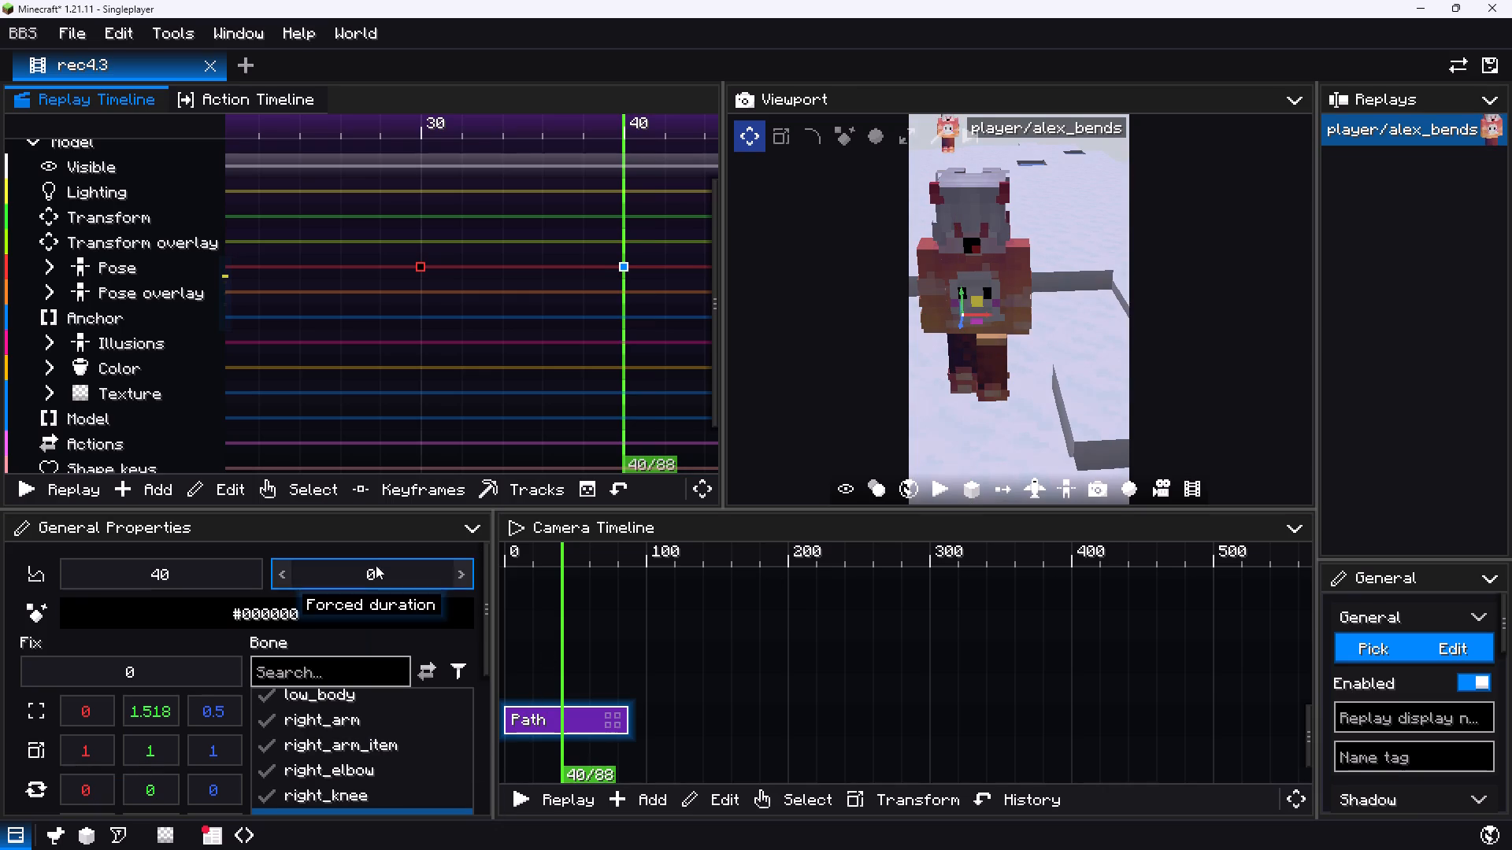
# Play the walk from the start twice to examine the leg and anchor motion across the five Pose keyframes.
pyautogui.scroll(-20, 457, 212)
pyautogui.scroll(-20, 457, 212)
pyautogui.scroll(-5, 457, 212)
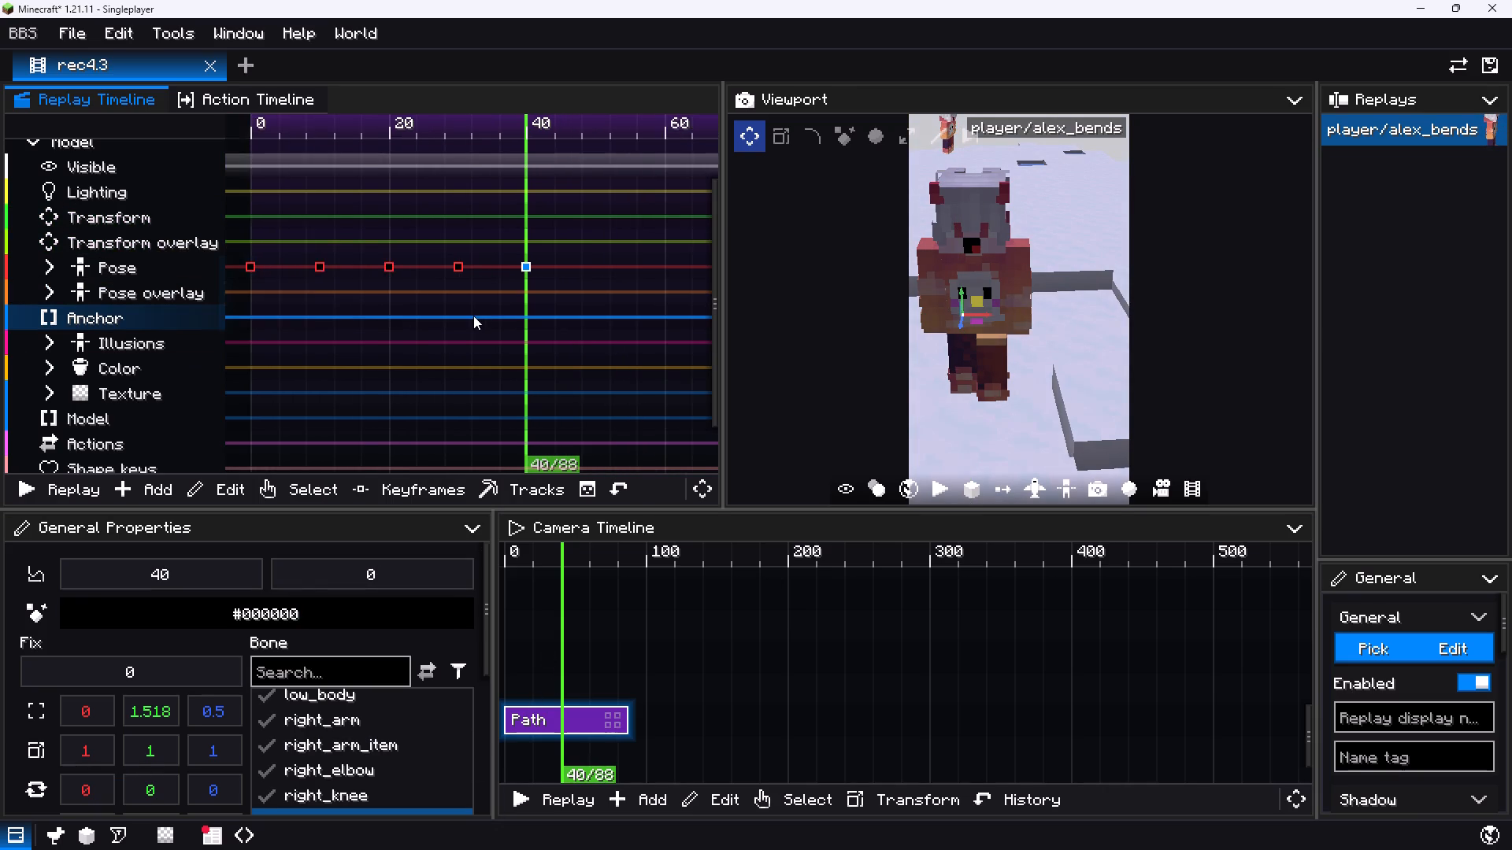
pyautogui.scroll(-3, 473, 316)
pyautogui.moveTo(487, 316); pyautogui.dragTo(279, 312)
pyautogui.press('space')
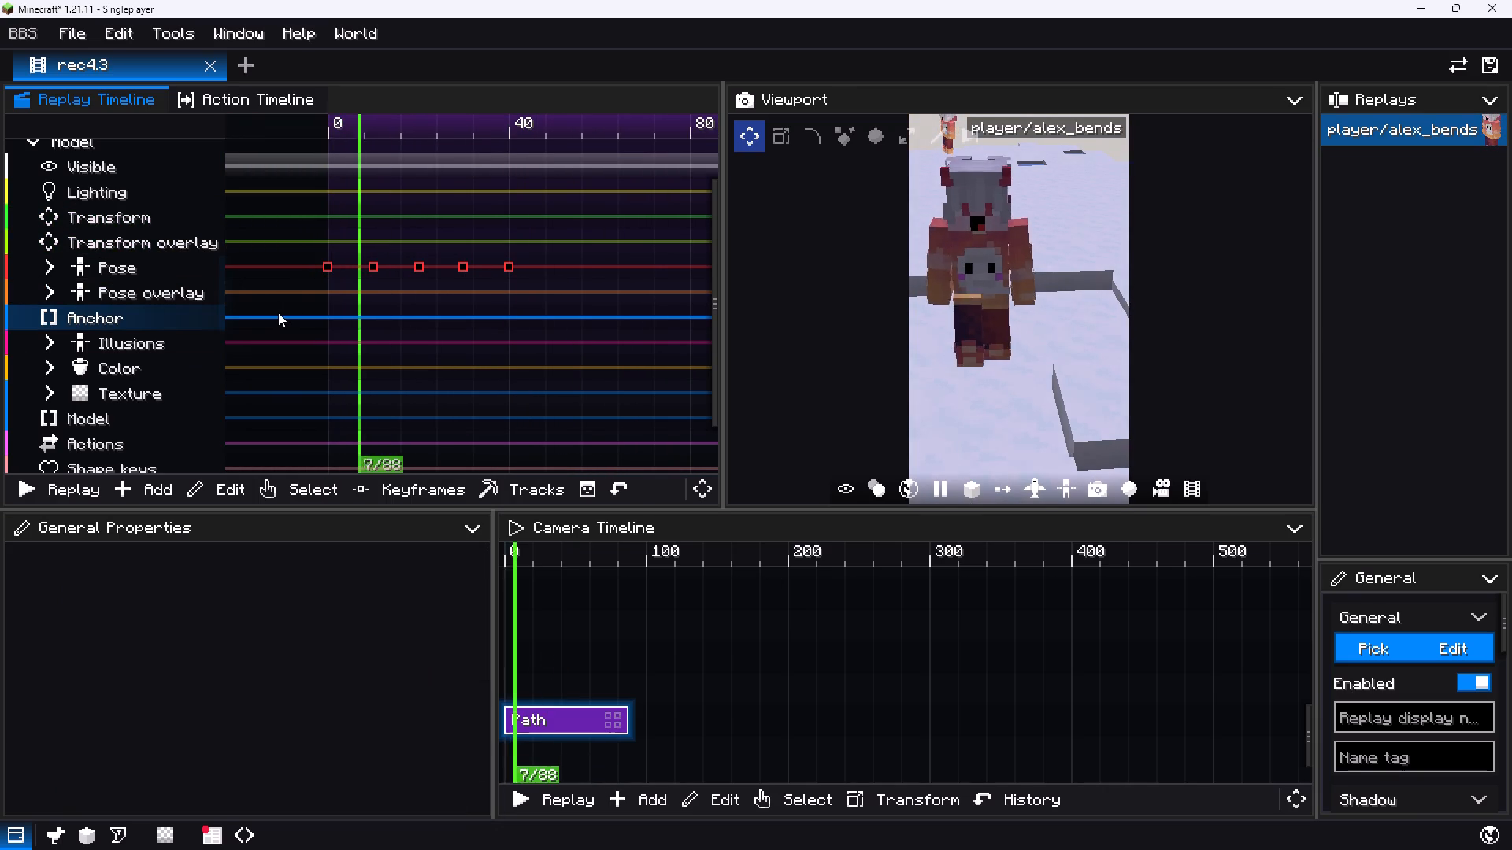
pyautogui.press('space')
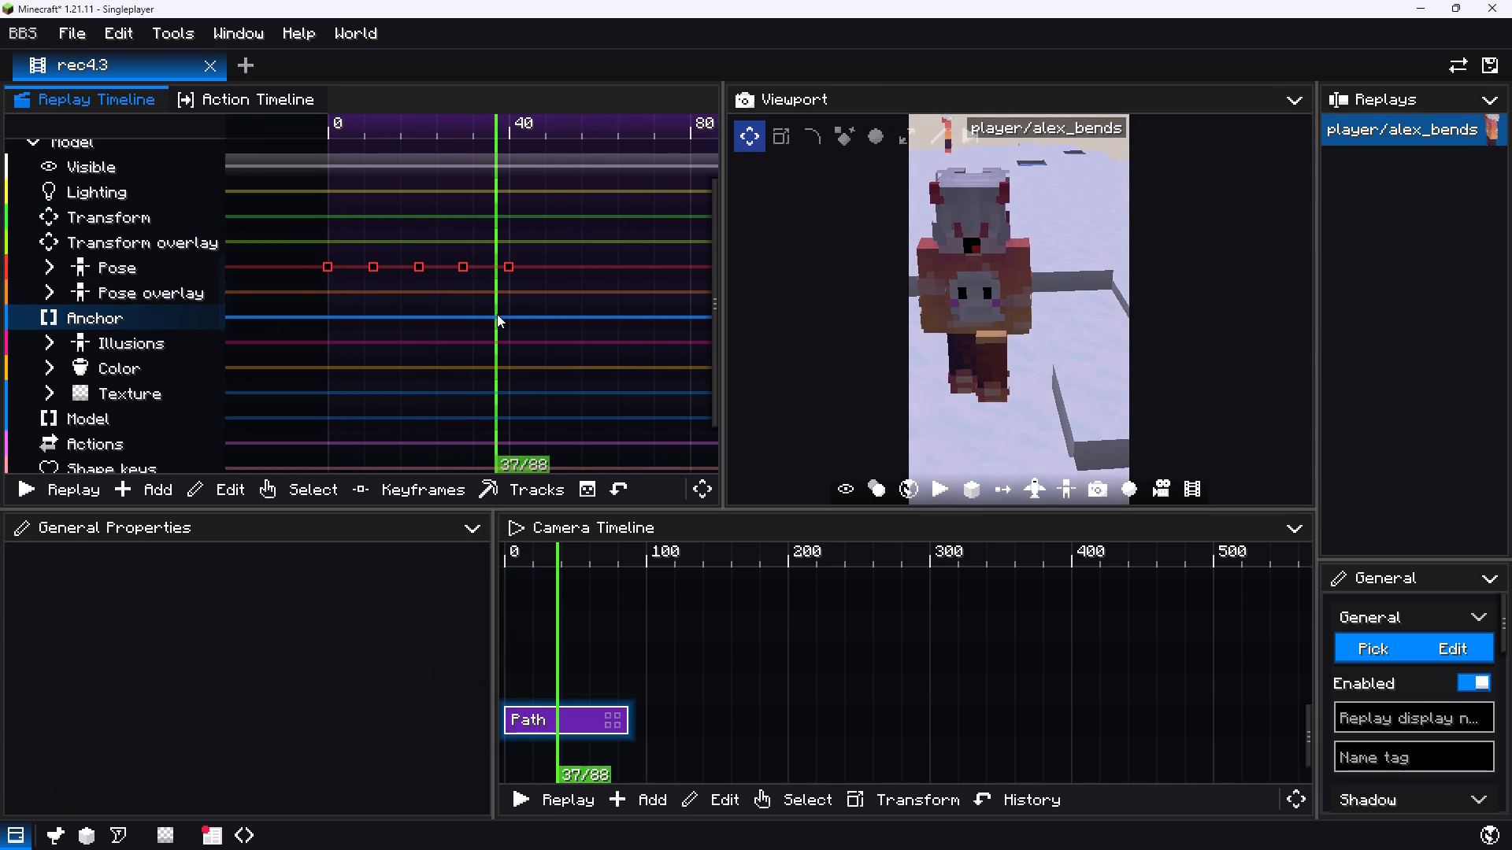
pyautogui.moveTo(480, 317); pyautogui.dragTo(246, 322)
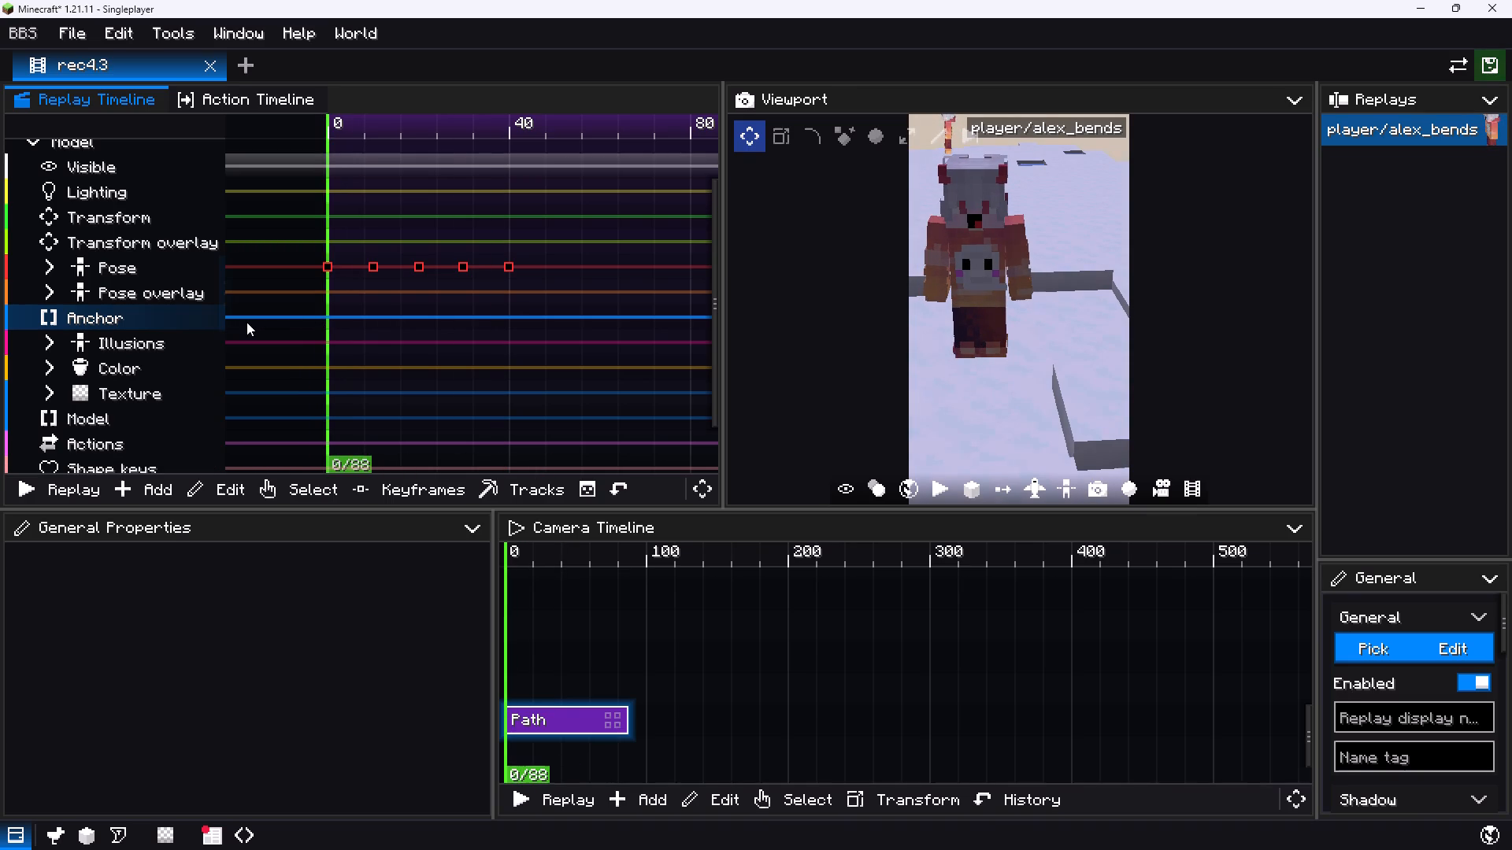
pyautogui.moveTo(246, 322); pyautogui.dragTo(283, 318)
pyautogui.press('space')
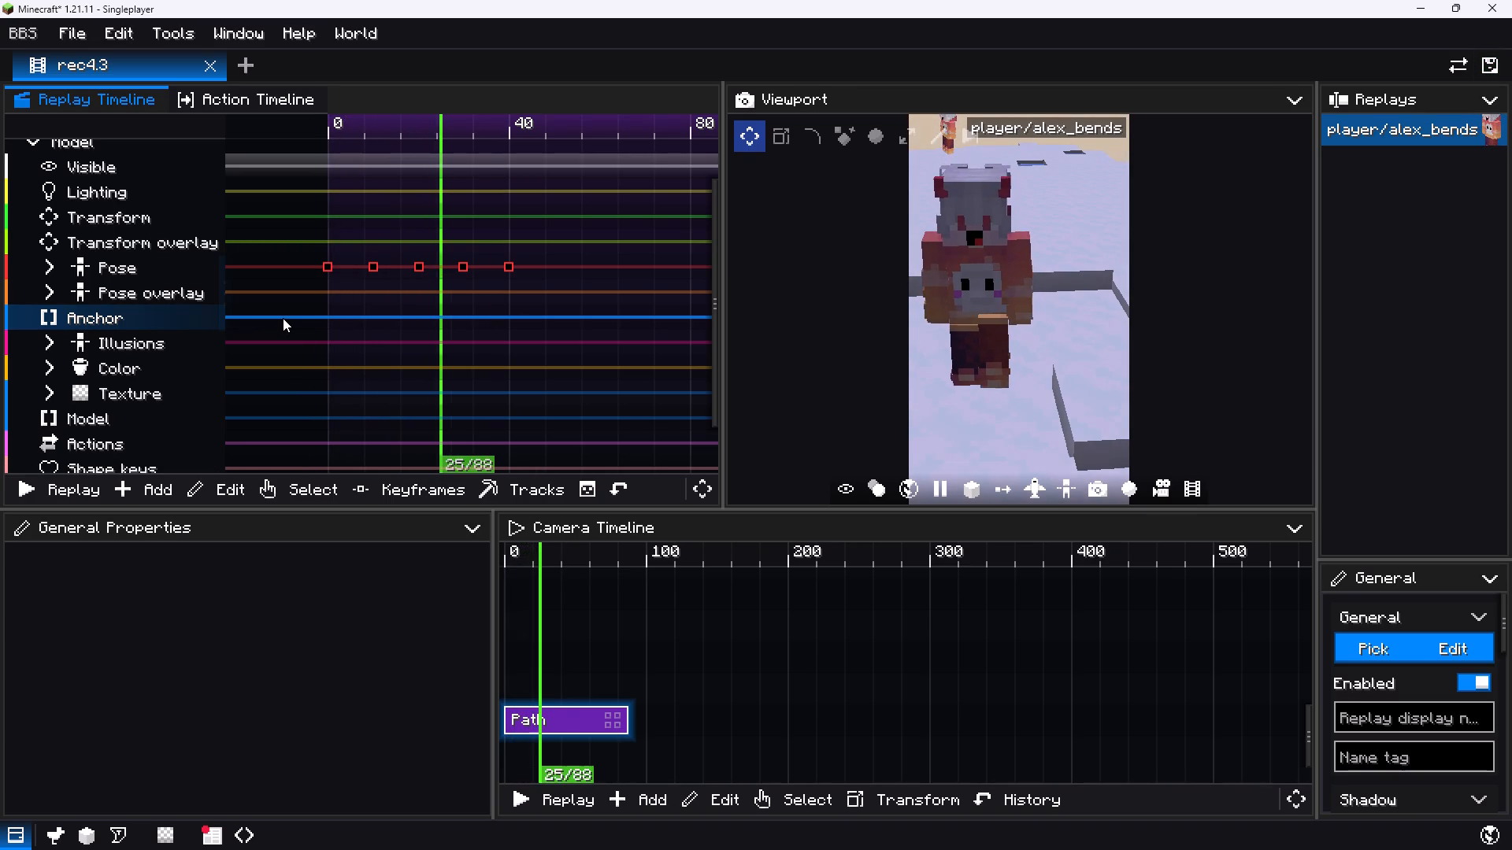
pyautogui.press('space')
# On the tick 30 Pose keyframe, pull the anchor bone back to about X 8.36 and Z -3.03.
pyautogui.moveTo(444, 344); pyautogui.dragTo(461, 346)
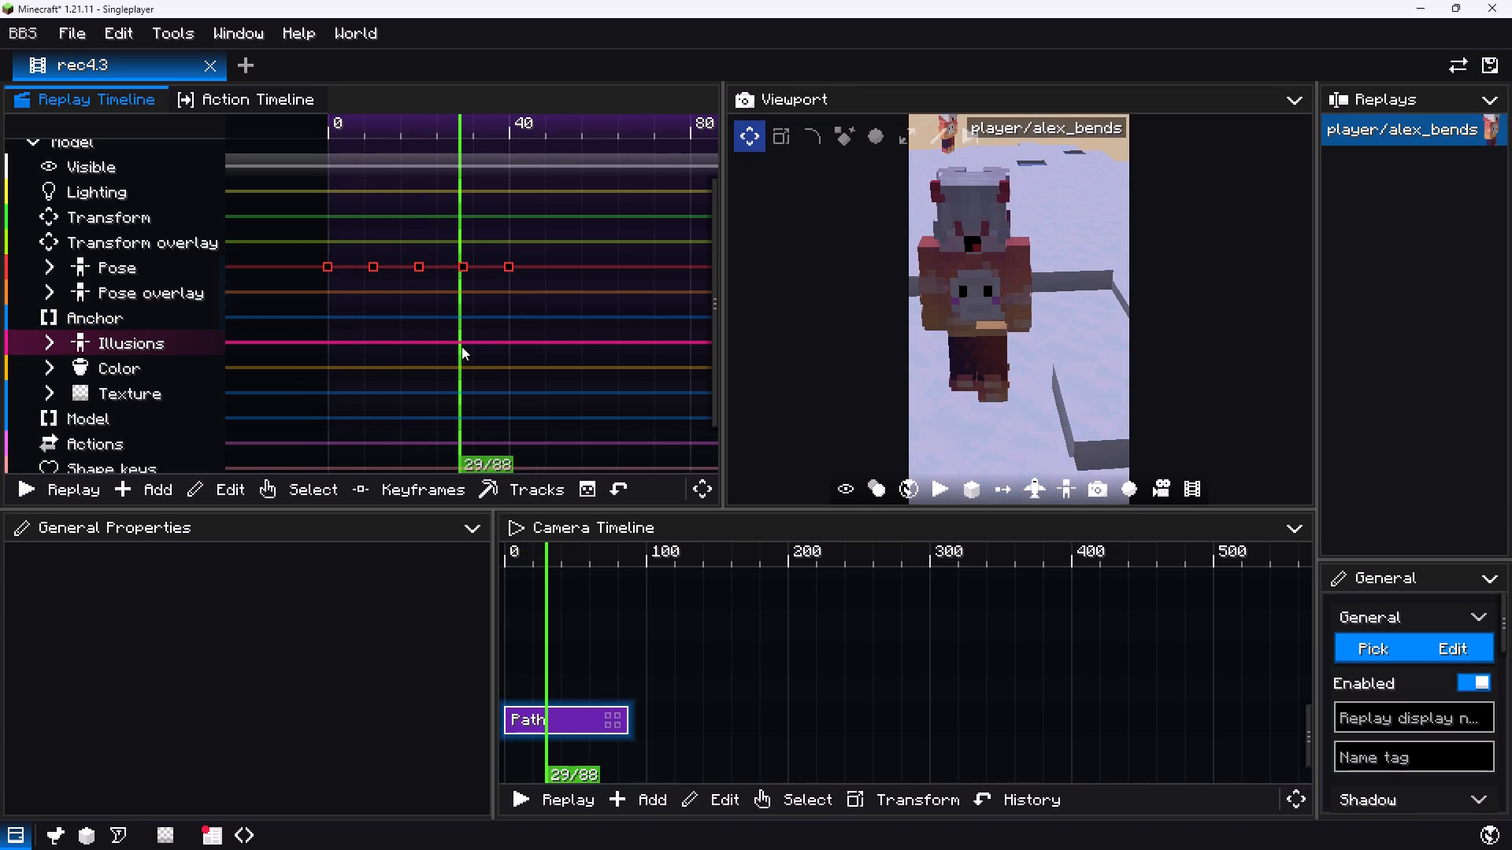
pyautogui.moveTo(461, 346); pyautogui.dragTo(465, 351)
pyautogui.click(464, 265)
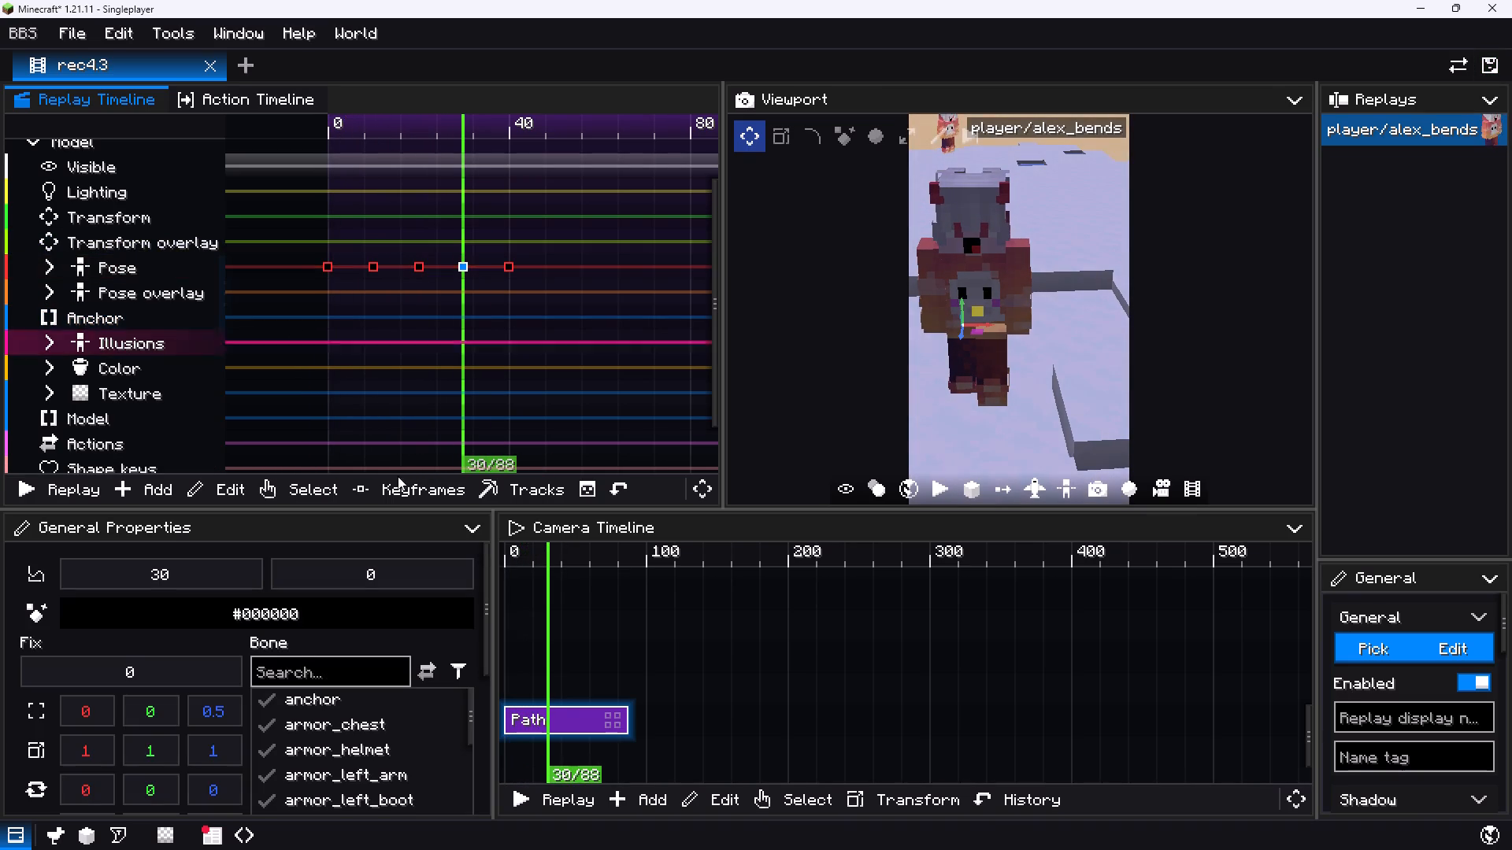
pyautogui.click(322, 704)
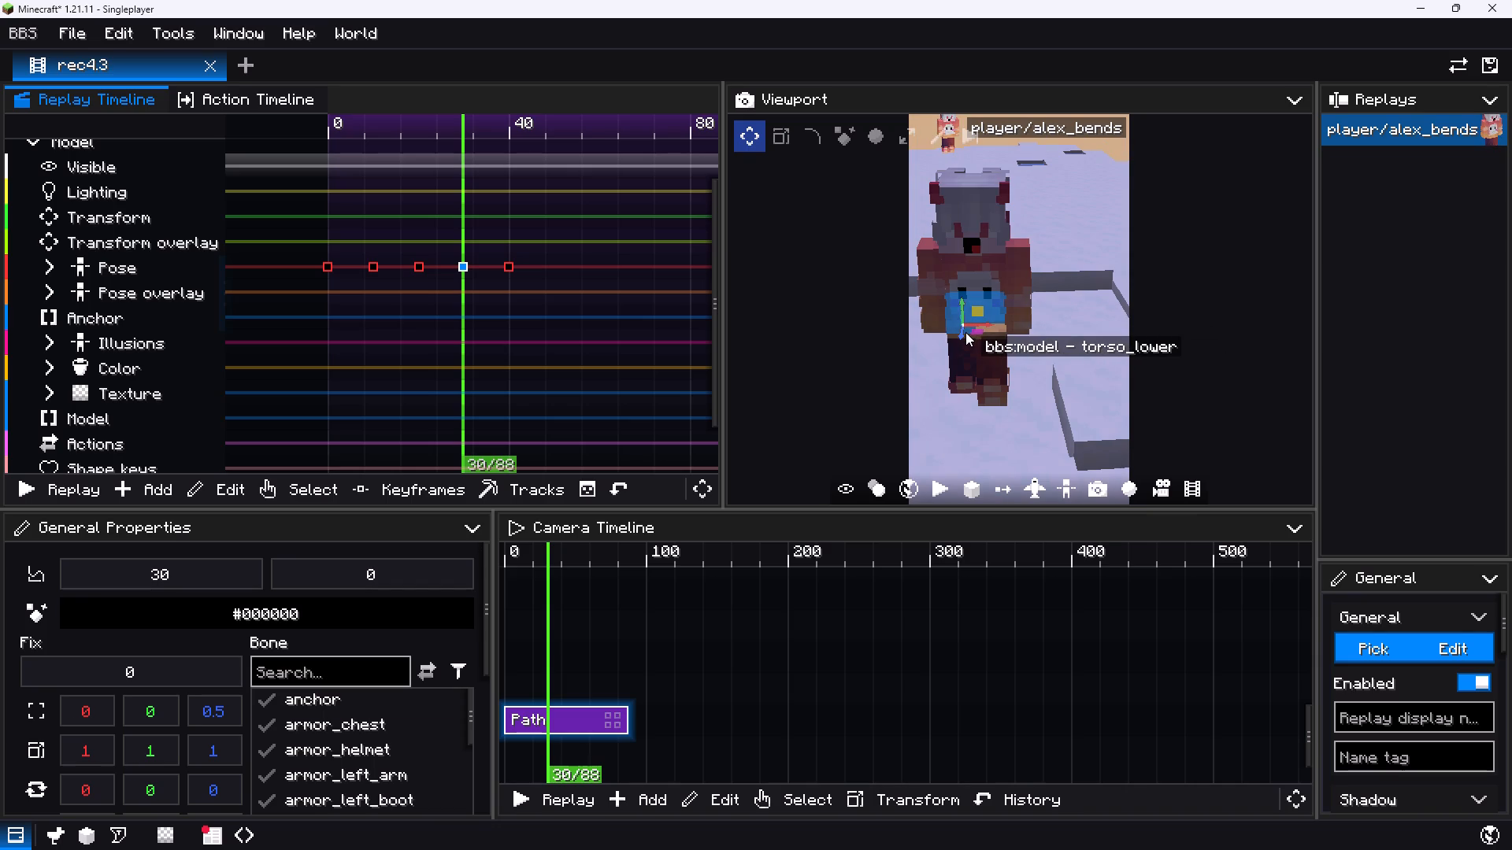
pyautogui.click(967, 306)
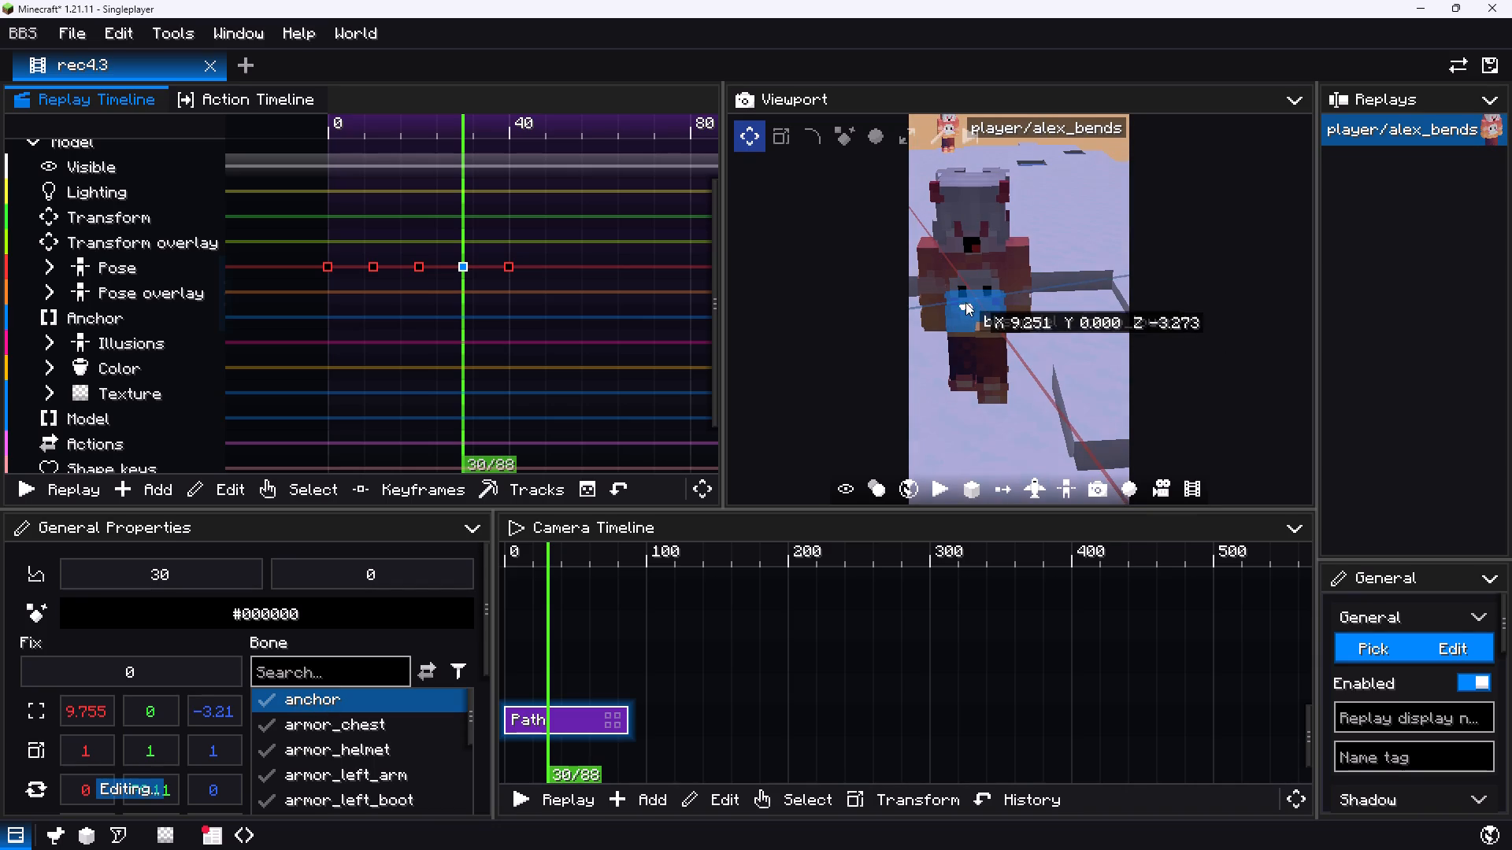
# Scrub between about tick 24 and tick 30 to examine the anchor's movement into the tick 30 pose.
pyautogui.moveTo(450, 316); pyautogui.dragTo(436, 316)
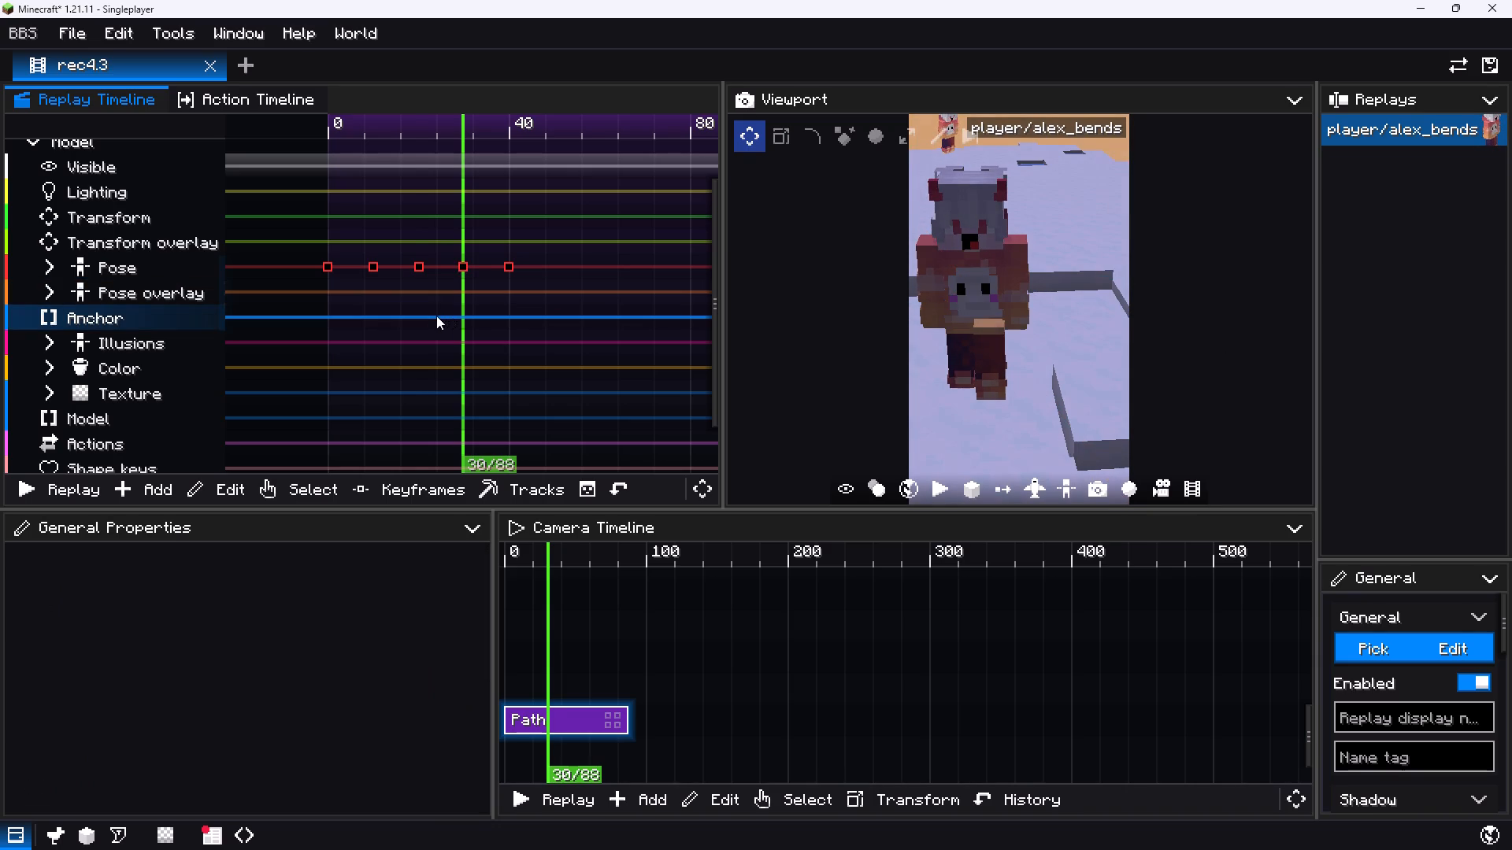
pyautogui.moveTo(436, 316); pyautogui.dragTo(450, 312)
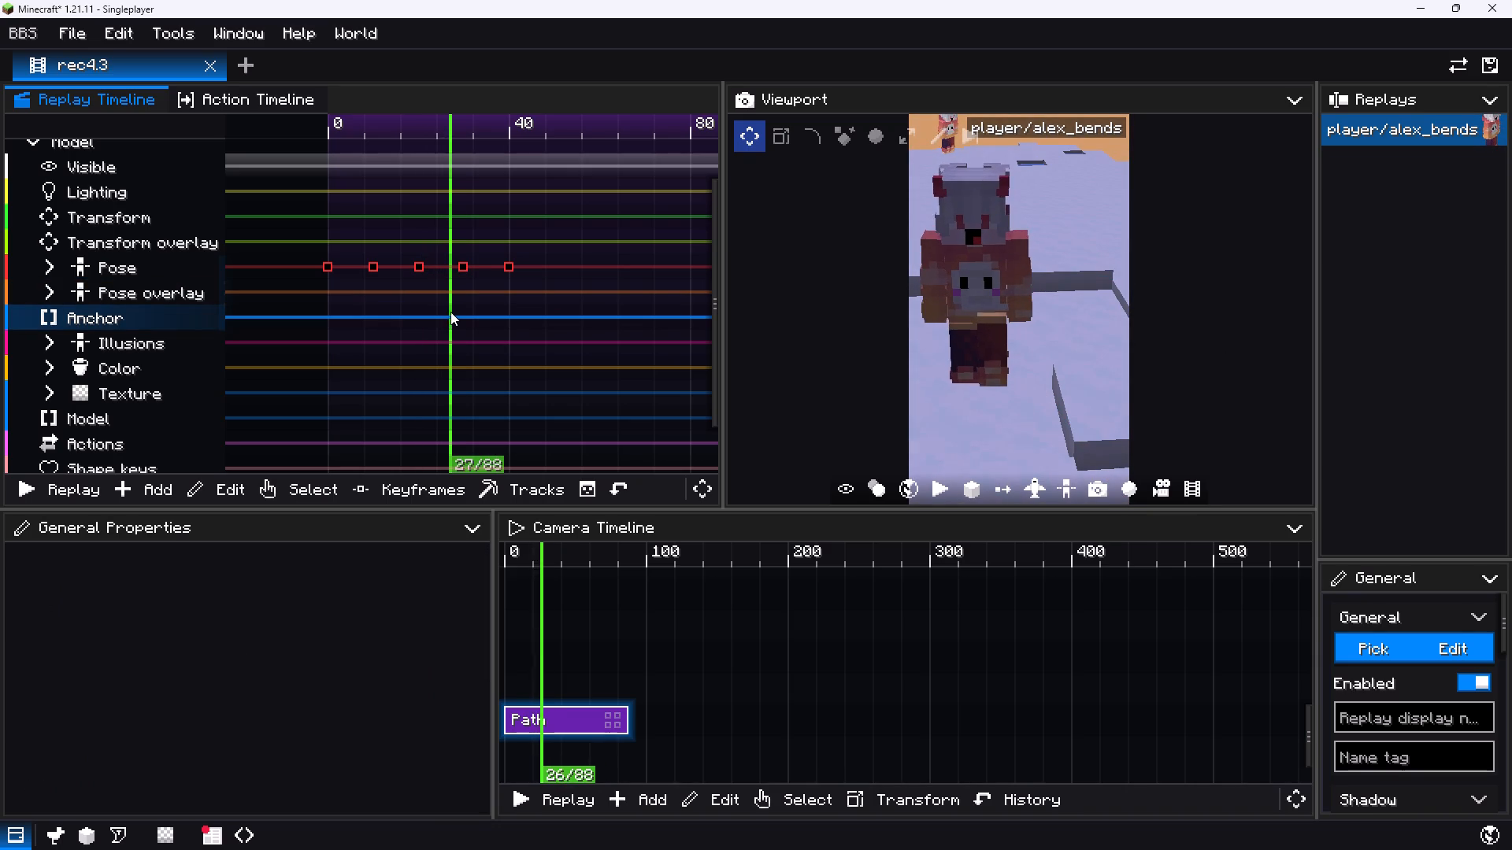
pyautogui.moveTo(450, 312); pyautogui.dragTo(460, 307)
pyautogui.click(458, 264)
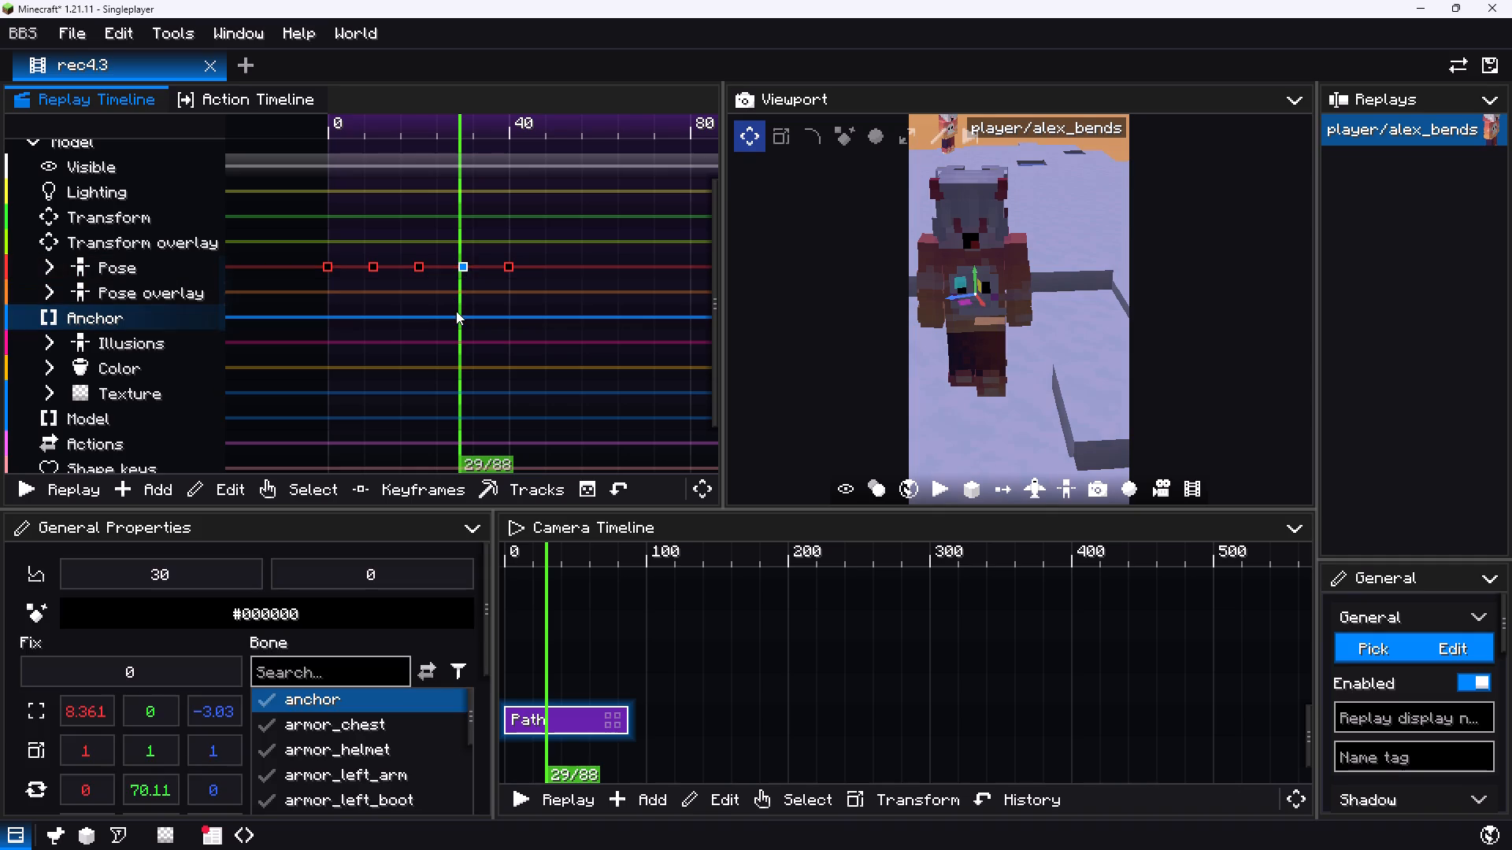
pyautogui.moveTo(457, 312); pyautogui.dragTo(464, 315)
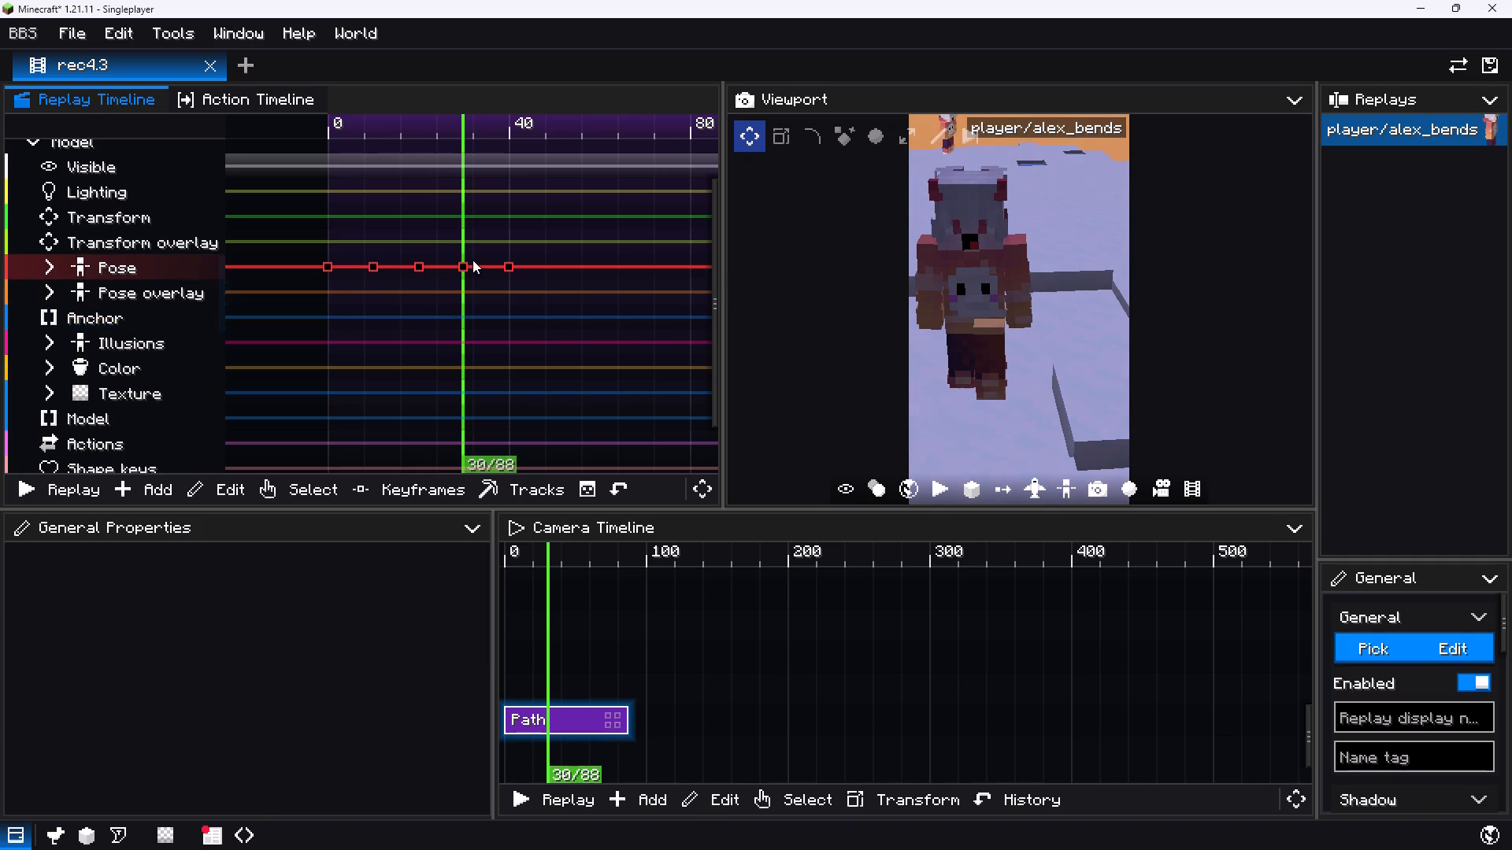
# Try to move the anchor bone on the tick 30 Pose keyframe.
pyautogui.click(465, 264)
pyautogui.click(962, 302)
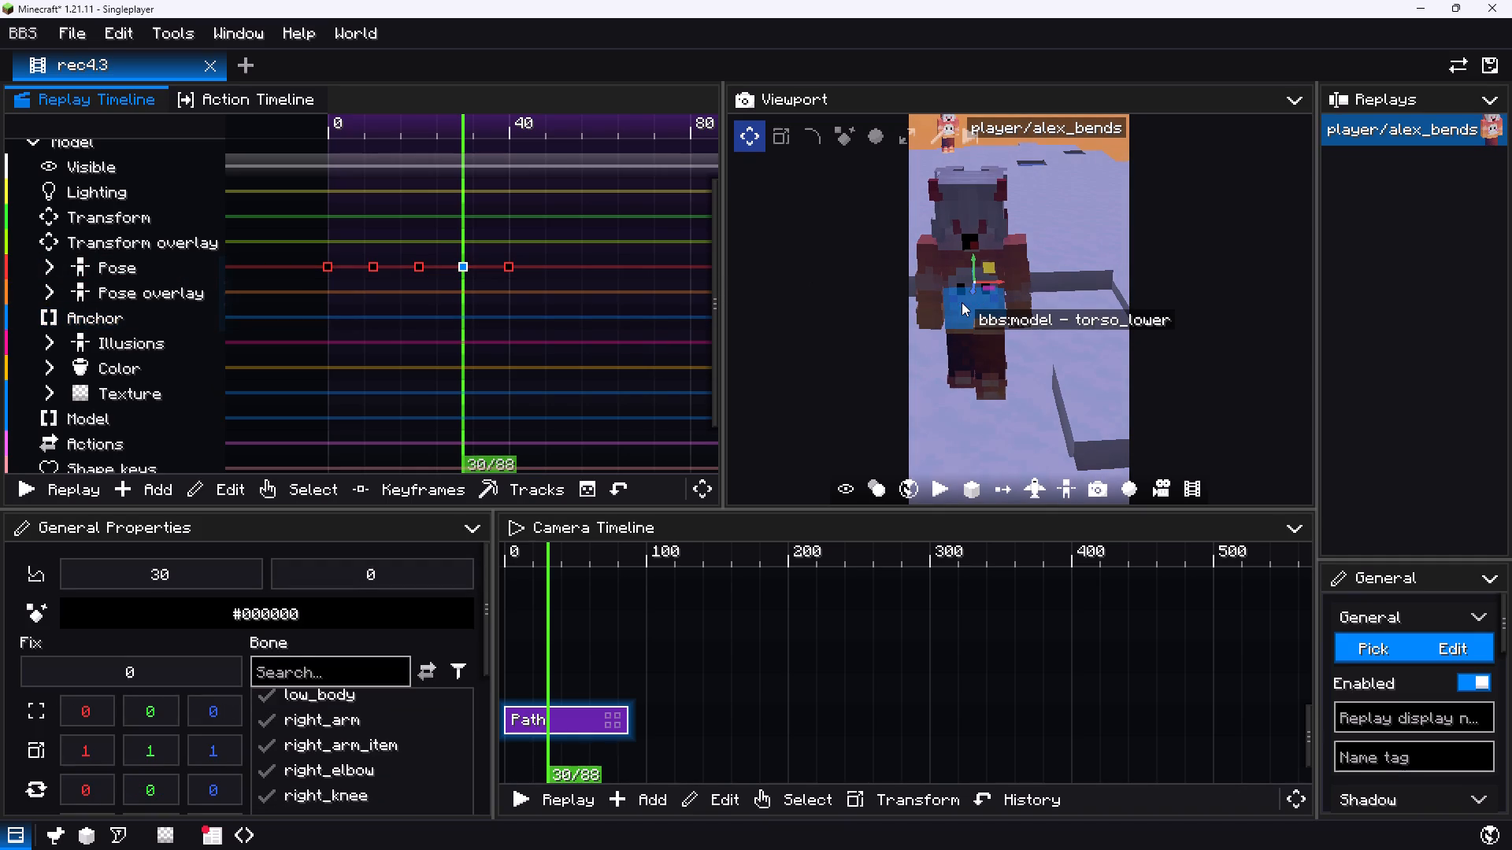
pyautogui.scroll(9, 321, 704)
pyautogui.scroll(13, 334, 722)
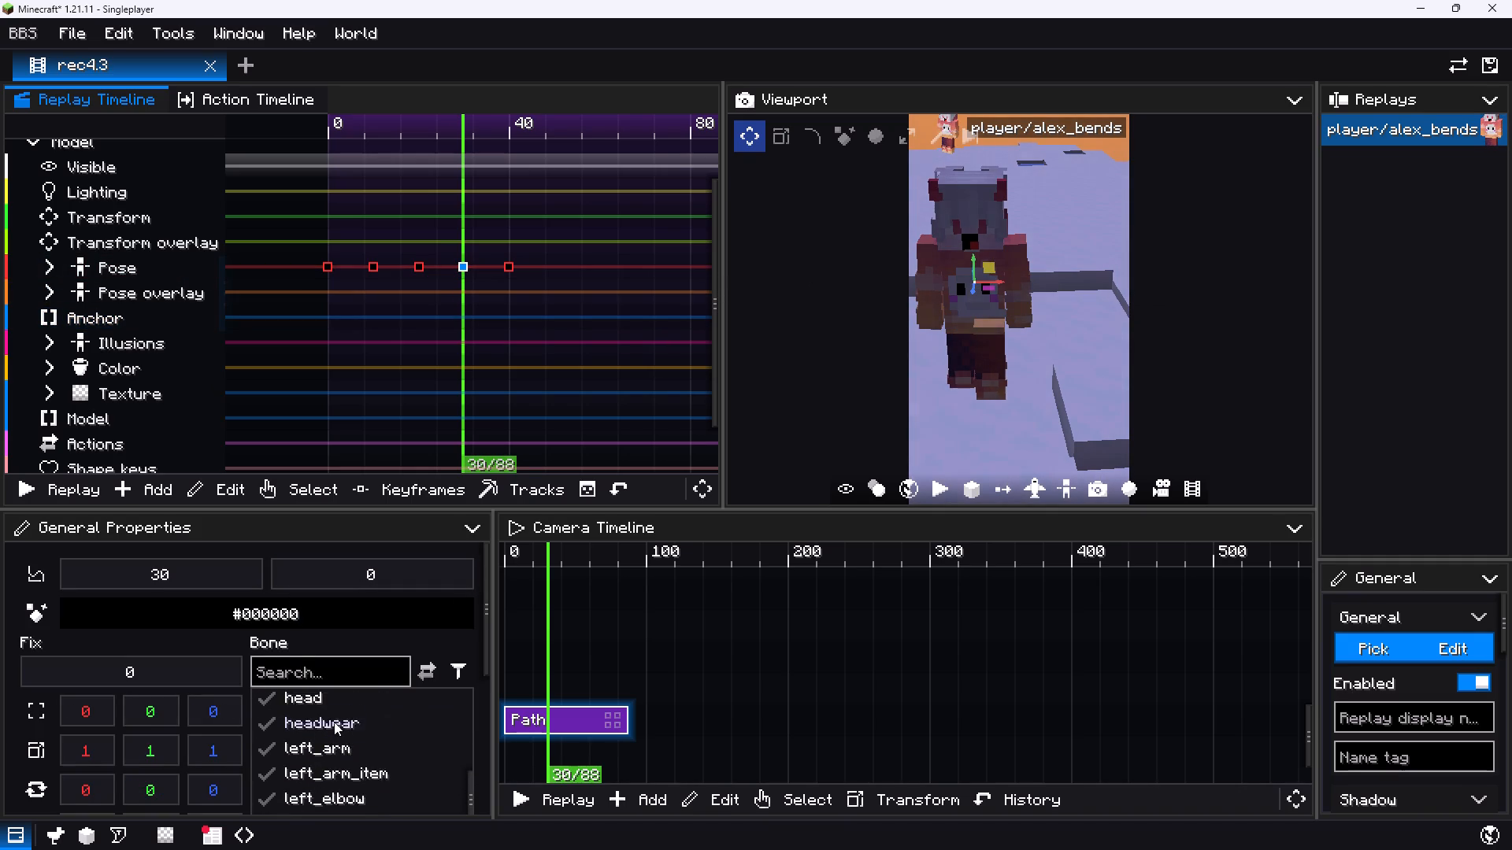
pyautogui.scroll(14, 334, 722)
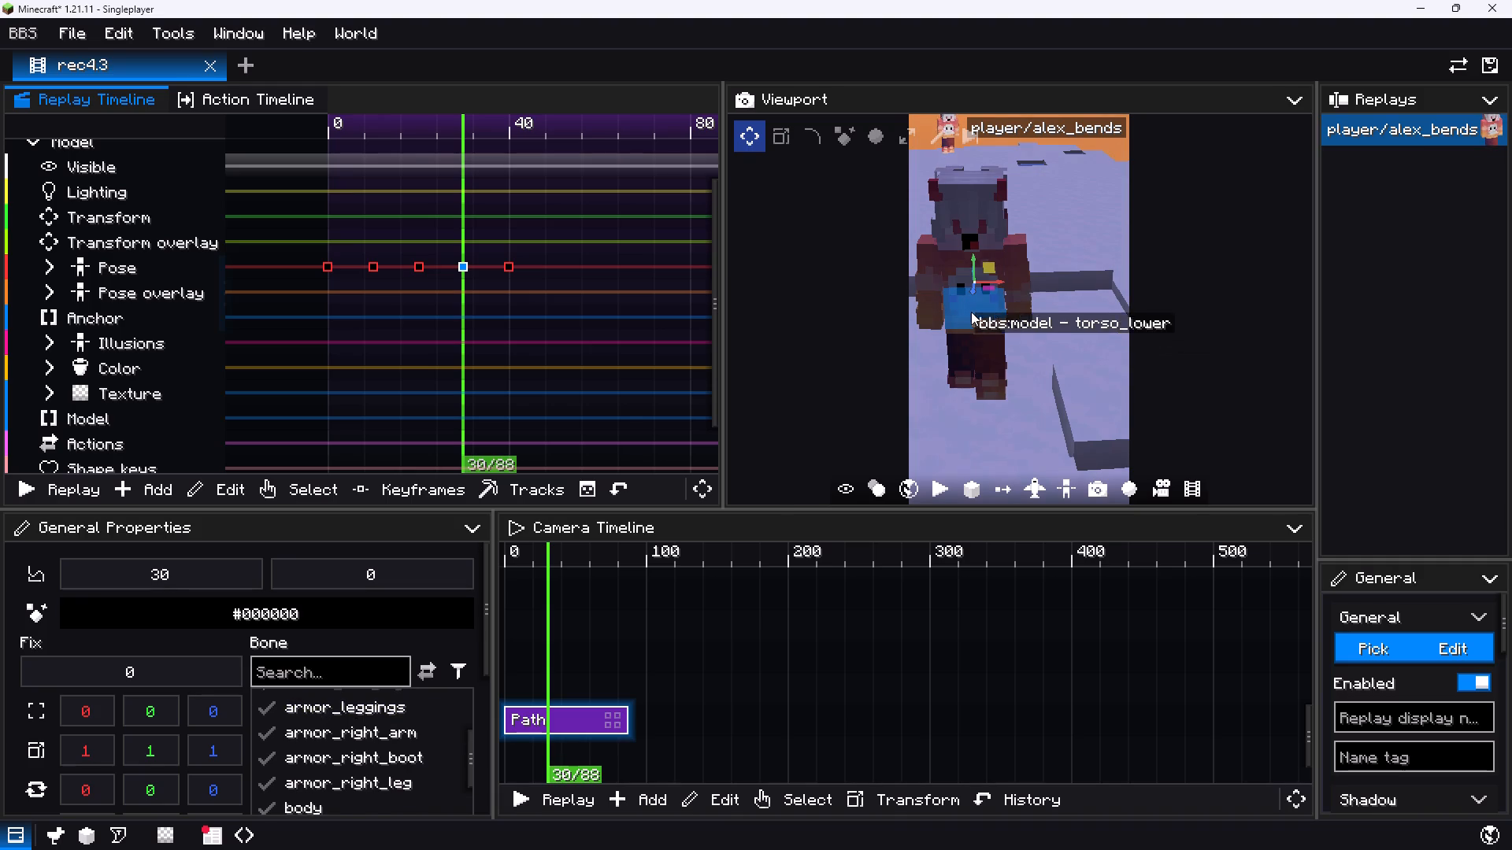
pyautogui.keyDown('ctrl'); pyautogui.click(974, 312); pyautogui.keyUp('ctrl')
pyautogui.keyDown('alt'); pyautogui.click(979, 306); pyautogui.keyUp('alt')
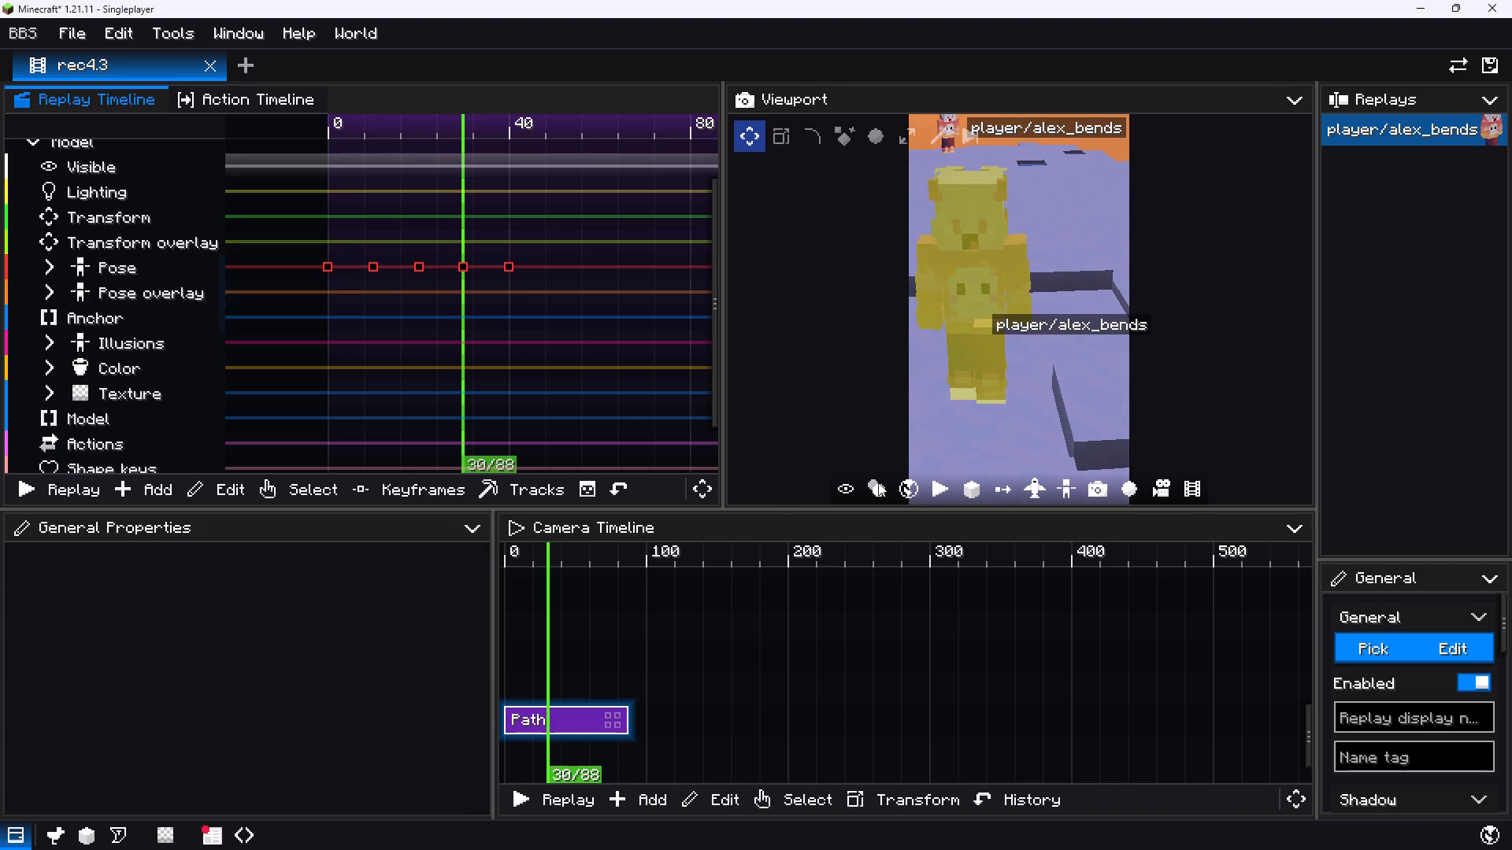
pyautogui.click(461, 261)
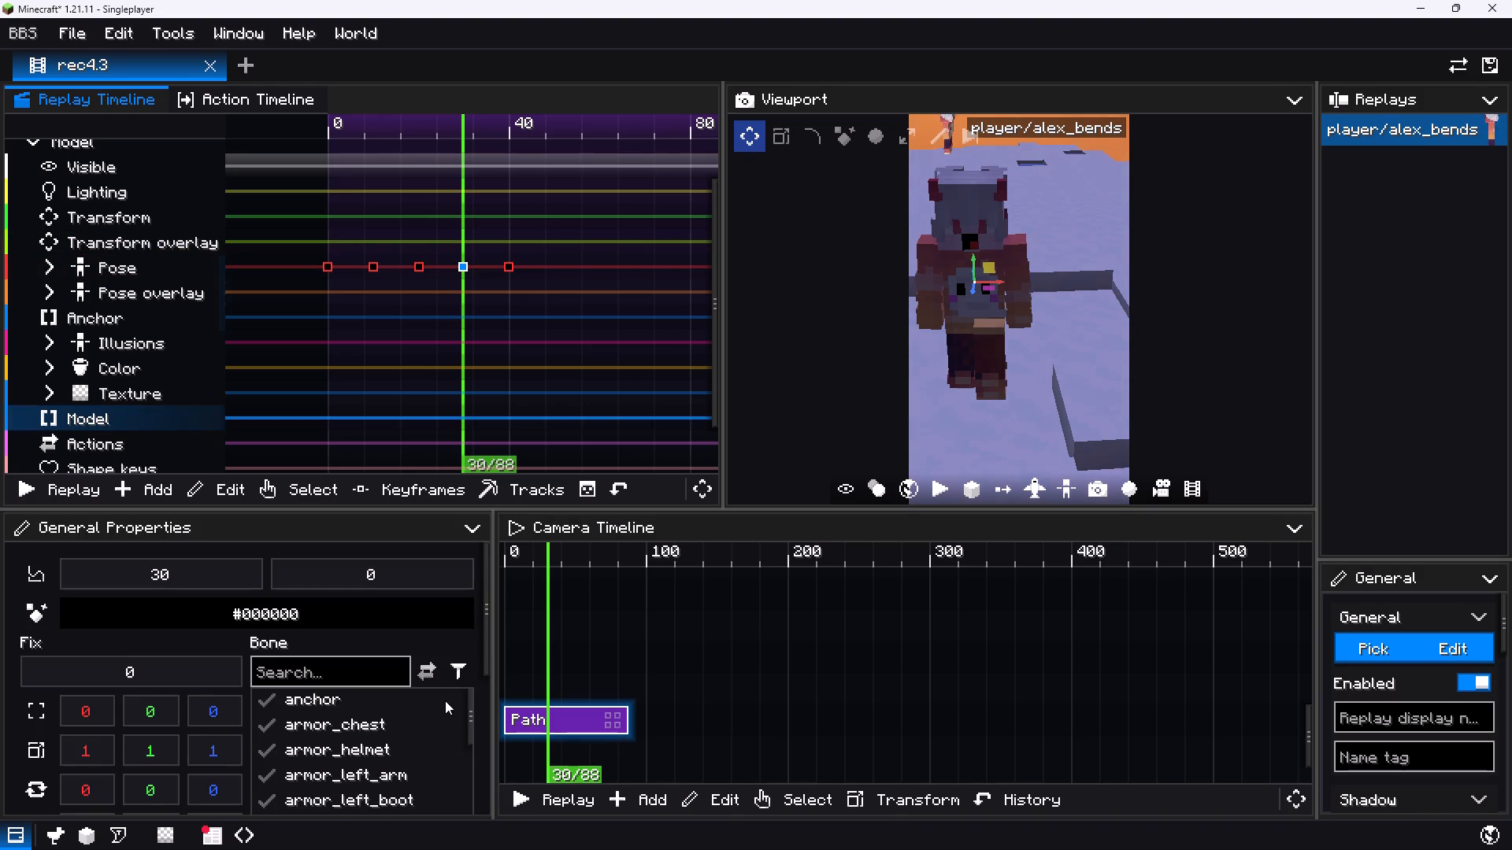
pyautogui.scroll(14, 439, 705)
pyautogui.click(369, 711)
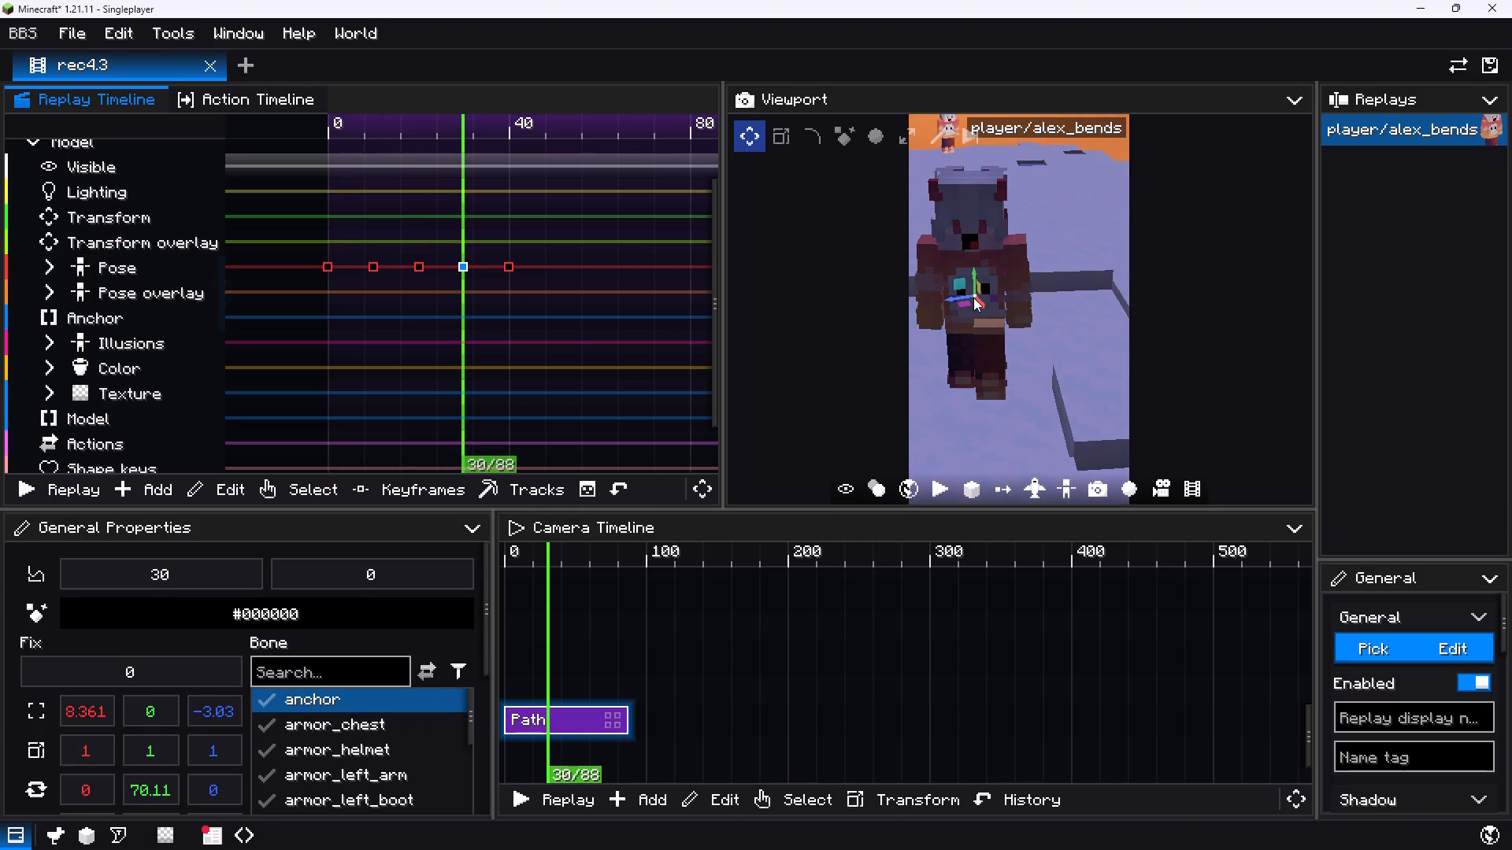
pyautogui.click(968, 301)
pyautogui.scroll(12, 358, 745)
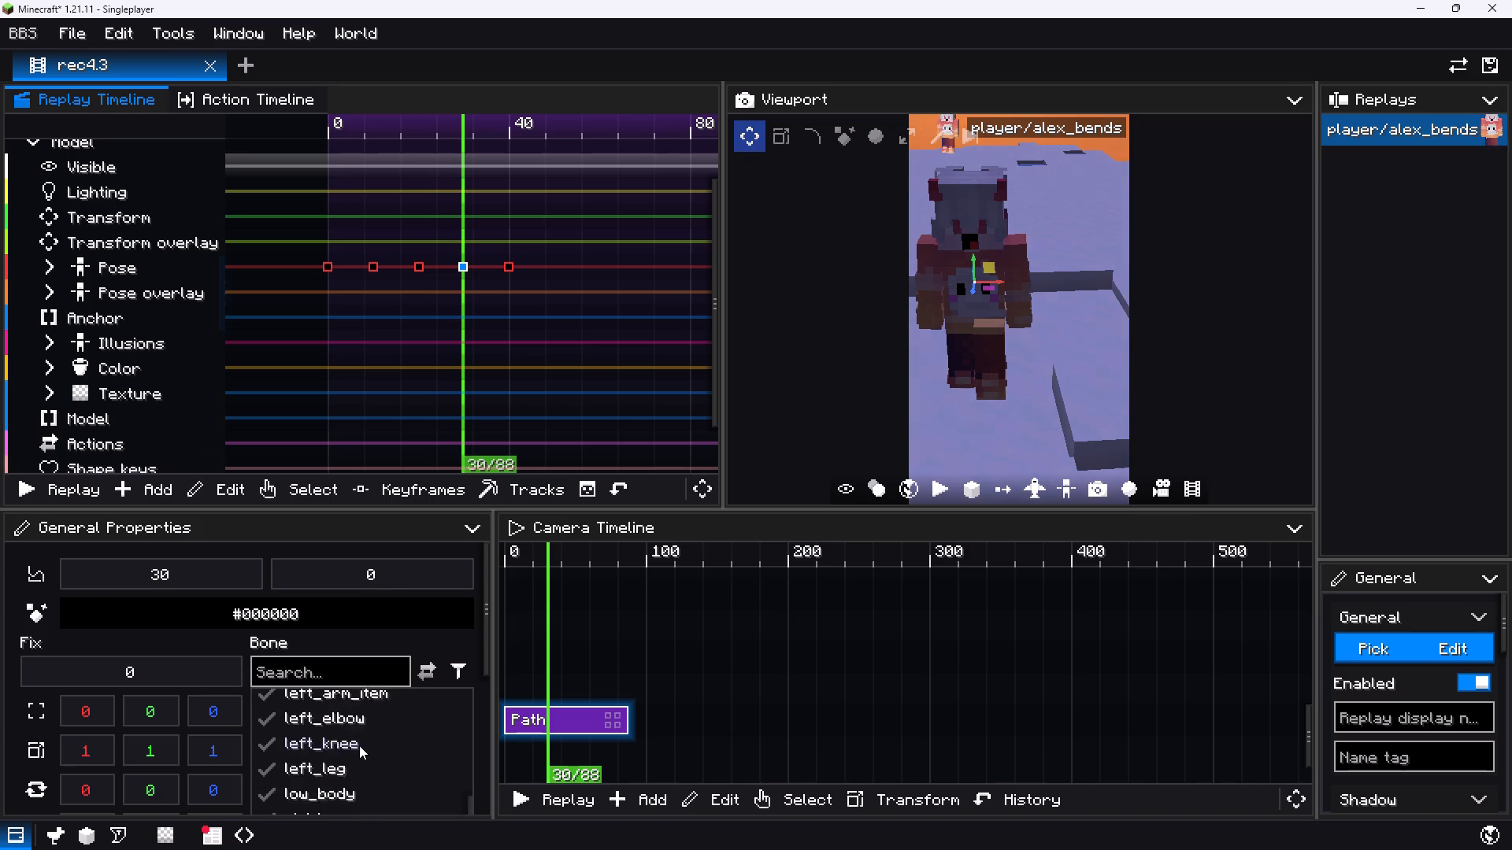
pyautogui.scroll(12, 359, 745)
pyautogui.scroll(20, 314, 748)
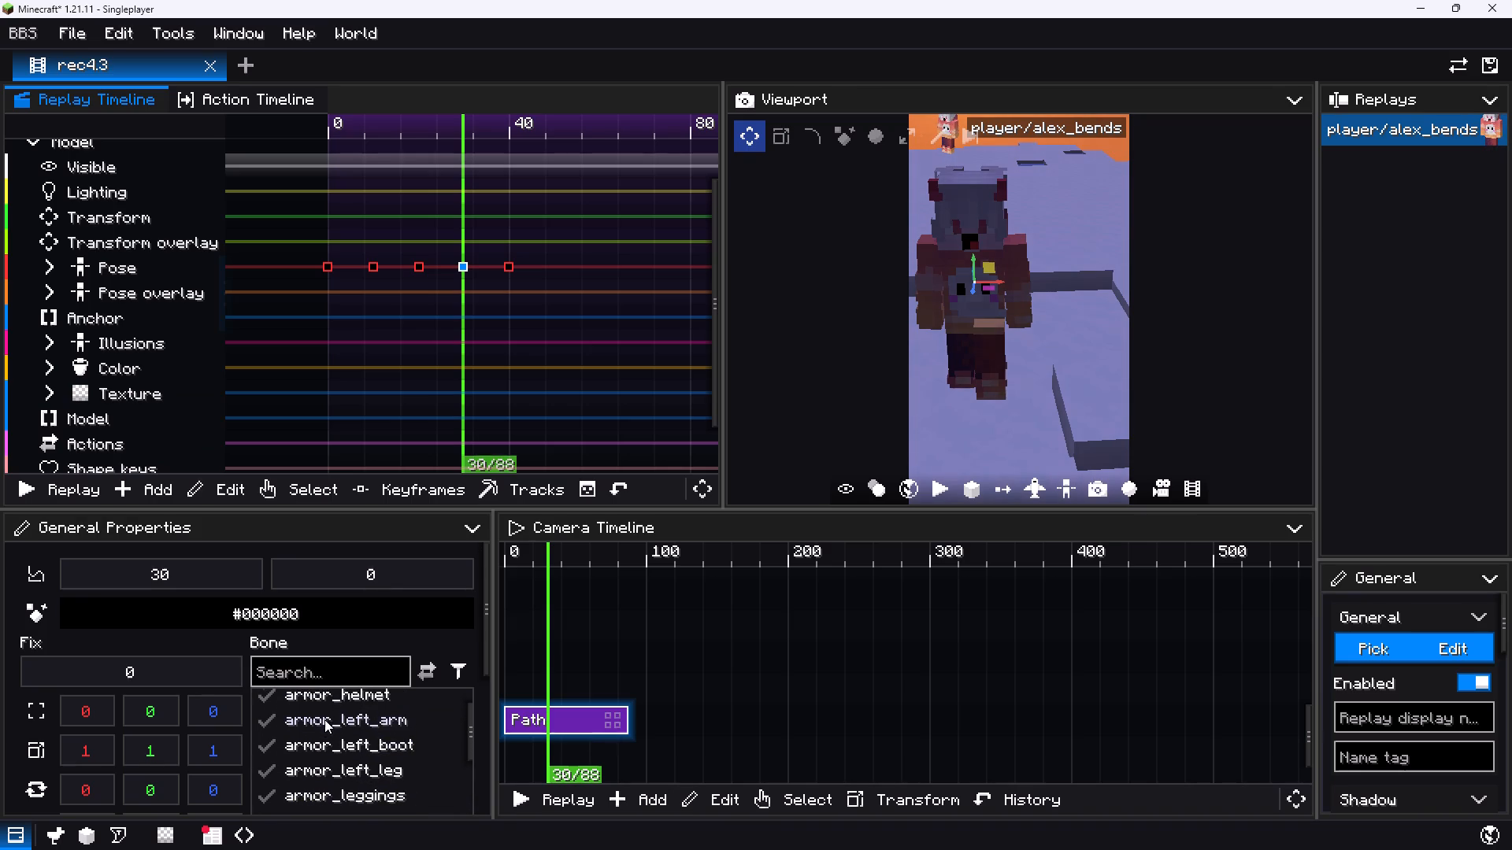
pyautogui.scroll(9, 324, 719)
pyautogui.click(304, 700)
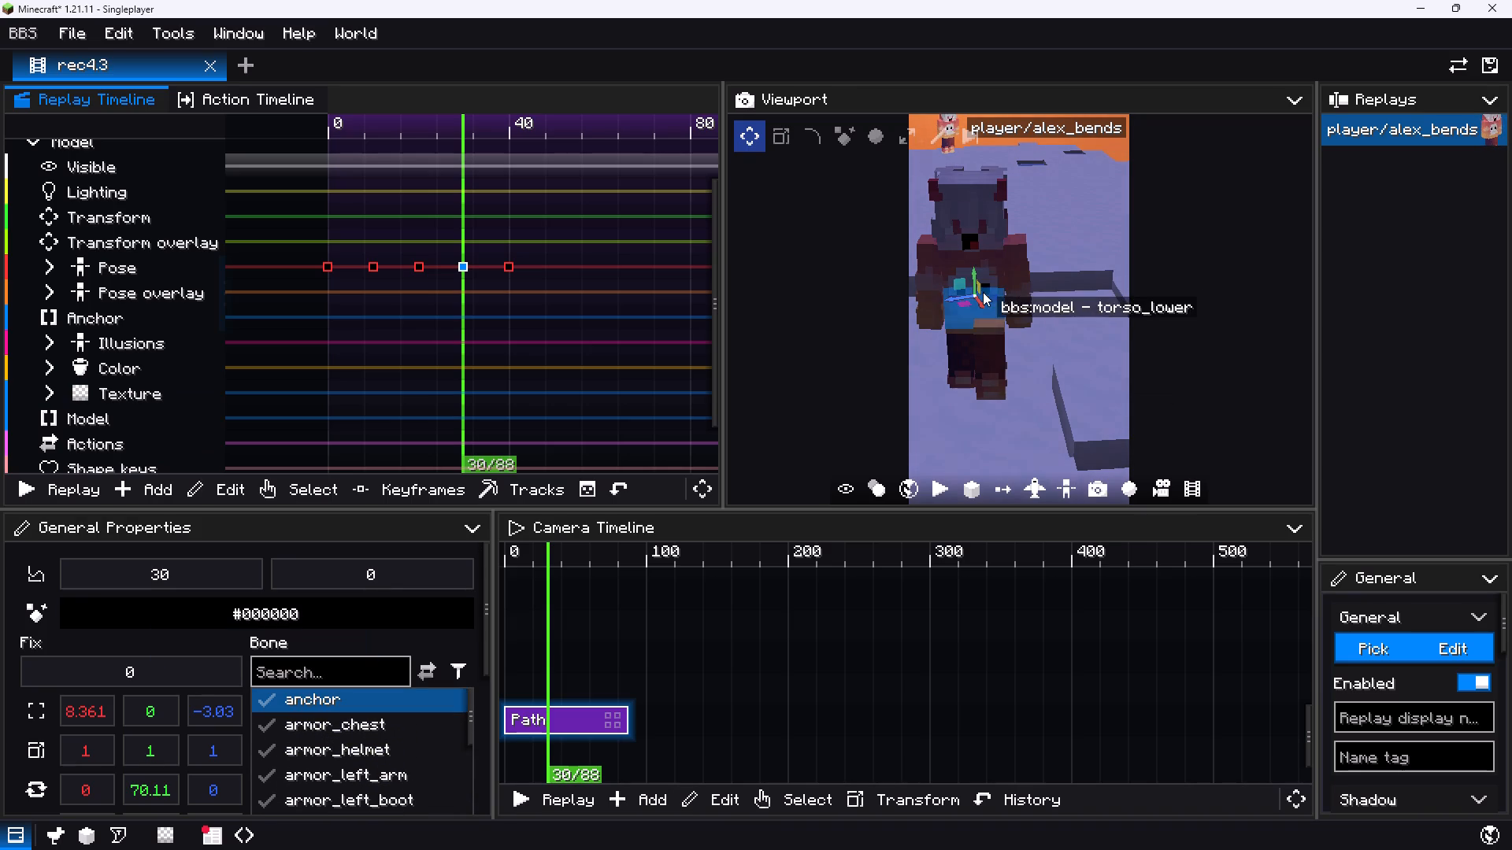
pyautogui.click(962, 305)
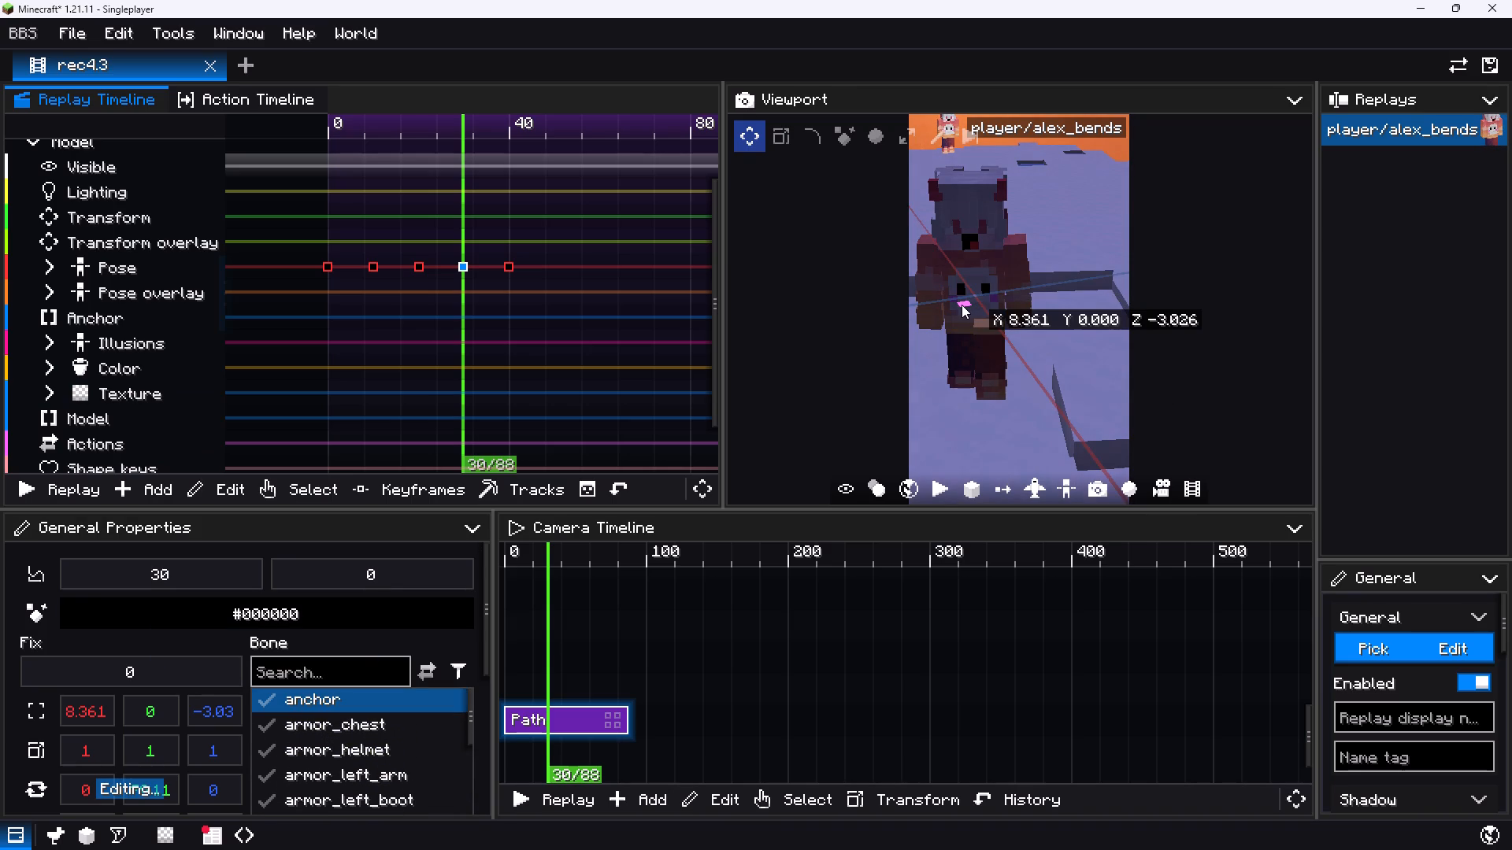
# Scrub between about tick 17 and tick 43 to examine the motion around the tick 30 pose.
pyautogui.moveTo(458, 362); pyautogui.dragTo(428, 362)
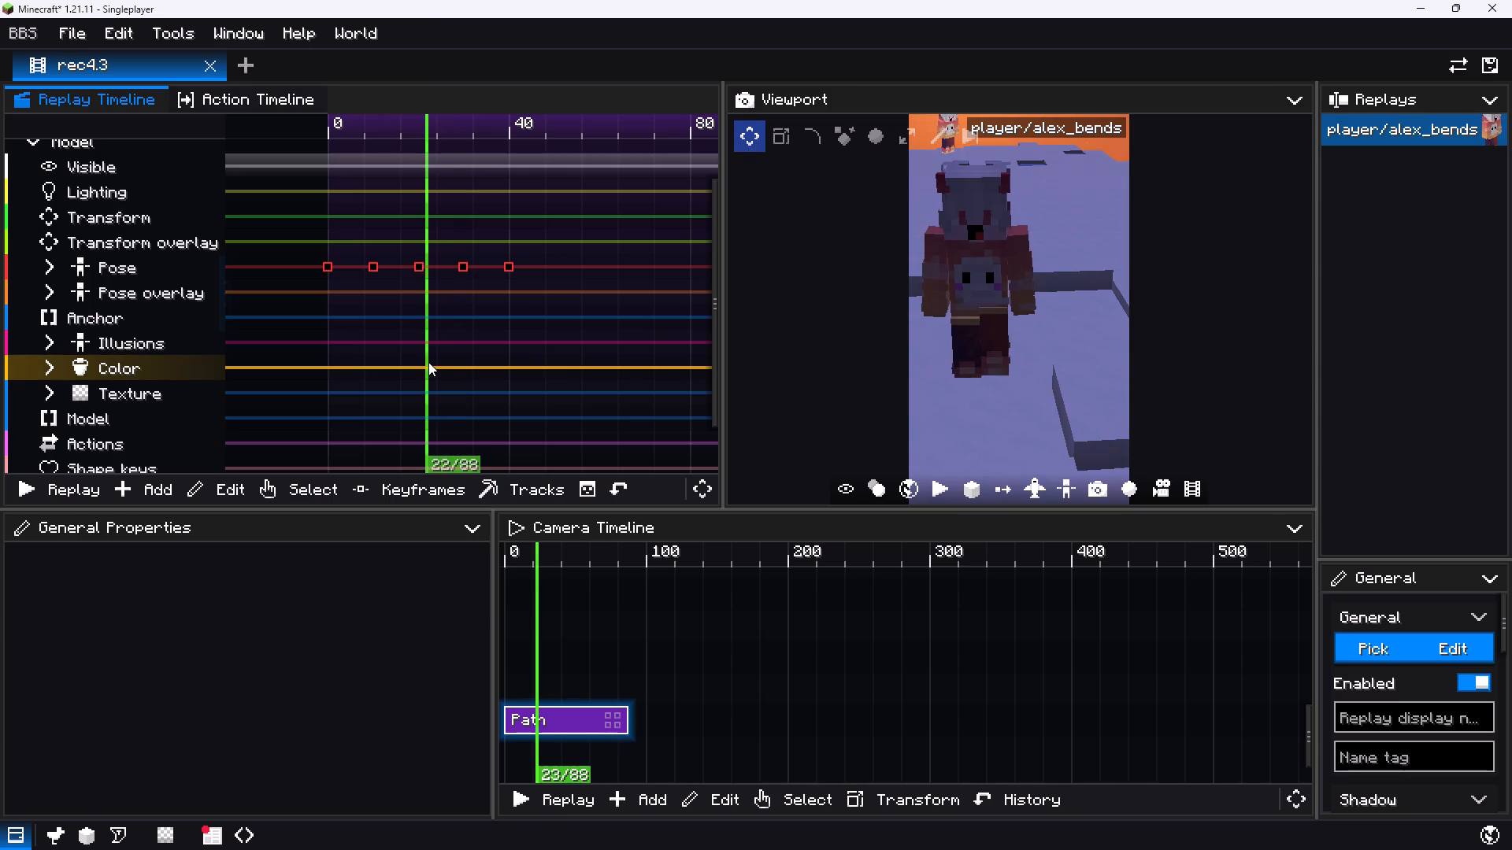
pyautogui.moveTo(428, 362); pyautogui.dragTo(426, 371)
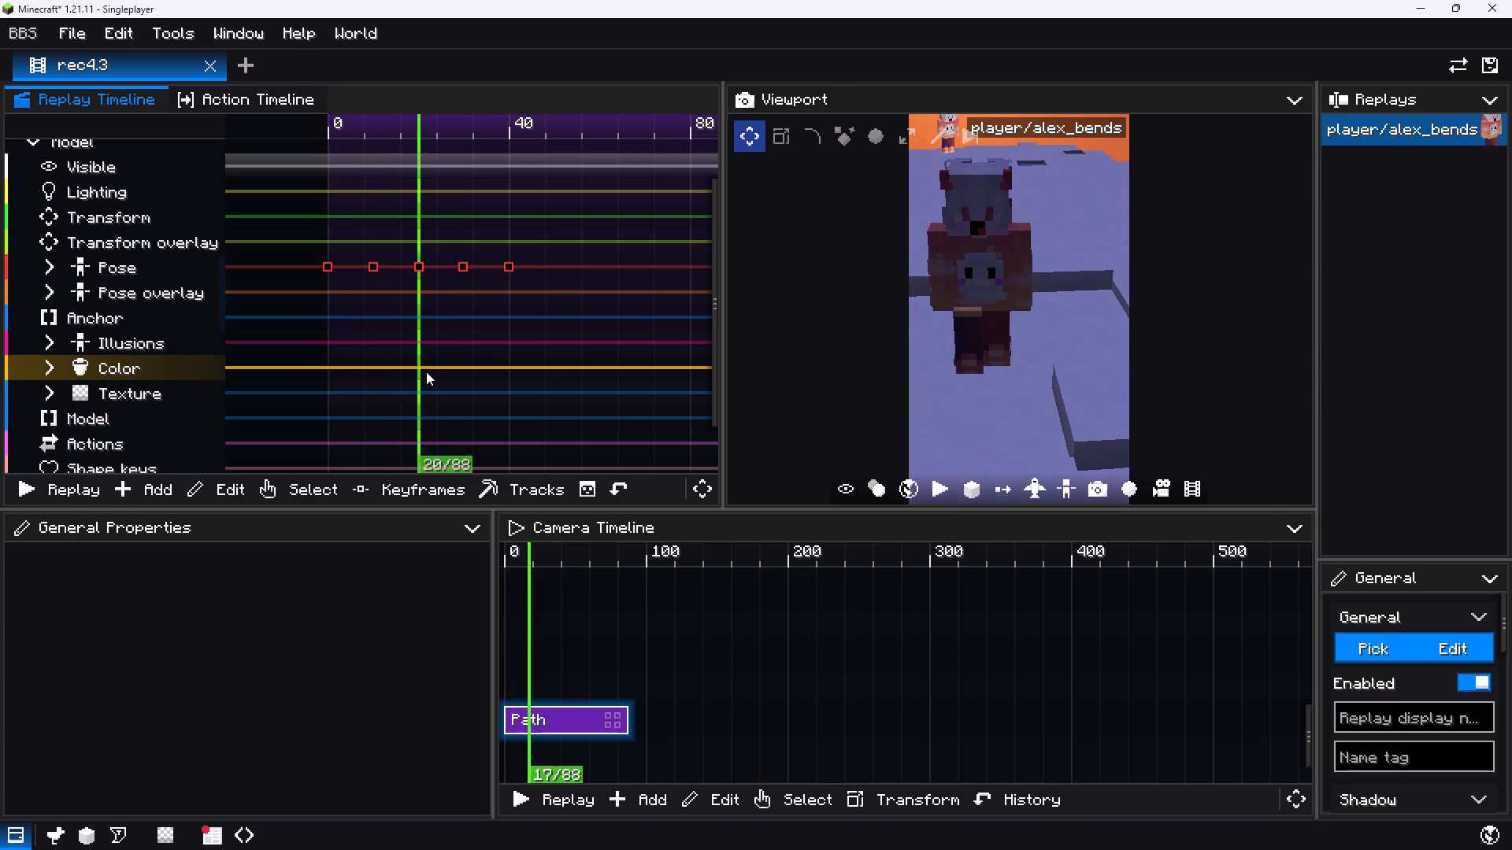
pyautogui.moveTo(426, 371); pyautogui.dragTo(530, 405)
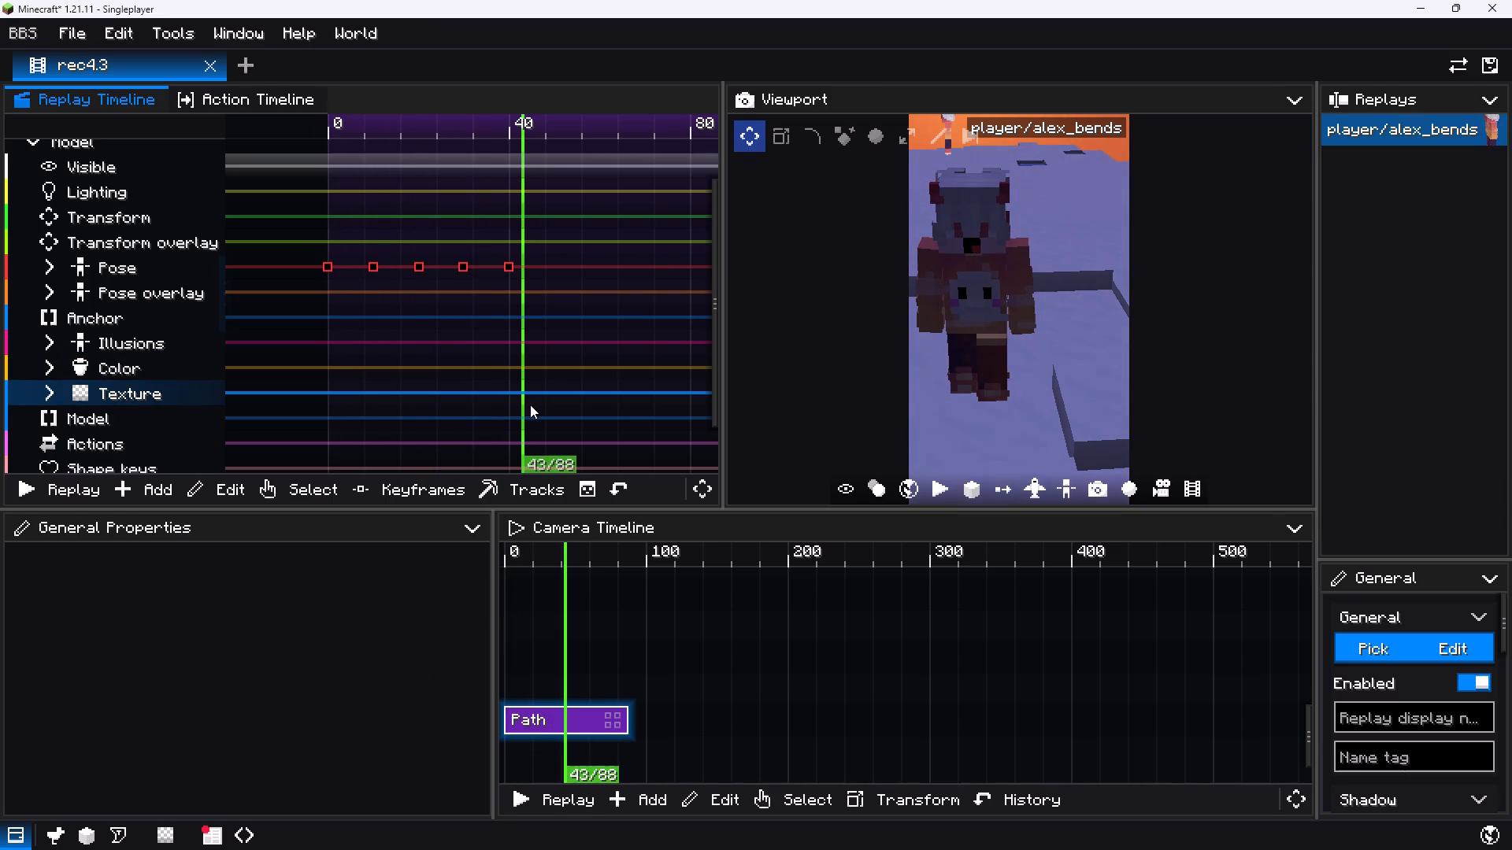
pyautogui.moveTo(530, 405); pyautogui.dragTo(465, 414)
# Leave the film editor, rerun the last chat command to set the world time to 1000, and return to the editor.
pyautogui.press('1')
pyautogui.press('Escape')
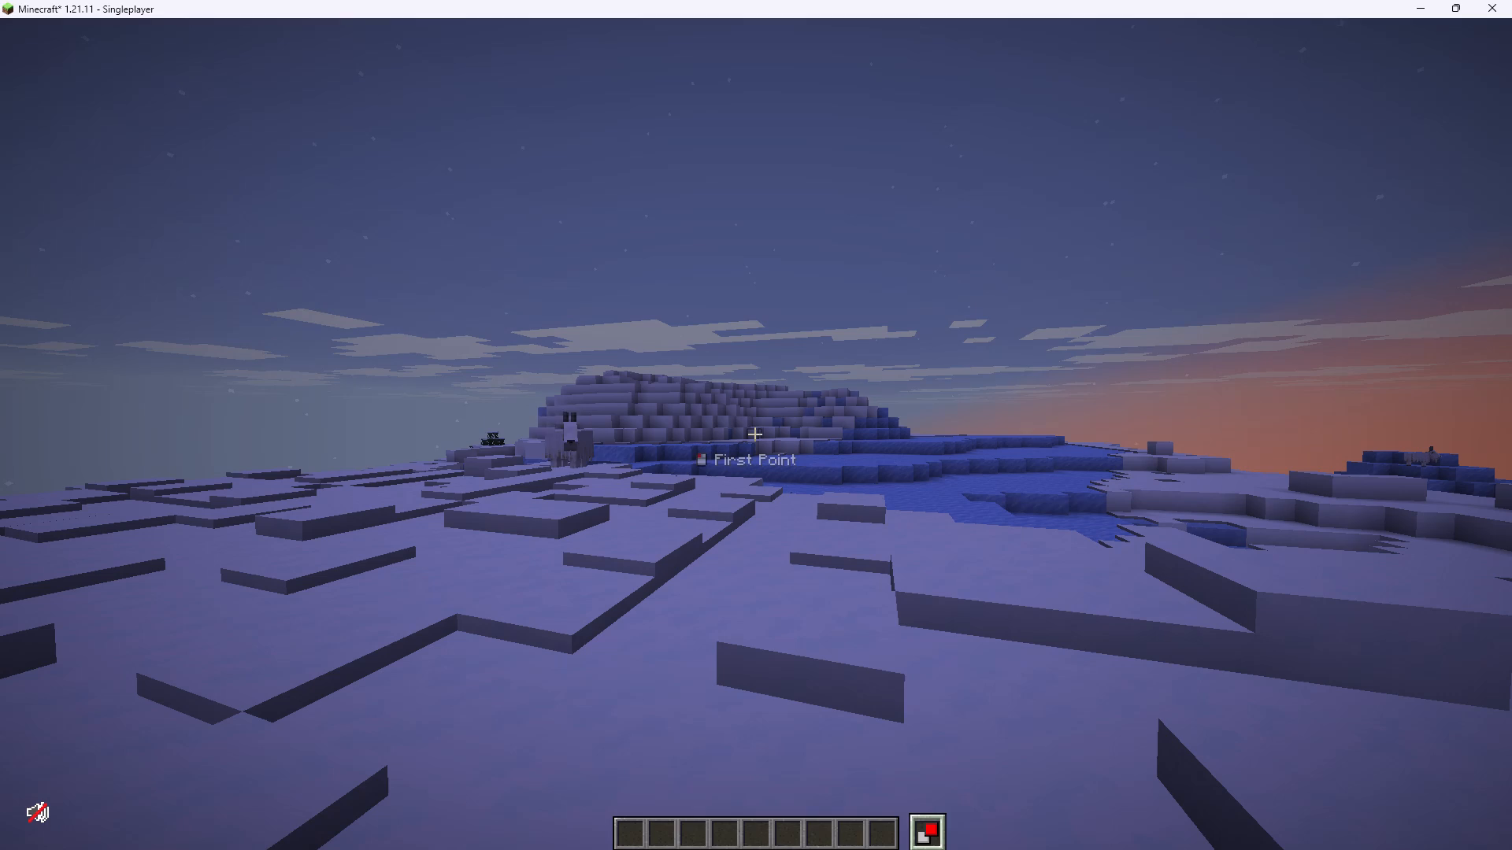
pyautogui.press('t')
pyautogui.press('Up')
pyautogui.press('Return')
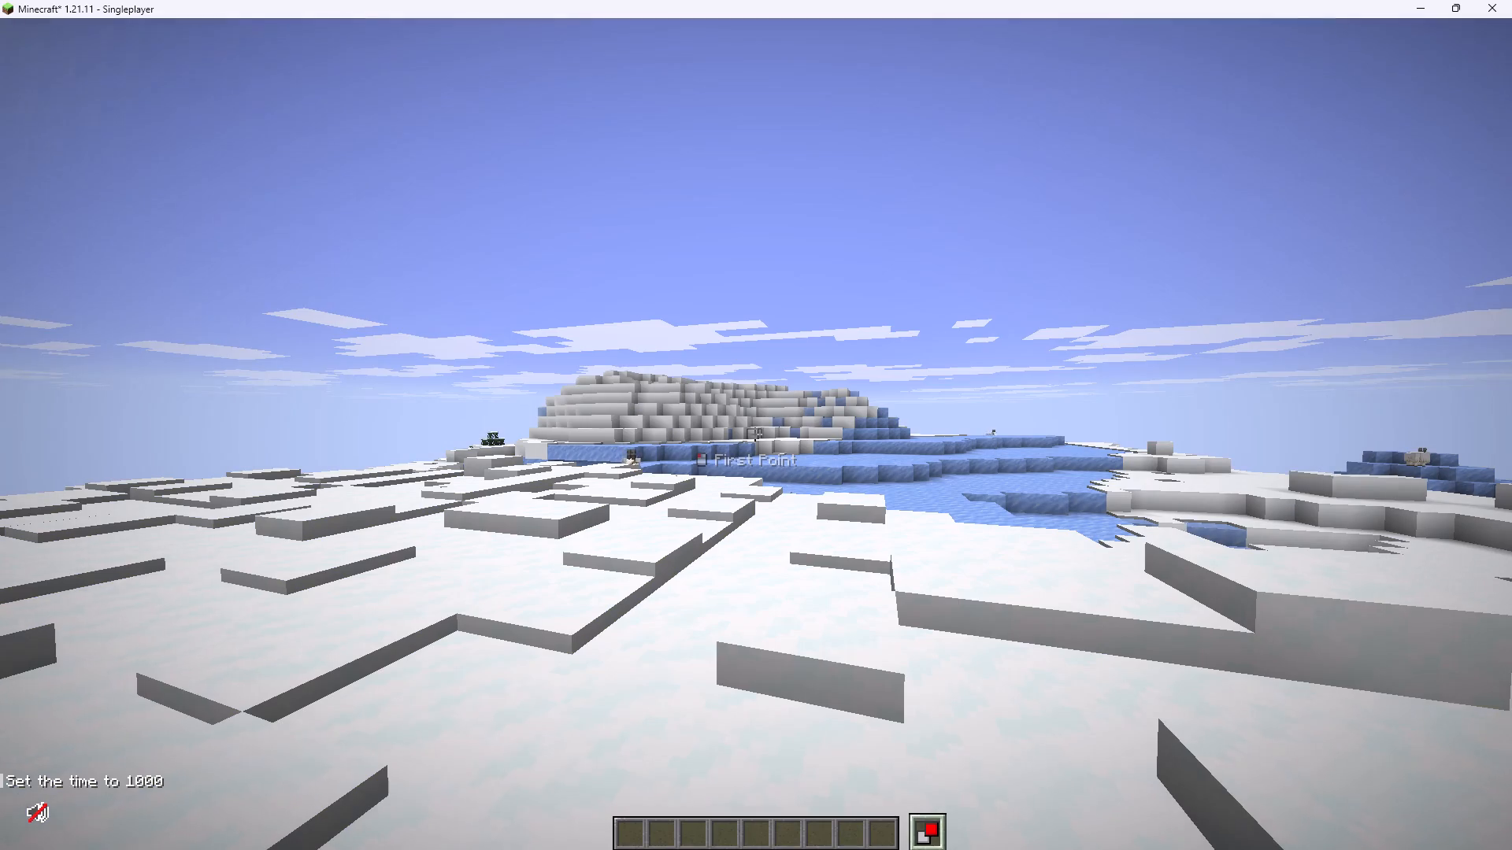
pyautogui.press('0')
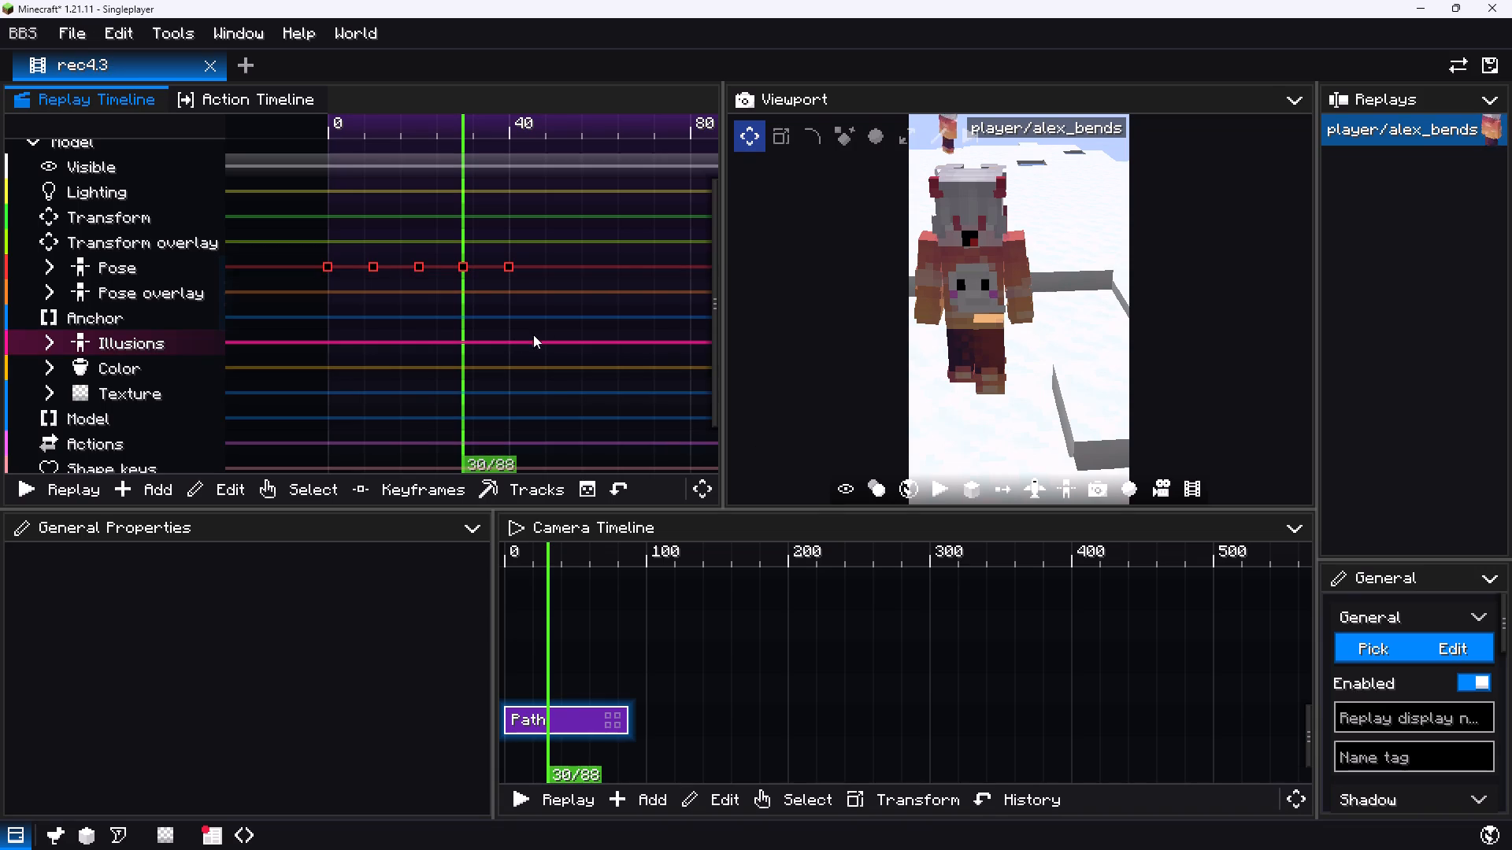
# Play the walk from the start and scrub between about tick 20 and tick 47 to examine the forward motion.
pyautogui.moveTo(434, 353); pyautogui.dragTo(187, 342)
pyautogui.press('space')
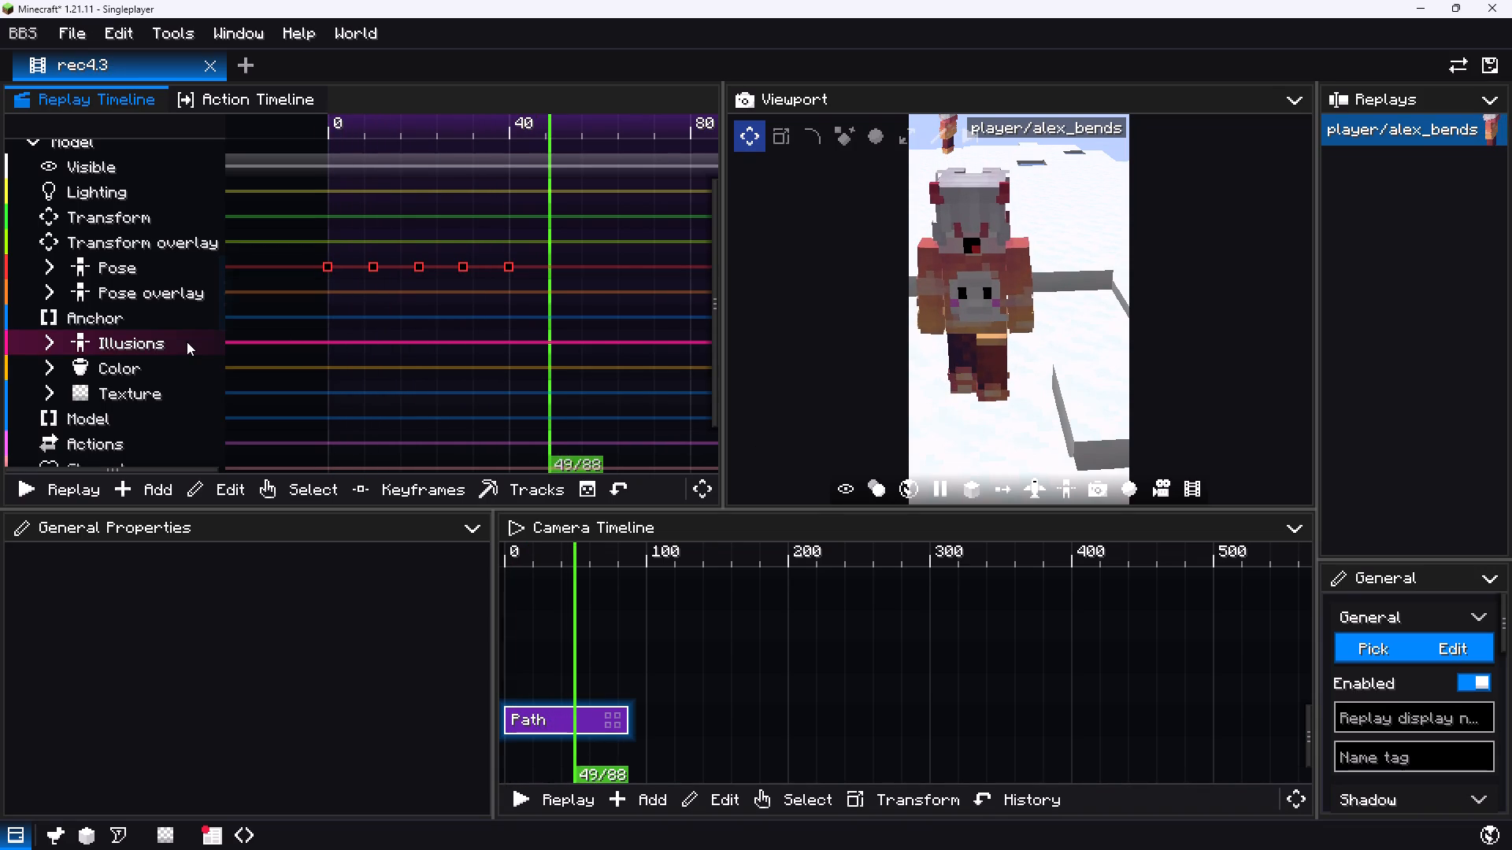
pyautogui.press('space')
pyautogui.moveTo(589, 348); pyautogui.dragTo(503, 350)
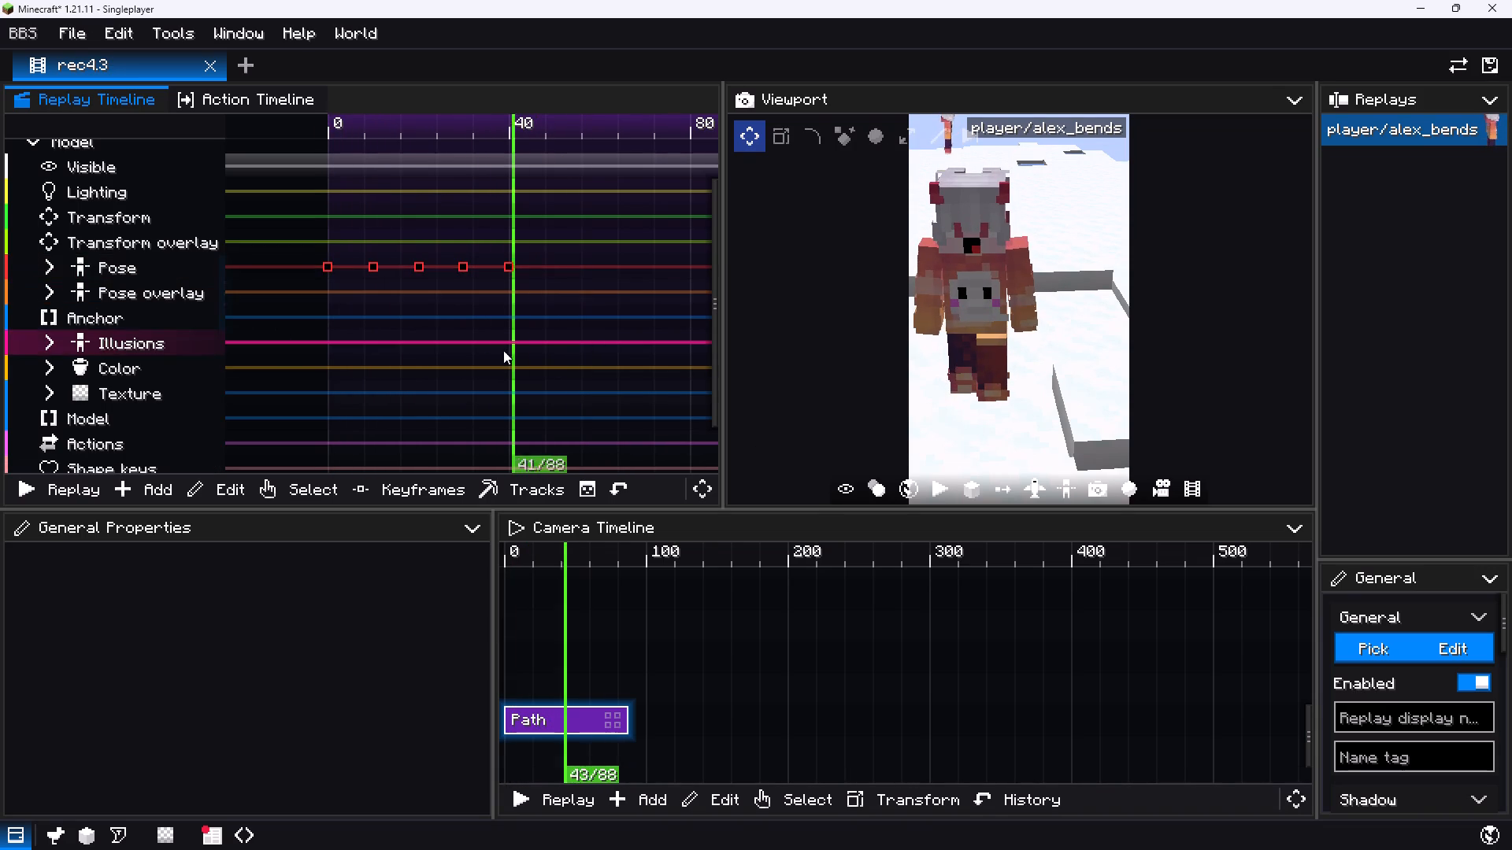
pyautogui.moveTo(503, 350); pyautogui.dragTo(435, 368)
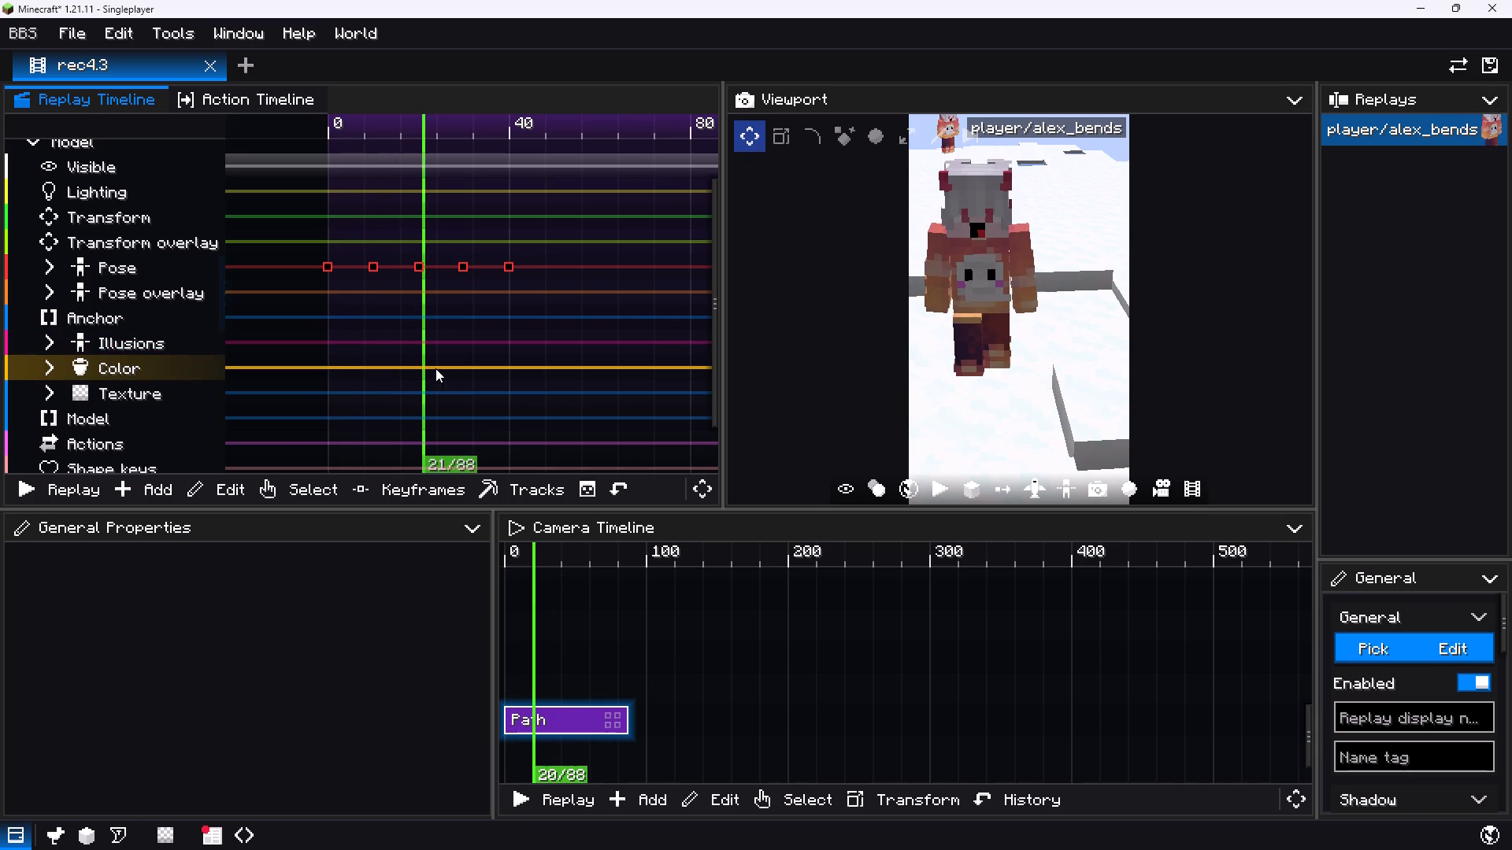
pyautogui.moveTo(435, 368); pyautogui.dragTo(535, 386)
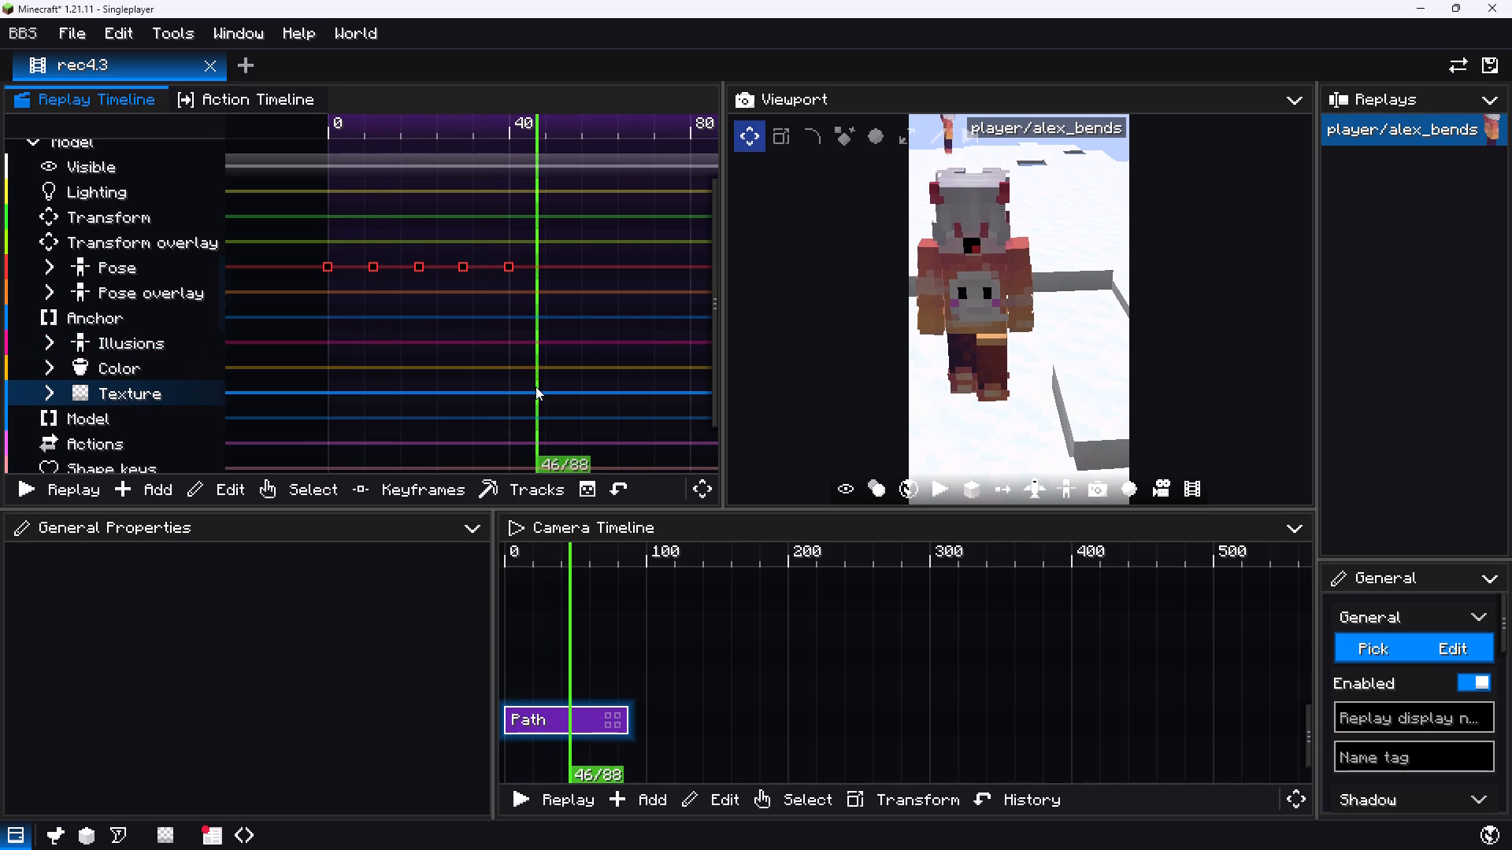
pyautogui.moveTo(535, 386); pyautogui.dragTo(542, 387)
# Add a Pose keyframe at tick 50 and move its anchor bone forward to about X 13.8 and Z -4.52.
pyautogui.scroll(9, 459, 309)
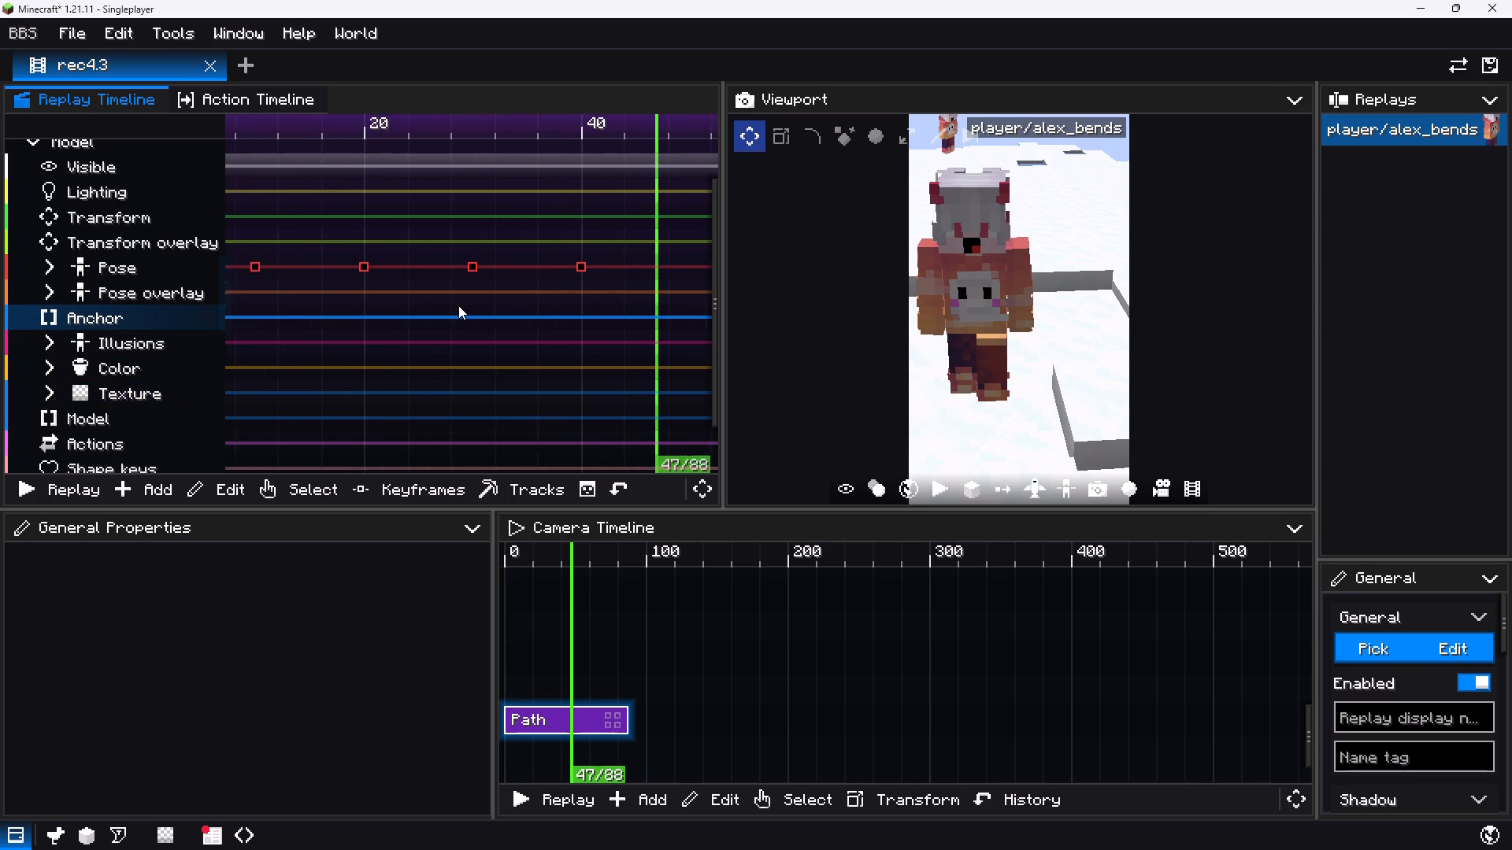
pyautogui.scroll(2, 588, 320)
pyautogui.moveTo(611, 336); pyautogui.dragTo(532, 331, button='middle')
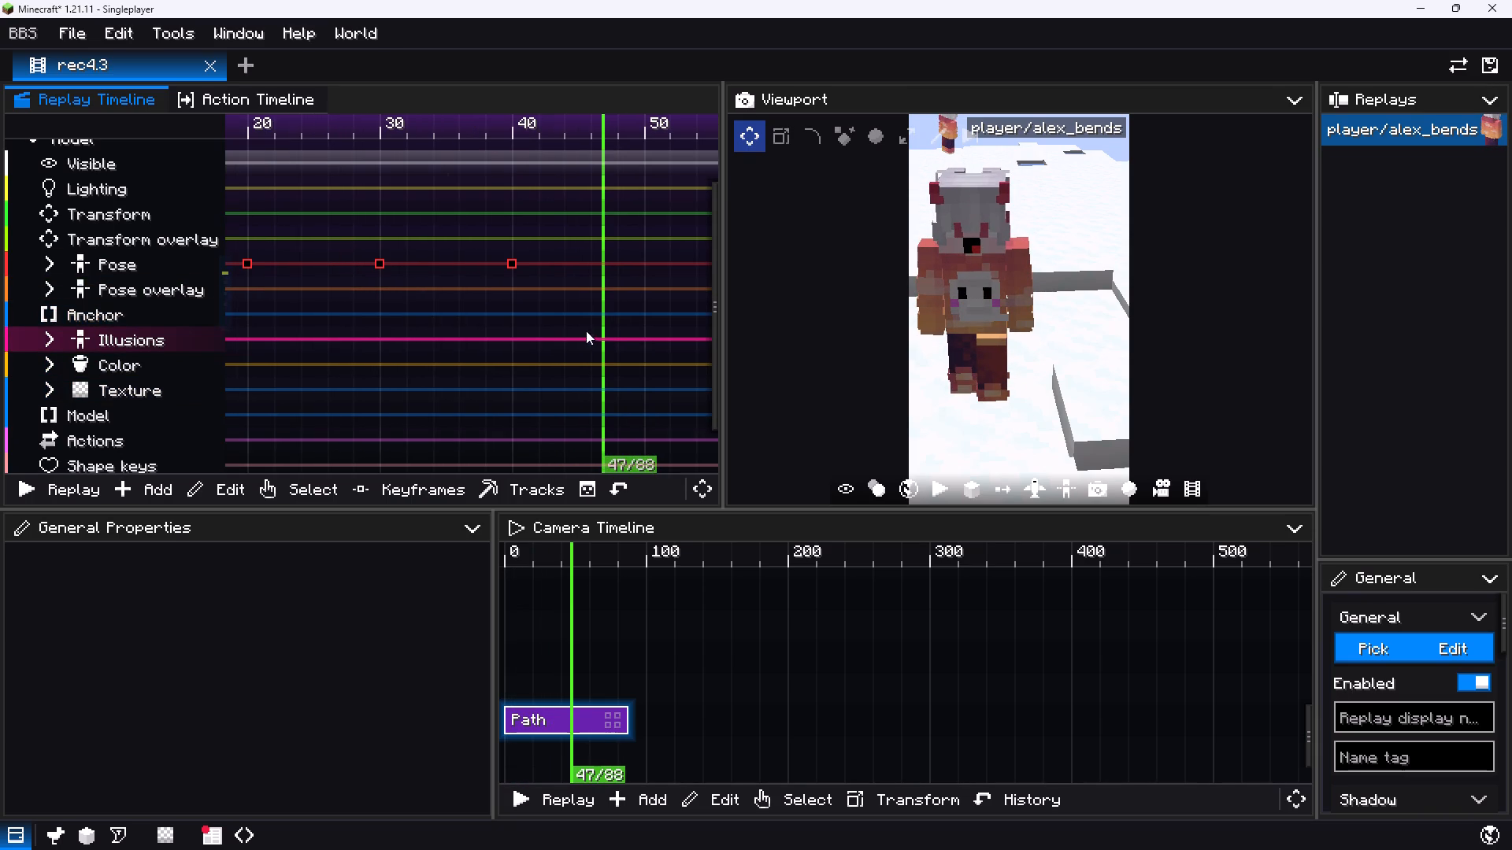
pyautogui.keyDown('ctrl'); pyautogui.click(650, 262); pyautogui.keyUp('ctrl')
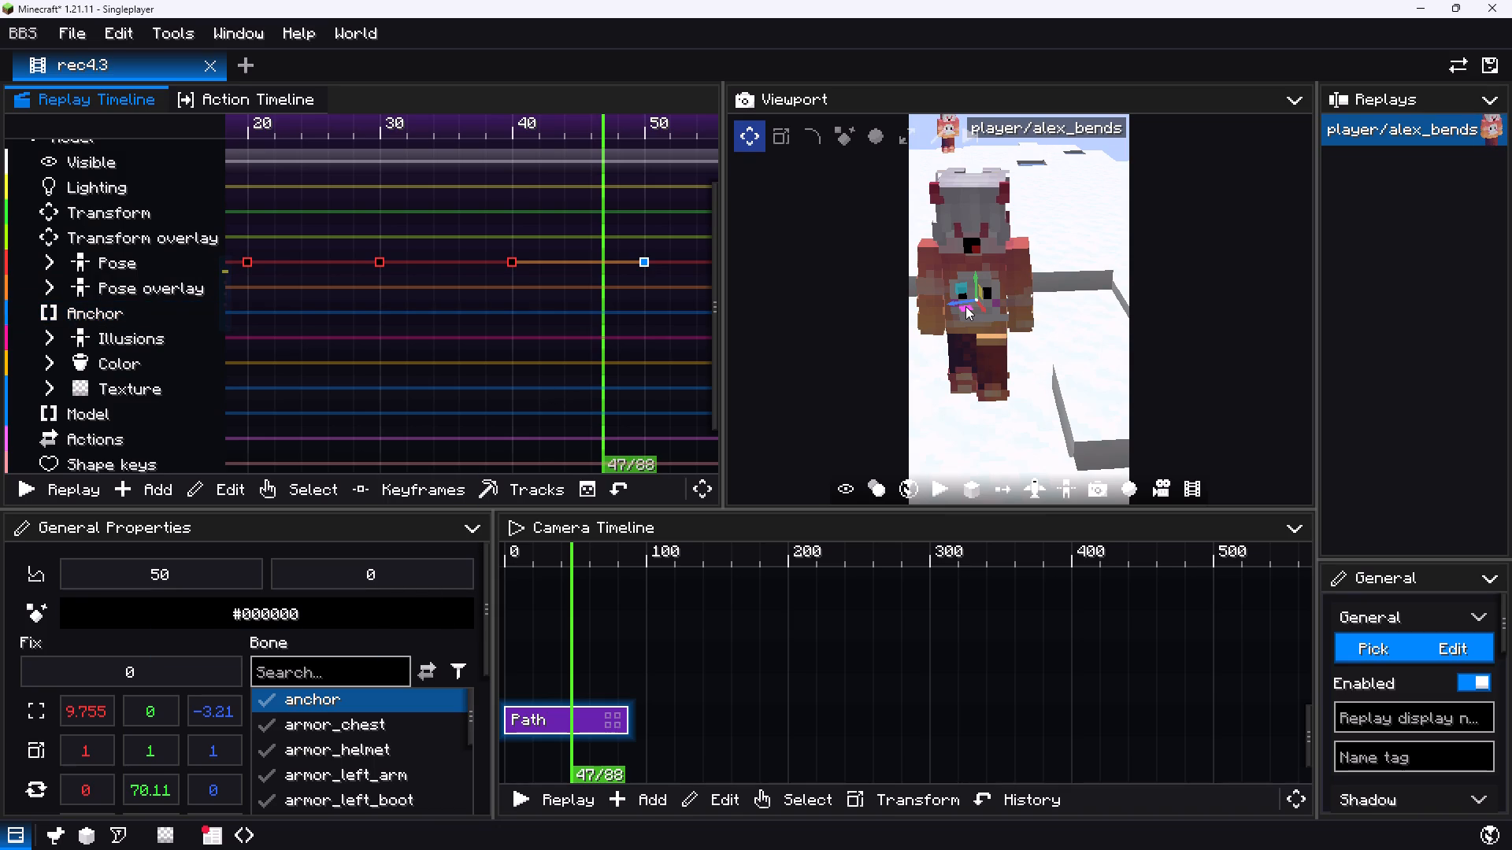
pyautogui.moveTo(965, 306); pyautogui.dragTo(964, 315)
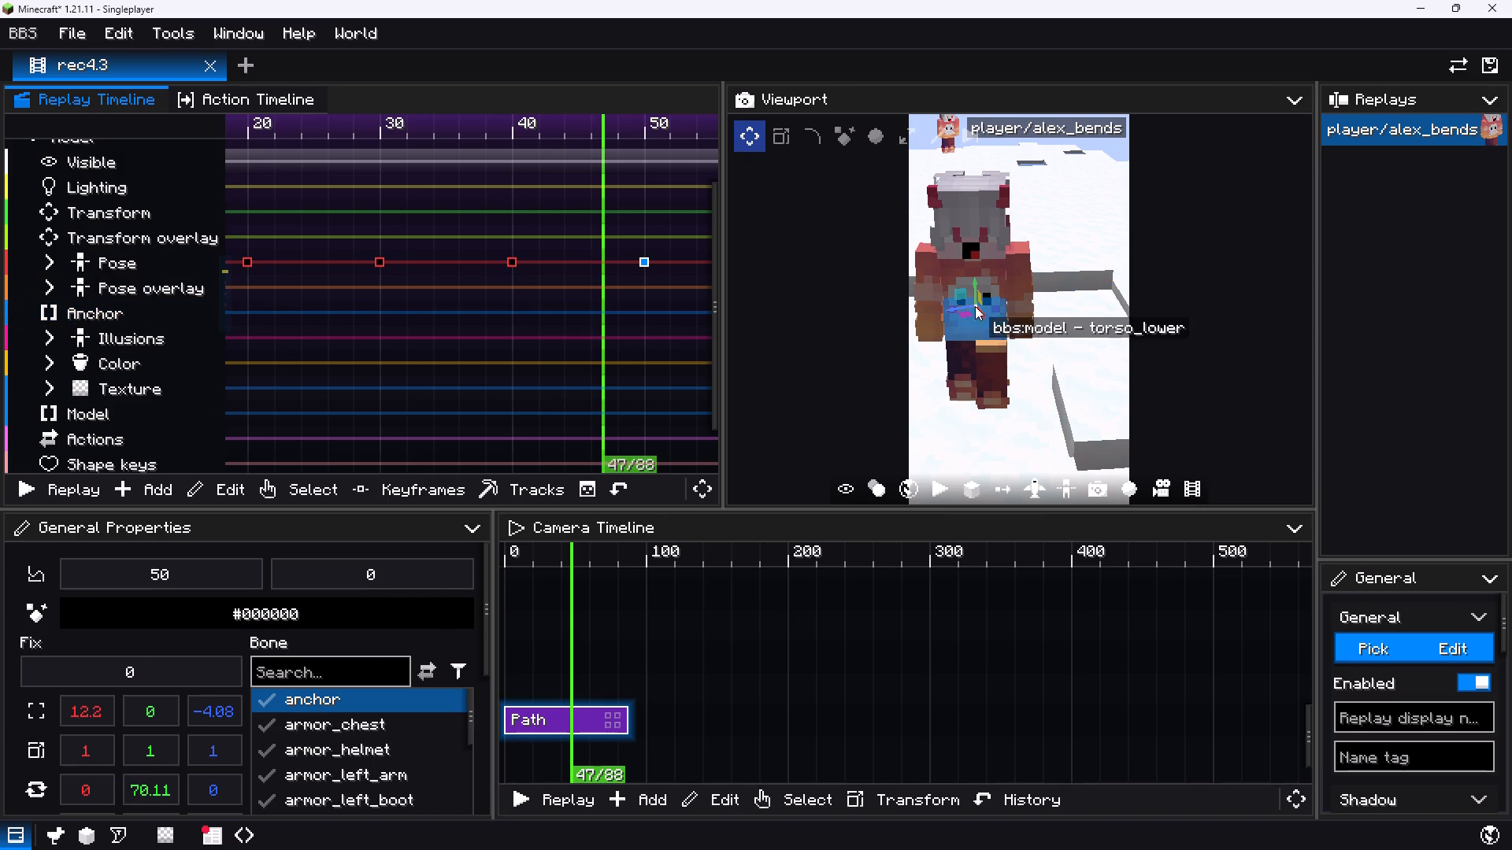
pyautogui.click(963, 314)
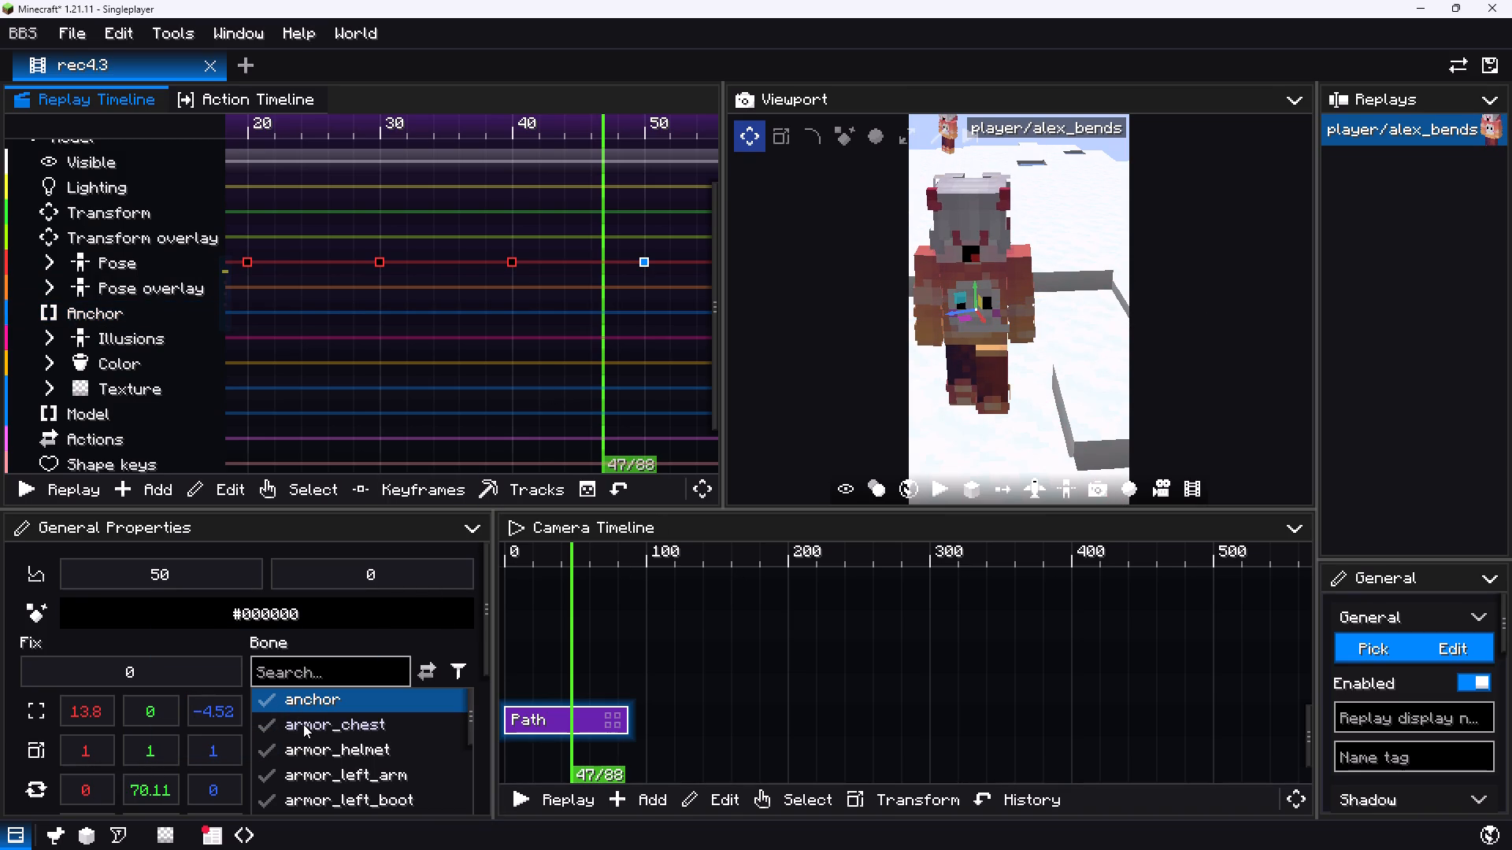
# Play the opening of the walk from tick 0 to about tick 12 to examine the anchor's forward motion.
pyautogui.moveTo(527, 364); pyautogui.dragTo(550, 364, button='middle')
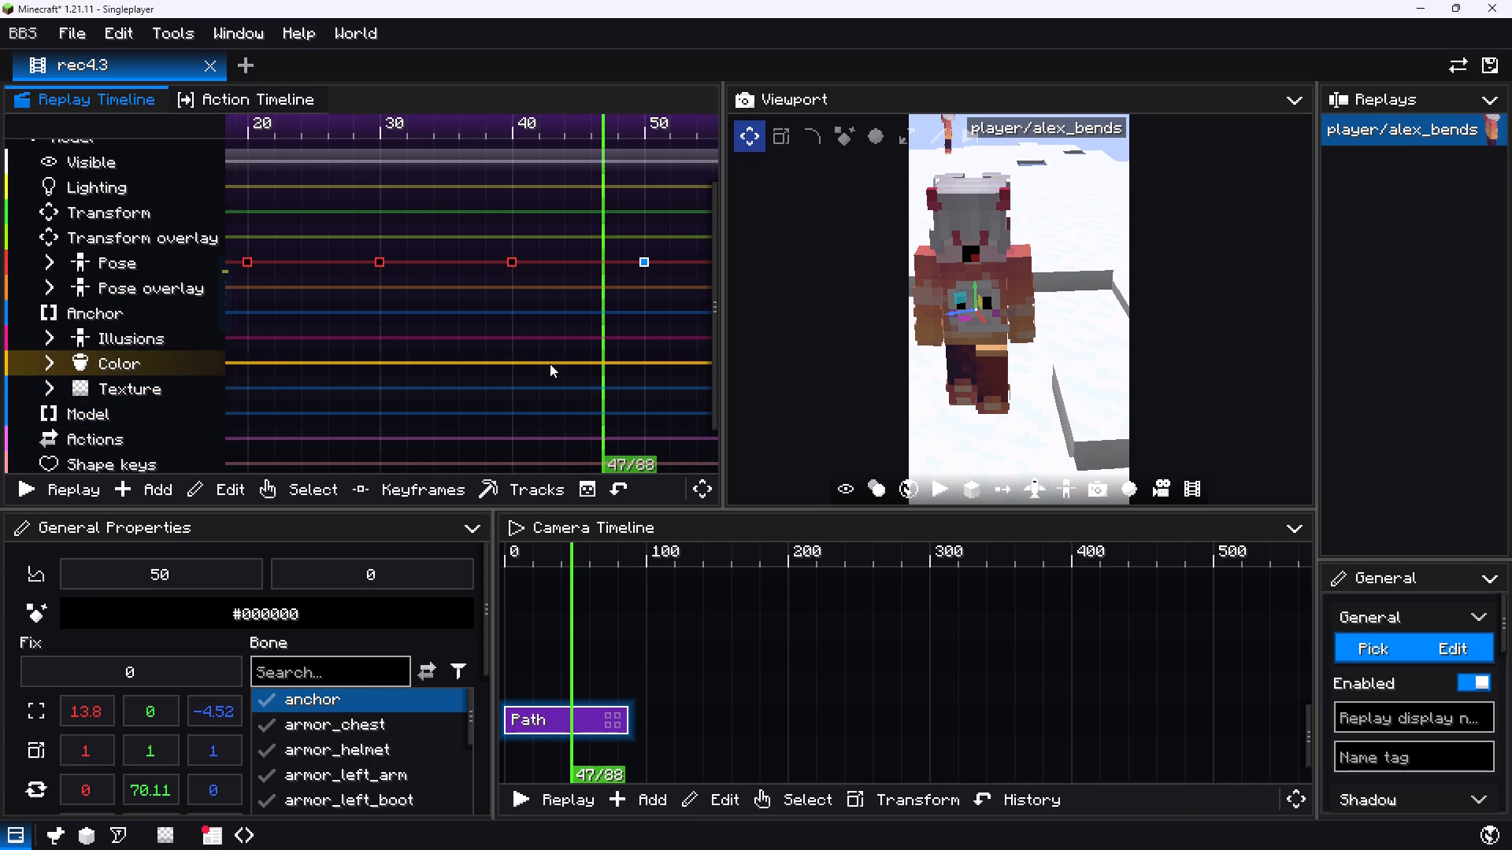
pyautogui.moveTo(550, 364); pyautogui.dragTo(781, 366, button='middle')
pyautogui.moveTo(604, 373); pyautogui.dragTo(740, 380, button='middle')
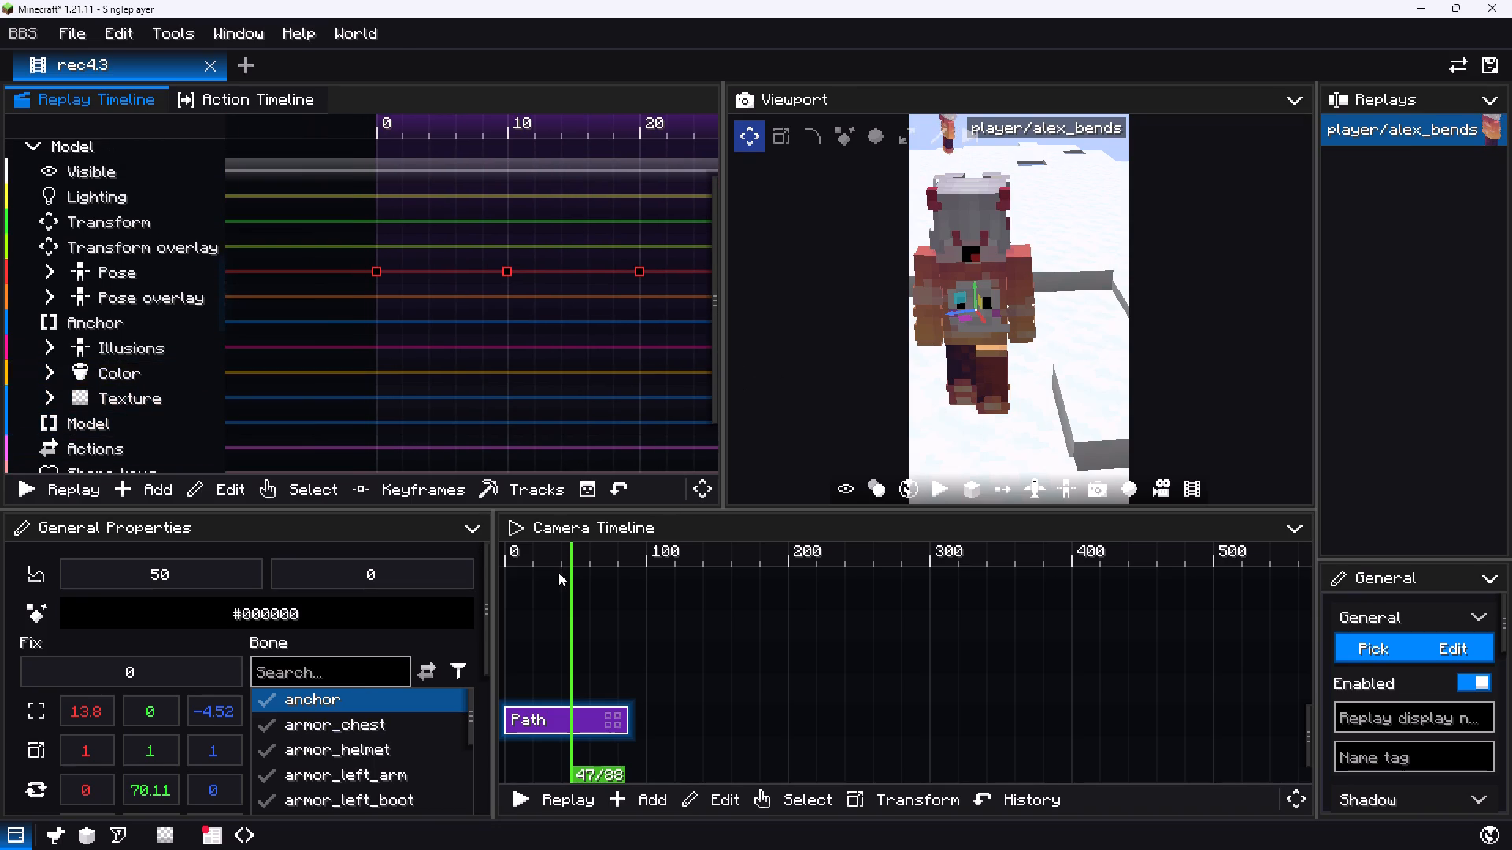
pyautogui.moveTo(557, 579); pyautogui.dragTo(309, 531)
pyautogui.press('space')
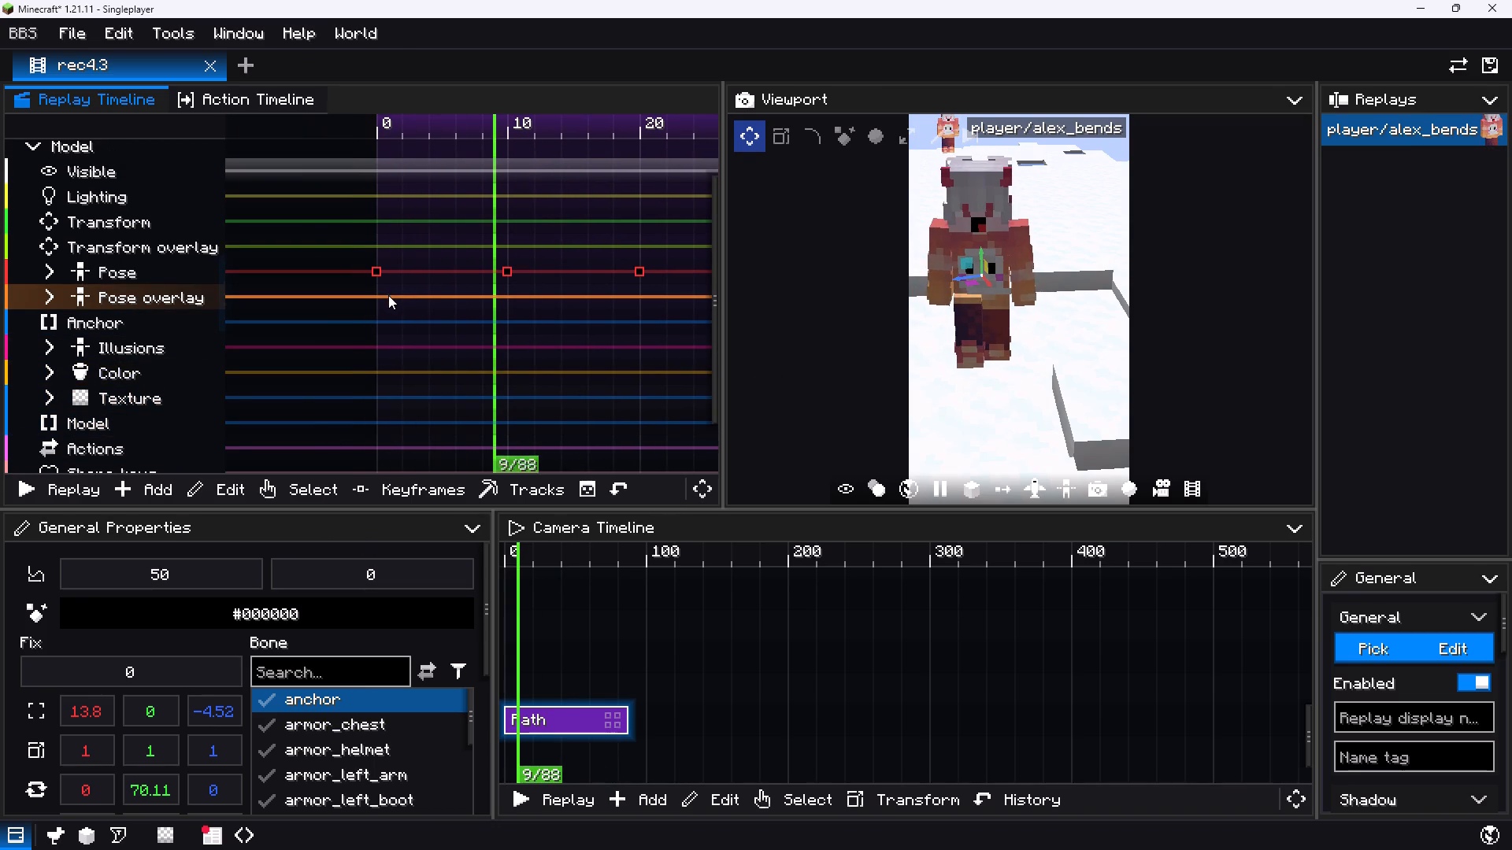
pyautogui.press('space')
# On the tick 10 Pose keyframe, move the anchor bone farther forward and replay the opening of the walk.
pyautogui.click(501, 274)
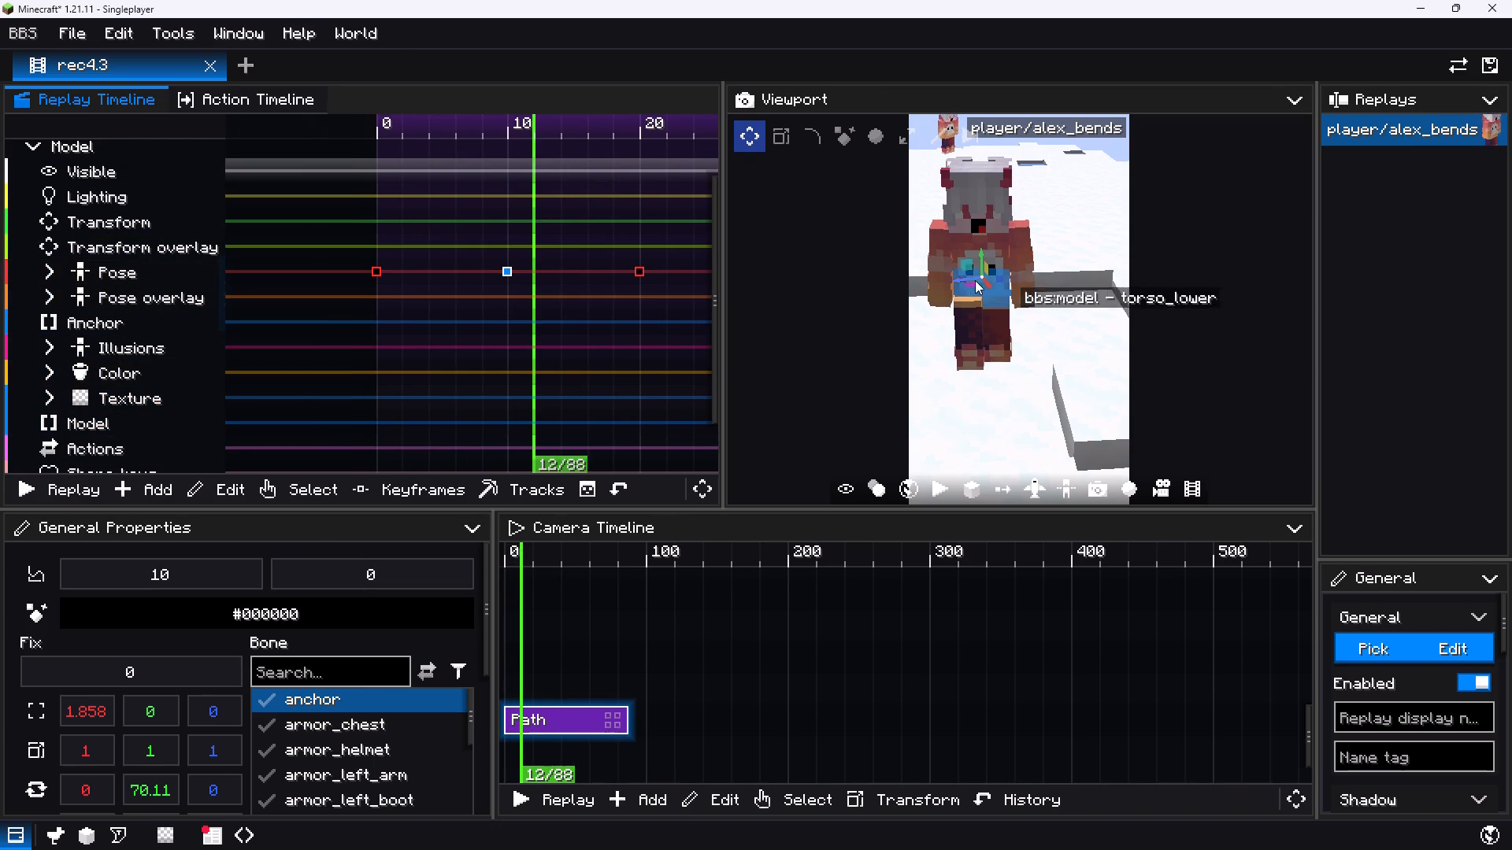
pyautogui.moveTo(973, 285); pyautogui.dragTo(973, 304)
pyautogui.moveTo(525, 329); pyautogui.dragTo(337, 322)
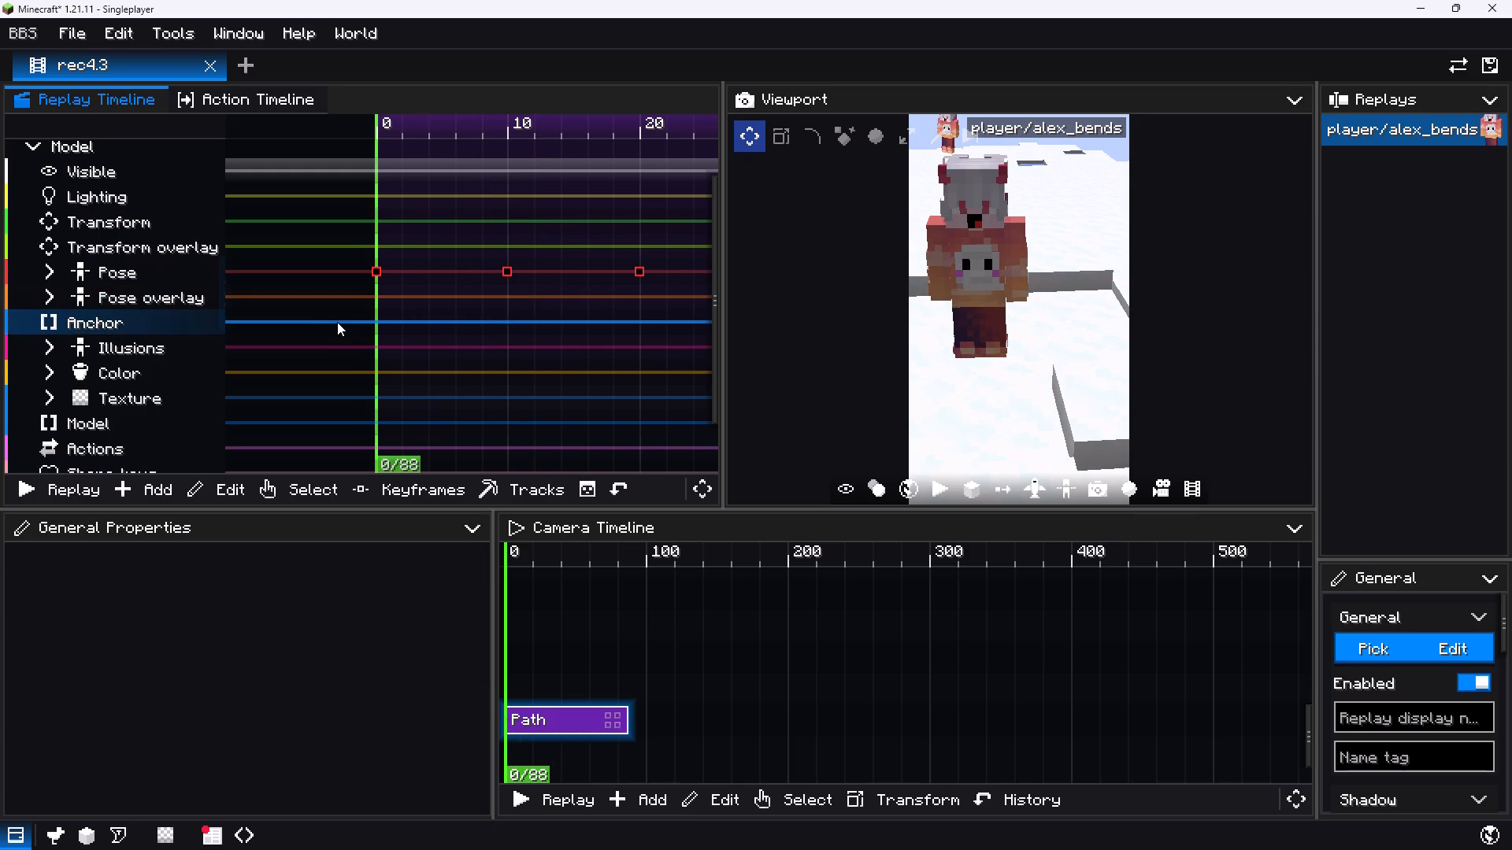
pyautogui.press('space')
pyautogui.press('space')
# On the tick 20 Pose keyframe, move the anchor bone forward to about X 19.24 and Z -5.19.
pyautogui.moveTo(588, 317); pyautogui.dragTo(628, 322)
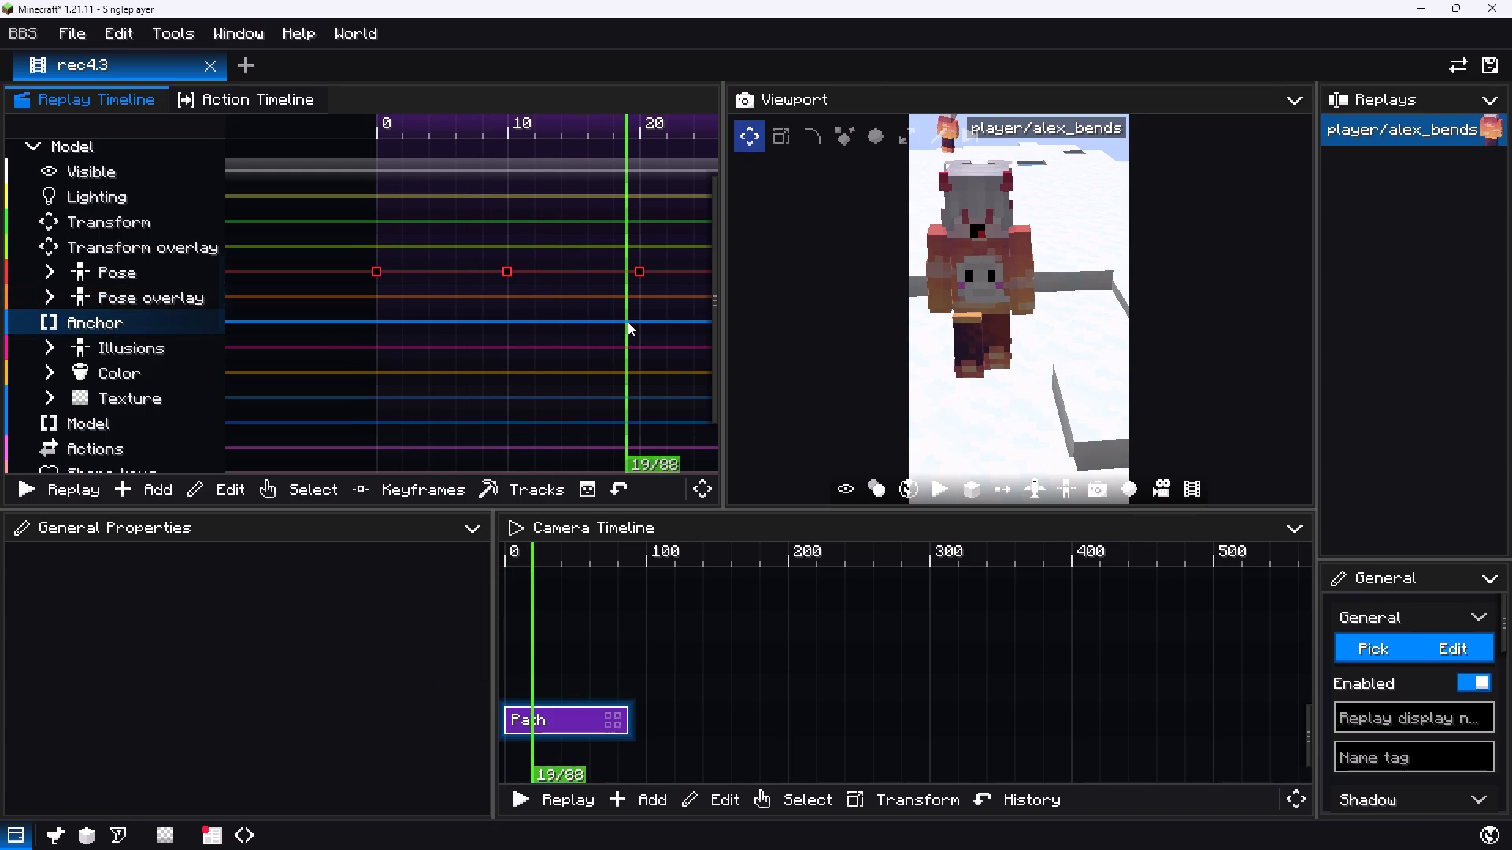
pyautogui.moveTo(628, 322); pyautogui.dragTo(636, 323)
pyautogui.click(644, 266)
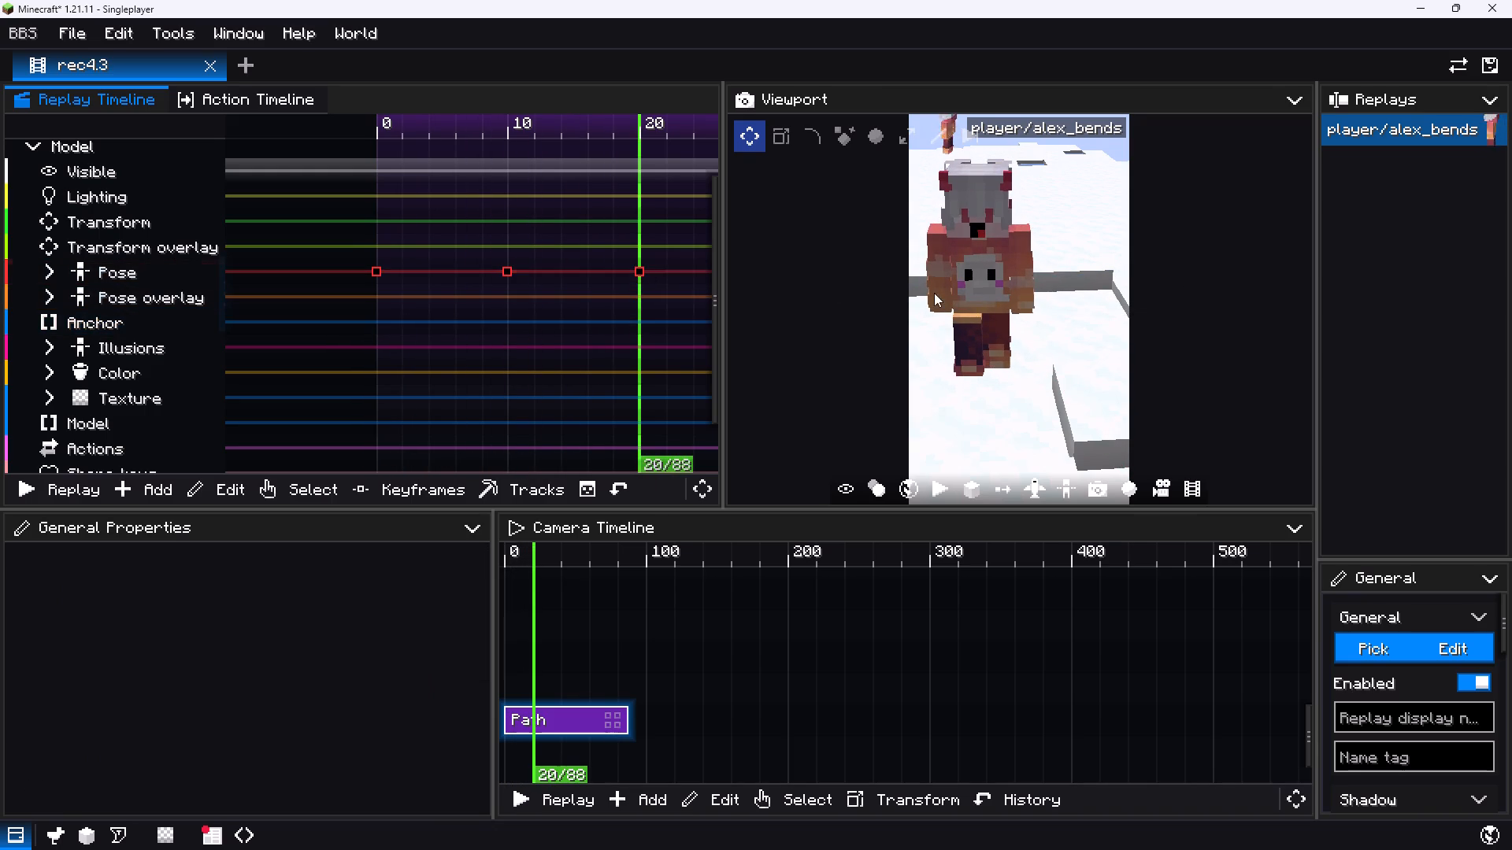
pyautogui.click(649, 268)
pyautogui.click(638, 268)
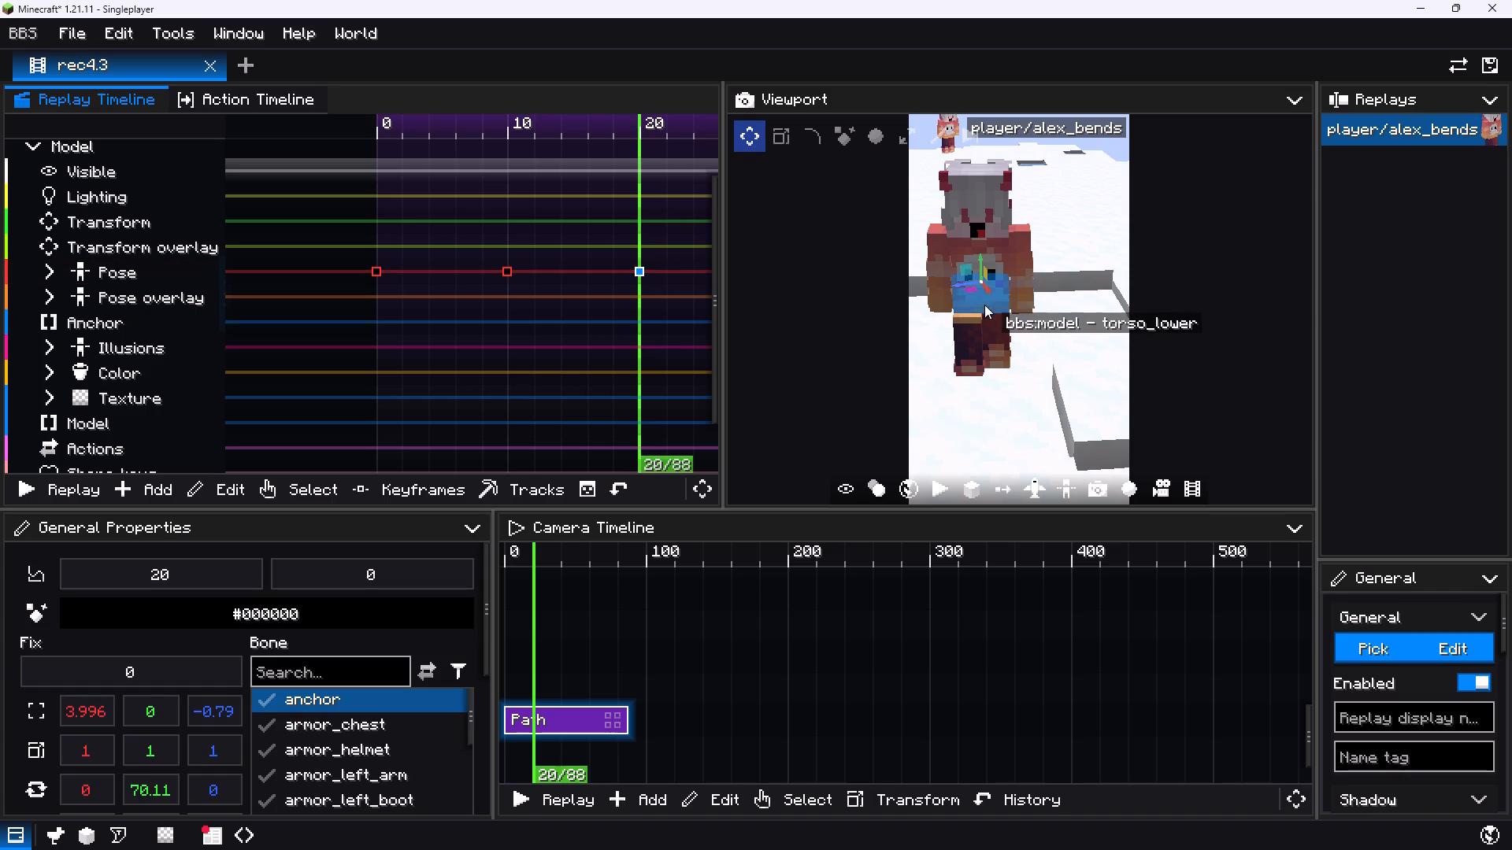
pyautogui.moveTo(972, 290); pyautogui.dragTo(971, 351)
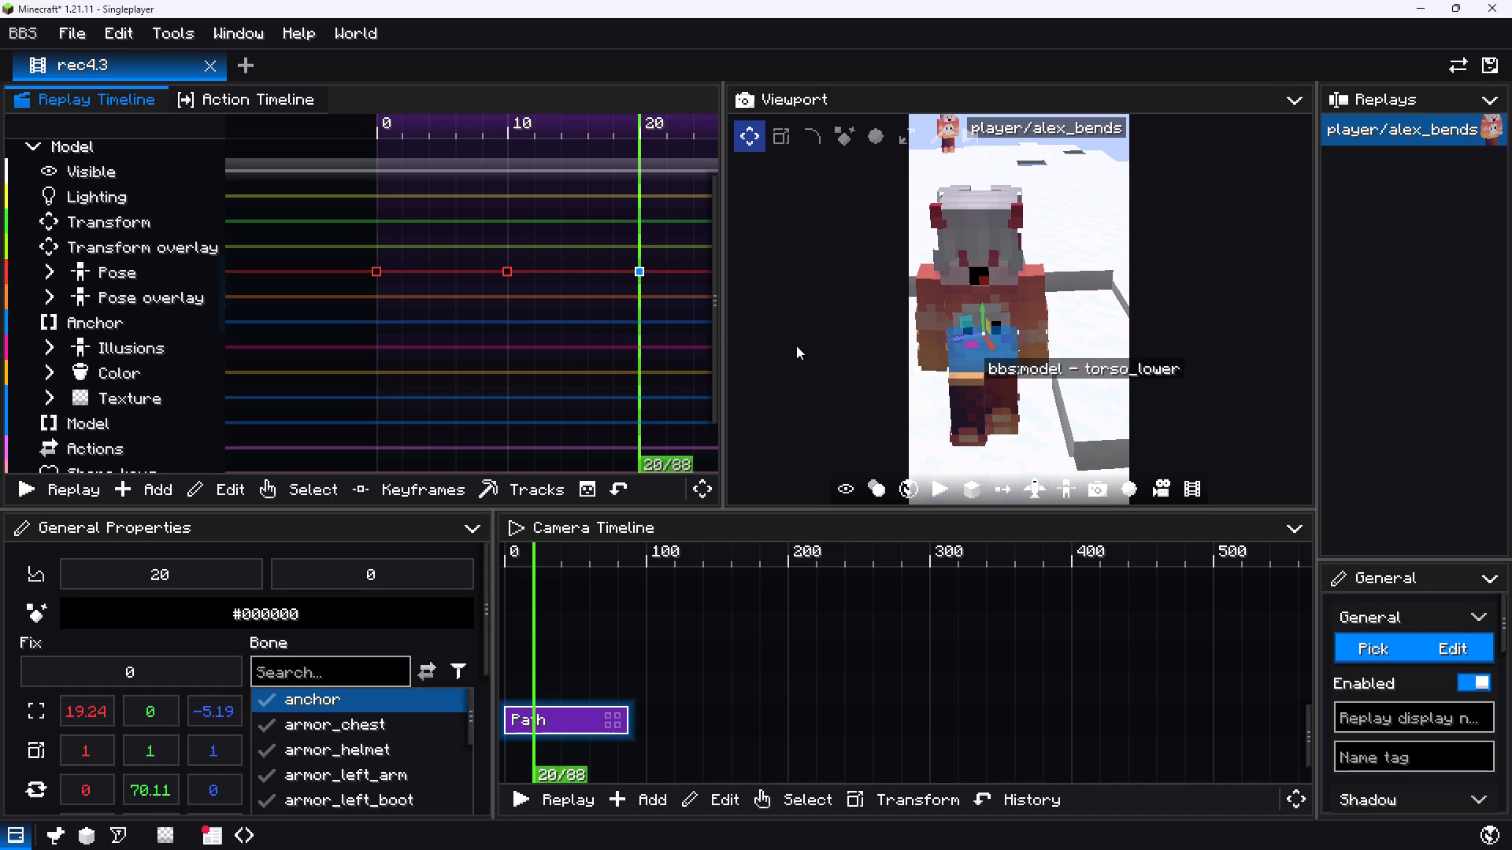
# On the tick 20 Pose keyframe, pull the anchor bone back slightly and replay the opening of the walk.
pyautogui.moveTo(652, 344); pyautogui.dragTo(350, 336)
pyautogui.press('space')
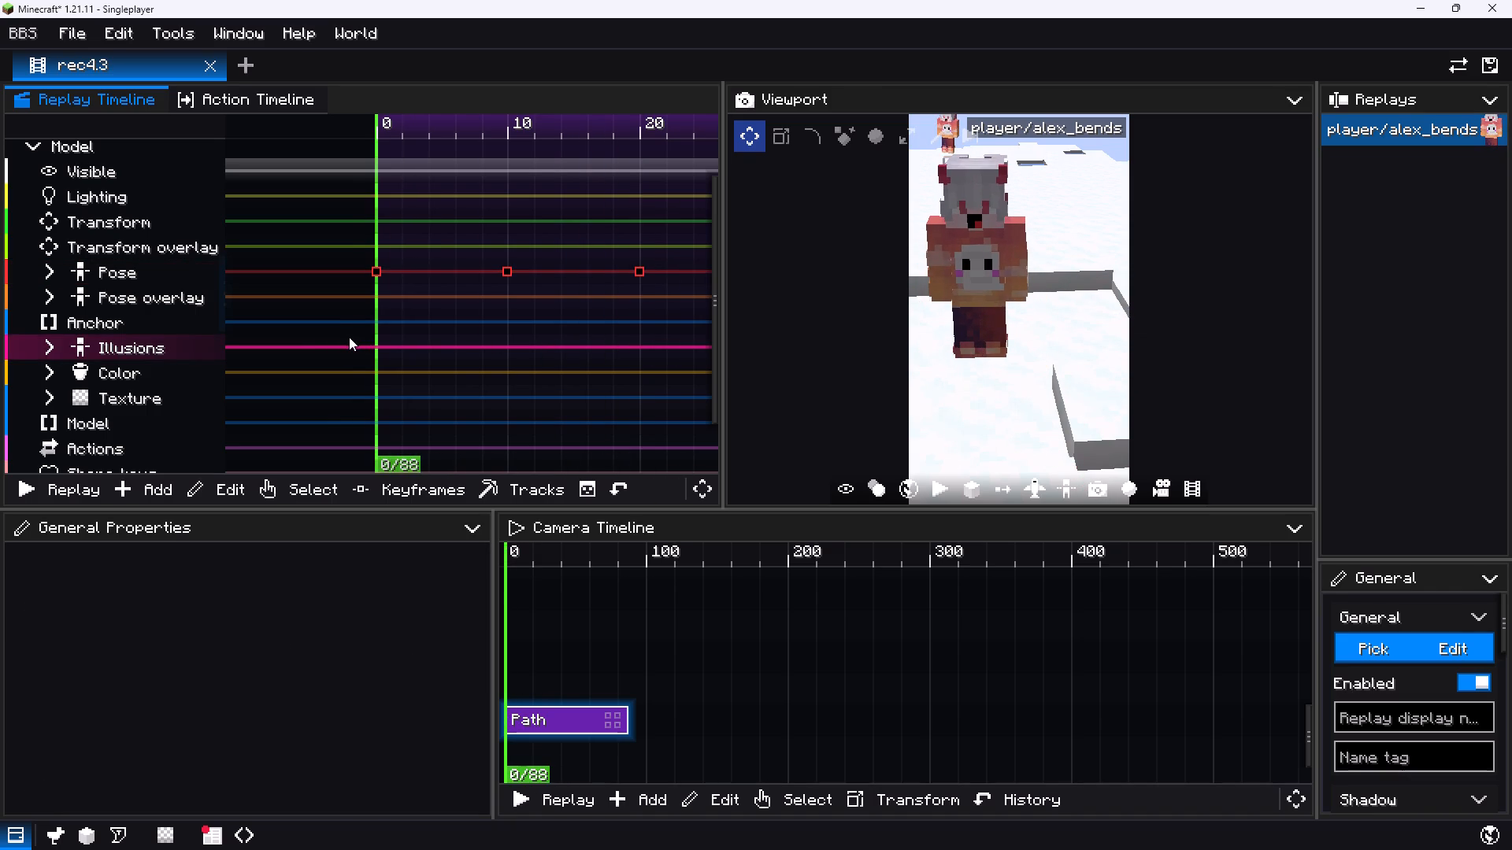
pyautogui.press('space')
pyautogui.click(636, 278)
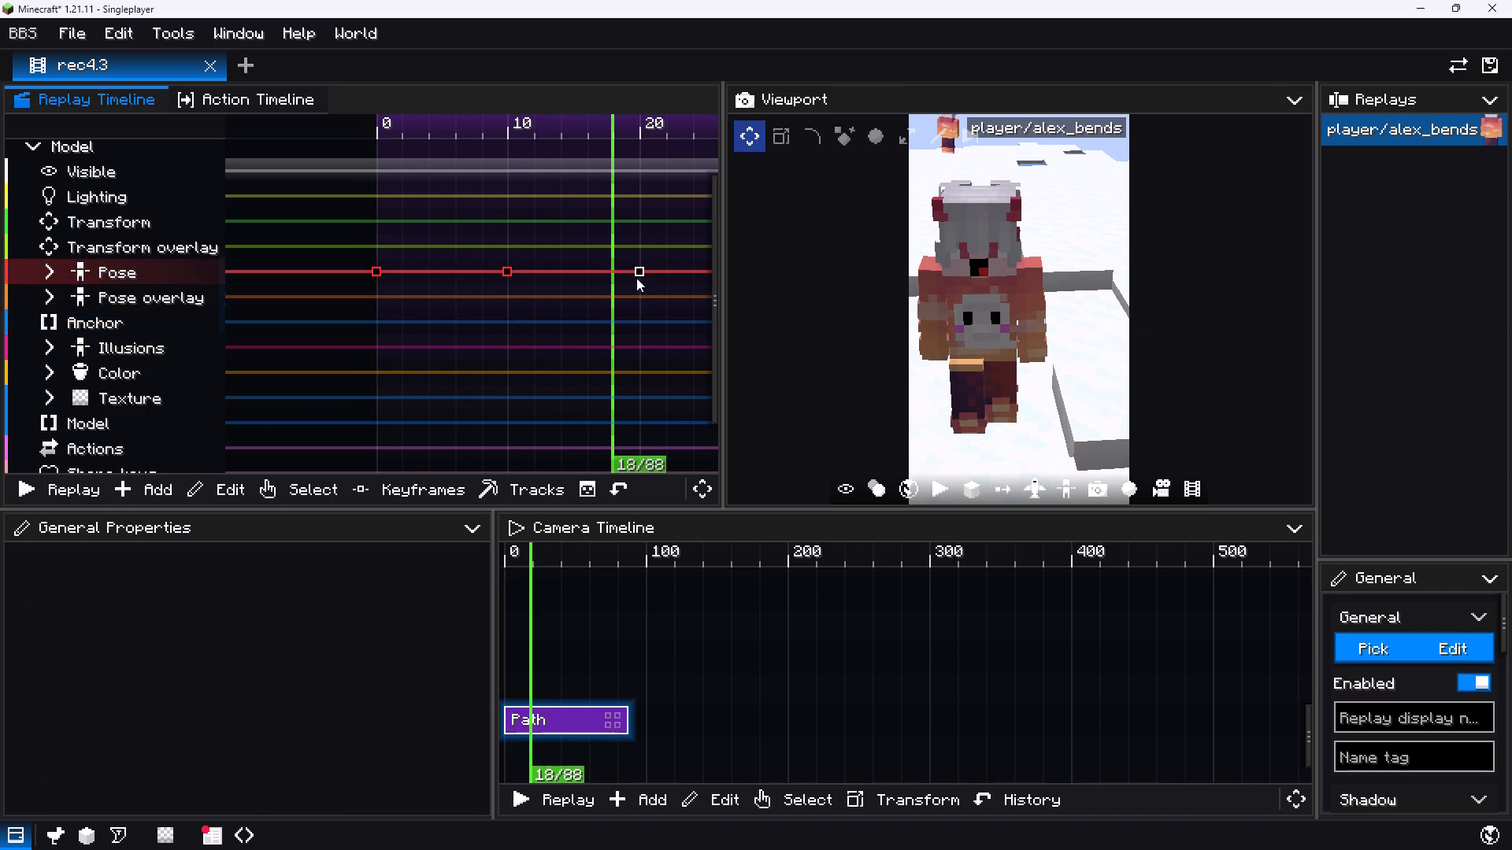
pyautogui.moveTo(975, 335); pyautogui.dragTo(973, 316)
pyautogui.moveTo(588, 345); pyautogui.dragTo(291, 328)
pyautogui.press('space')
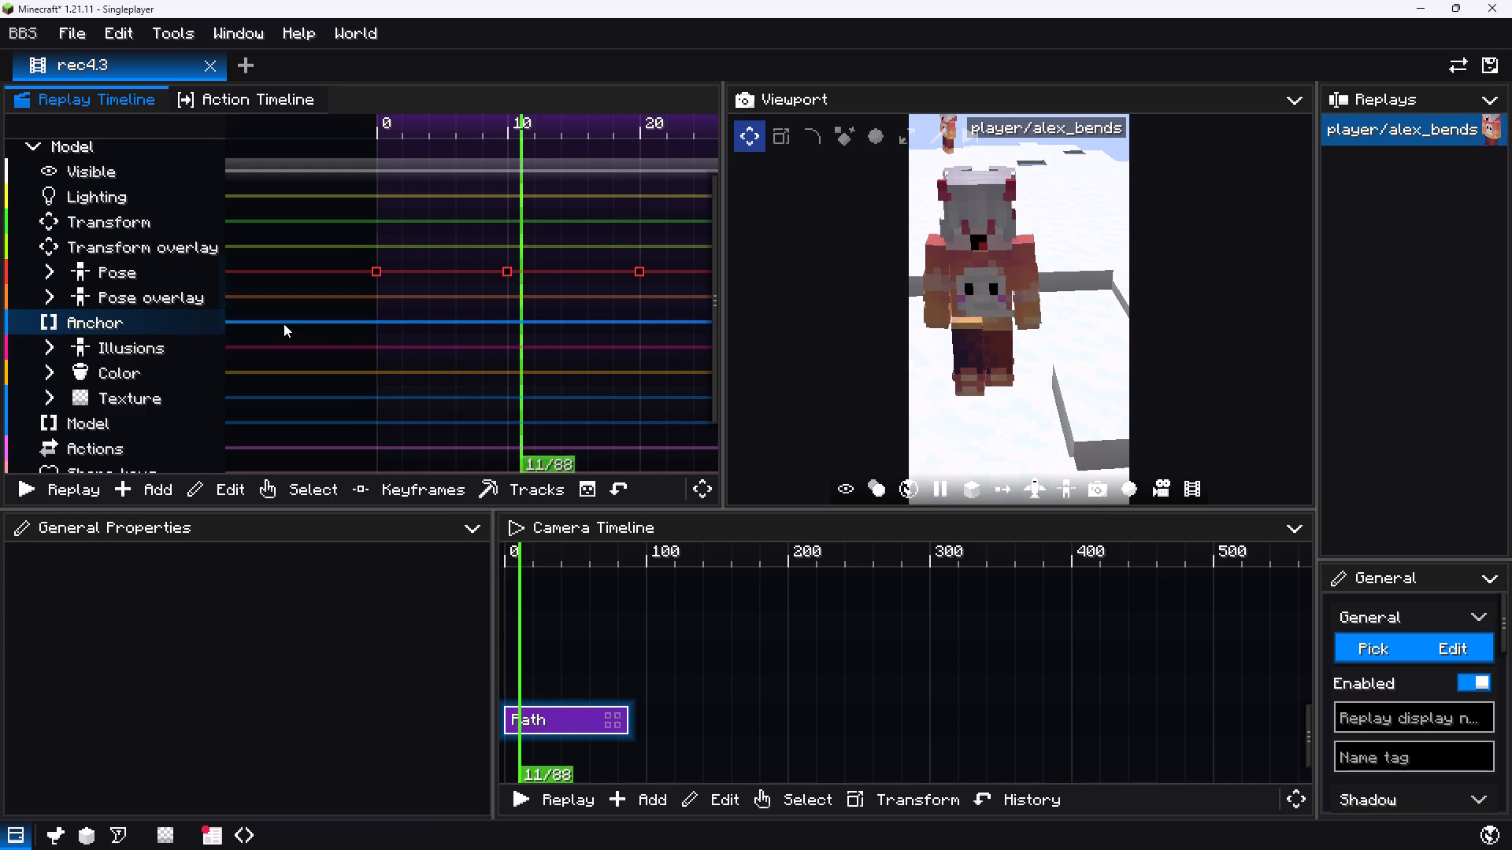
pyautogui.press('space')
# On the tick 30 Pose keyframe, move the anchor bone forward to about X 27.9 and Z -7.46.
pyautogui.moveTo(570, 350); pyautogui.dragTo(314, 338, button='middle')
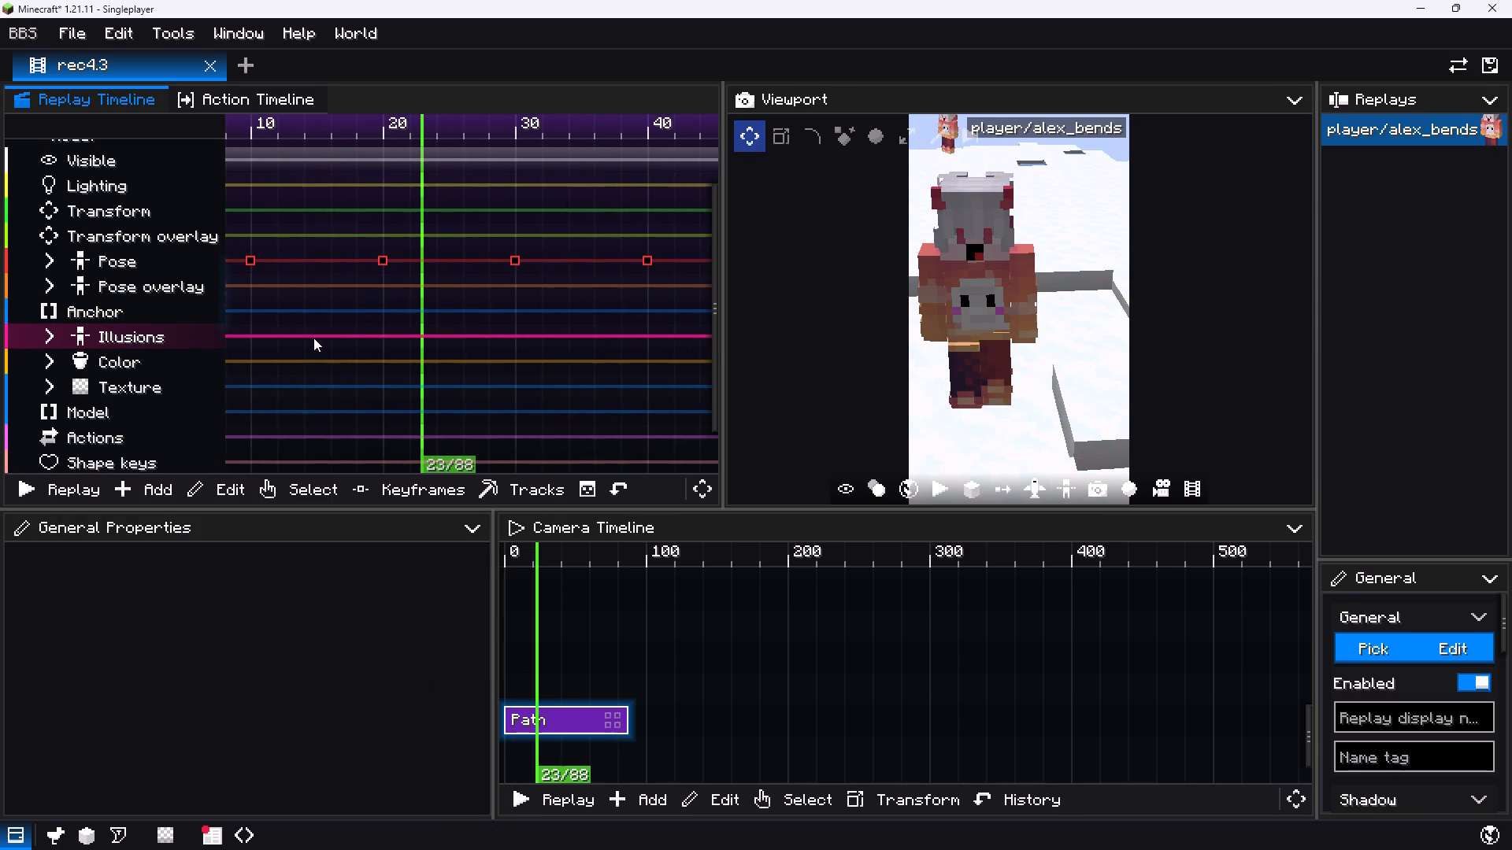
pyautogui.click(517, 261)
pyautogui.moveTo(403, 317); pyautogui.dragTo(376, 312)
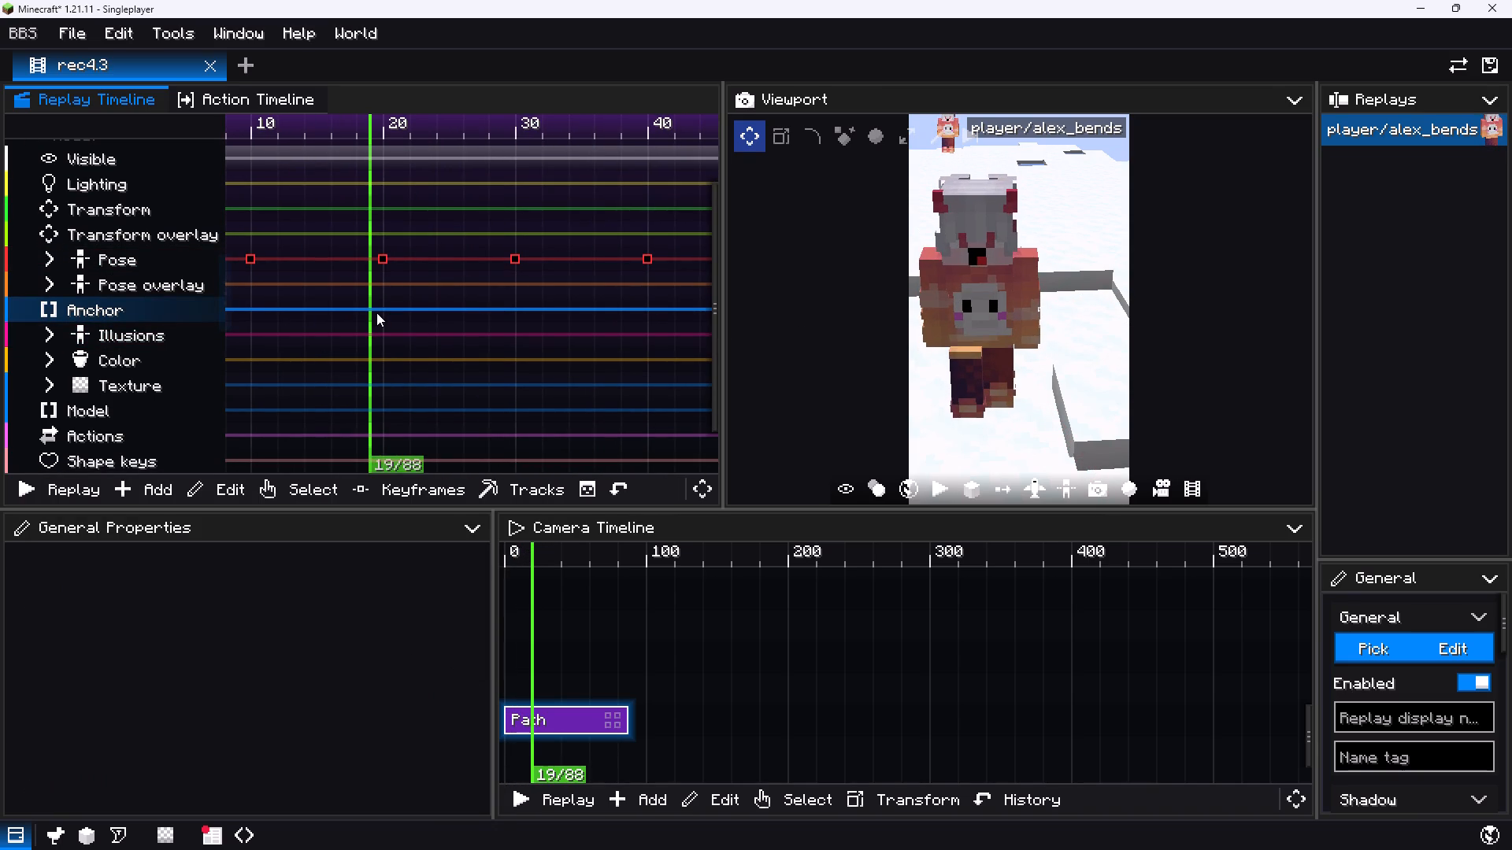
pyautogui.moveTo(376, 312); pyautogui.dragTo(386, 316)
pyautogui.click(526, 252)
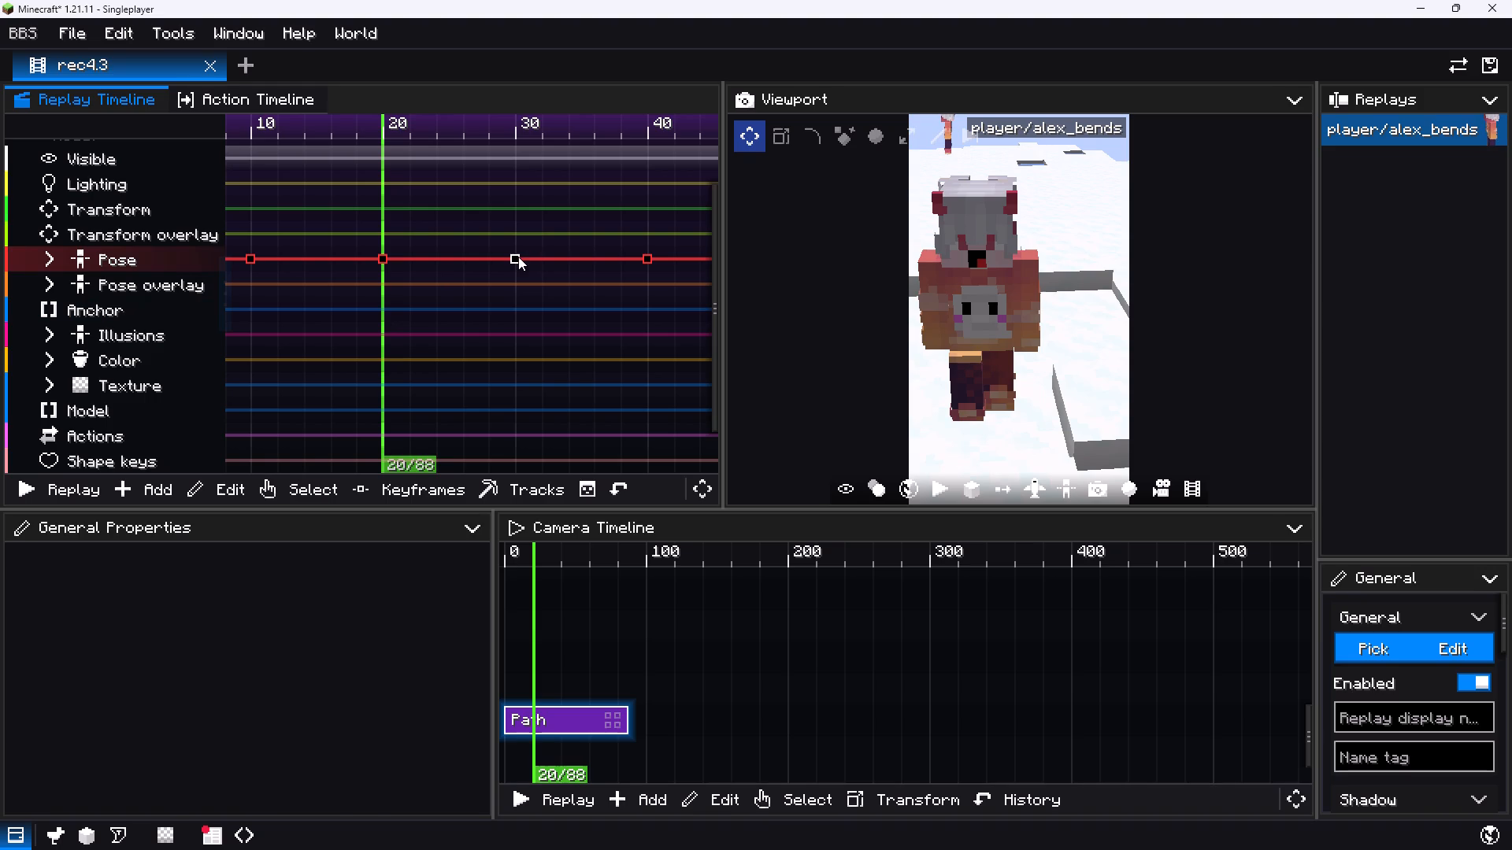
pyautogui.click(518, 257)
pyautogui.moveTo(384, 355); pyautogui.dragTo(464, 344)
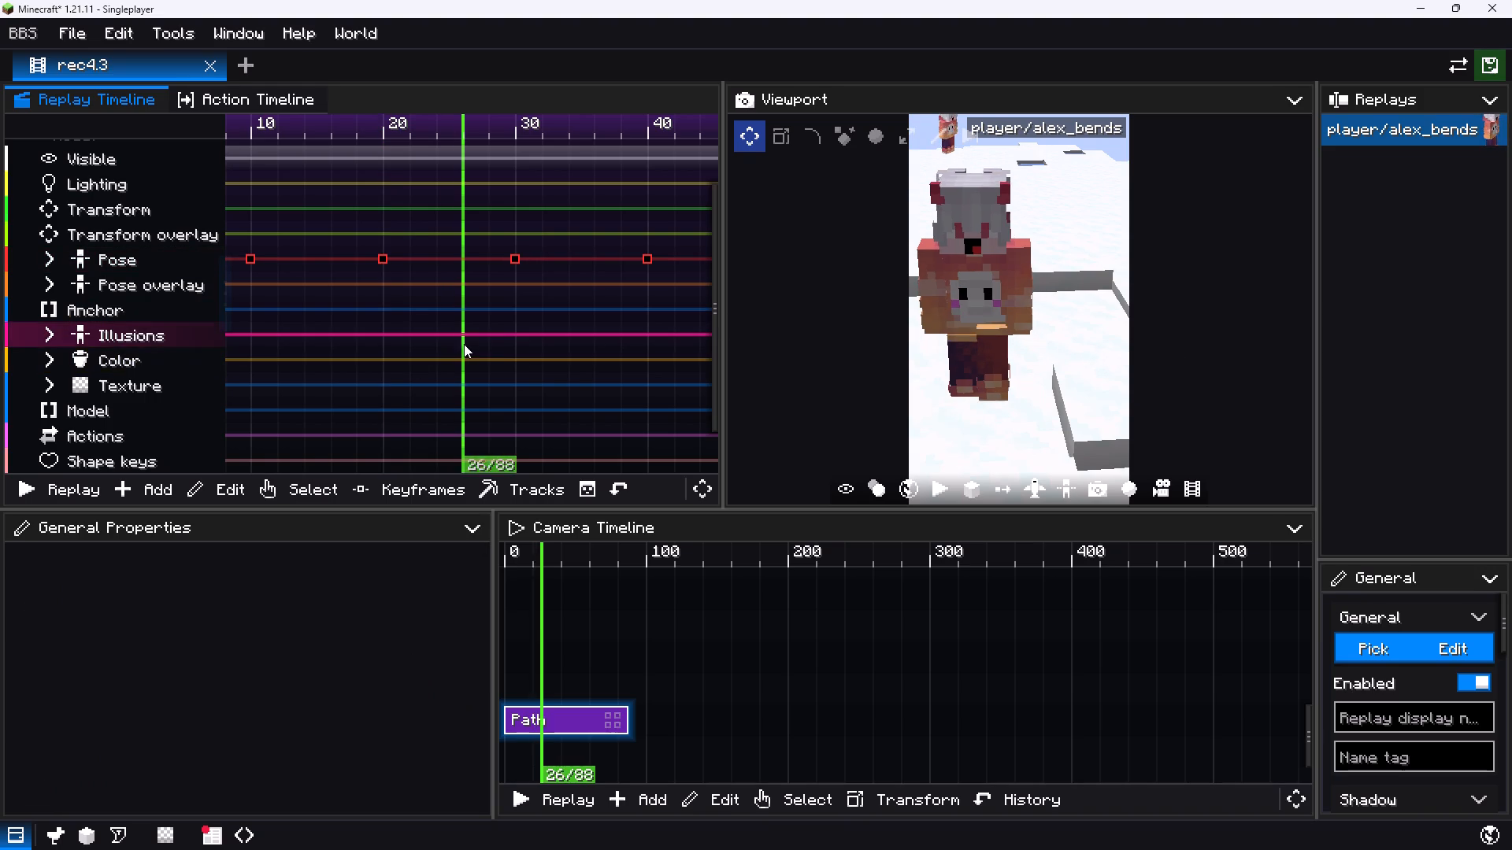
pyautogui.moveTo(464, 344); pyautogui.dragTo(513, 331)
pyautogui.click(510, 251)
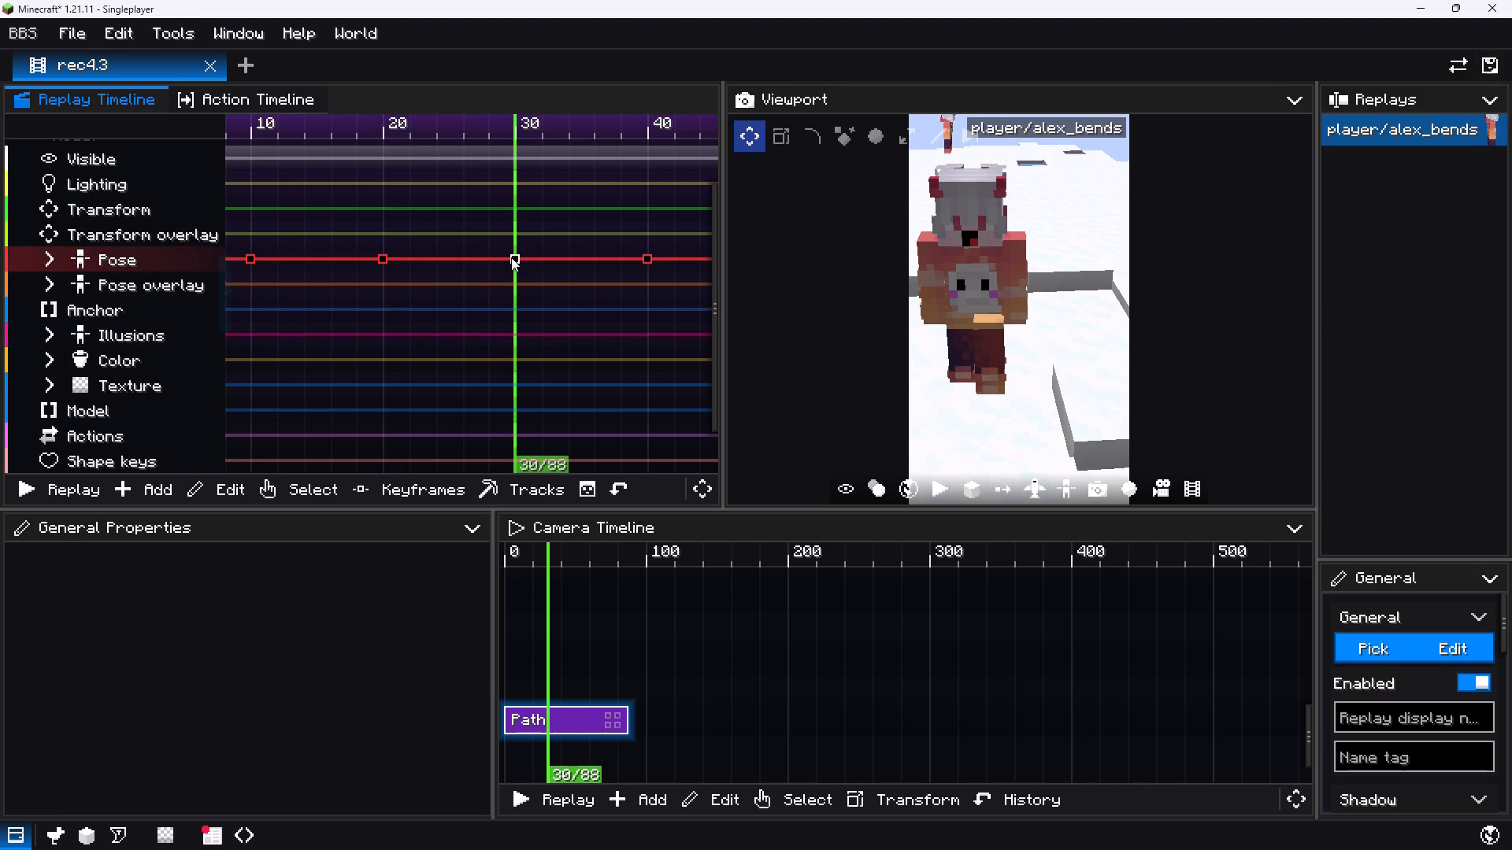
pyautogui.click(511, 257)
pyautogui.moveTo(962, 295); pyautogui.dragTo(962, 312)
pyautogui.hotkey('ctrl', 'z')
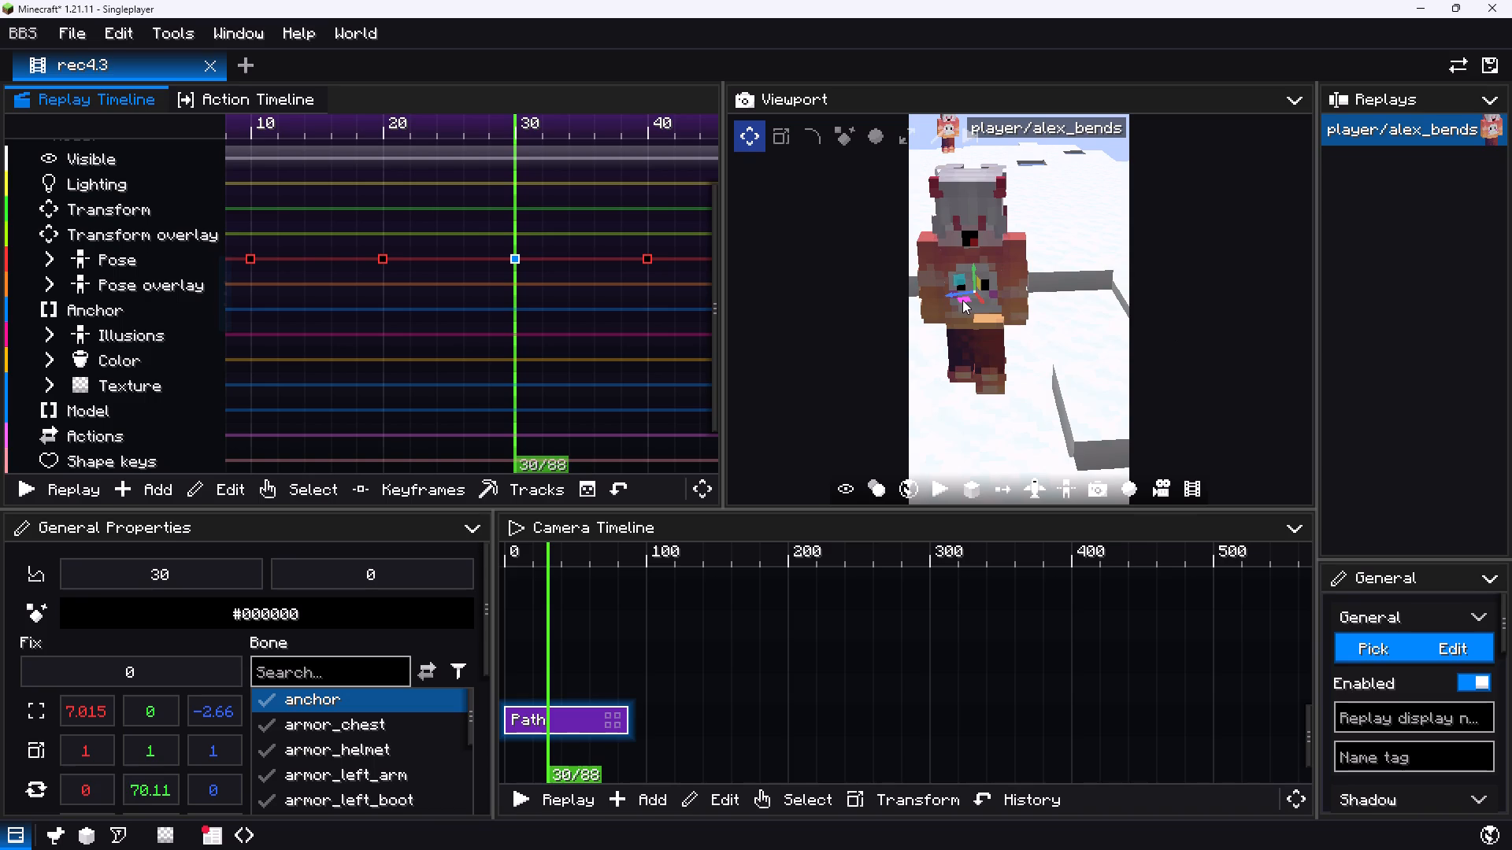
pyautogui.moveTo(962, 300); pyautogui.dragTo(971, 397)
# Play and scrub the walk between ticks 10 and 34 to examine the anchor's travel into the tick 30 pose.
pyautogui.moveTo(510, 382); pyautogui.dragTo(482, 386)
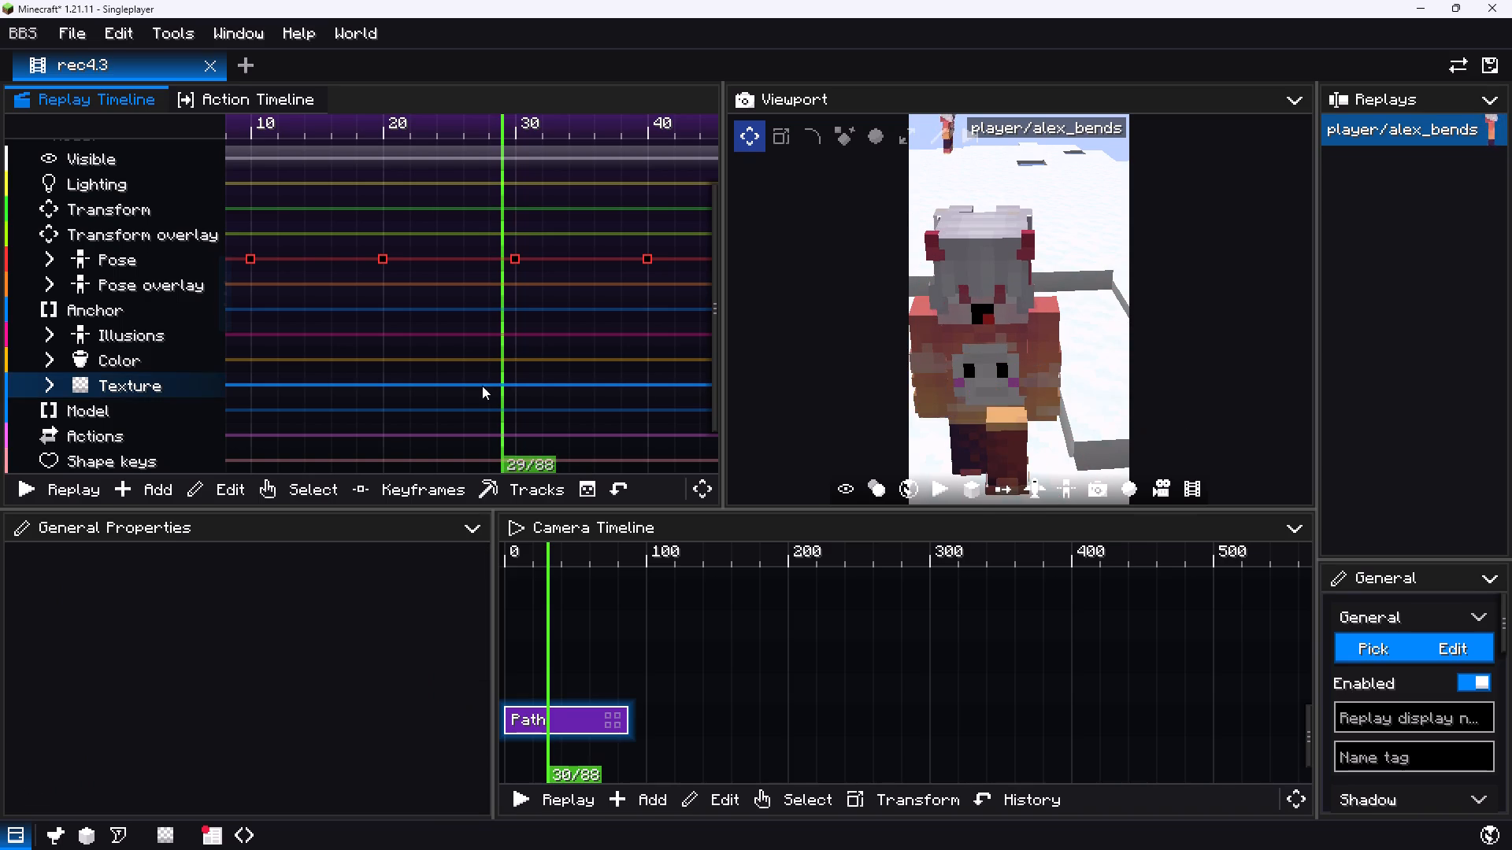
pyautogui.moveTo(482, 386); pyautogui.dragTo(350, 387)
pyautogui.press('space')
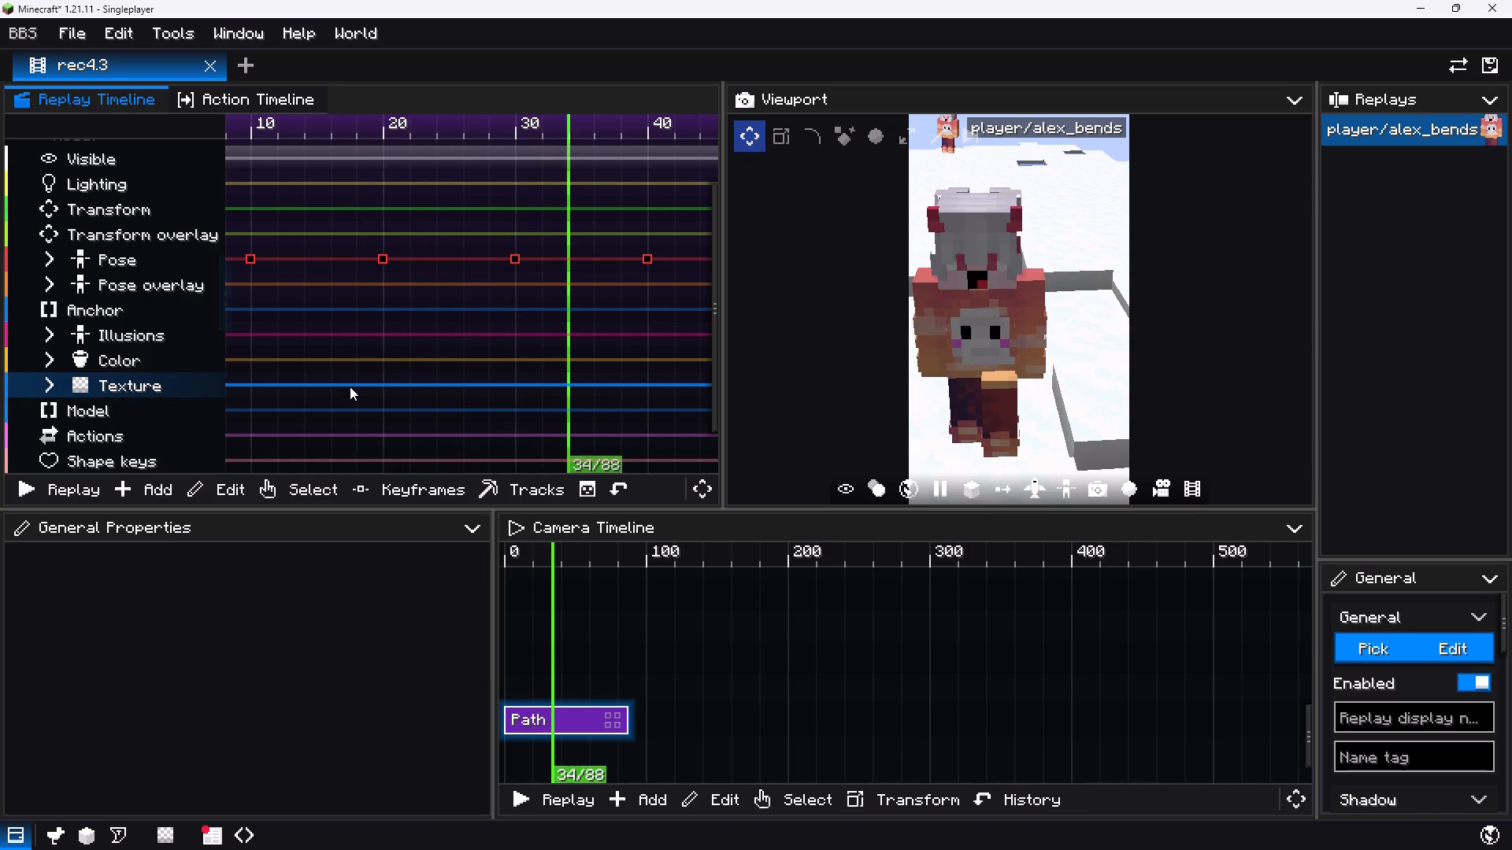
pyautogui.press('space')
pyautogui.moveTo(552, 326); pyautogui.dragTo(444, 312)
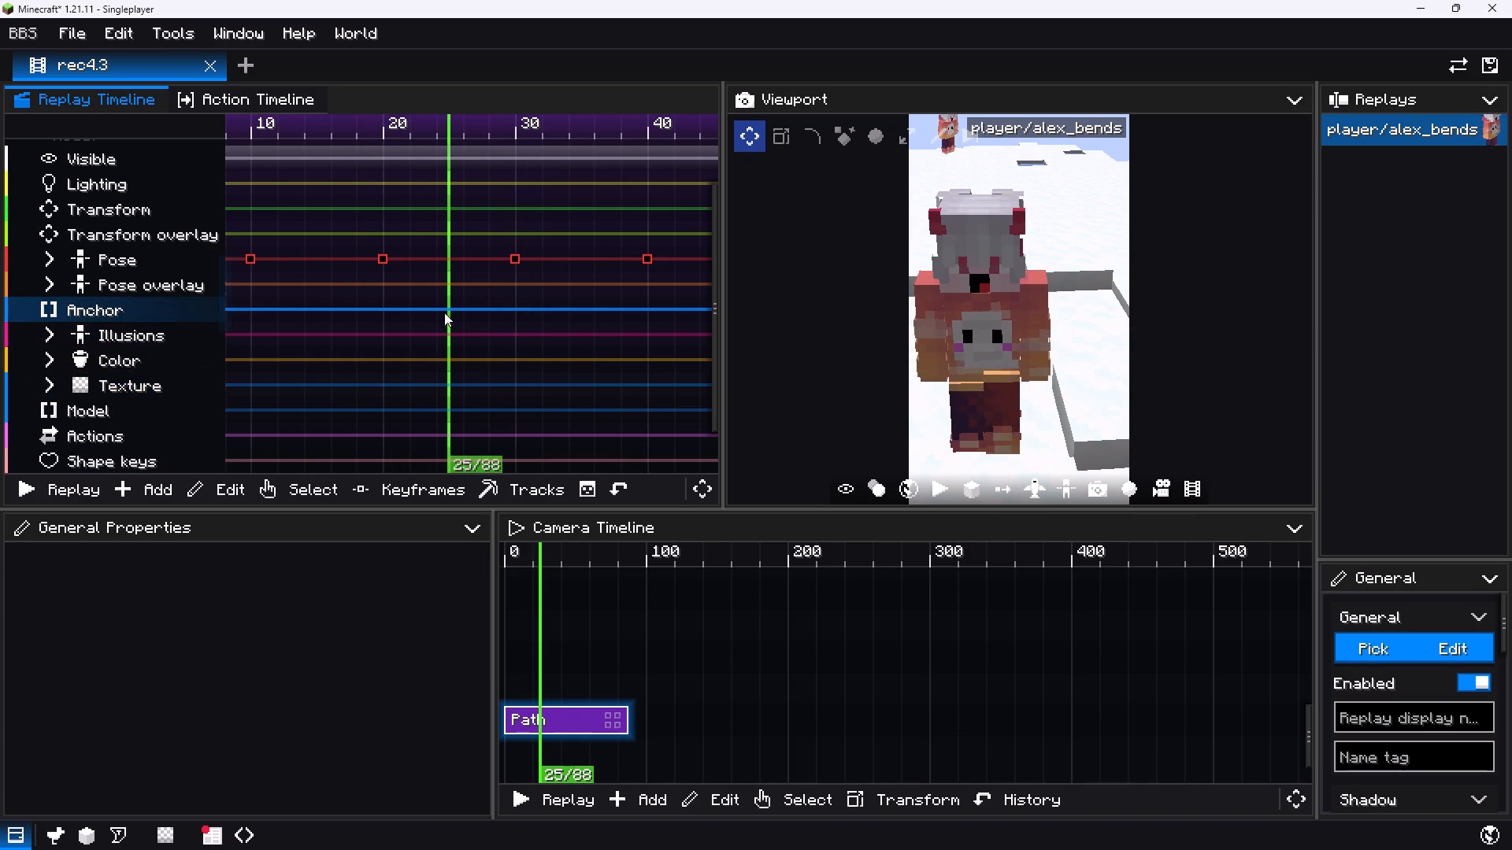
pyautogui.moveTo(444, 312); pyautogui.dragTo(470, 309)
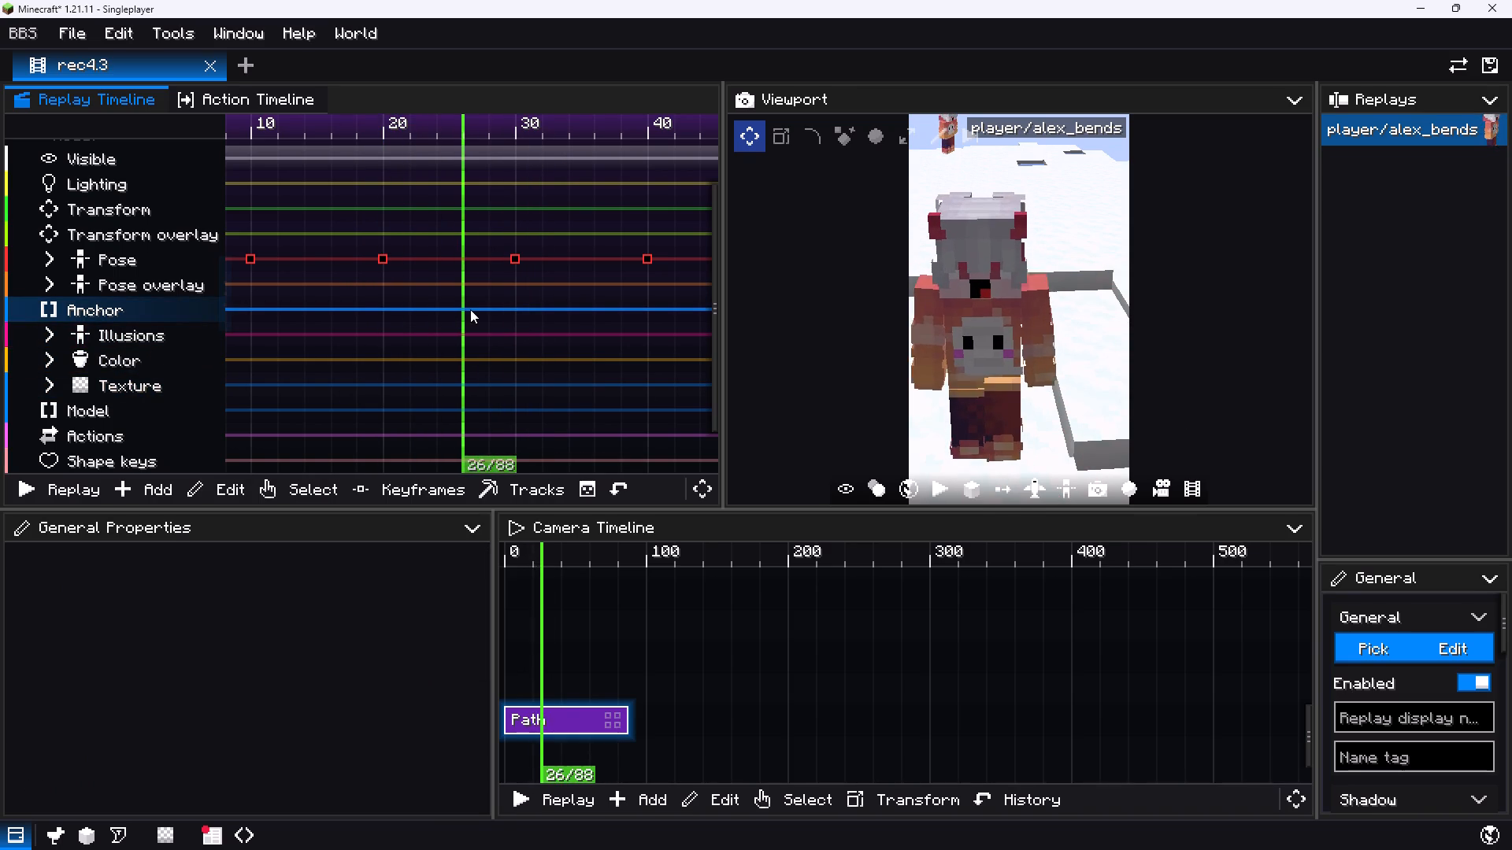
pyautogui.moveTo(470, 309); pyautogui.dragTo(254, 323)
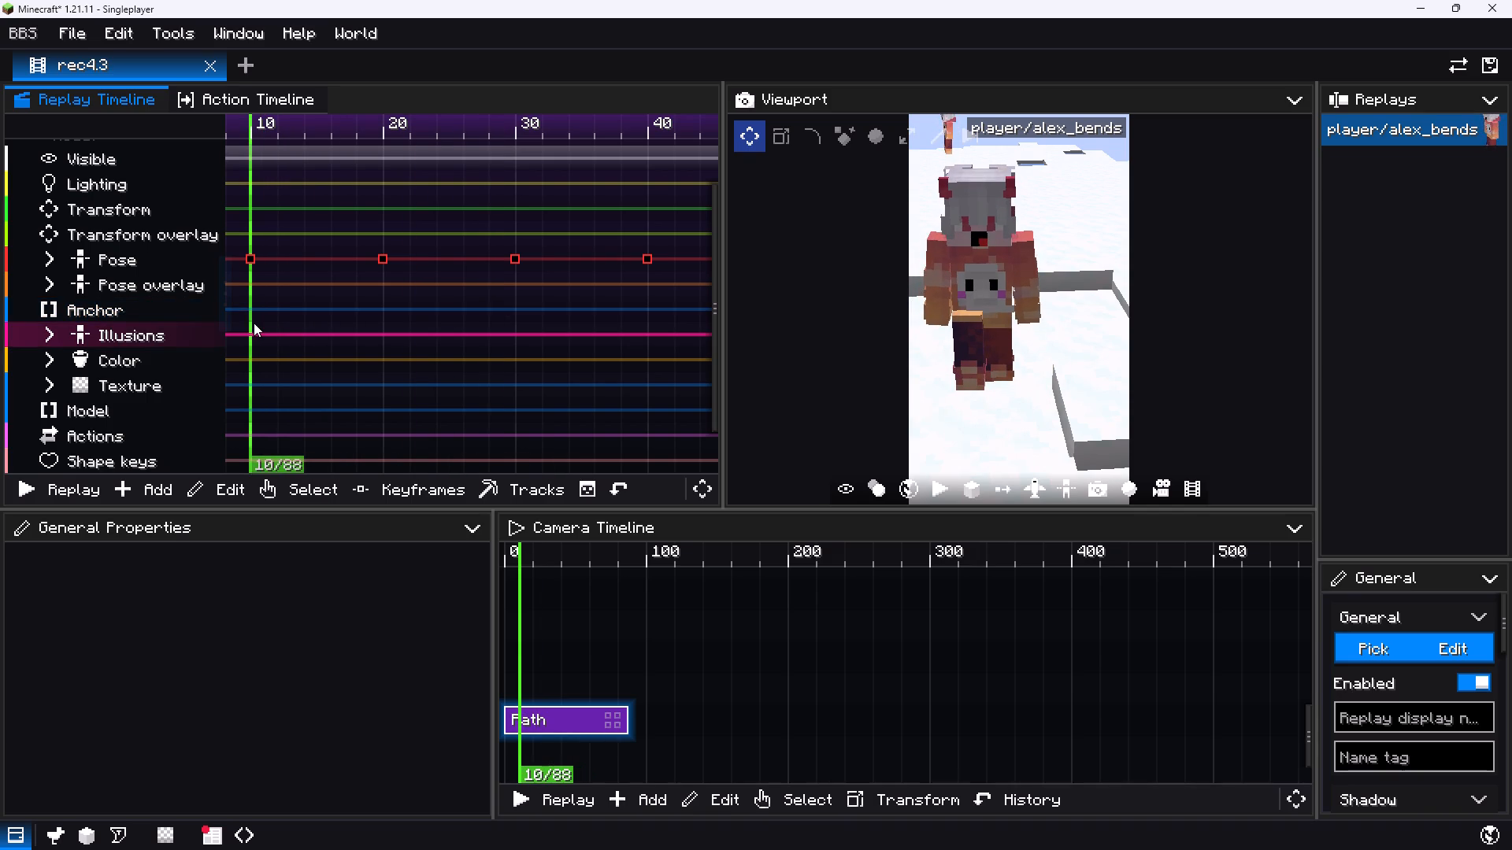
pyautogui.moveTo(254, 323); pyautogui.dragTo(445, 314)
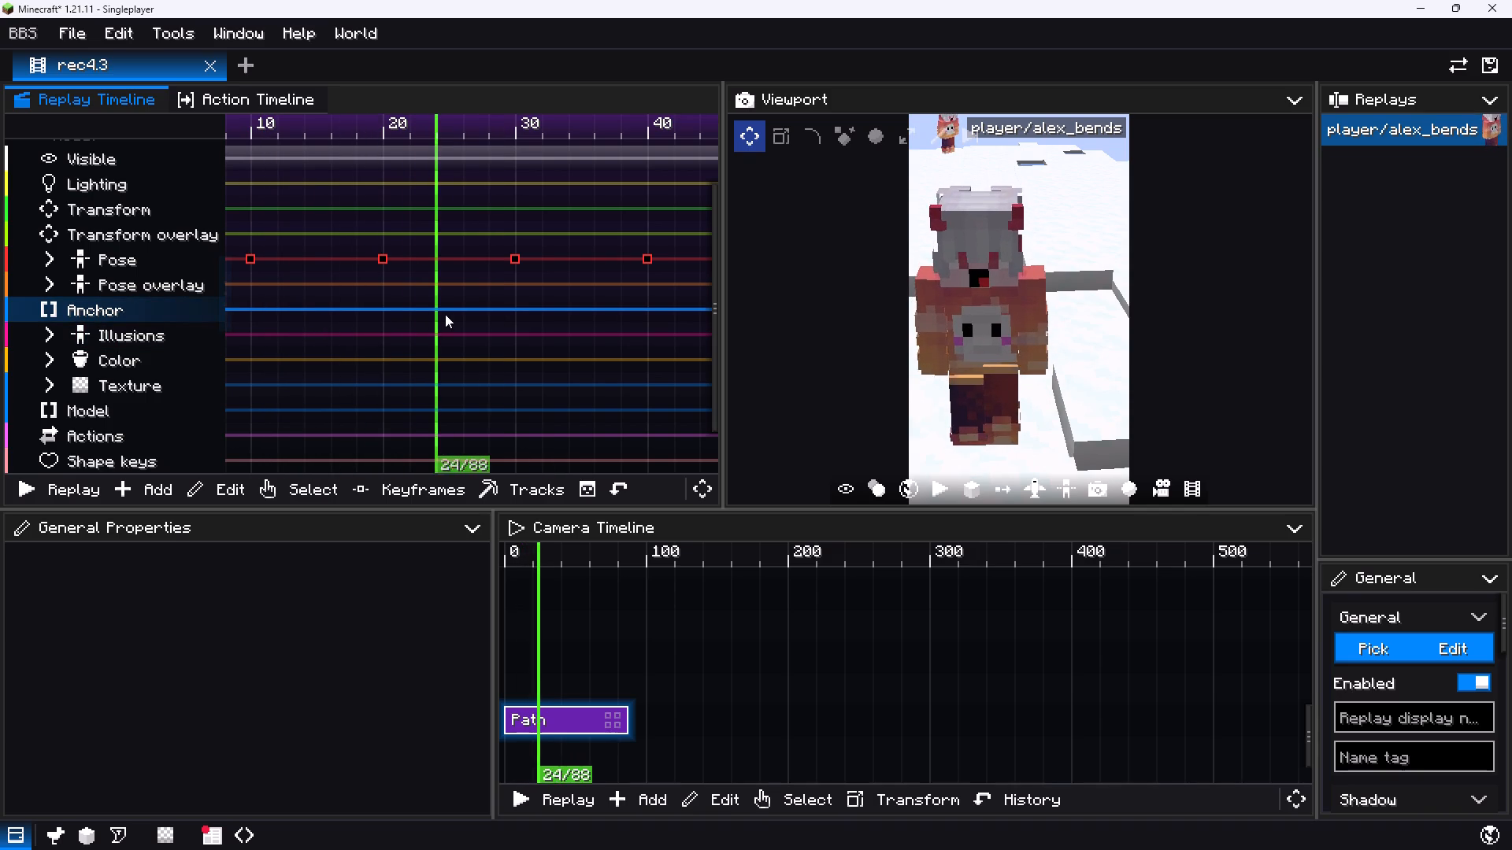
pyautogui.moveTo(445, 314); pyautogui.dragTo(514, 315)
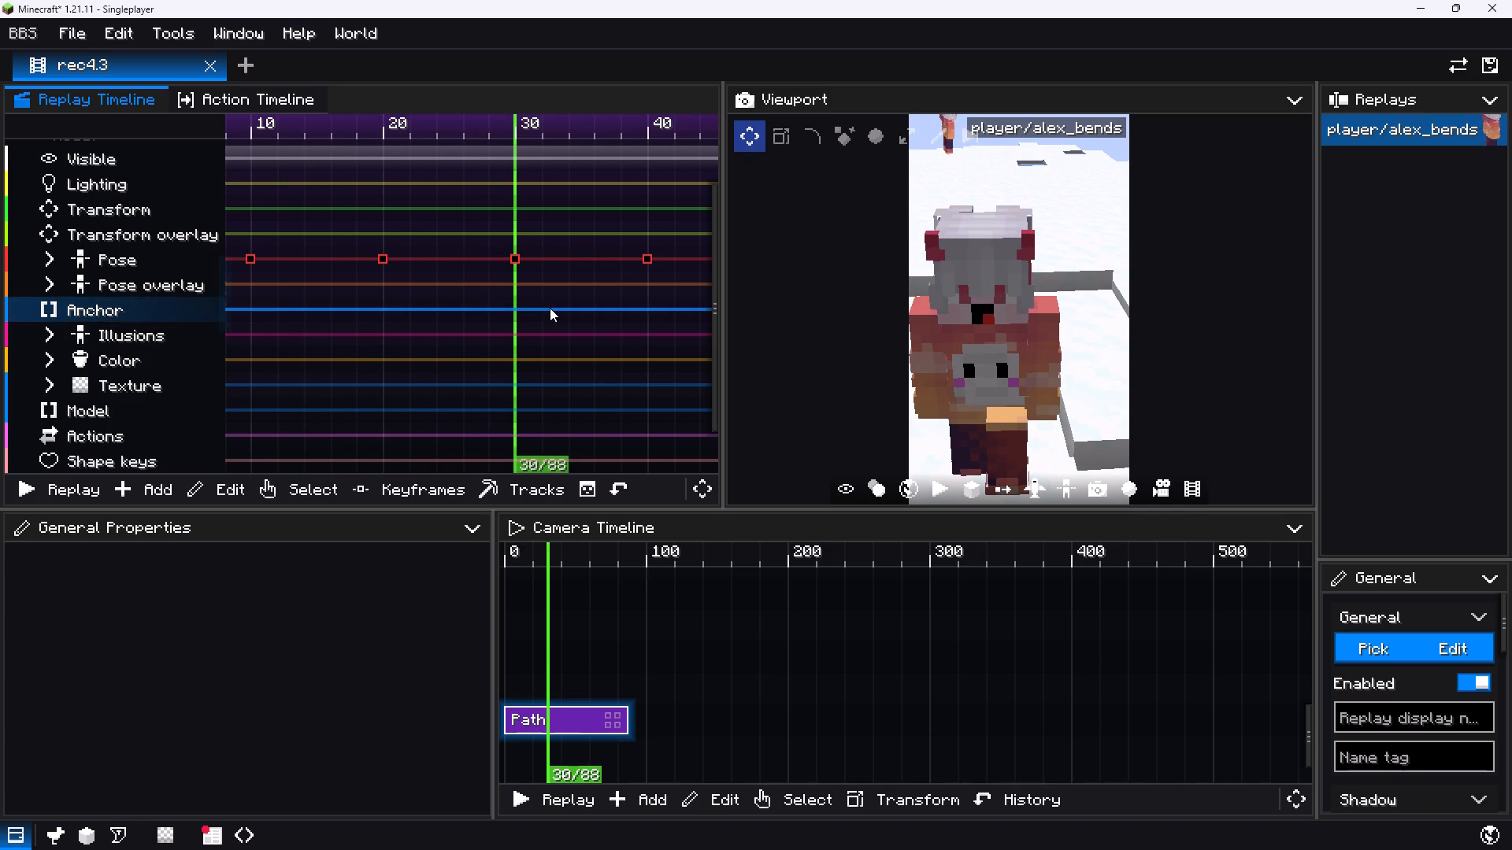
# On the tick 30 Pose keyframe, pull the anchor bone back to about X 23.45 and Z -6.2.
pyautogui.click(514, 257)
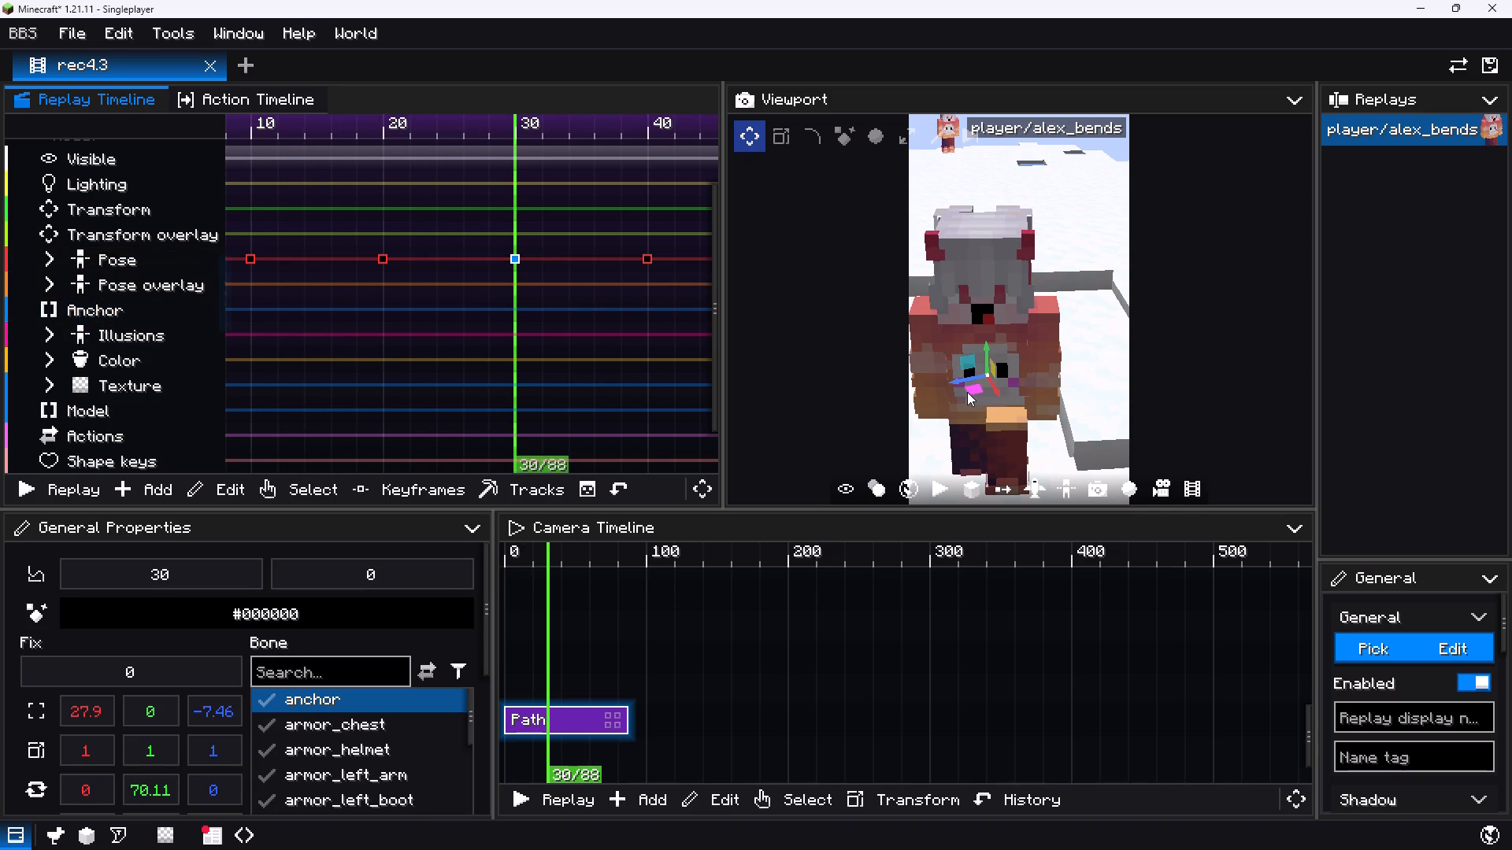
pyautogui.moveTo(969, 392); pyautogui.dragTo(969, 366)
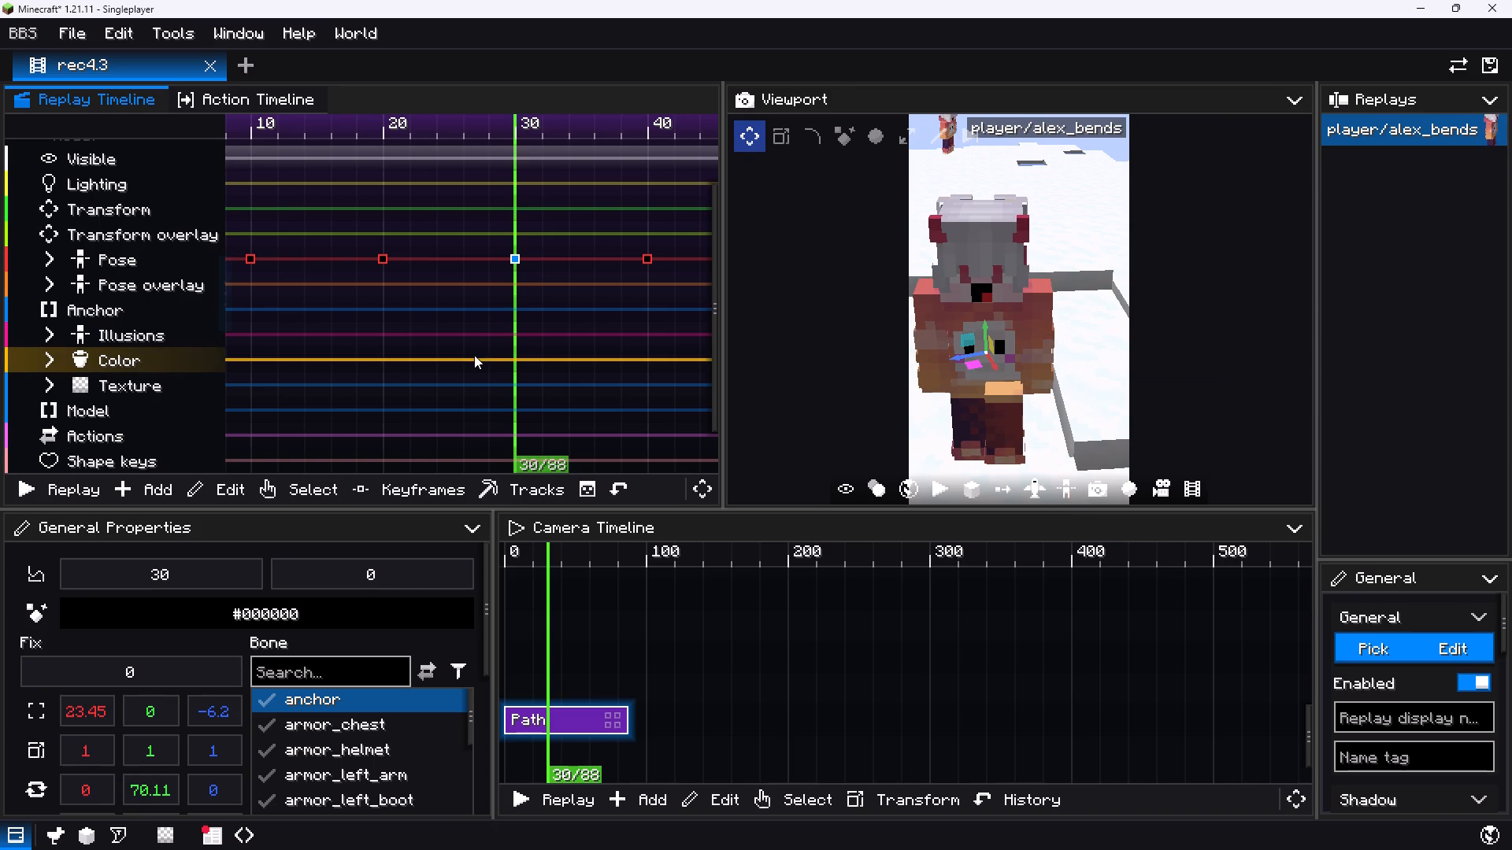
# On the tick 40 Pose keyframe, move the anchor bone forward beyond its tick 30 position and replay the walk.
pyautogui.moveTo(500, 352); pyautogui.dragTo(636, 332)
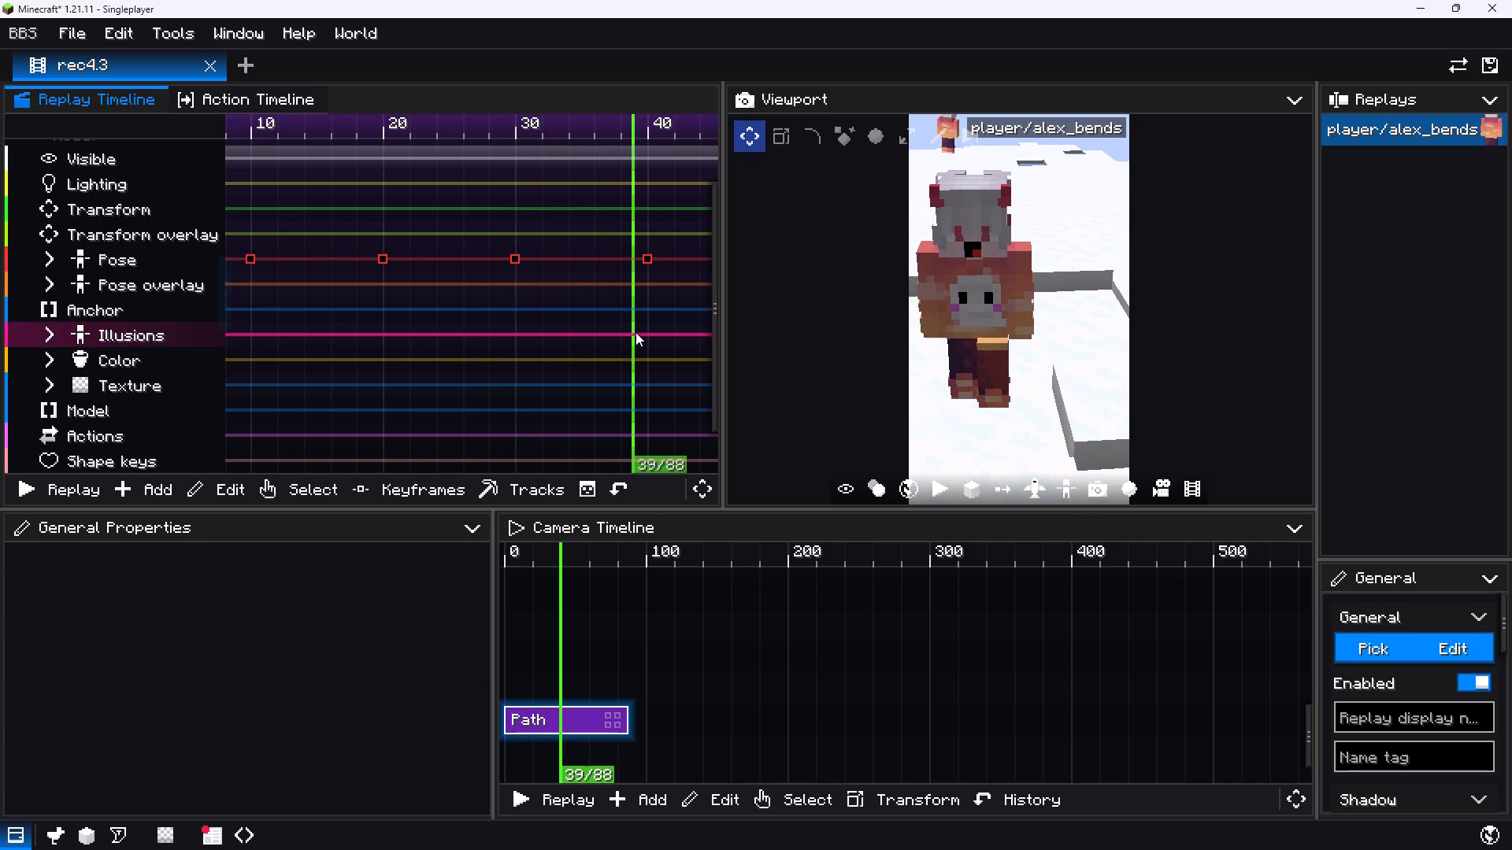
pyautogui.moveTo(636, 332); pyautogui.dragTo(648, 327)
pyautogui.click(644, 261)
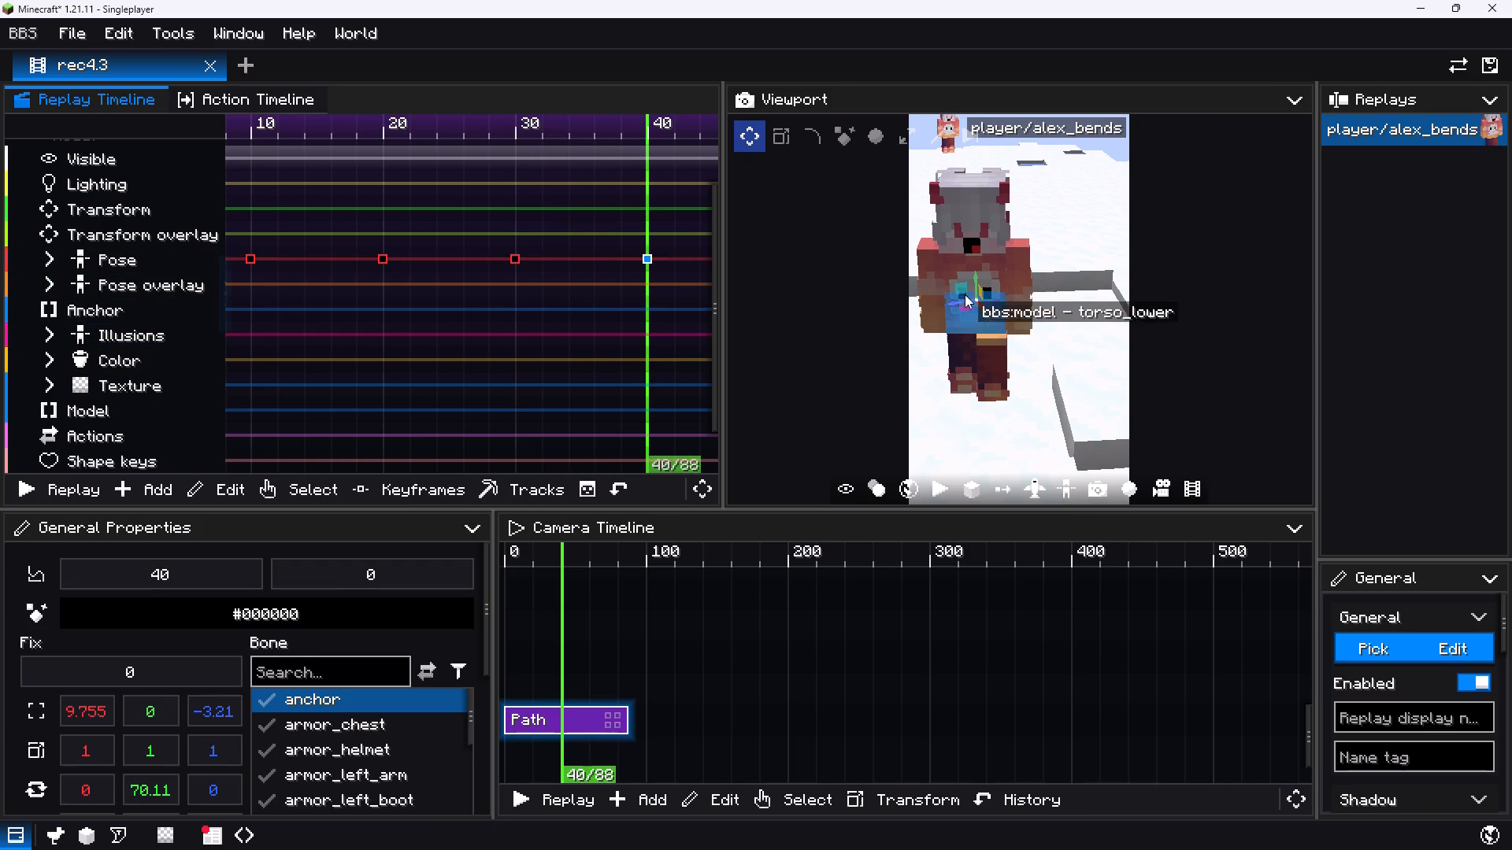
pyautogui.moveTo(967, 307); pyautogui.dragTo(974, 479)
pyautogui.moveTo(678, 386); pyautogui.dragTo(263, 394)
pyautogui.press('space')
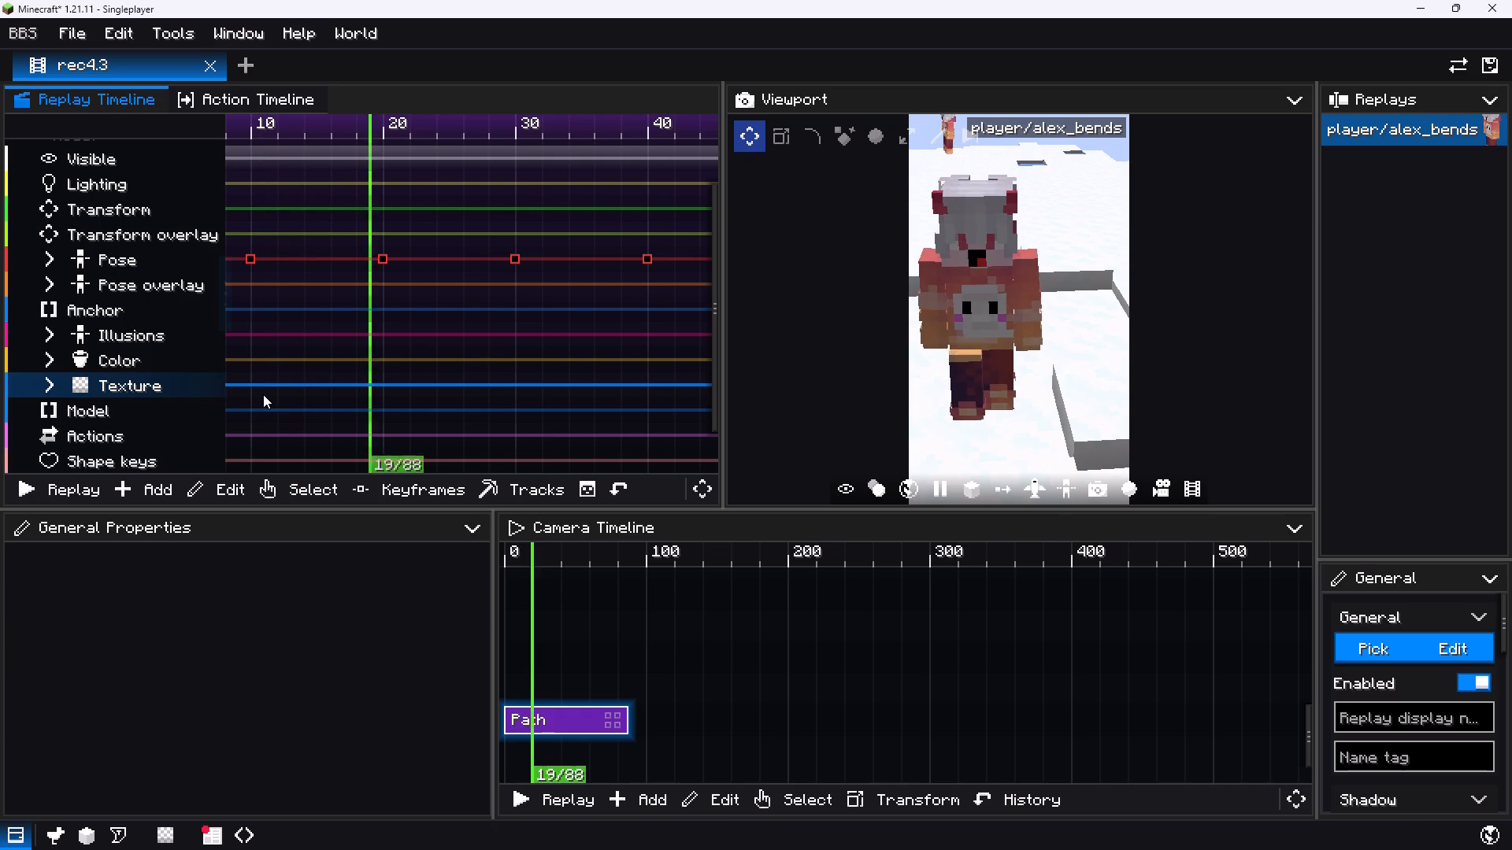
pyautogui.press('space')
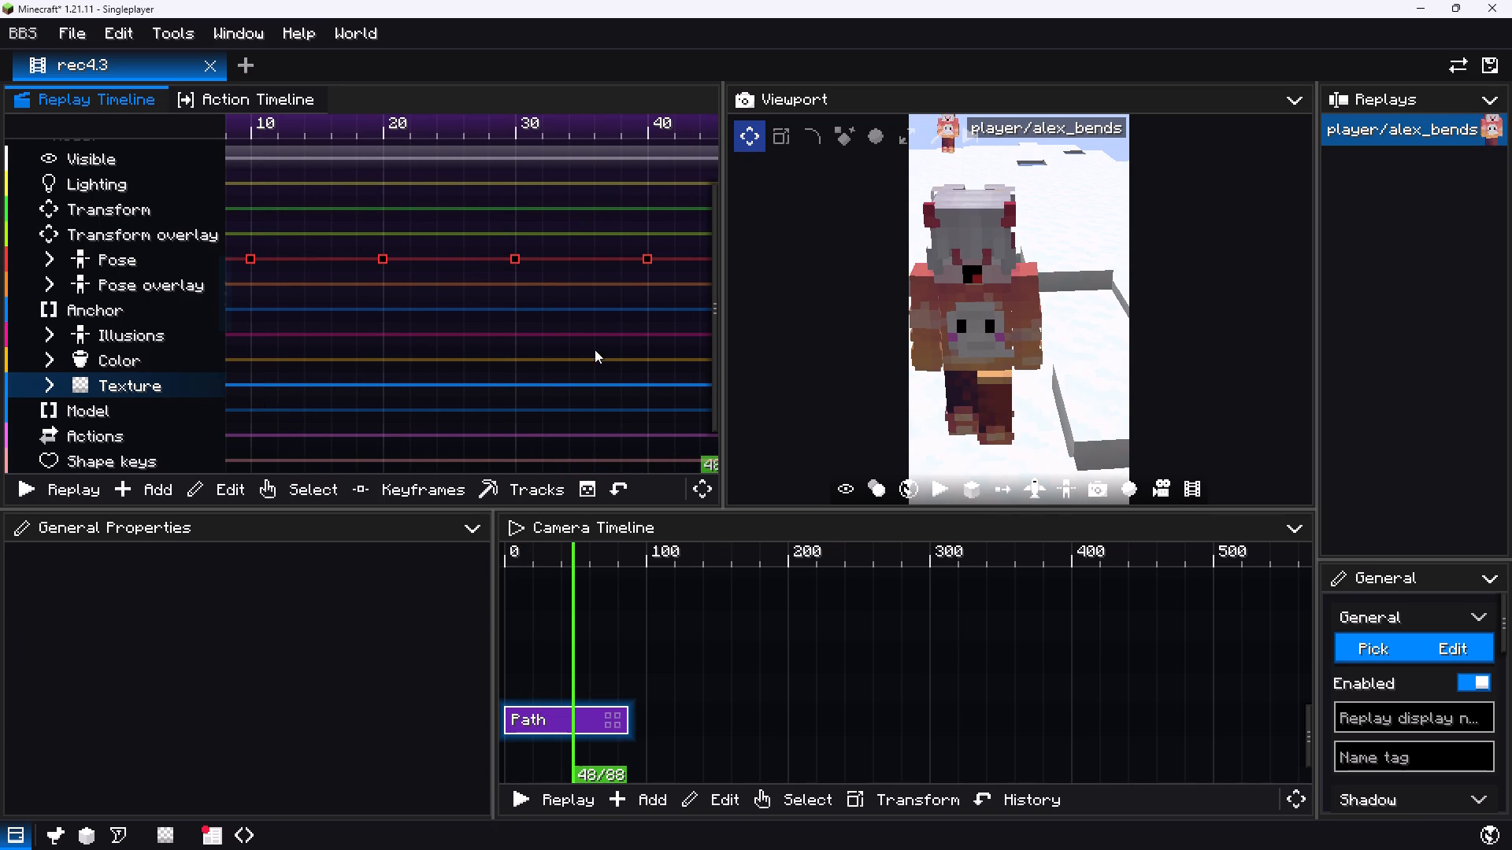
# On the tick 50 Pose keyframe, move the anchor bone forward to about X 46.7 and Z -12.3 and replay the final strides.
pyautogui.moveTo(618, 342); pyautogui.dragTo(413, 375, button='middle')
pyautogui.moveTo(561, 328); pyautogui.dragTo(577, 329)
pyautogui.click(573, 294)
pyautogui.moveTo(963, 324); pyautogui.dragTo(969, 415)
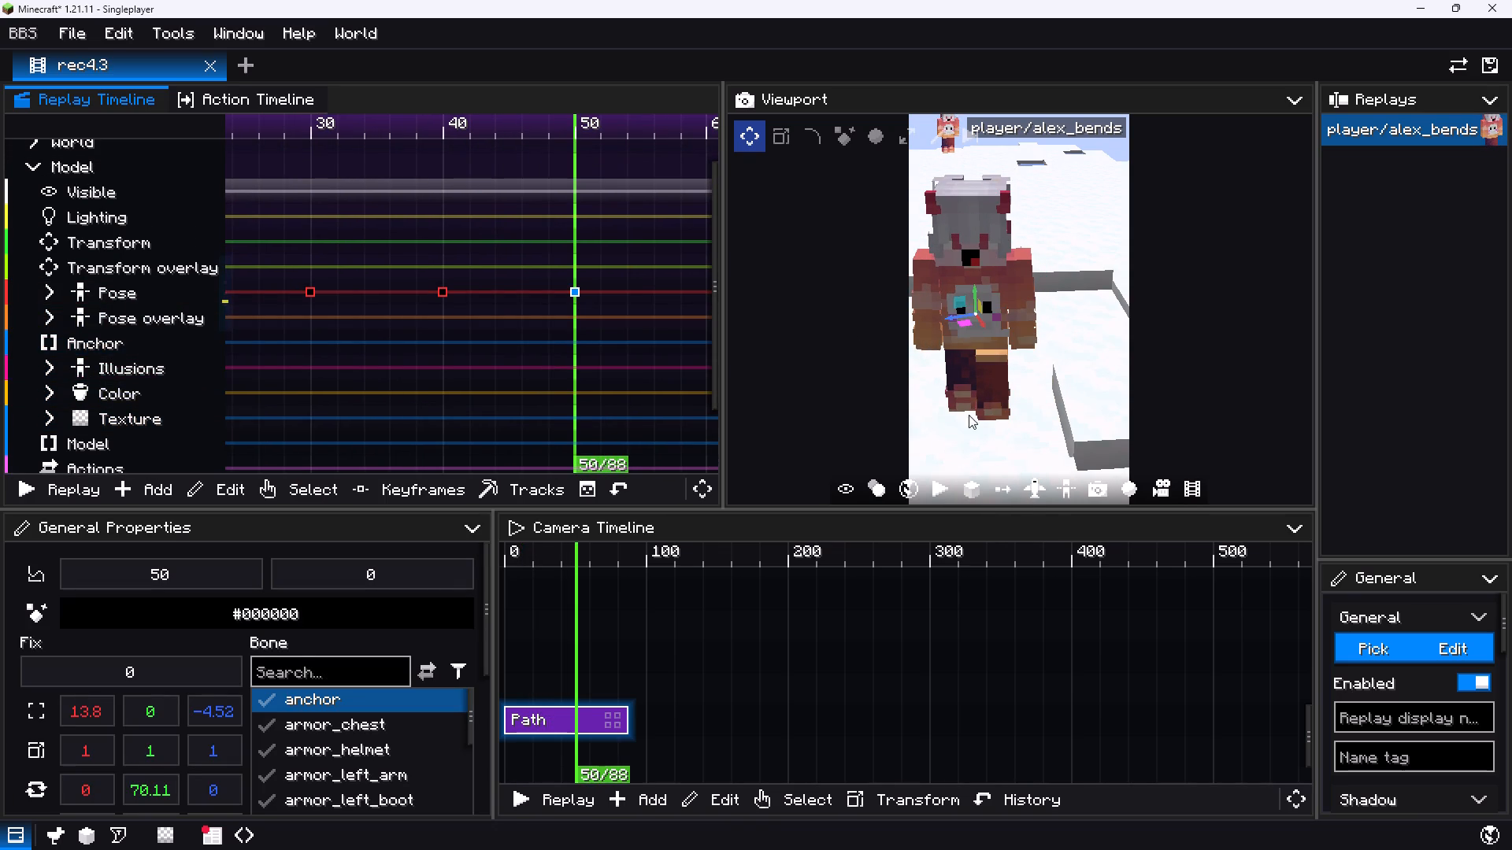
pyautogui.moveTo(969, 415); pyautogui.dragTo(984, 596)
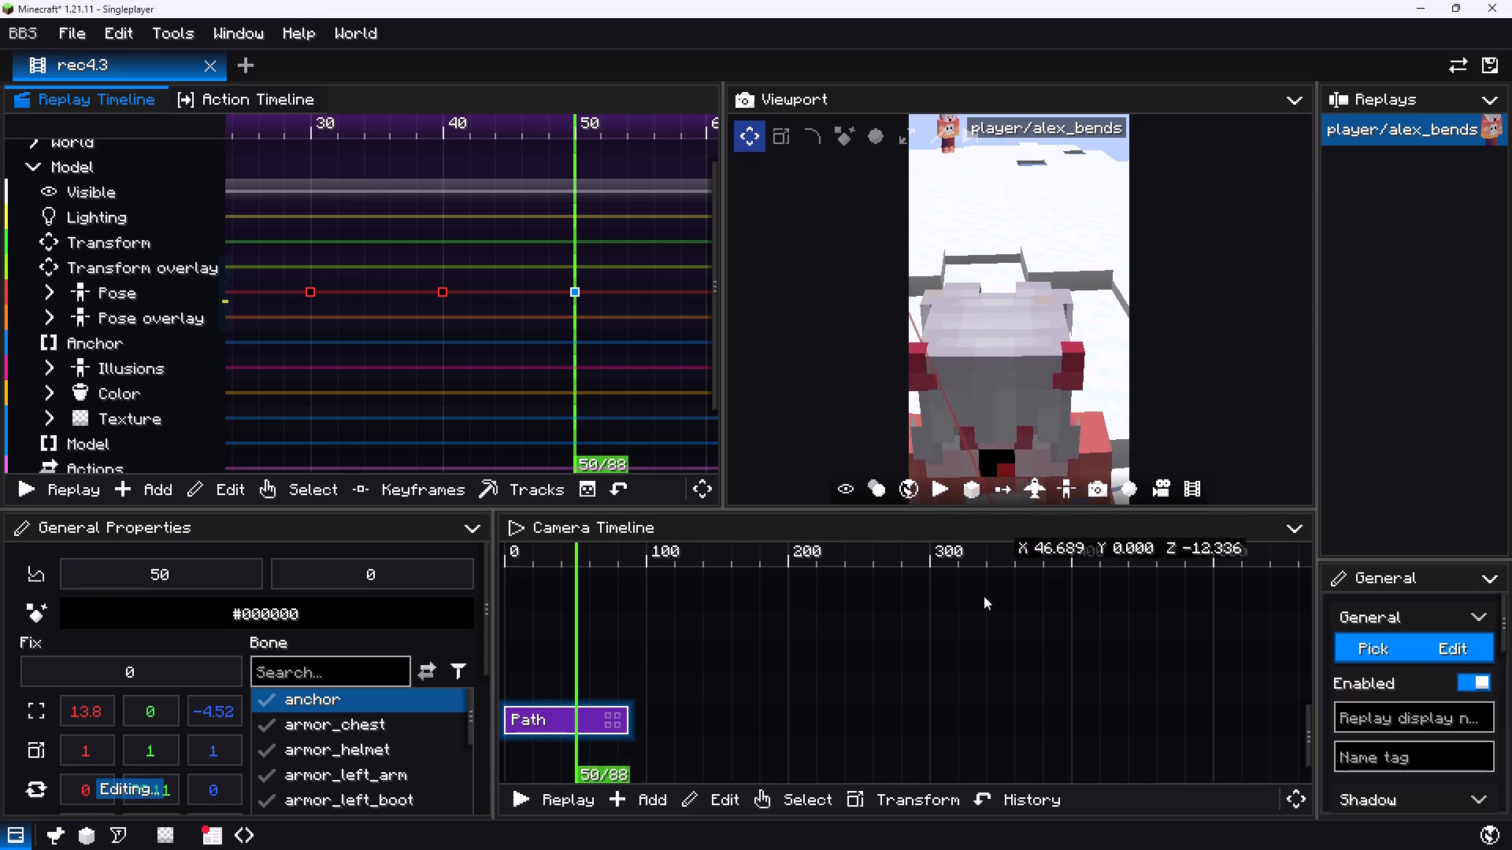
pyautogui.moveTo(984, 596); pyautogui.dragTo(984, 598)
pyautogui.moveTo(566, 380); pyautogui.dragTo(462, 394)
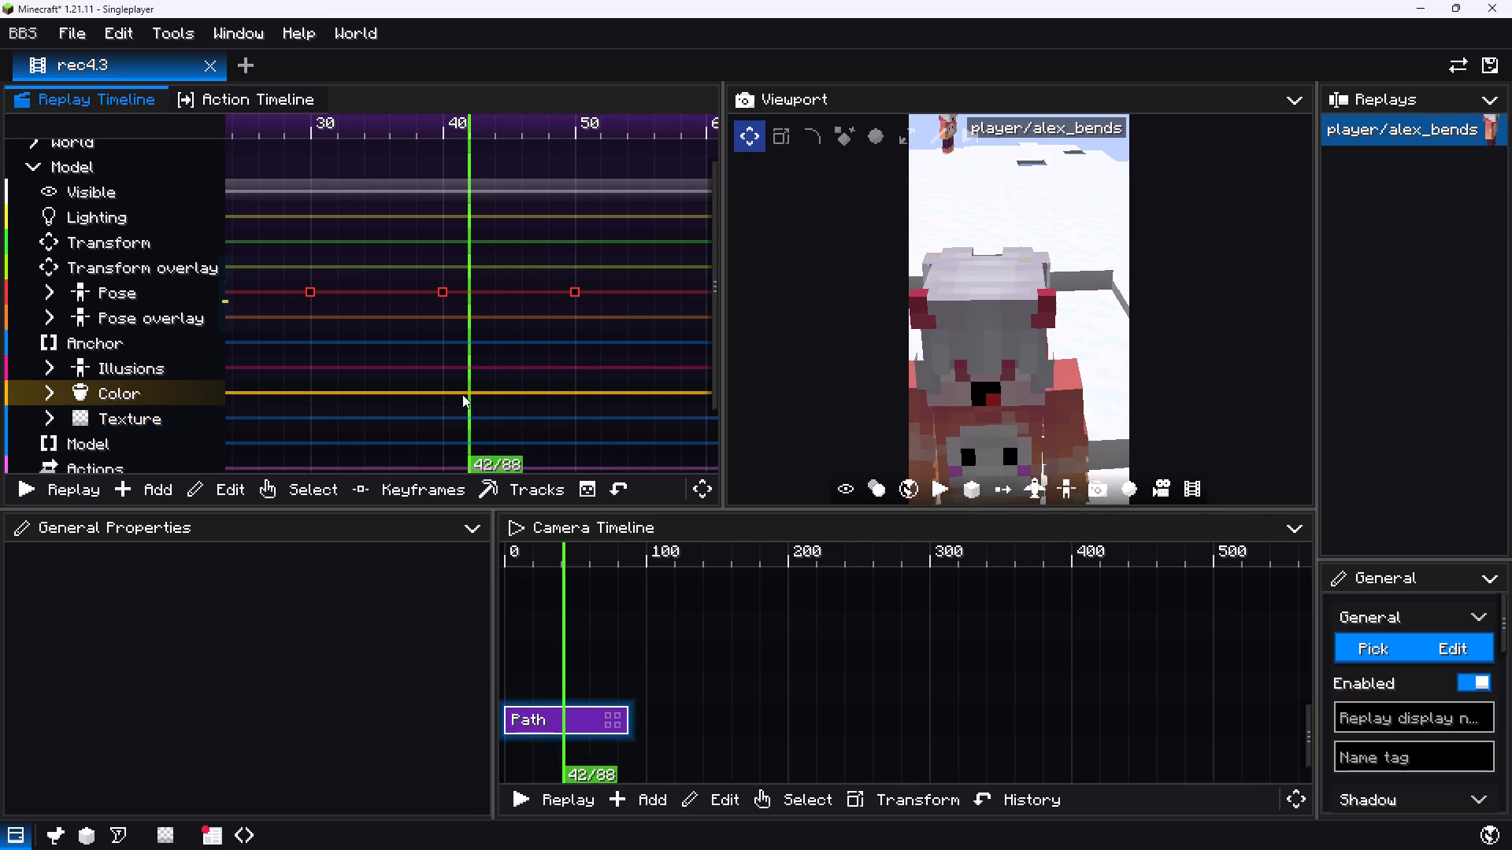
pyautogui.moveTo(462, 394); pyautogui.dragTo(361, 397)
pyautogui.press('space')
pyautogui.press('space')
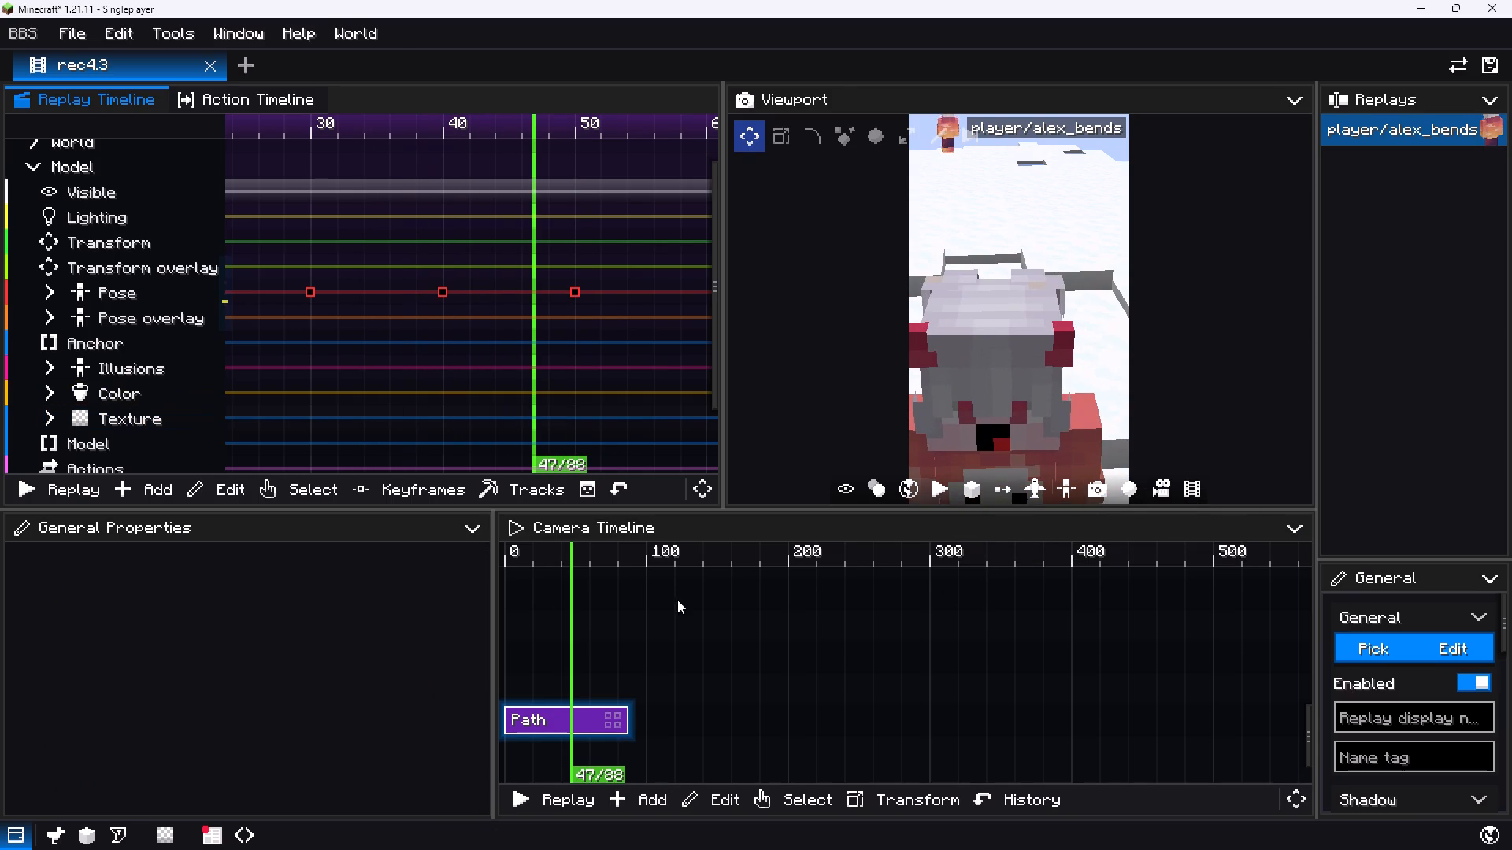
# Fly the camera out to a high, wide side view of the character on the snowy plateau and play the walk from tick 0.
pyautogui.moveTo(559, 579); pyautogui.dragTo(360, 576)
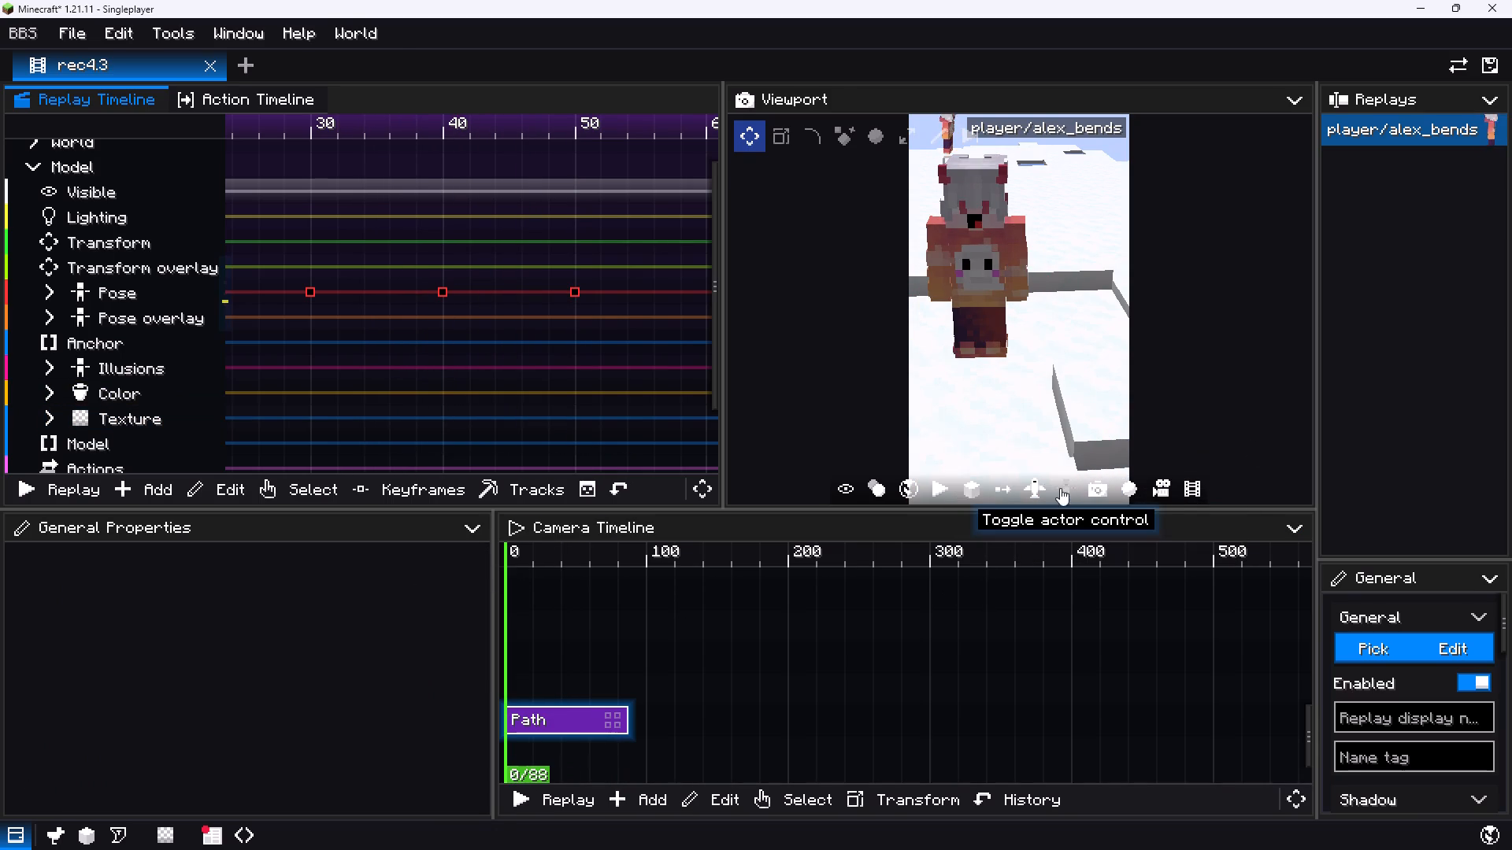
pyautogui.click(1029, 479)
pyautogui.moveTo(869, 290); pyautogui.dragTo(1037, 246)
pyautogui.press('s')
pyautogui.press('s')
pyautogui.moveTo(966, 288); pyautogui.dragTo(1090, 297)
pyautogui.press('a')
pyautogui.press('a')
pyautogui.press('a')
pyautogui.press('a')
pyautogui.press('a')
pyautogui.press('a')
pyautogui.press('a')
pyautogui.press('a')
pyautogui.press('a')
pyautogui.press('a')
pyautogui.press('a')
pyautogui.press('a')
pyautogui.moveTo(999, 338); pyautogui.dragTo(1148, 311)
pyautogui.moveTo(1044, 352); pyautogui.dragTo(1044, 353)
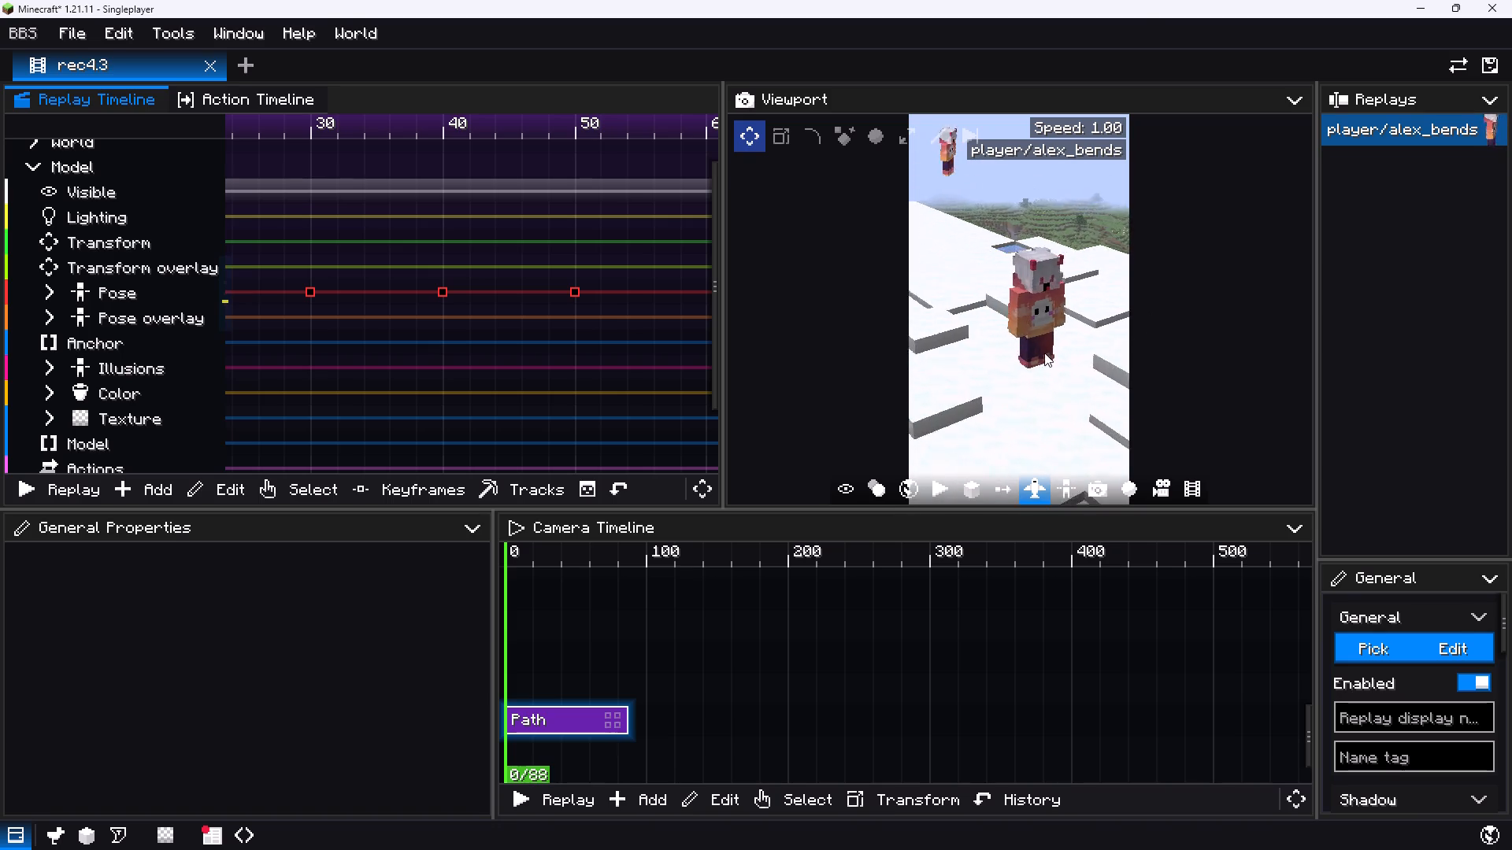
pyautogui.moveTo(1044, 353); pyautogui.dragTo(1157, 311)
pyautogui.keyDown('shift'); pyautogui.moveTo(1107, 346); pyautogui.dragTo(1176, 283); pyautogui.keyUp('shift')
pyautogui.hotkey('shift', 'a')
pyautogui.moveTo(1073, 331); pyautogui.dragTo(1221, 301)
pyautogui.press('s')
pyautogui.moveTo(1049, 307); pyautogui.dragTo(1114, 276)
pyautogui.press('space')
pyautogui.press('s')
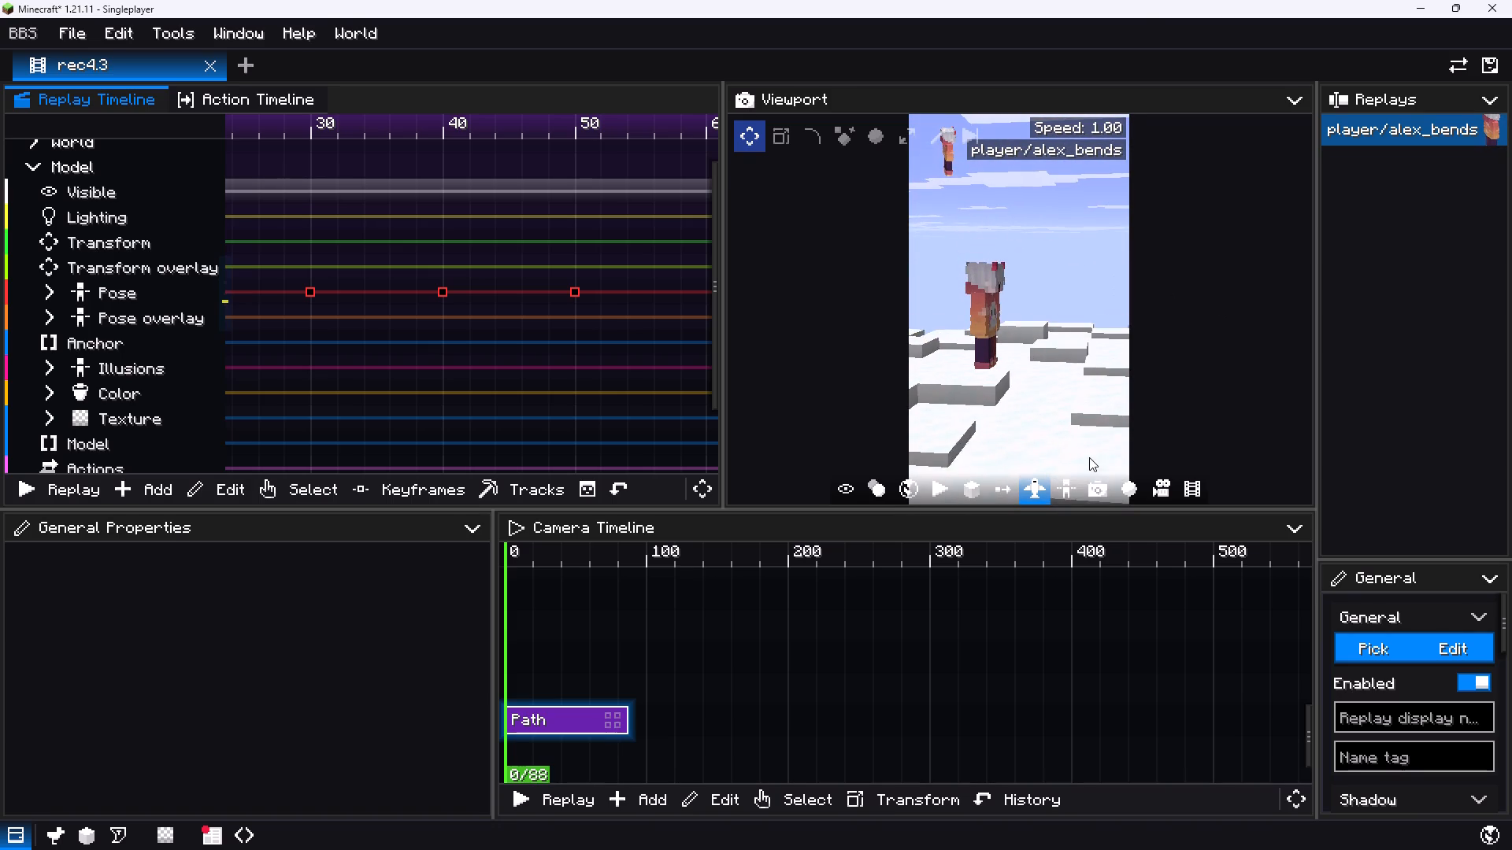
pyautogui.press('a')
pyautogui.moveTo(1032, 335); pyautogui.dragTo(1079, 514)
pyautogui.press('s')
pyautogui.press('space')
pyautogui.press('space')
pyautogui.press('space')
pyautogui.press('space')
pyautogui.press('space')
pyautogui.press('space')
pyautogui.press('space')
pyautogui.press('space')
pyautogui.press('space')
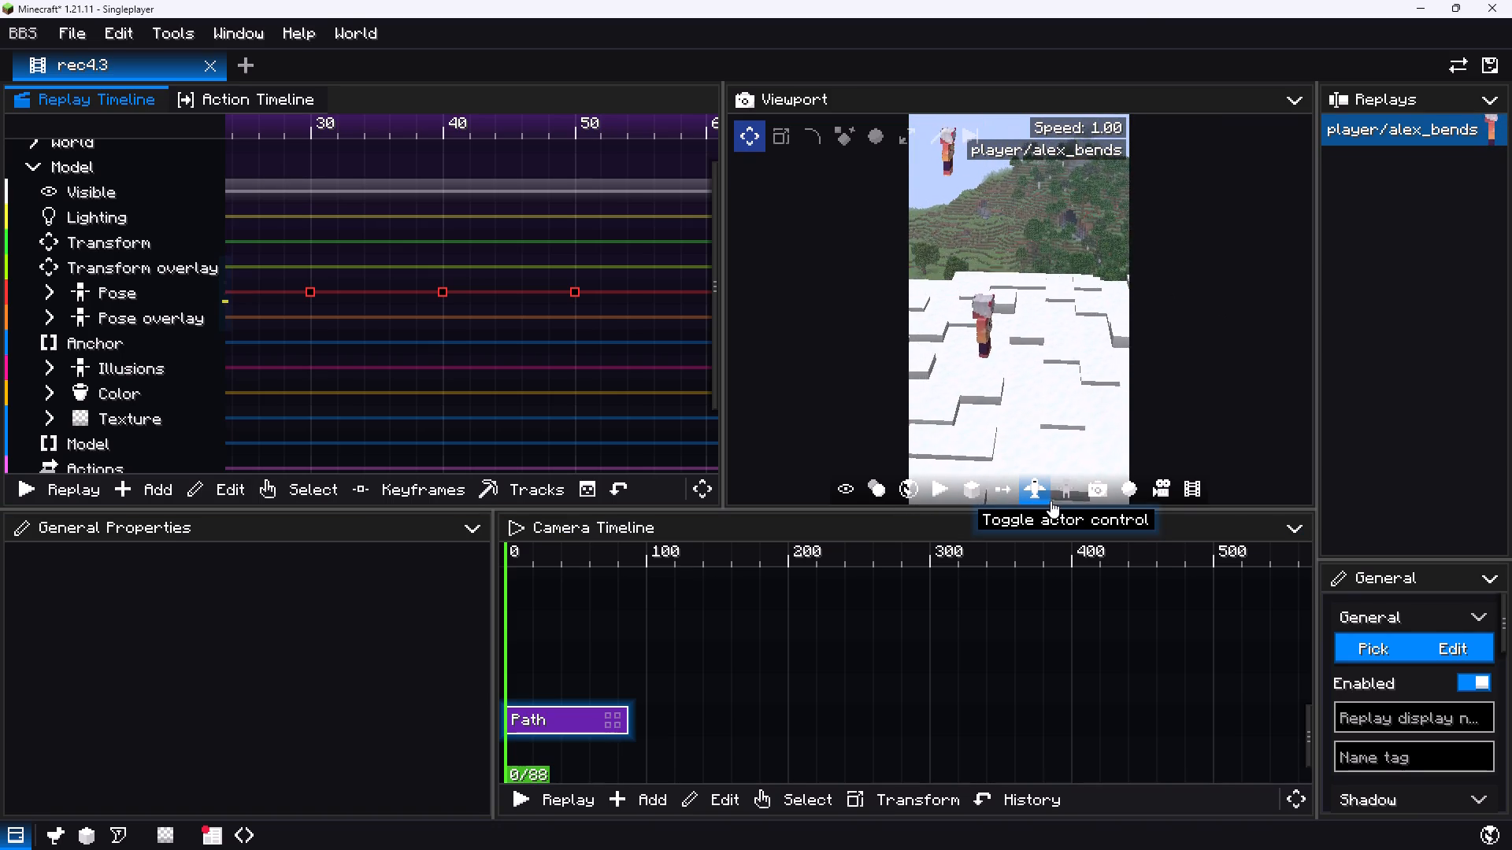
pyautogui.click(1041, 490)
pyautogui.press('space')
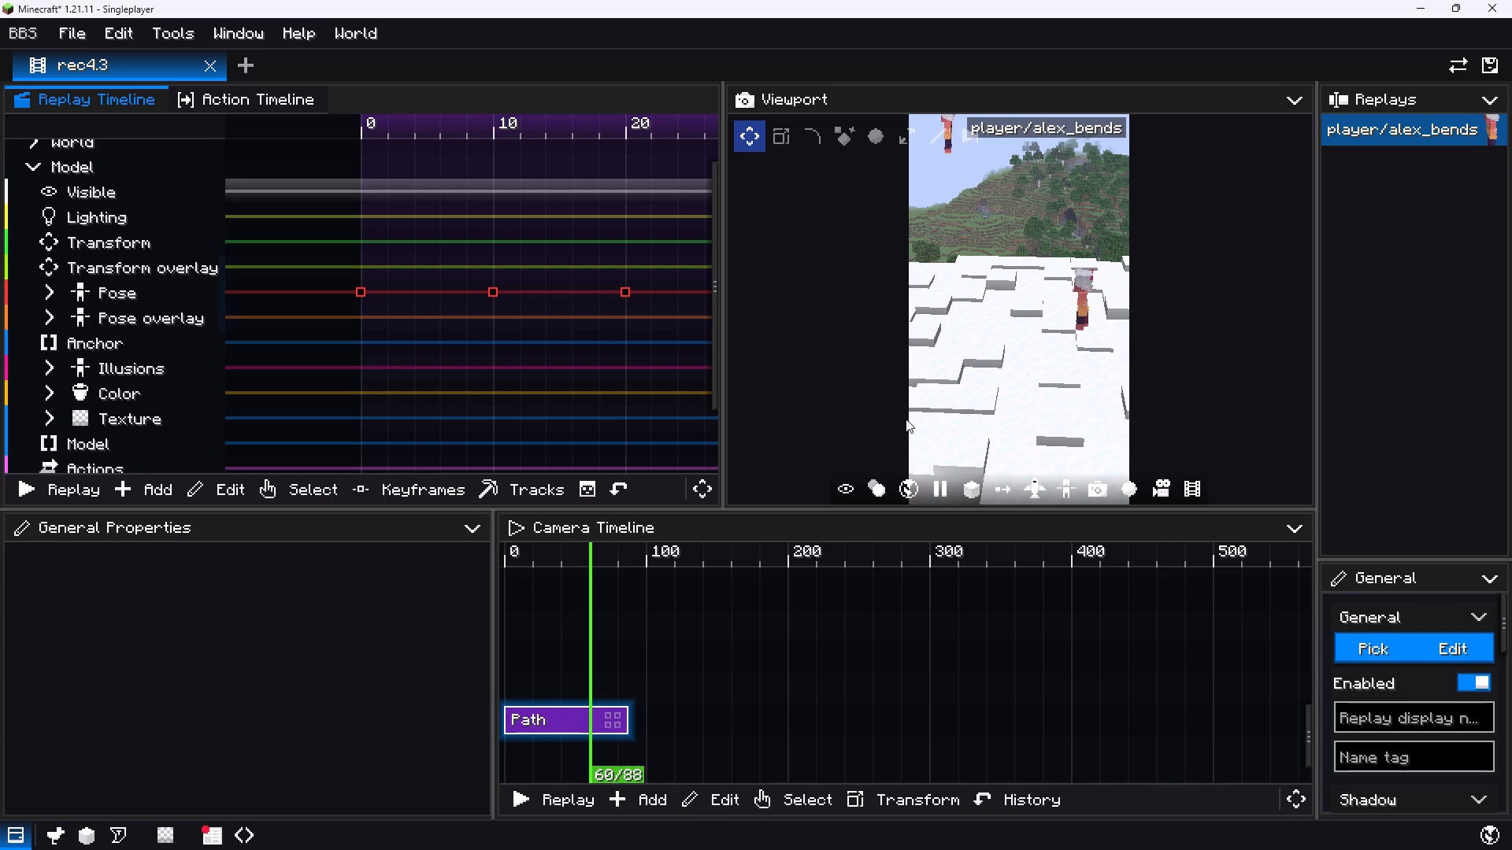
pyautogui.press('space')
# Inspect the anchor bone positions on the tick 0 and tick 10 Pose keyframes.
pyautogui.moveTo(584, 350); pyautogui.dragTo(449, 372, button='middle')
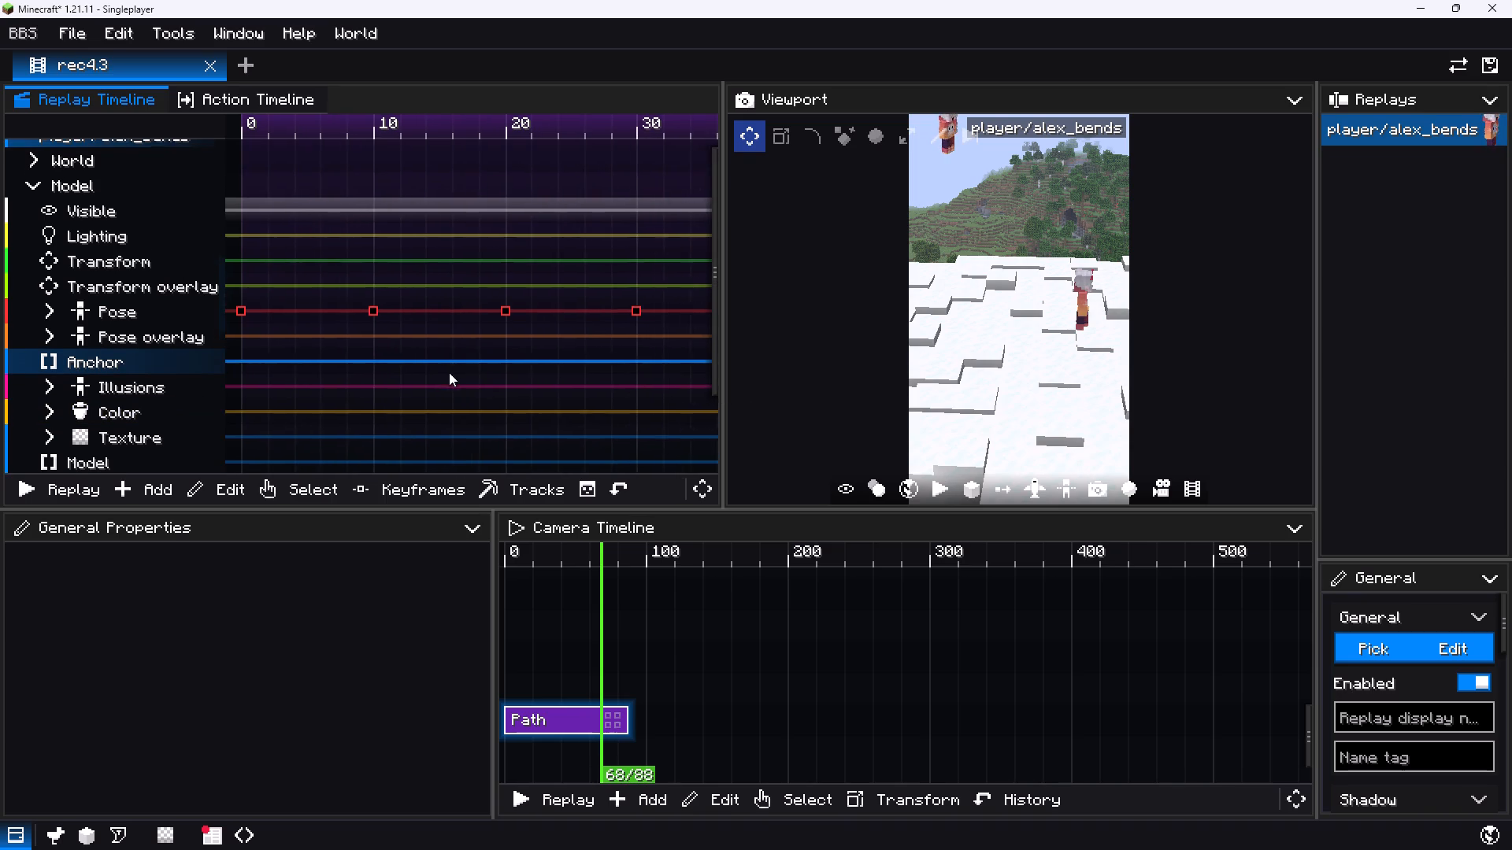
pyautogui.moveTo(449, 372); pyautogui.dragTo(345, 380, button='middle')
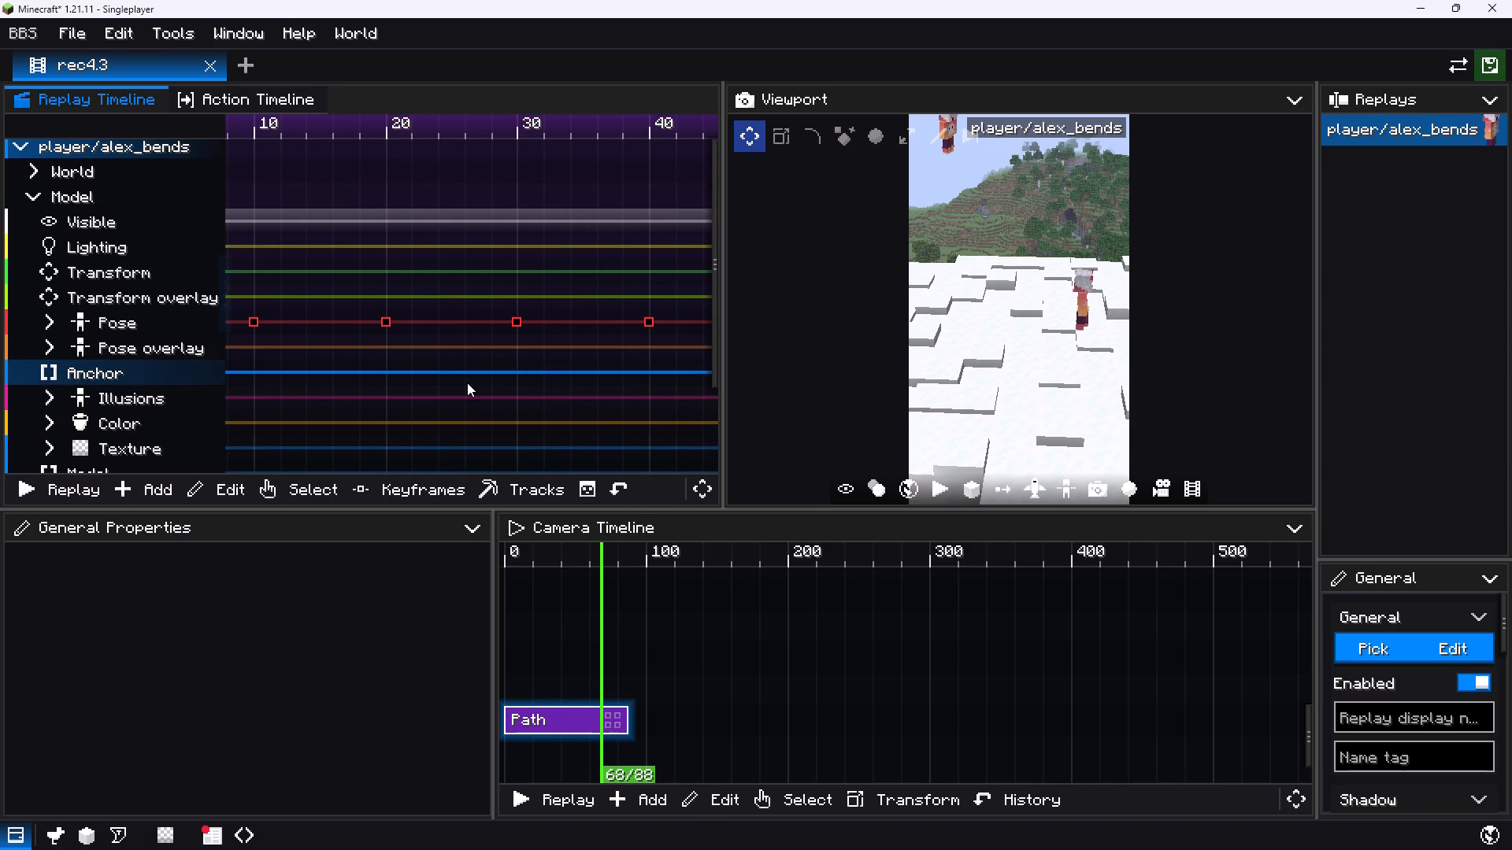
pyautogui.moveTo(467, 382); pyautogui.dragTo(836, 368, button='middle')
pyautogui.click(500, 309)
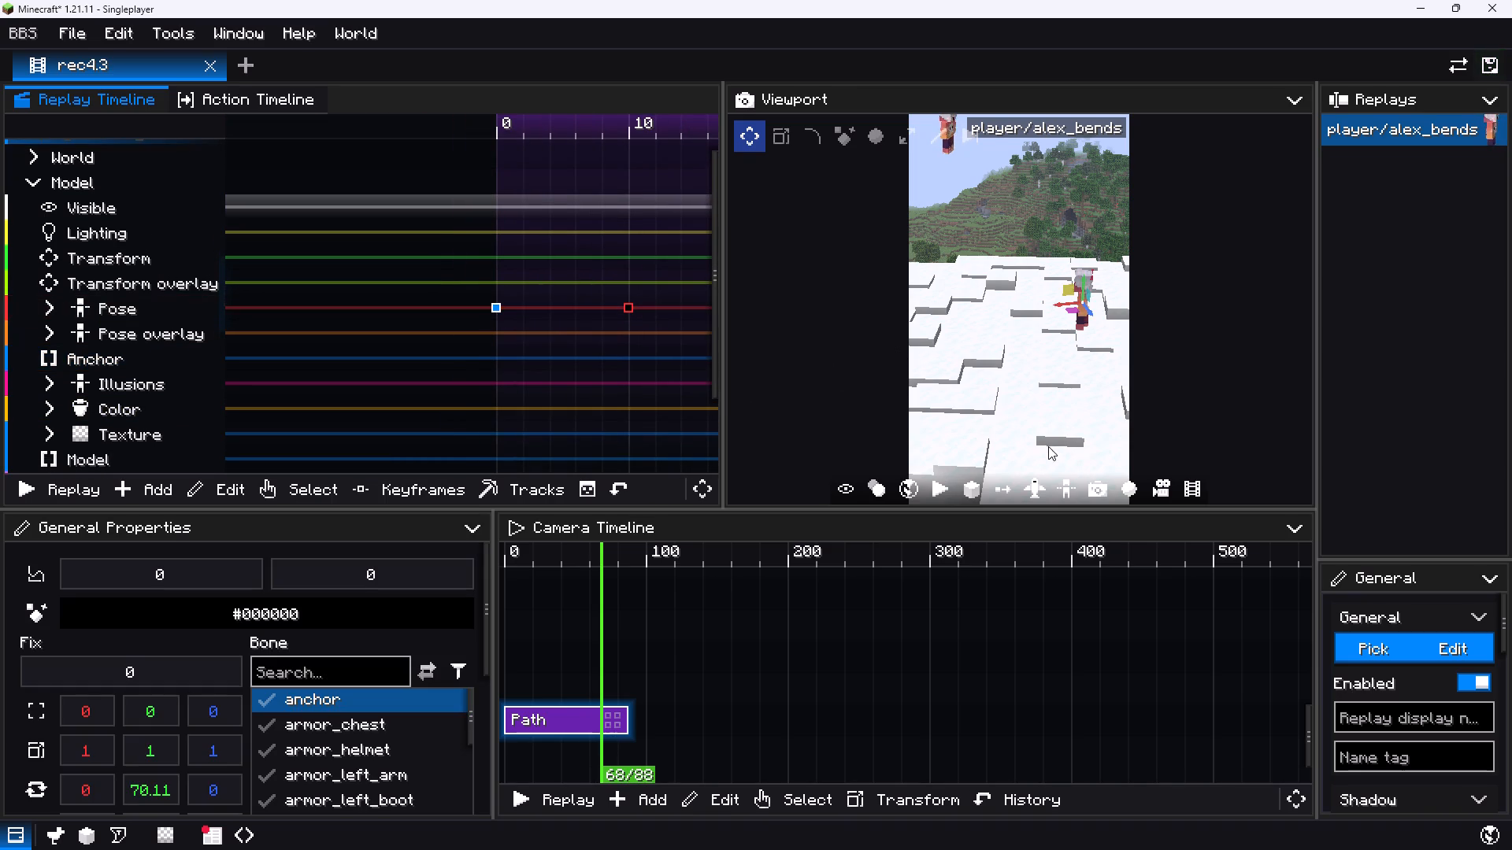
pyautogui.click(635, 314)
pyautogui.click(628, 309)
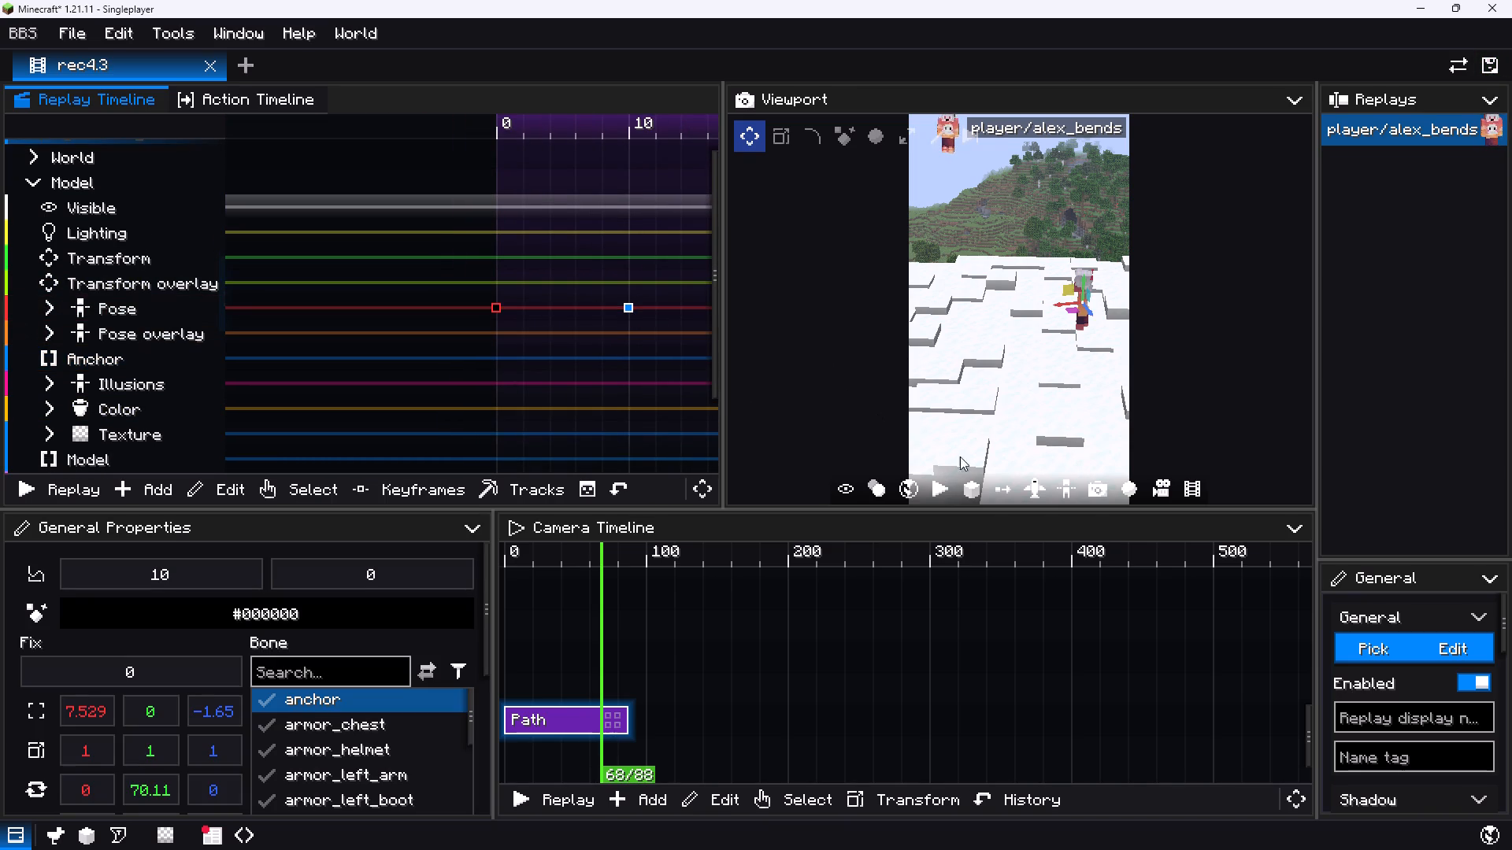
# Fly the camera down from the wide view towards the character on the plateau.
pyautogui.click(1031, 486)
pyautogui.moveTo(1022, 370); pyautogui.dragTo(1059, 354, button='middle')
pyautogui.press('w')
pyautogui.press('w')
pyautogui.press('w')
pyautogui.press('w')
pyautogui.press('w')
pyautogui.press('w')
pyautogui.press('w')
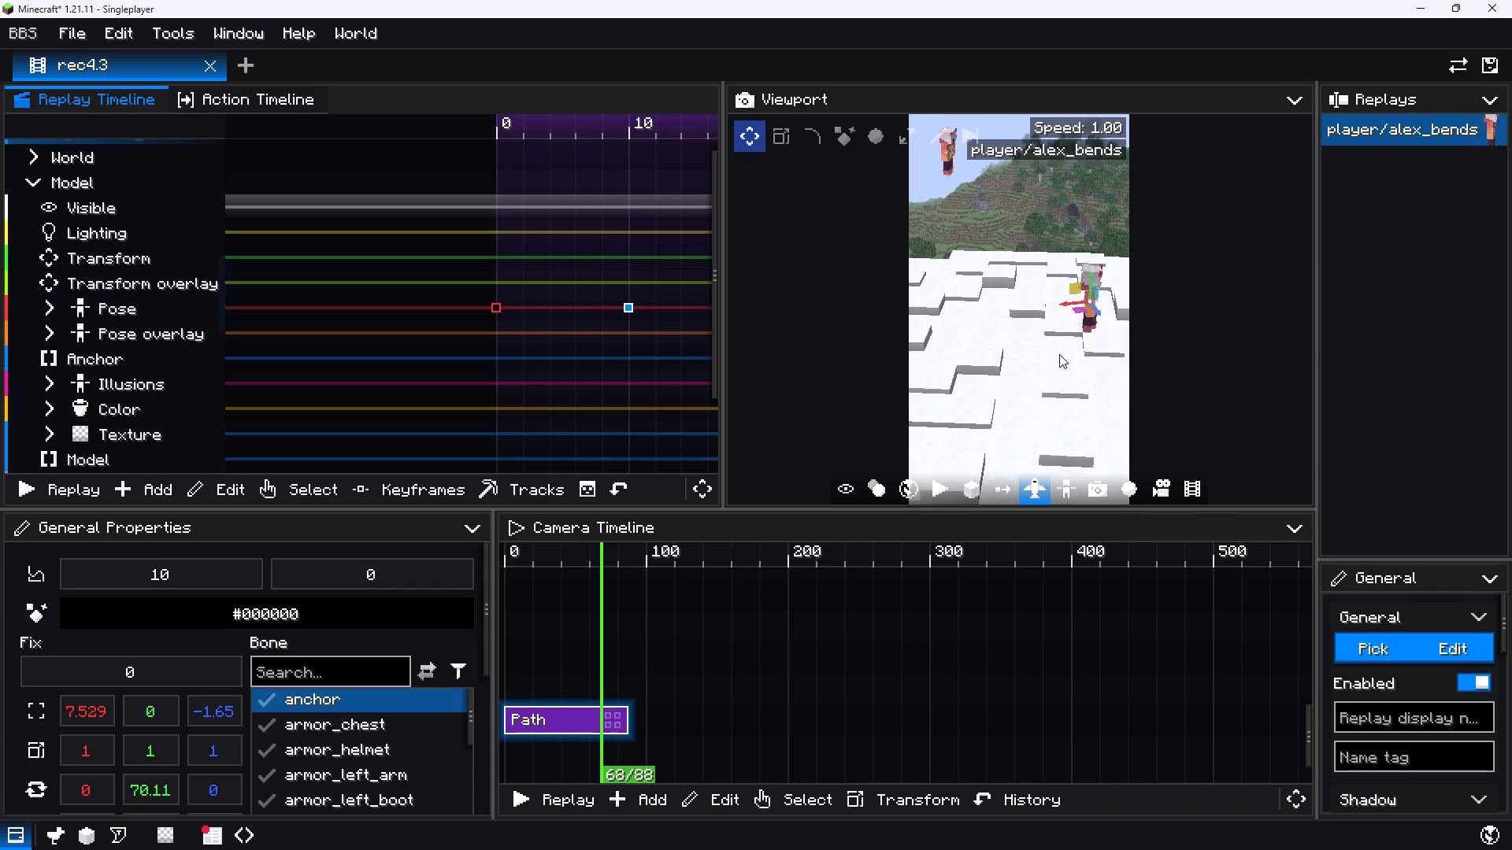
pyautogui.moveTo(1059, 354); pyautogui.dragTo(921, 386, button='middle')
pyautogui.press('space')
pyautogui.write('d')
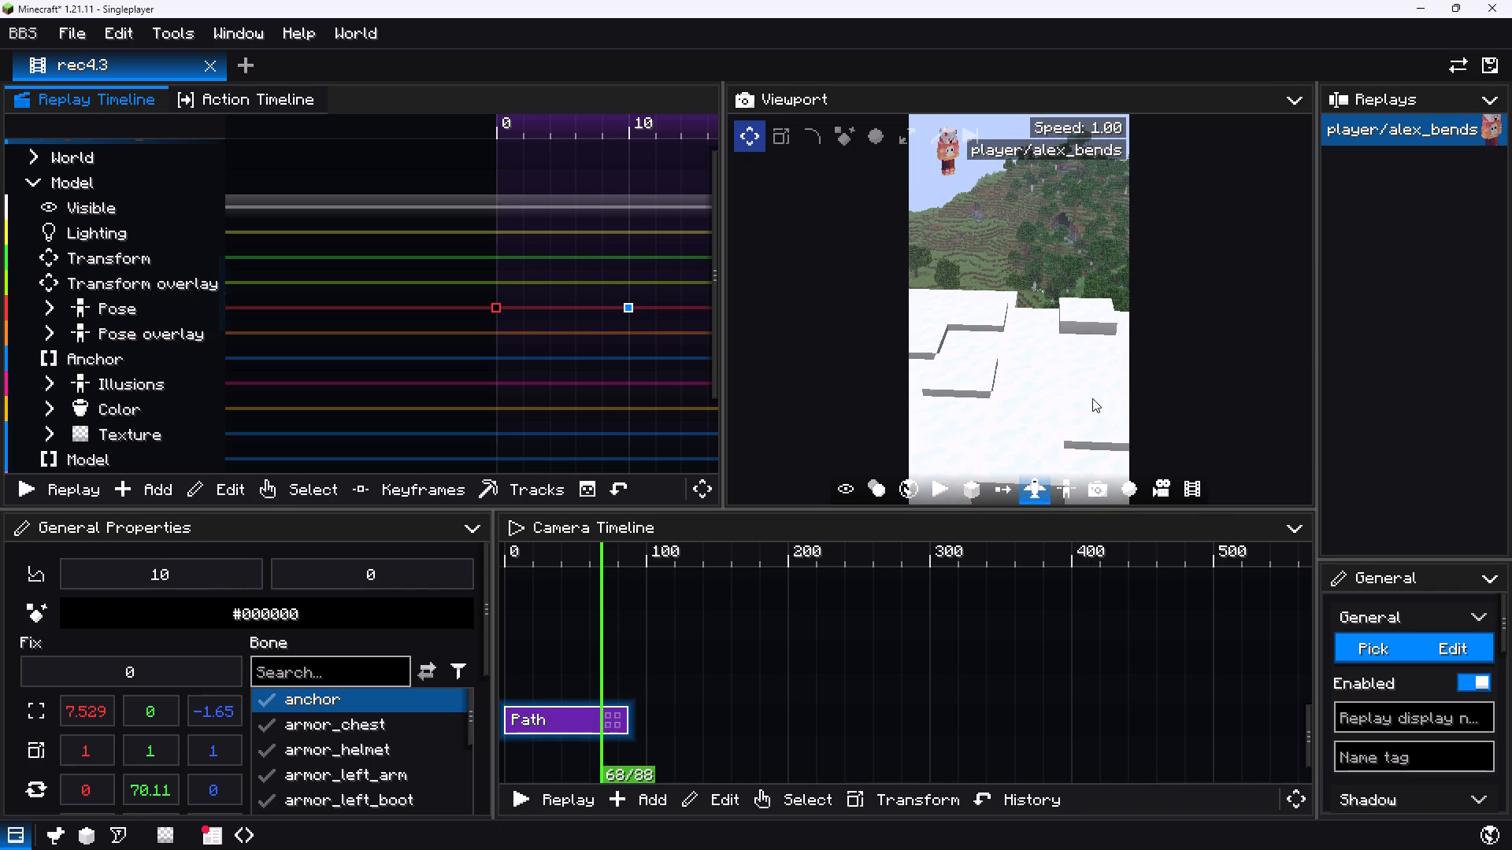
pyautogui.moveTo(1116, 398); pyautogui.dragTo(896, 398, button='middle')
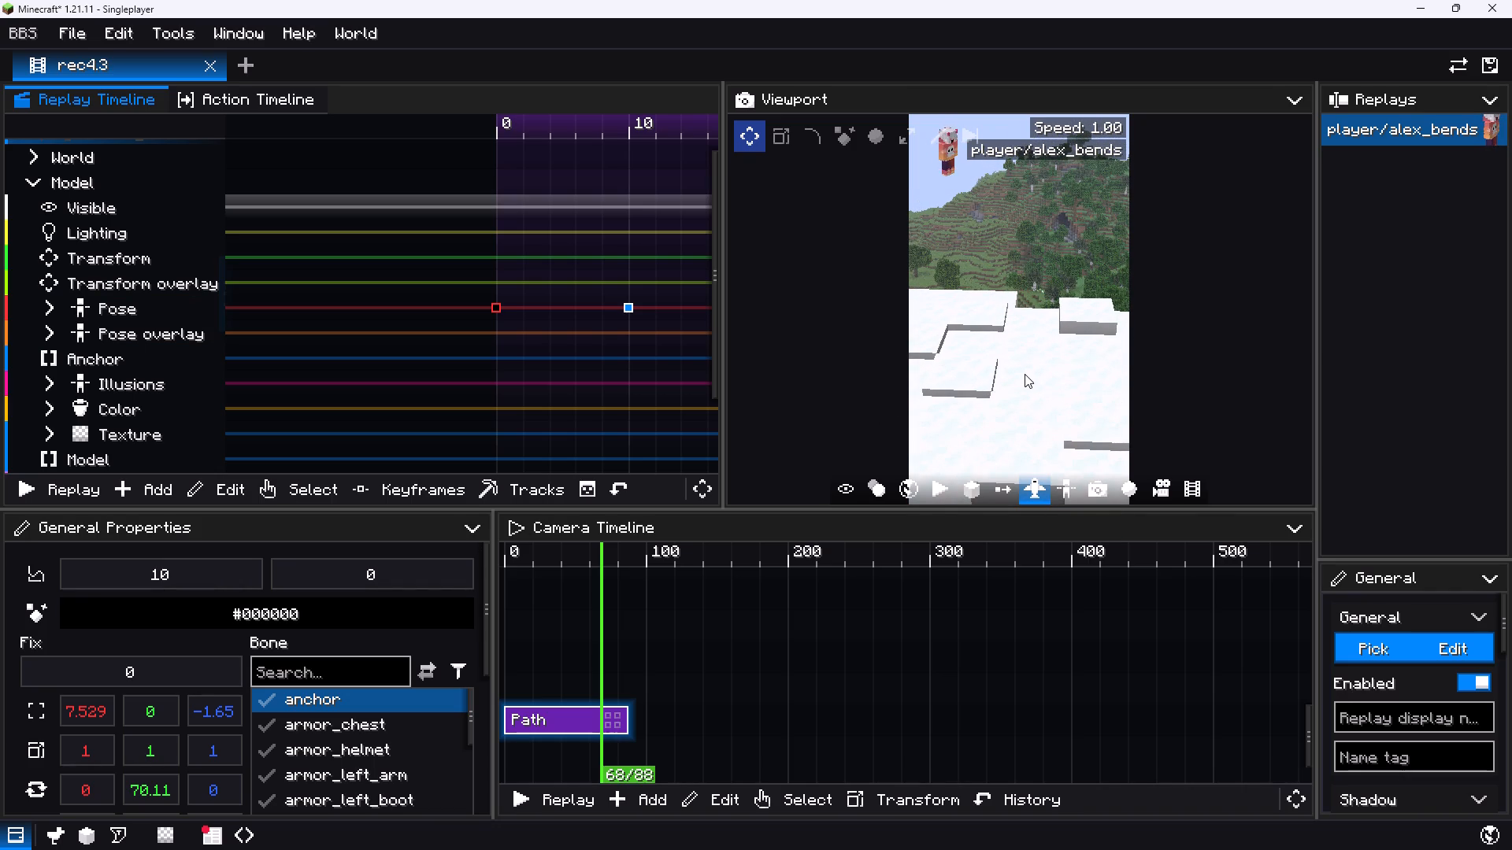
# Undo the last edit to the anchor bone's position on the tick 10 Pose keyframe.
pyautogui.hotkey('ctrl', 'z')
# Fly the camera in to a close front view of the character's head and arms, and leave flight mode.
pyautogui.click(1038, 488)
pyautogui.press('w')
pyautogui.moveTo(1075, 374); pyautogui.dragTo(973, 384)
pyautogui.press('d')
pyautogui.press('d')
pyautogui.press('d')
pyautogui.press('d')
pyautogui.press('d')
pyautogui.press('d')
pyautogui.press('d')
pyautogui.press('d')
pyautogui.press('d')
pyautogui.press('d')
pyautogui.press('d')
pyautogui.press('d')
pyautogui.press('d')
pyautogui.press('d')
pyautogui.press('d')
pyautogui.press('d')
pyautogui.press('d')
pyautogui.press('d')
pyautogui.press('d')
pyautogui.press('d')
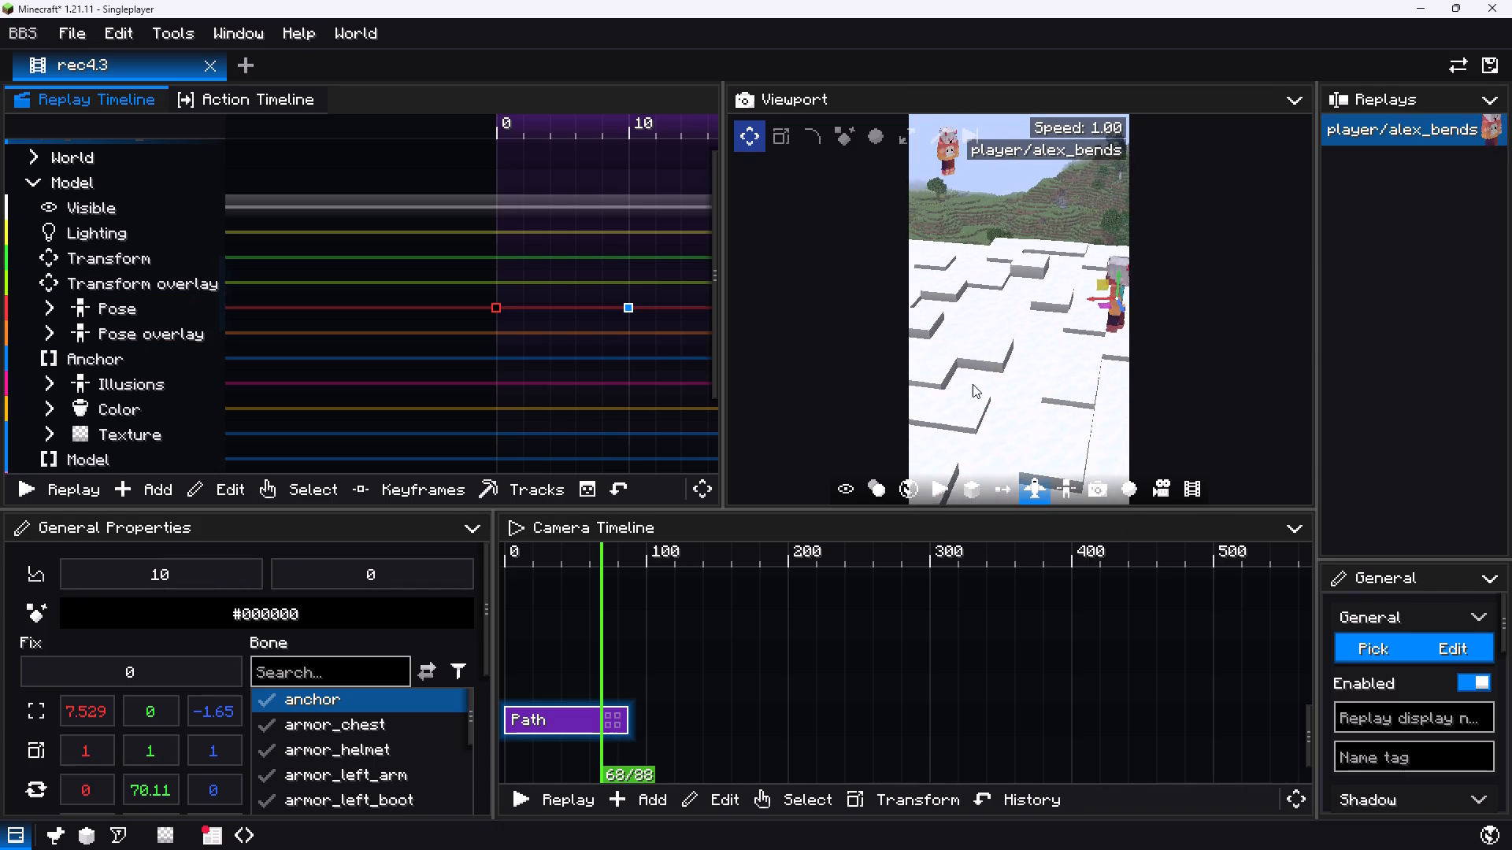
pyautogui.moveTo(973, 384); pyautogui.dragTo(573, 401)
pyautogui.press('w')
pyautogui.press('d')
pyautogui.press('space')
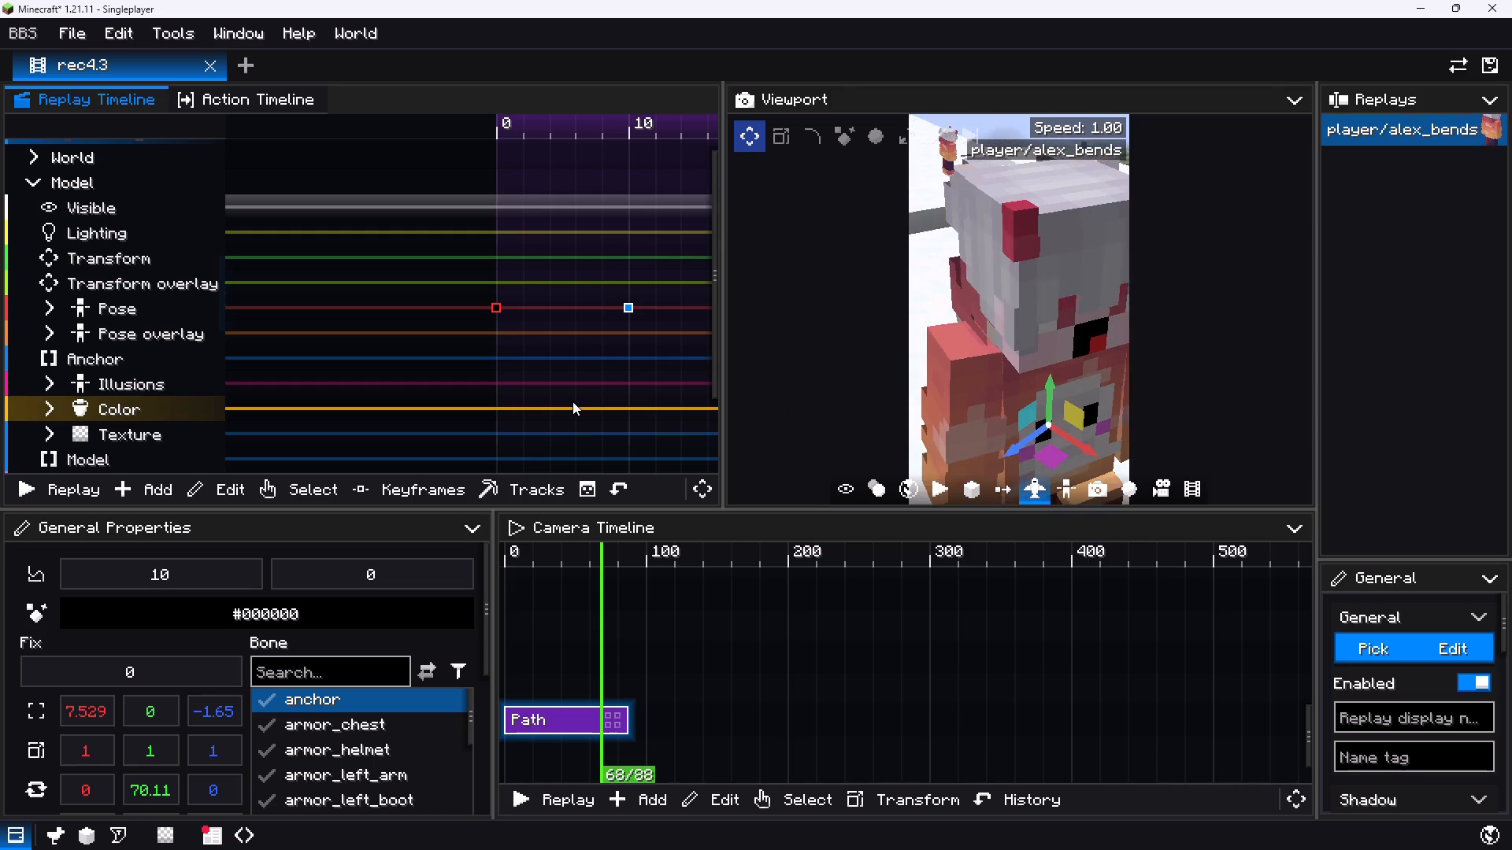
pyautogui.press('s')
pyautogui.moveTo(573, 401); pyautogui.dragTo(572, 413)
pyautogui.click(984, 356)
pyautogui.tripleClick(991, 349)
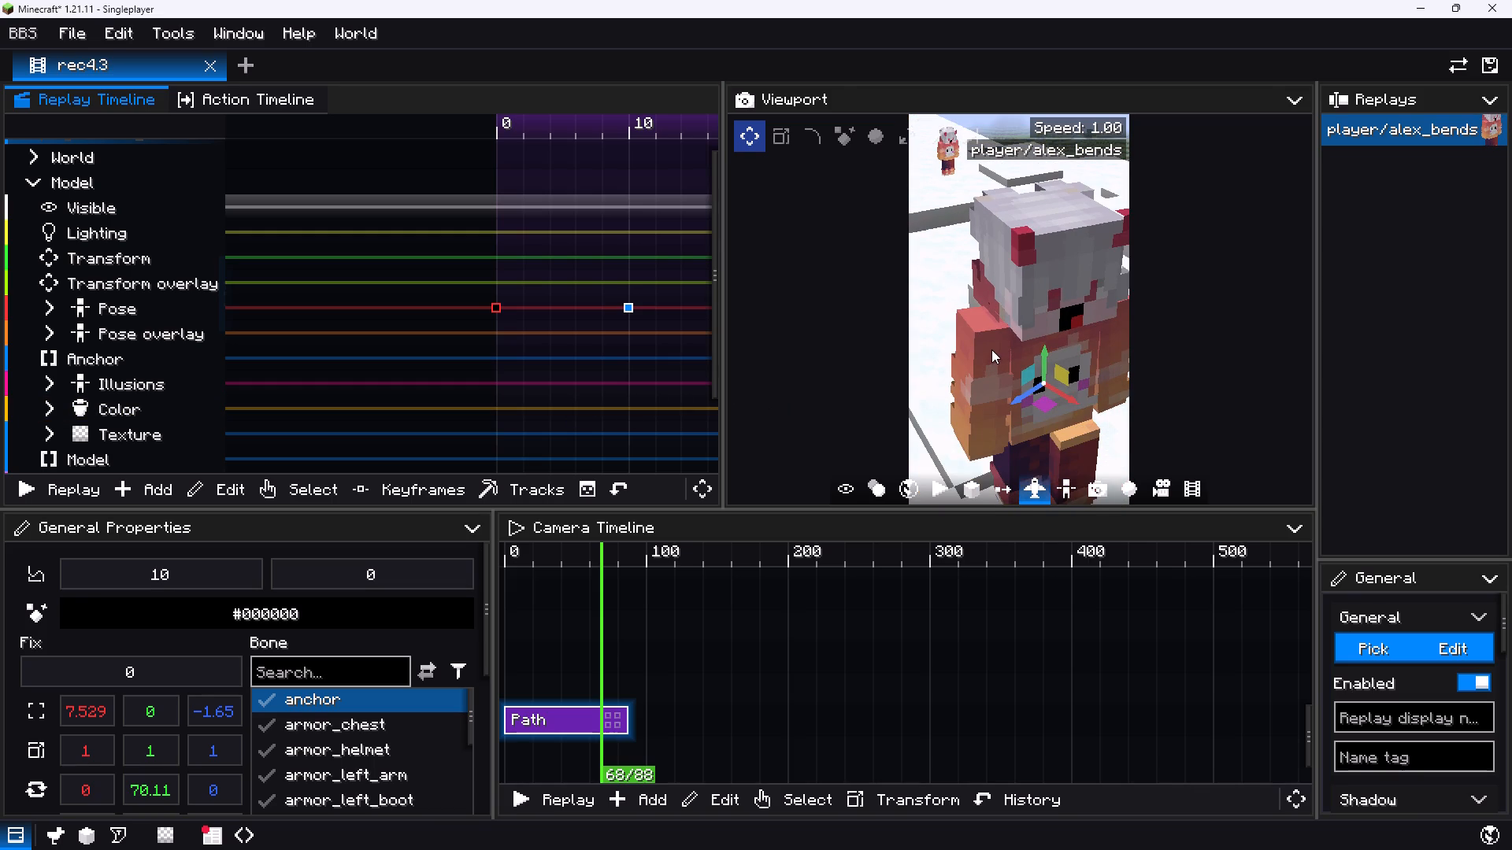
pyautogui.click(1030, 488)
# On the tick 10 Pose keyframe, move the right_arm bone along its Z axis to about 0.93.
pyautogui.click(973, 344)
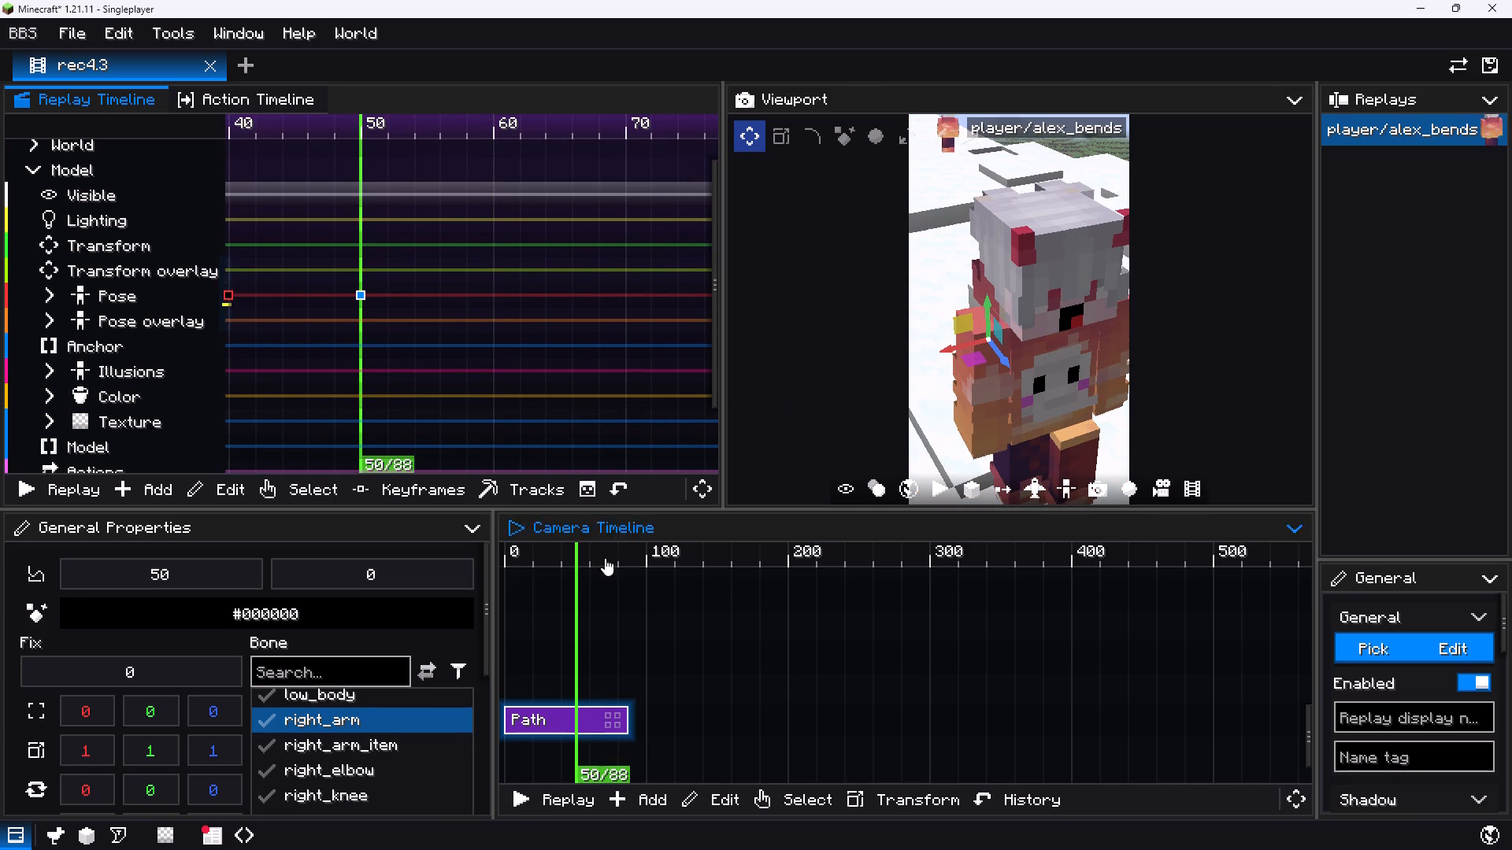
pyautogui.moveTo(578, 573); pyautogui.dragTo(499, 571)
pyautogui.moveTo(535, 379); pyautogui.dragTo(765, 371, button='middle')
pyautogui.scroll(-20, 571, 372)
pyautogui.scroll(-2, 571, 372)
pyautogui.moveTo(480, 368); pyautogui.dragTo(490, 361, button='middle')
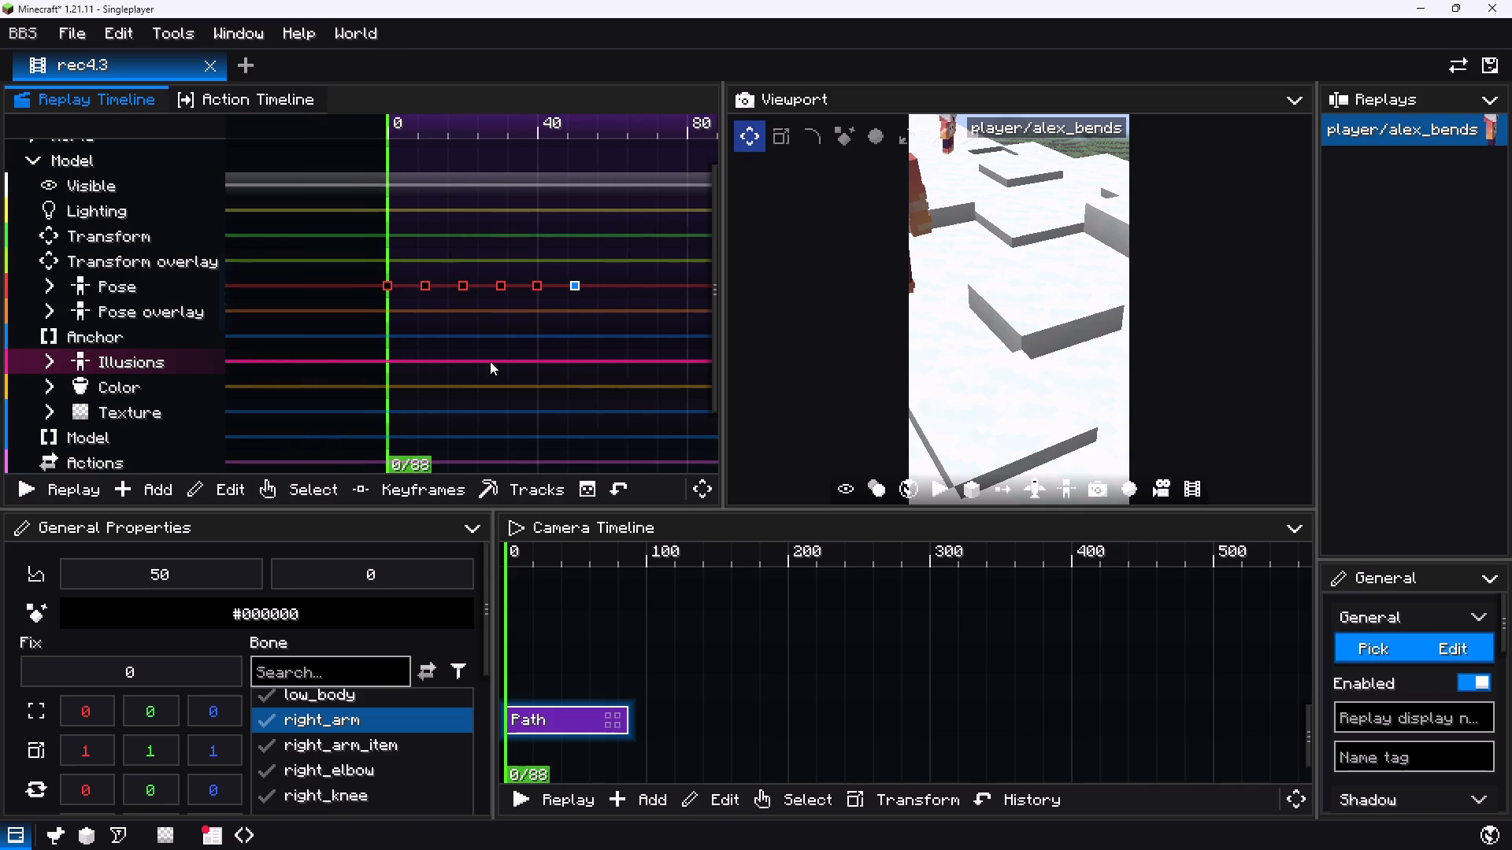
pyautogui.moveTo(490, 361); pyautogui.dragTo(512, 352, button='middle')
pyautogui.scroll(6, 512, 352)
pyautogui.moveTo(399, 306); pyautogui.dragTo(425, 320)
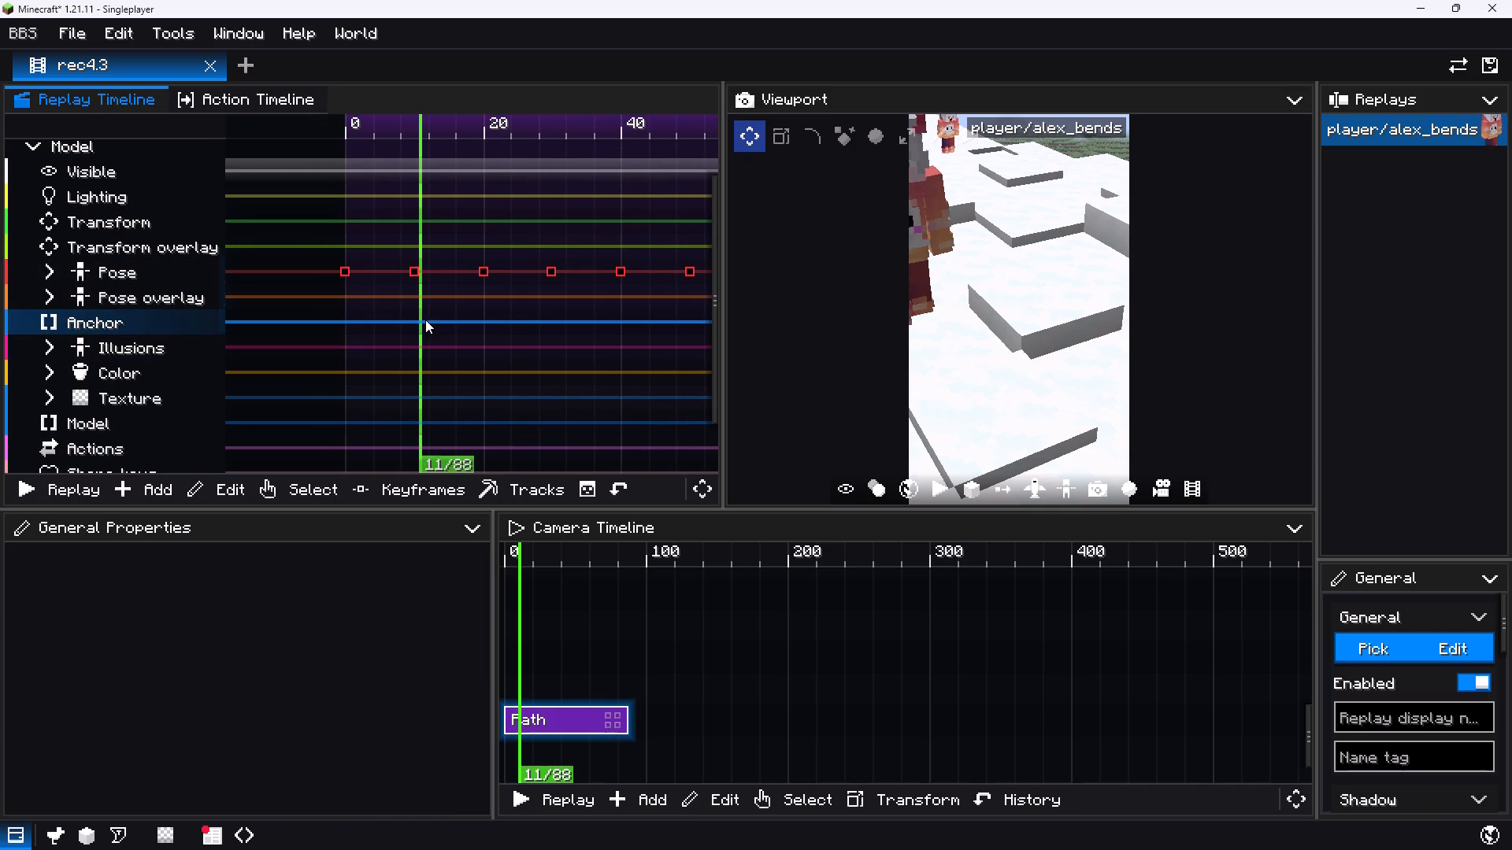
pyautogui.moveTo(425, 320); pyautogui.dragTo(417, 319)
pyautogui.moveTo(591, 315); pyautogui.dragTo(560, 326, button='middle')
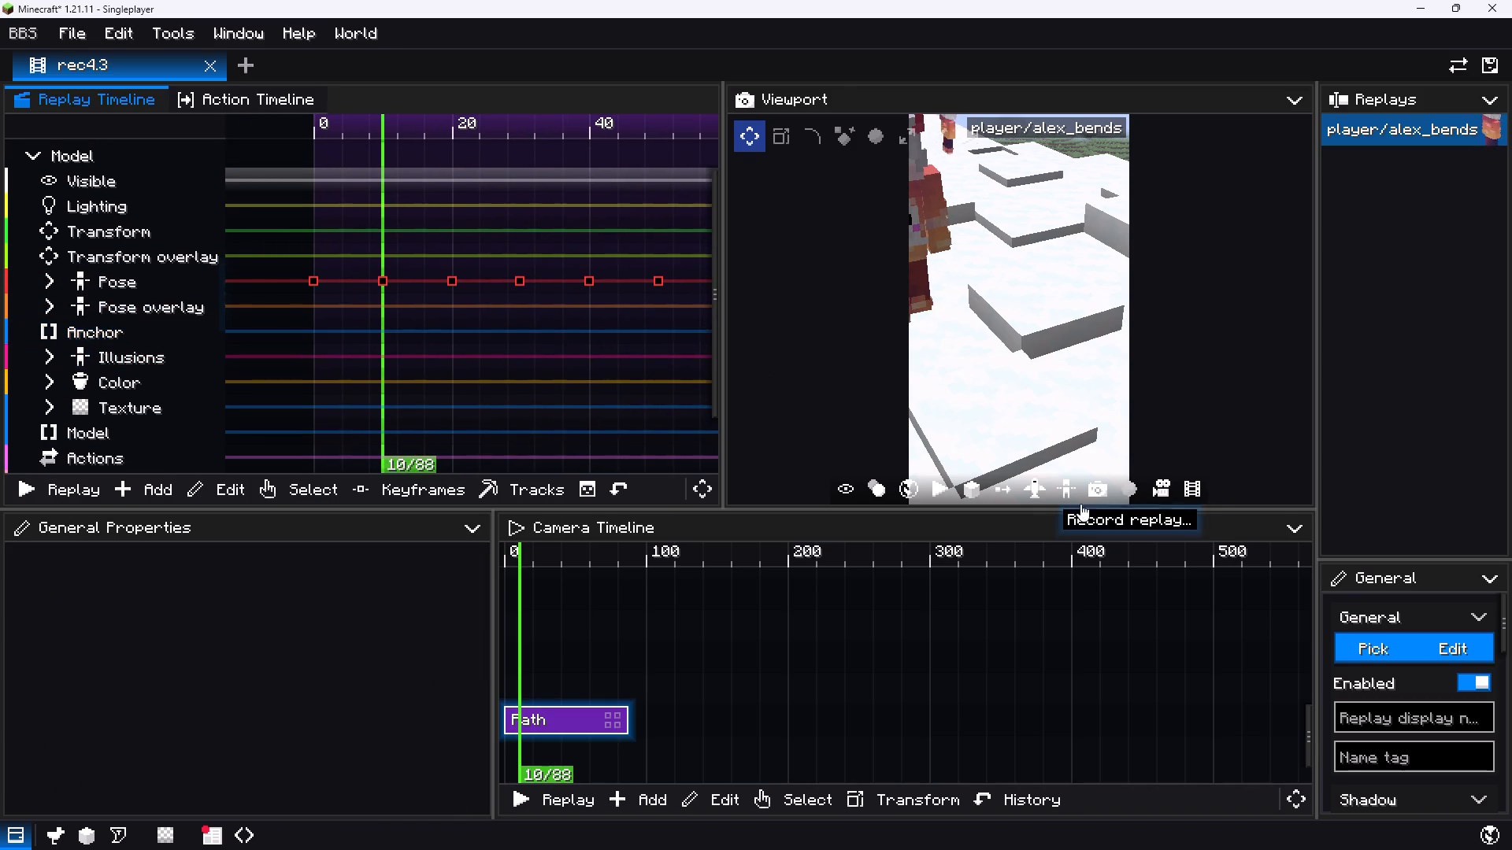
pyautogui.click(1046, 492)
pyautogui.moveTo(1047, 325); pyautogui.dragTo(1080, 347)
pyautogui.press('w')
pyautogui.press('a')
pyautogui.press('space')
pyautogui.press('s')
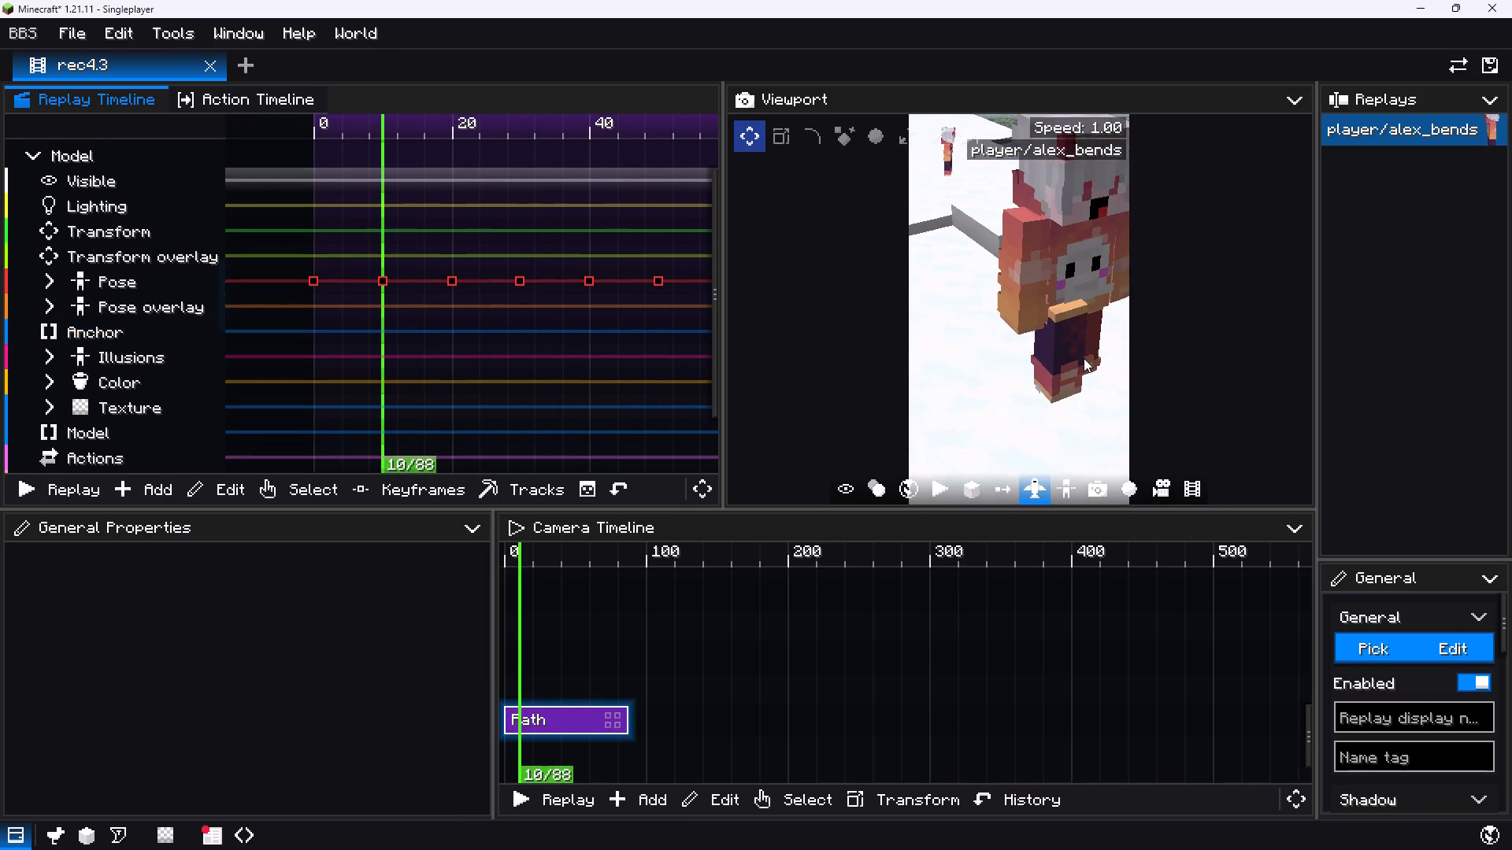
pyautogui.click(1032, 501)
pyautogui.click(1006, 262)
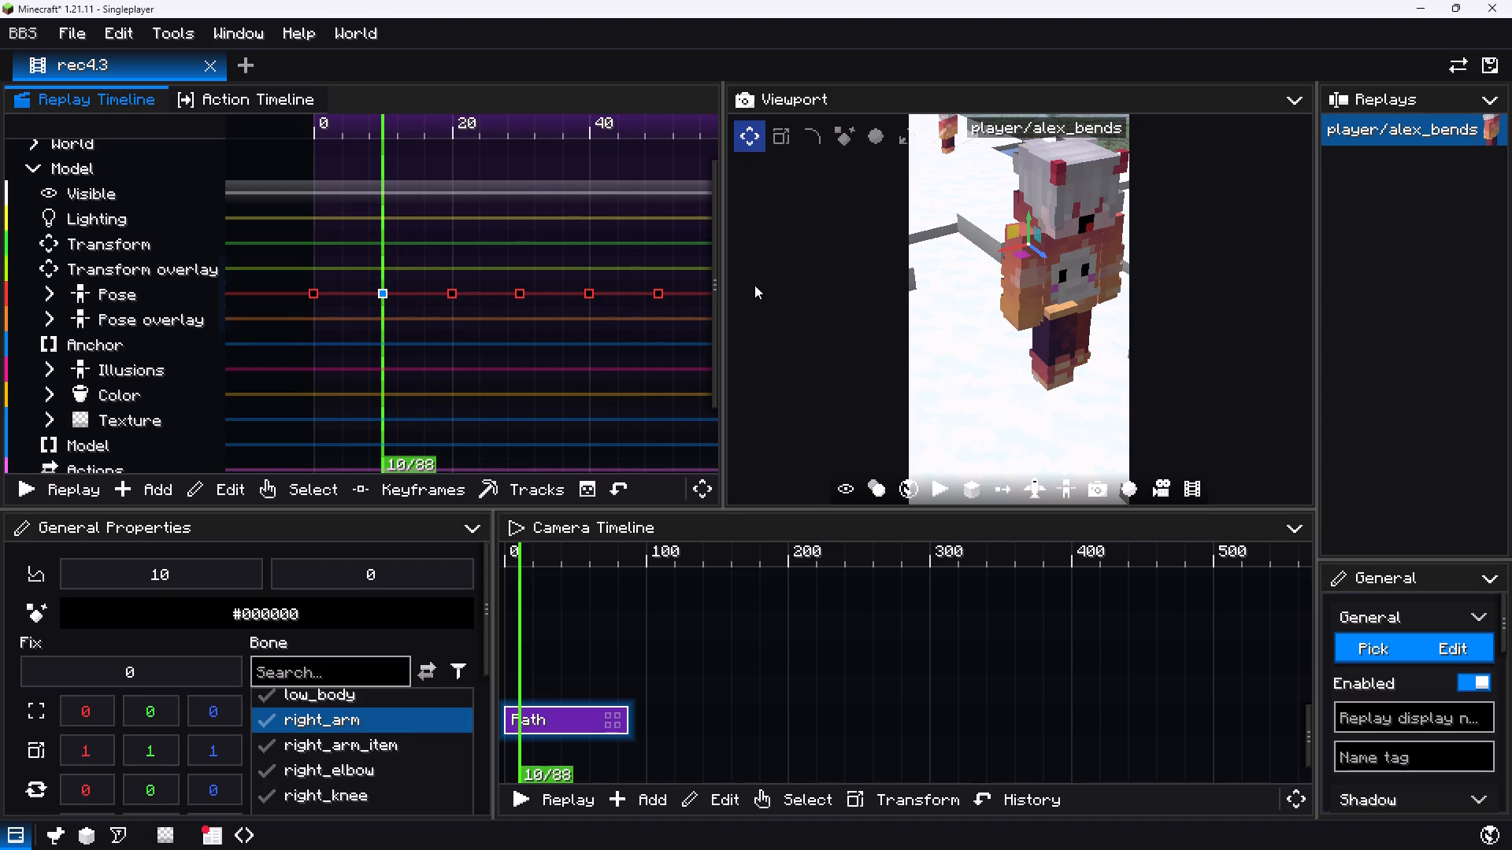
pyautogui.click(1039, 253)
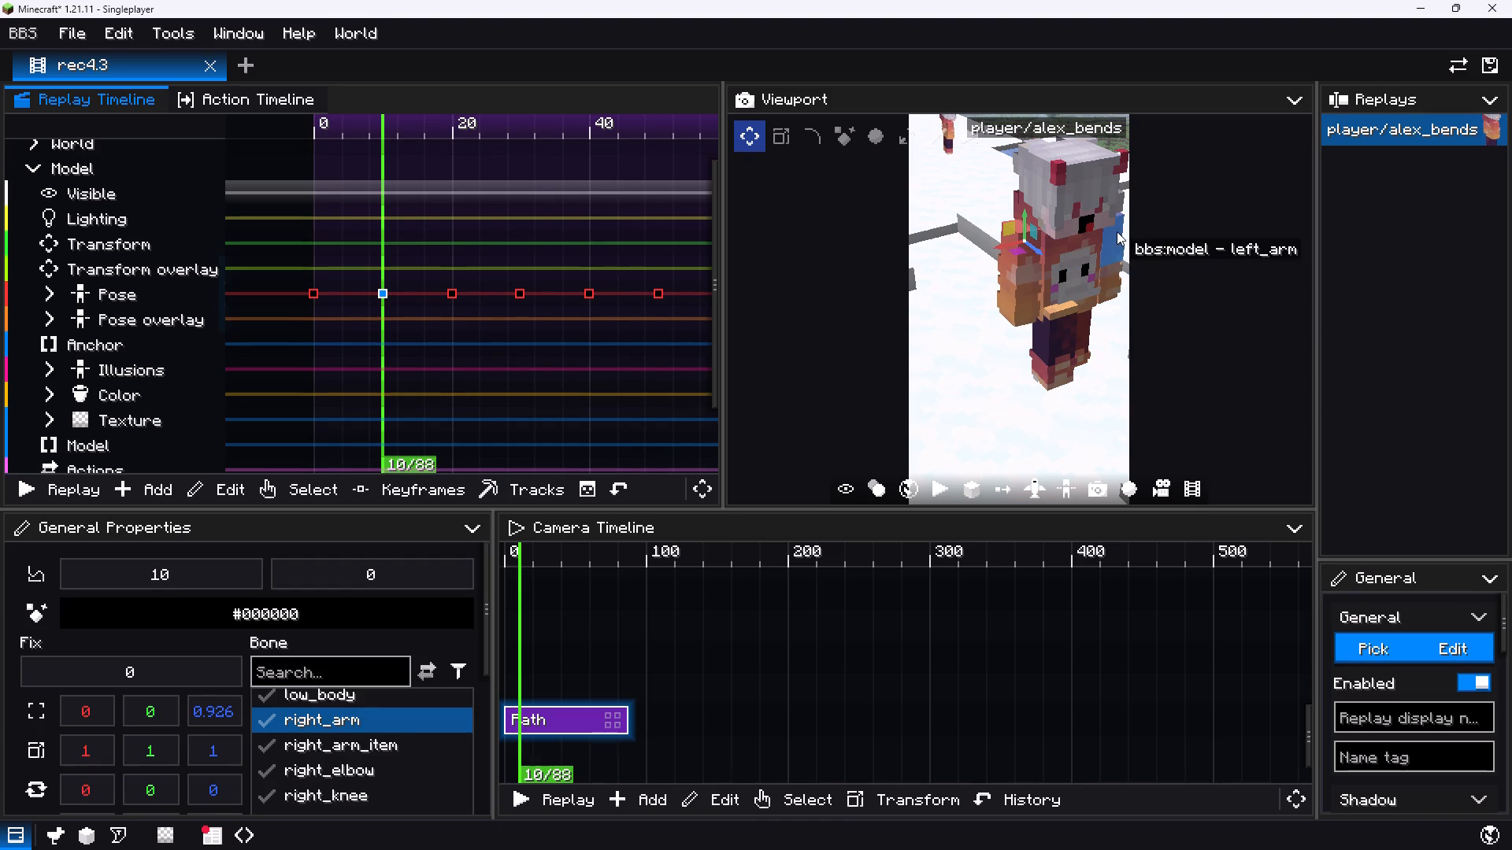
# On the tick 10 Pose keyframe, move the left_arm bone along its Z axis to about -0.26.
pyautogui.click(1117, 231)
pyautogui.click(1025, 246)
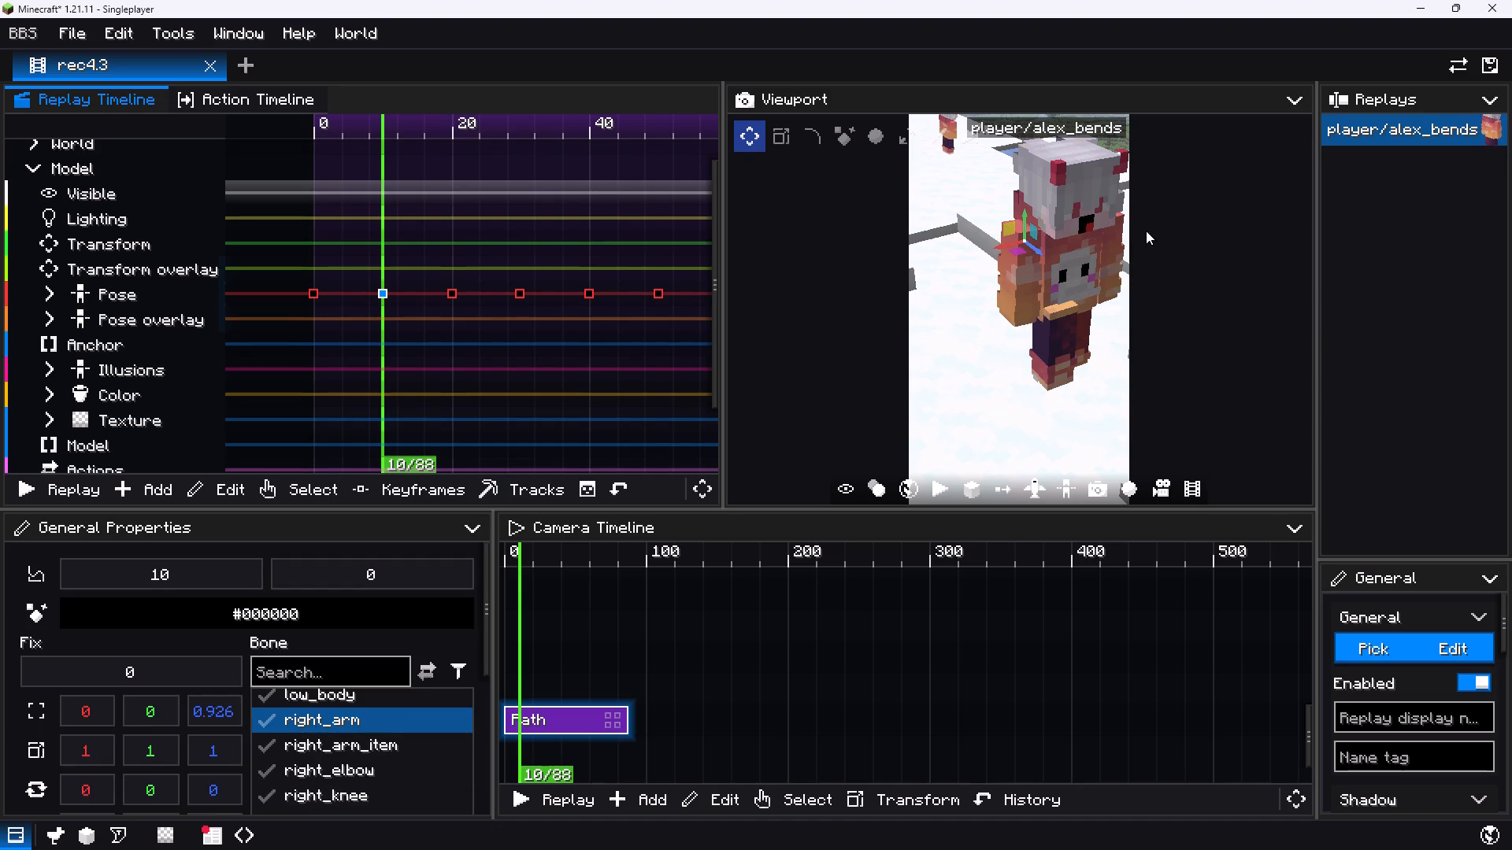
pyautogui.click(1122, 227)
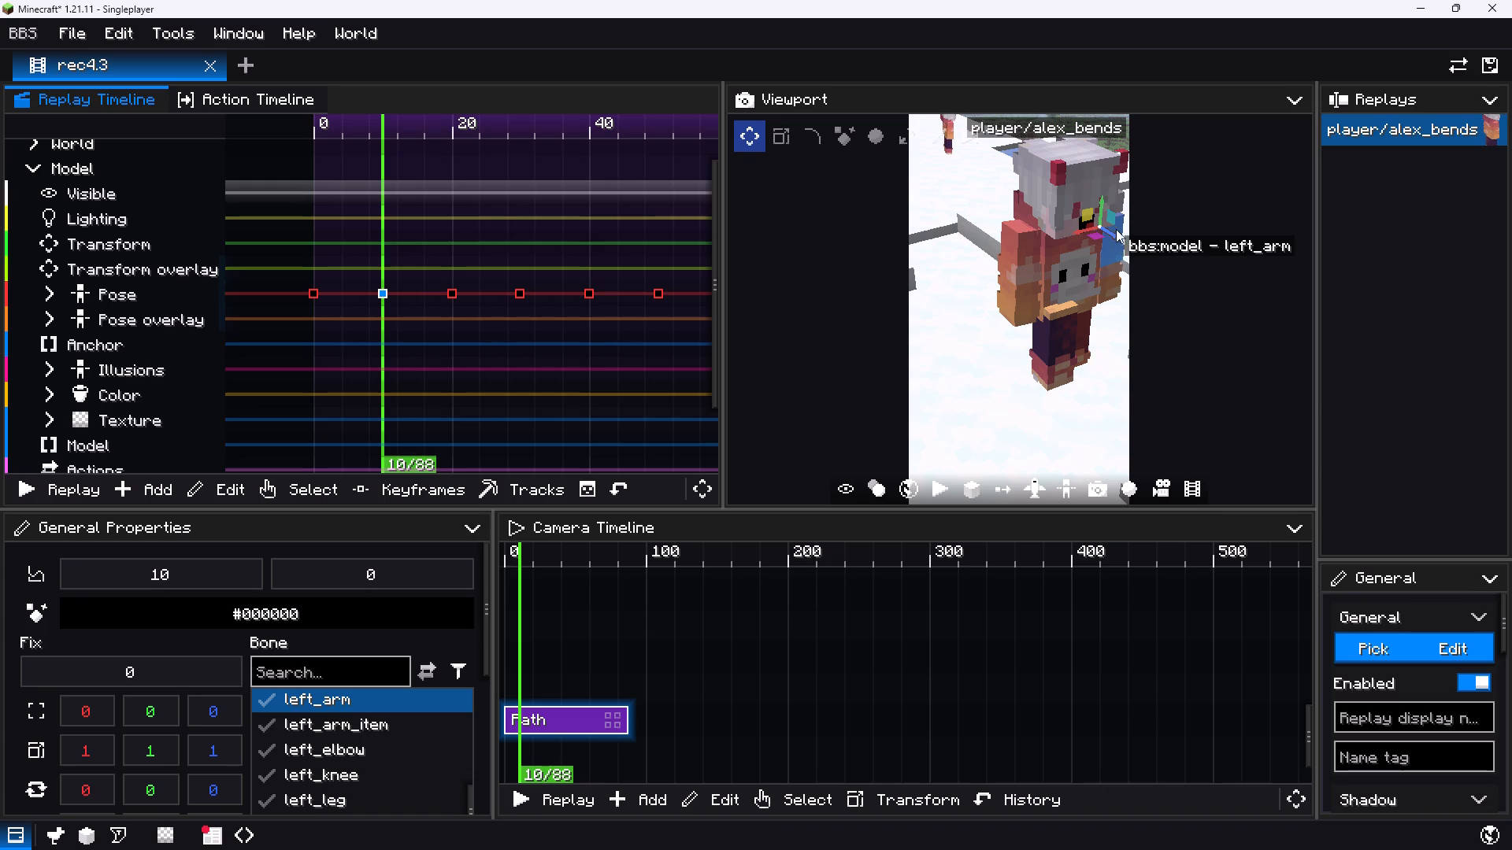
pyautogui.click(1117, 237)
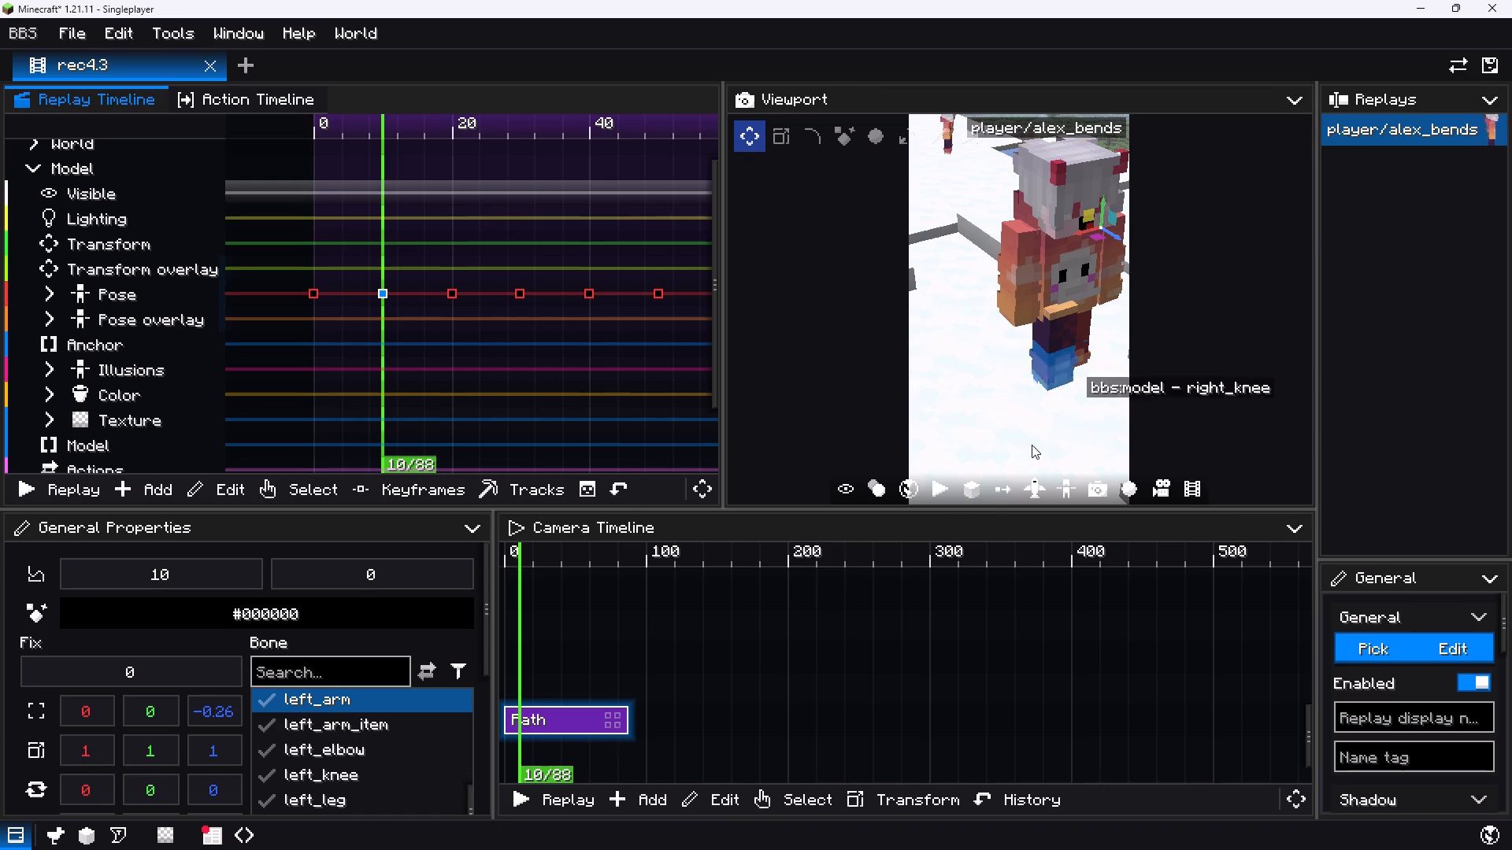
# Replay the walk from tick 0 and scrub around ticks 10 to 20 to check the arm positions.
pyautogui.moveTo(523, 560); pyautogui.dragTo(473, 549)
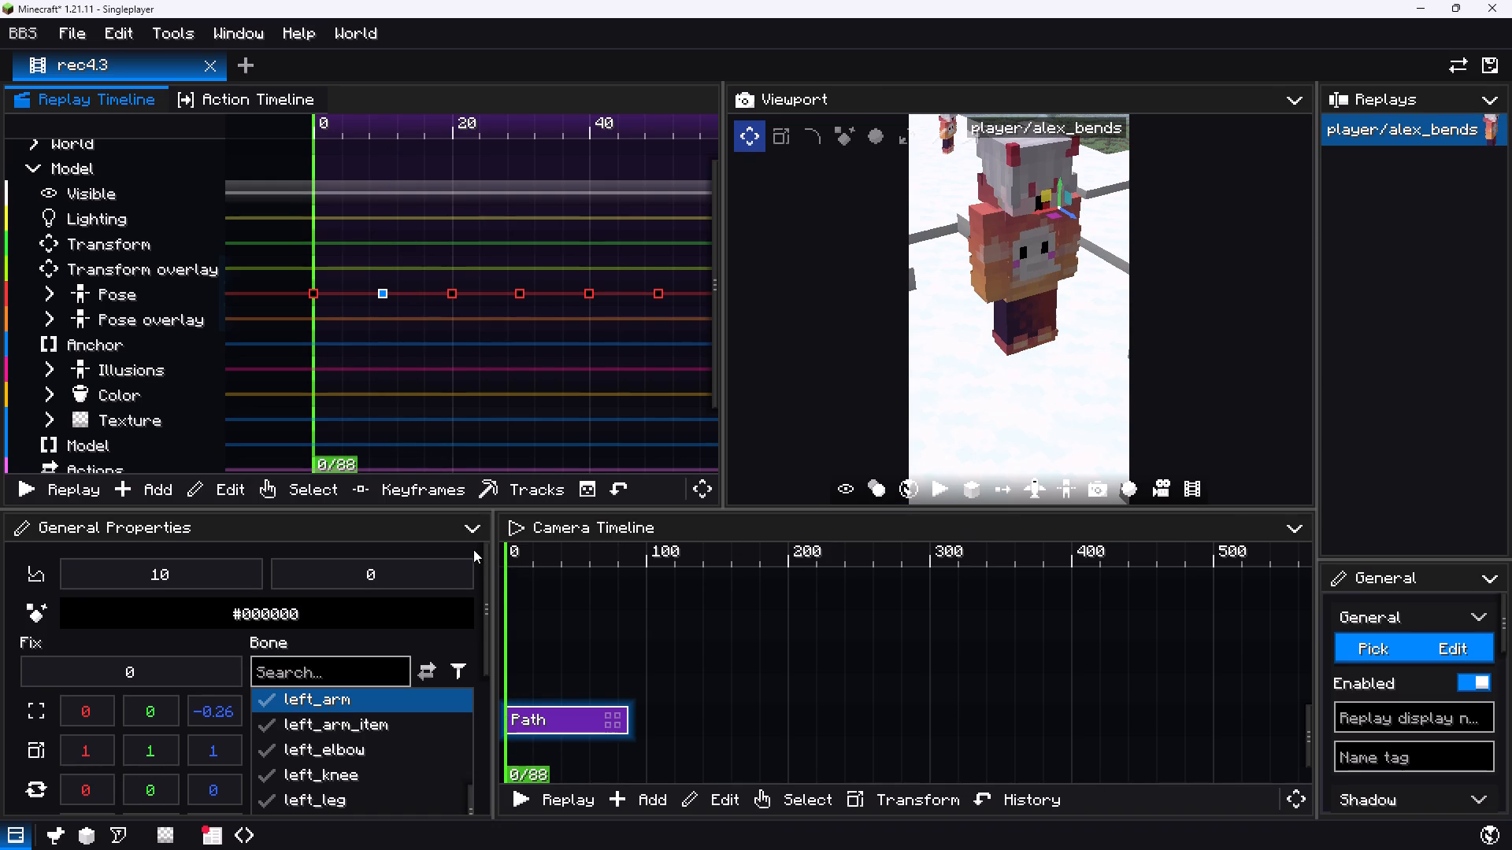
pyautogui.press('space')
pyautogui.press('space')
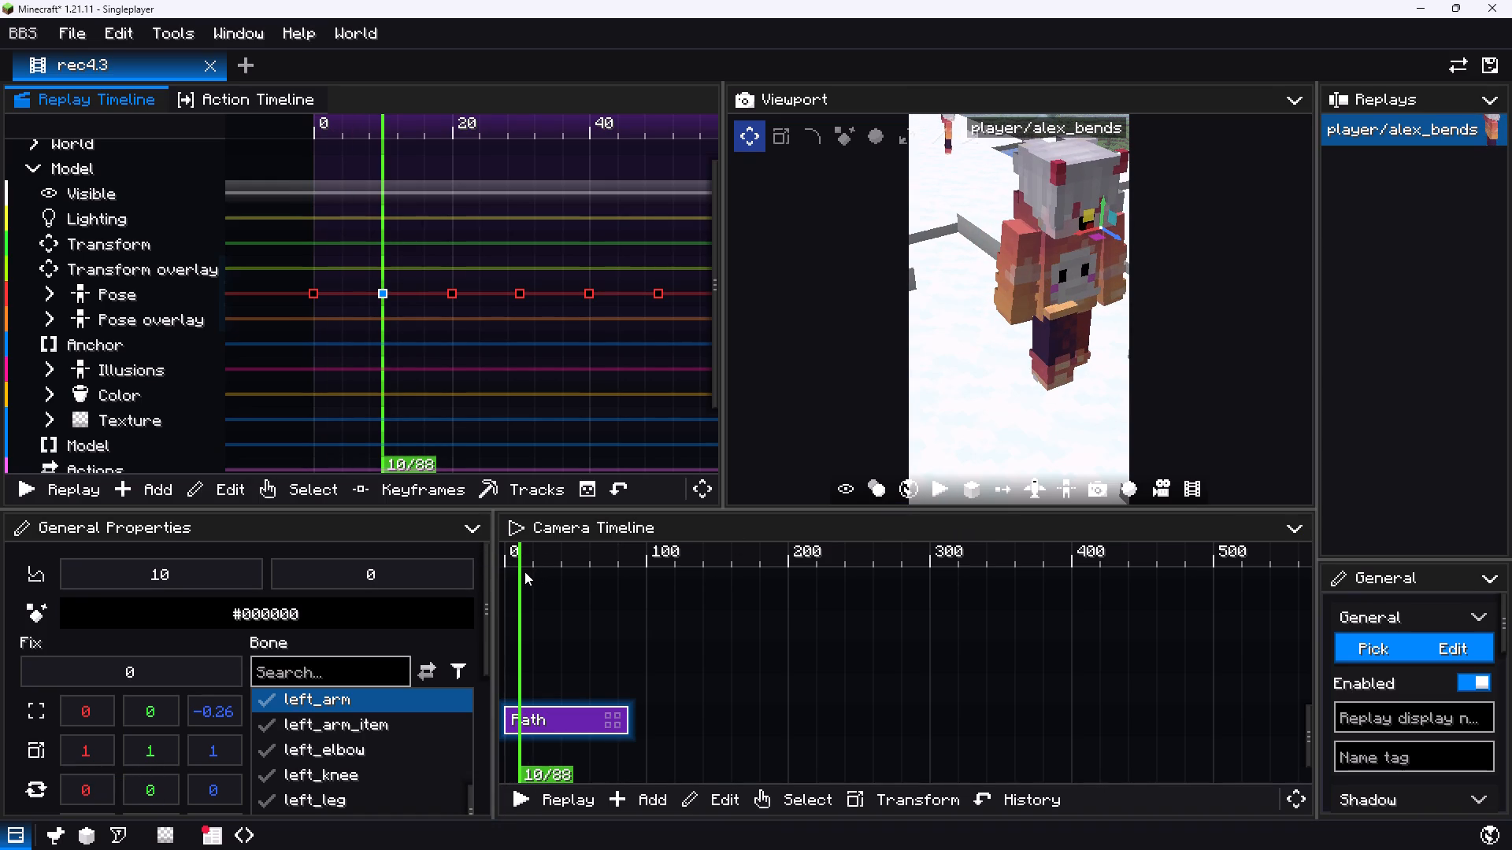
pyautogui.moveTo(514, 575); pyautogui.dragTo(535, 582)
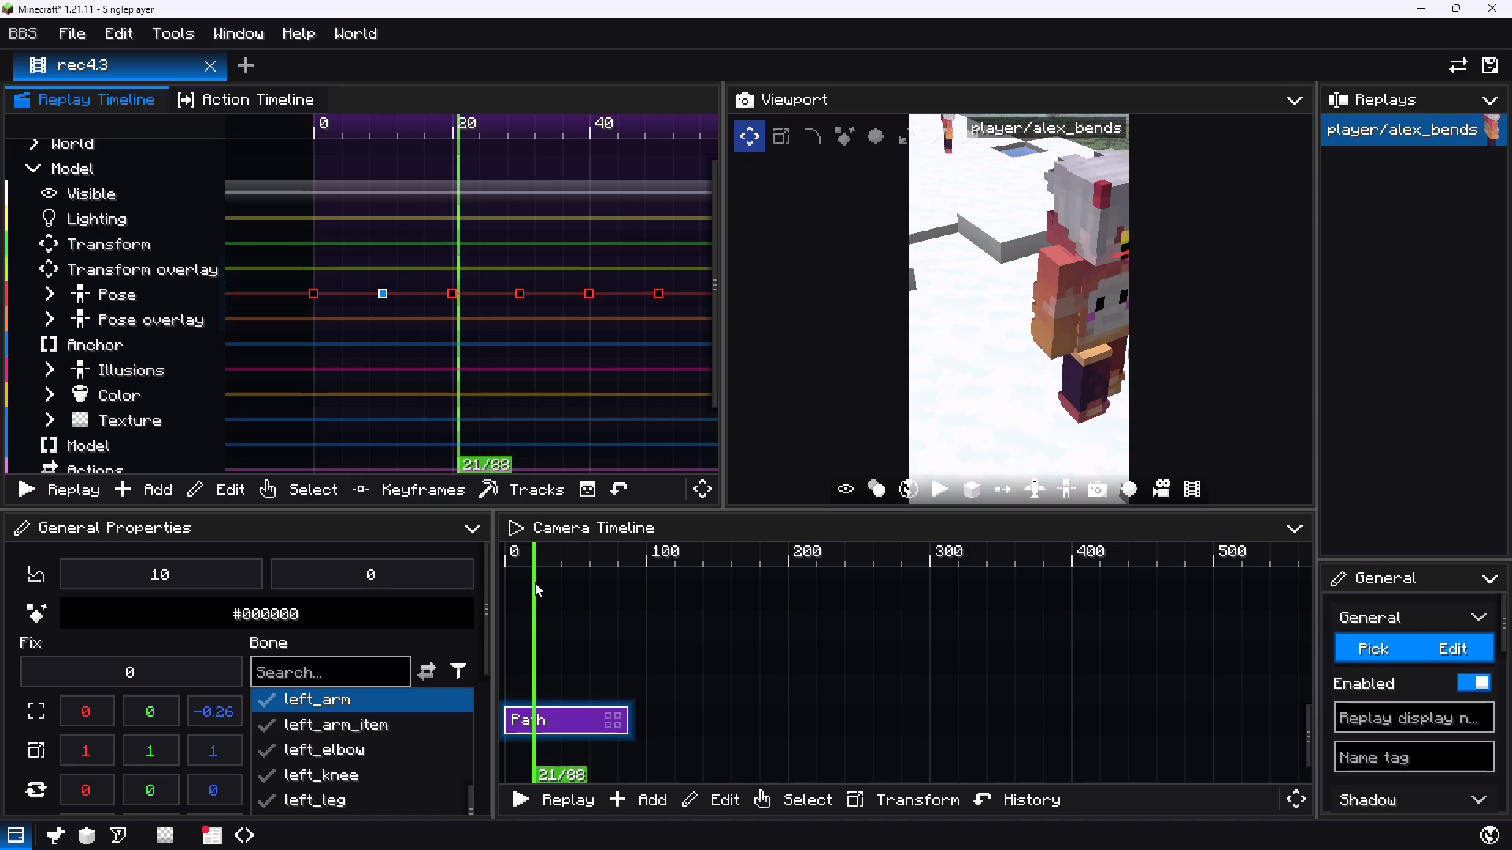
pyautogui.moveTo(535, 582); pyautogui.dragTo(534, 586)
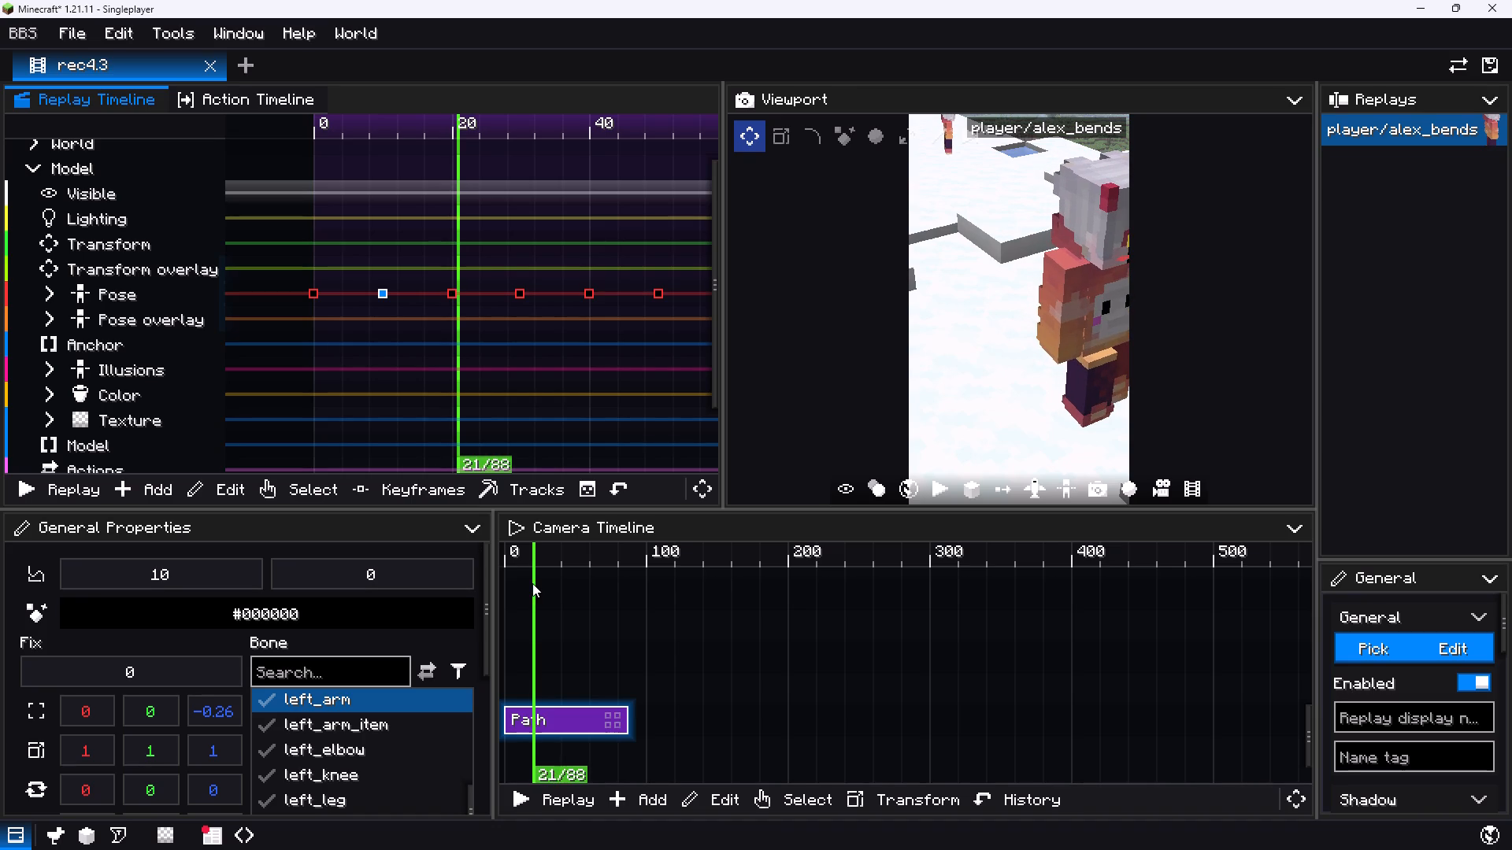
pyautogui.click(532, 583)
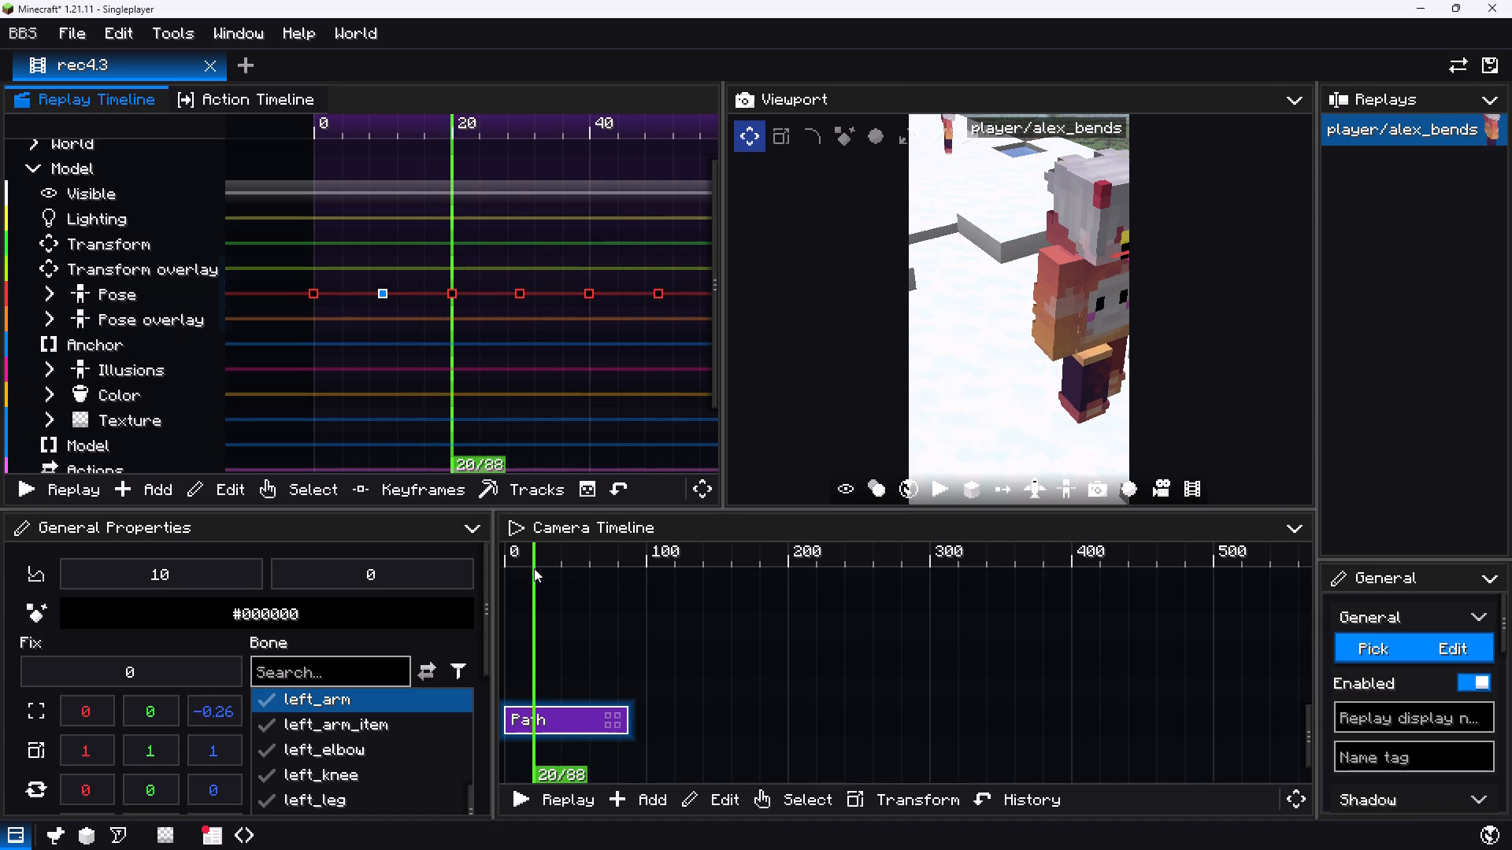
pyautogui.moveTo(535, 579); pyautogui.dragTo(546, 592)
pyautogui.moveTo(547, 574); pyautogui.dragTo(529, 575)
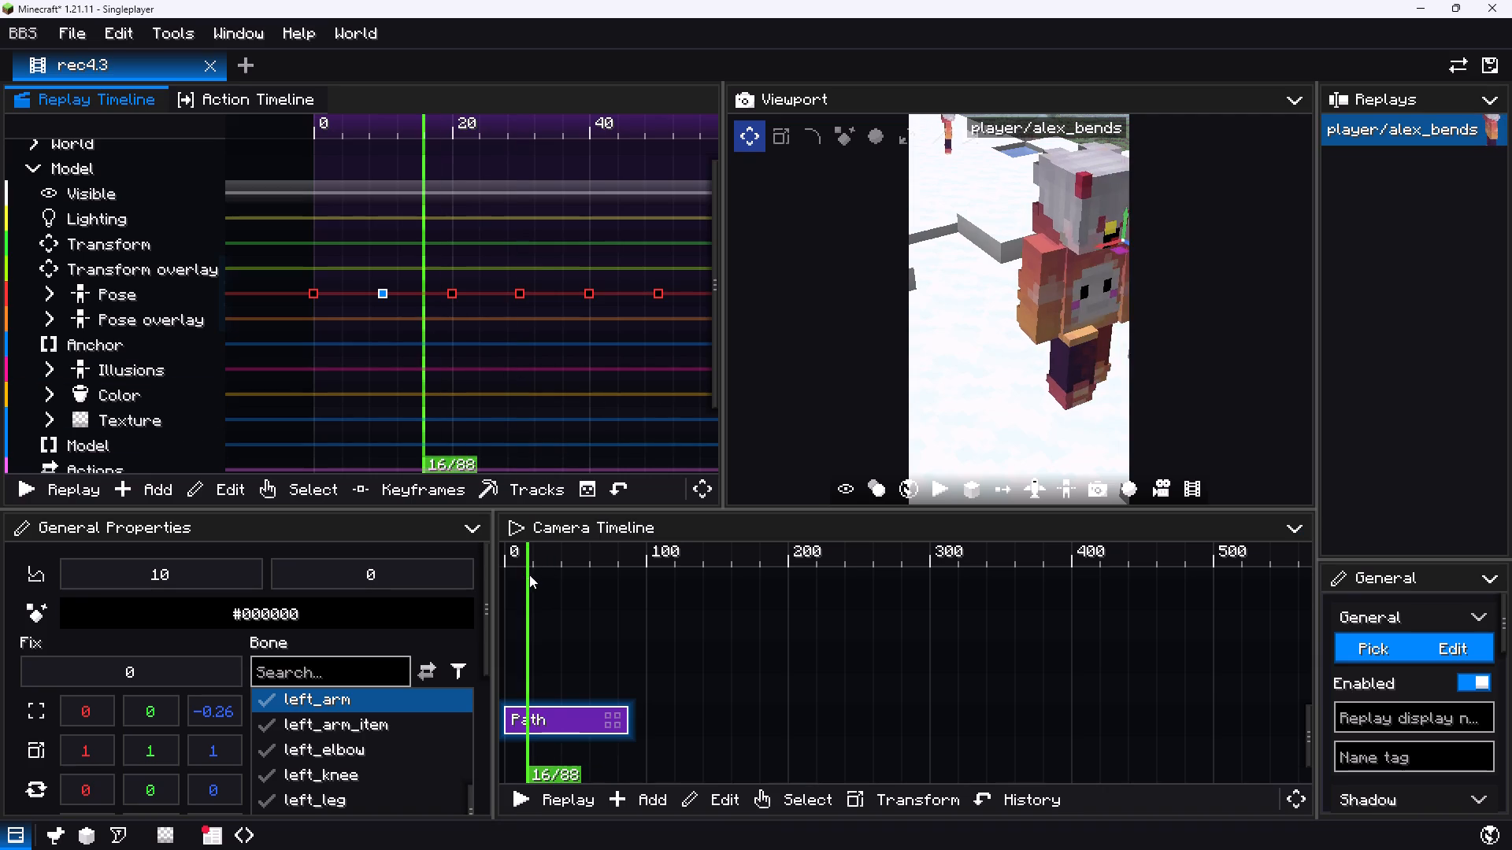
# On the tick 20 Pose keyframe, move the left_arm bone along its Z axis to about -0.47.
pyautogui.moveTo(529, 575); pyautogui.dragTo(533, 578)
pyautogui.click(448, 294)
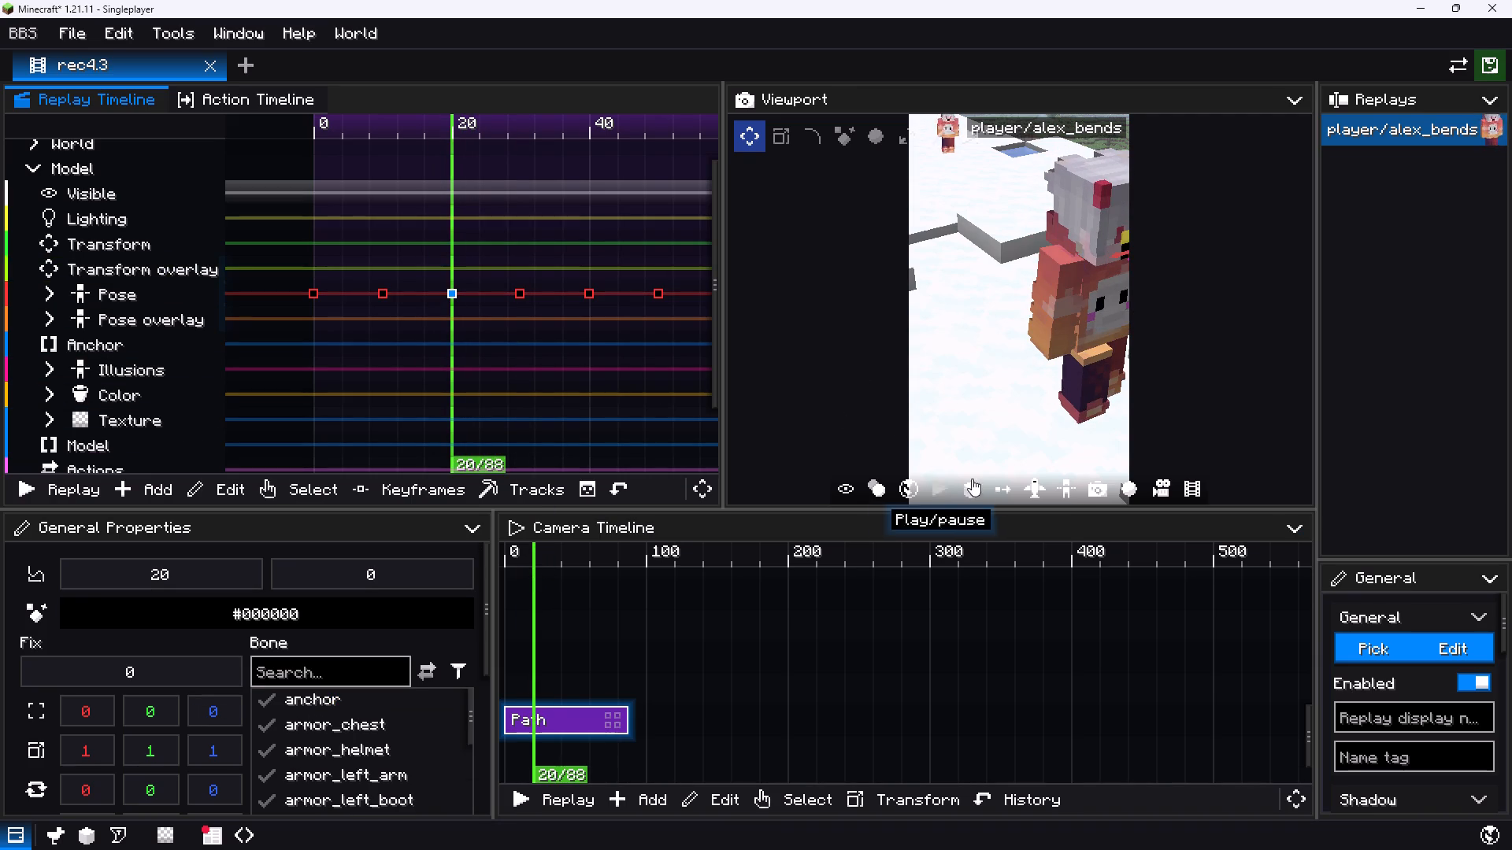
pyautogui.moveTo(1038, 487); pyautogui.dragTo(1039, 474)
pyautogui.moveTo(1057, 367); pyautogui.dragTo(1021, 374)
pyautogui.press('d')
pyautogui.click(1035, 494)
pyautogui.moveTo(1044, 402); pyautogui.dragTo(1010, 401)
pyautogui.press('d')
pyautogui.press('s')
pyautogui.press('a')
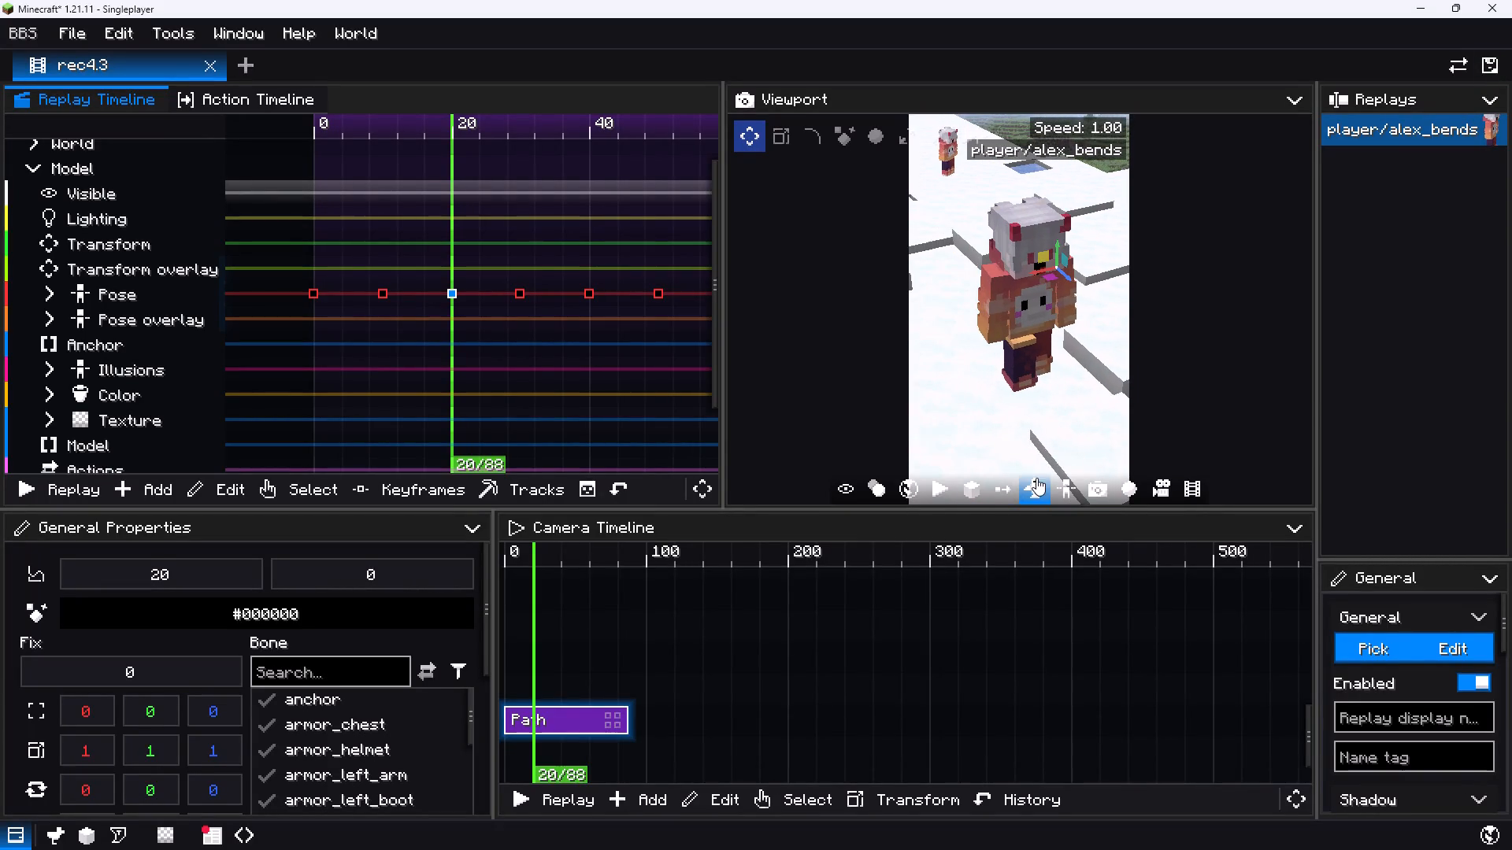
pyautogui.click(1028, 476)
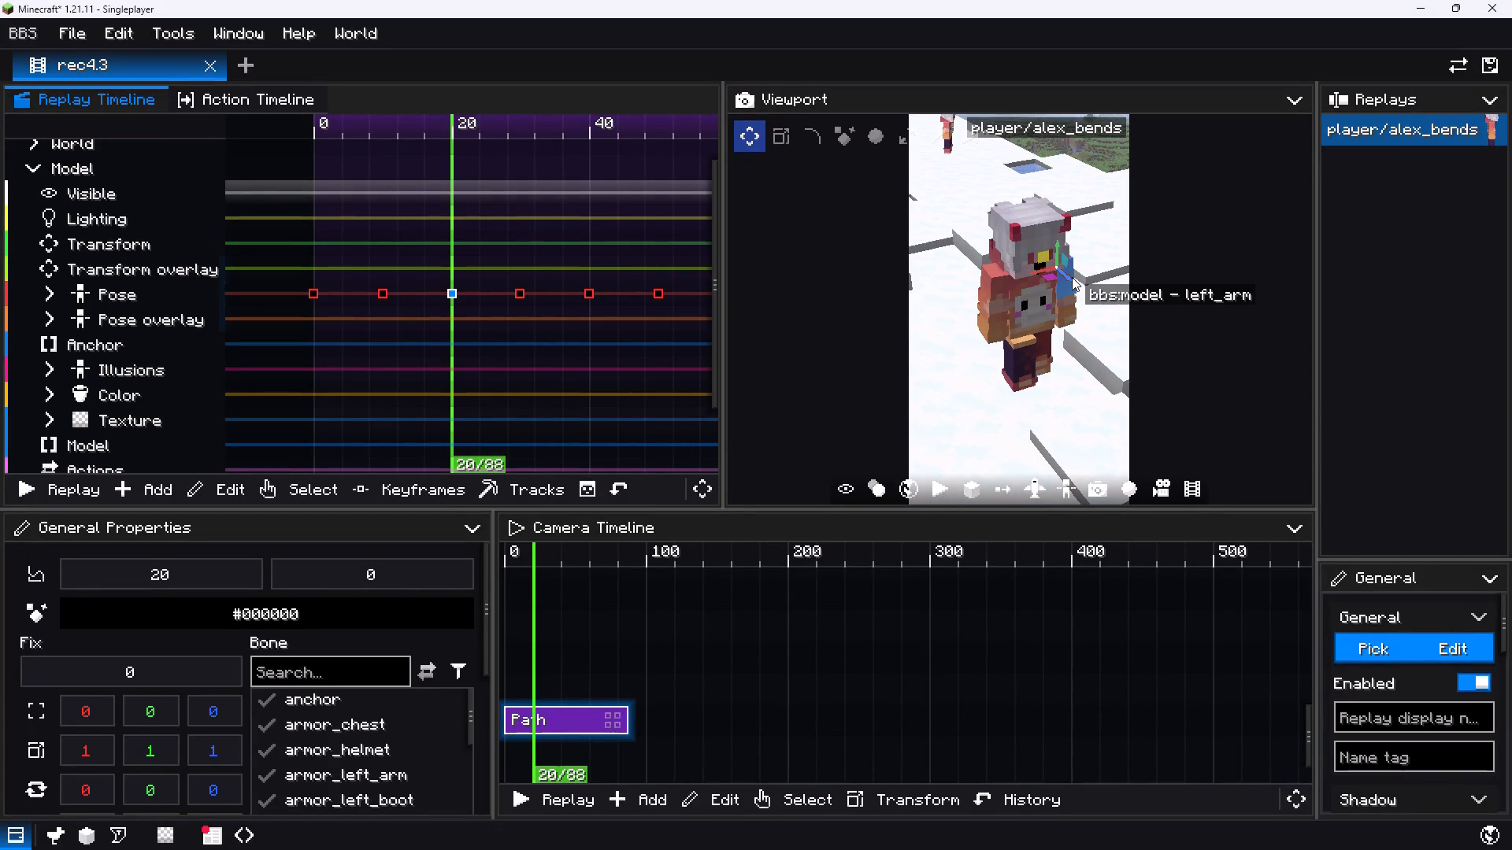
pyautogui.moveTo(1067, 281); pyautogui.dragTo(1065, 275)
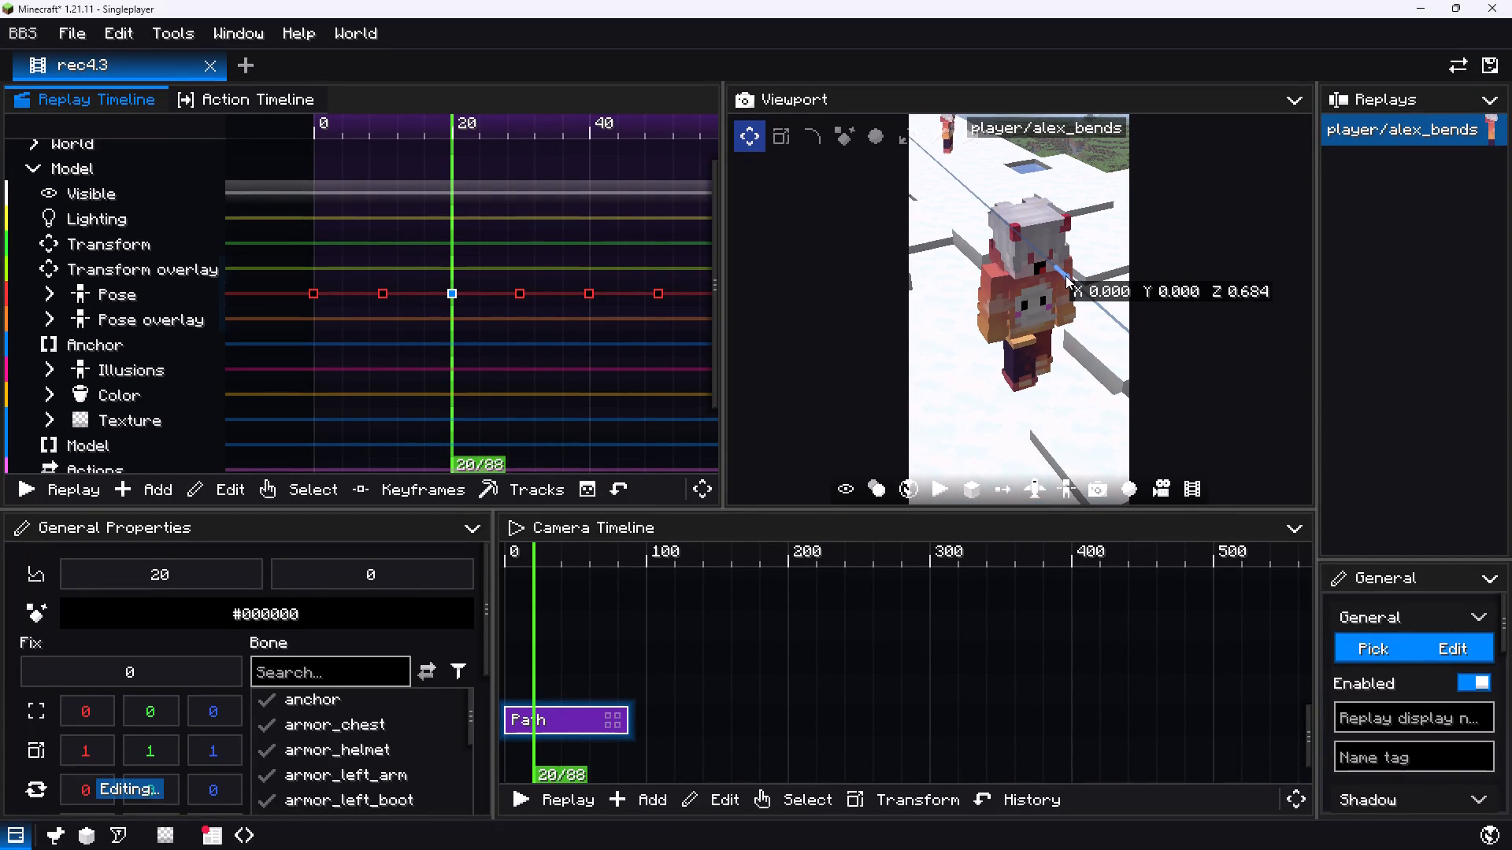
pyautogui.moveTo(1065, 275); pyautogui.dragTo(1065, 274)
pyautogui.click(999, 295)
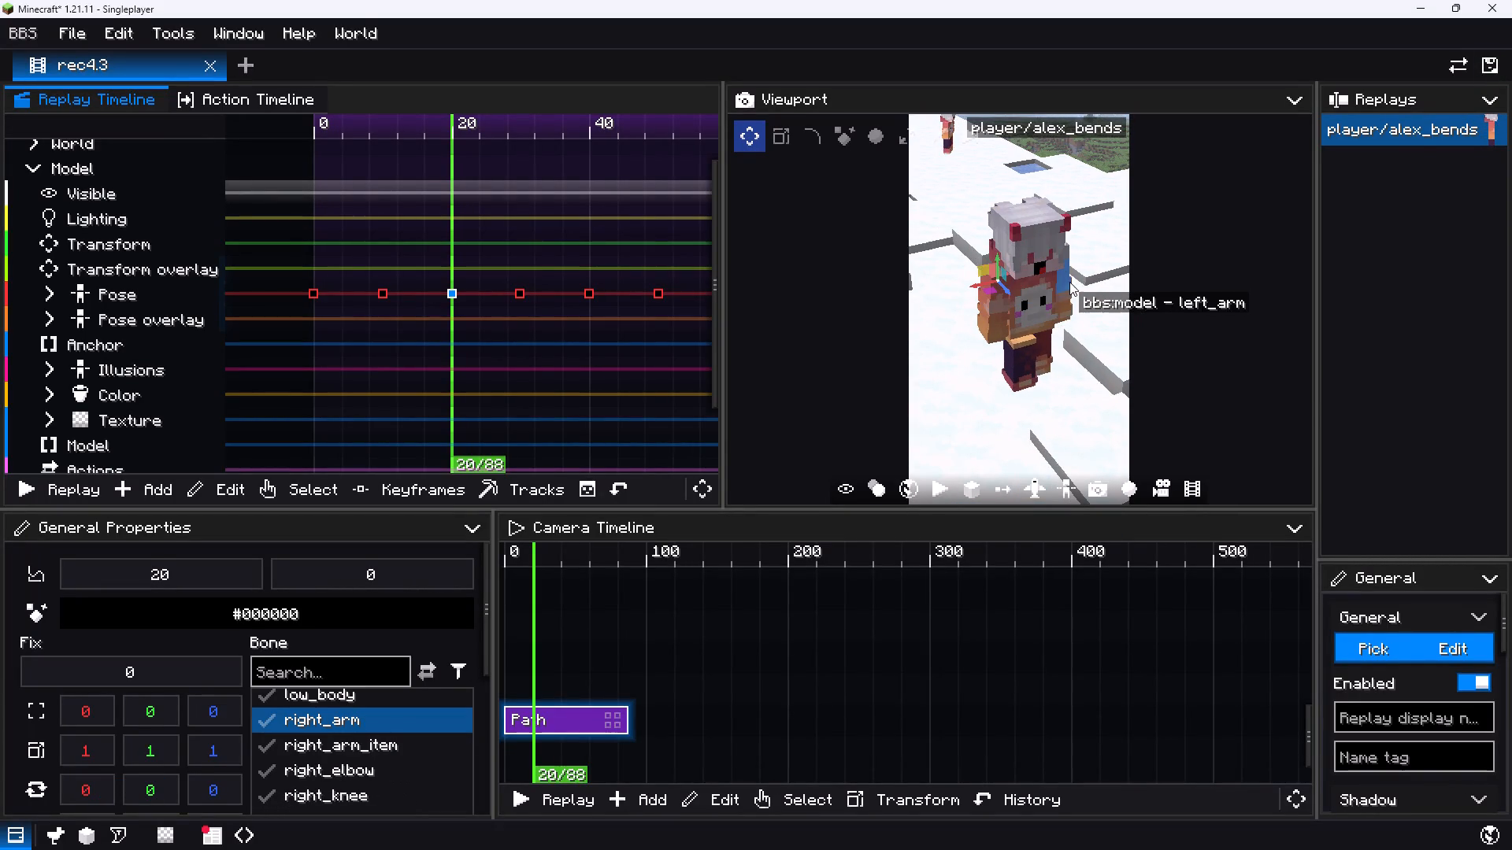
pyautogui.click(1069, 278)
pyautogui.moveTo(1065, 272); pyautogui.dragTo(1069, 276)
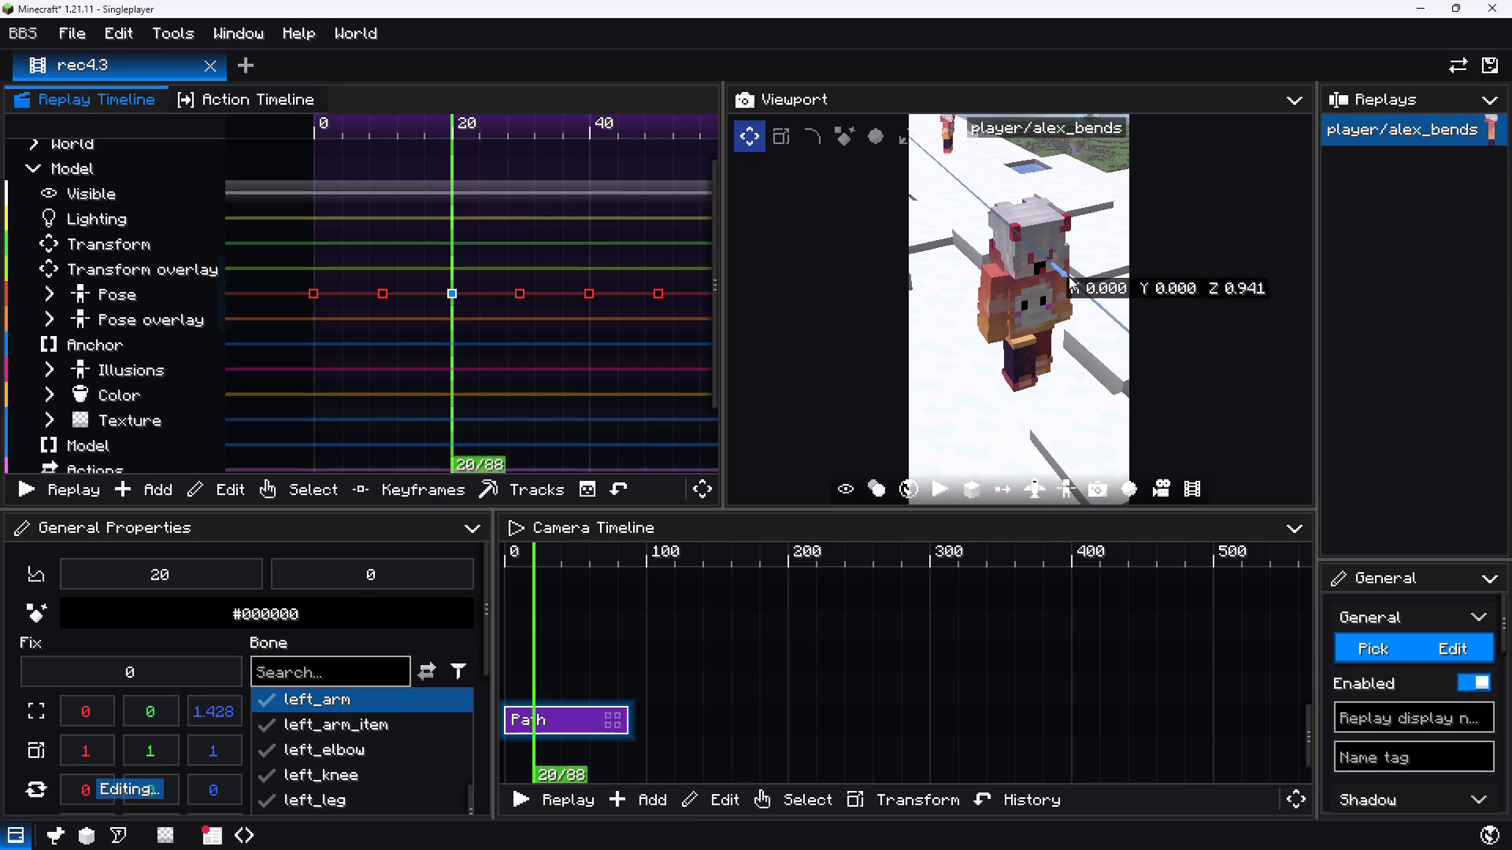
pyautogui.moveTo(1069, 276); pyautogui.dragTo(1070, 280)
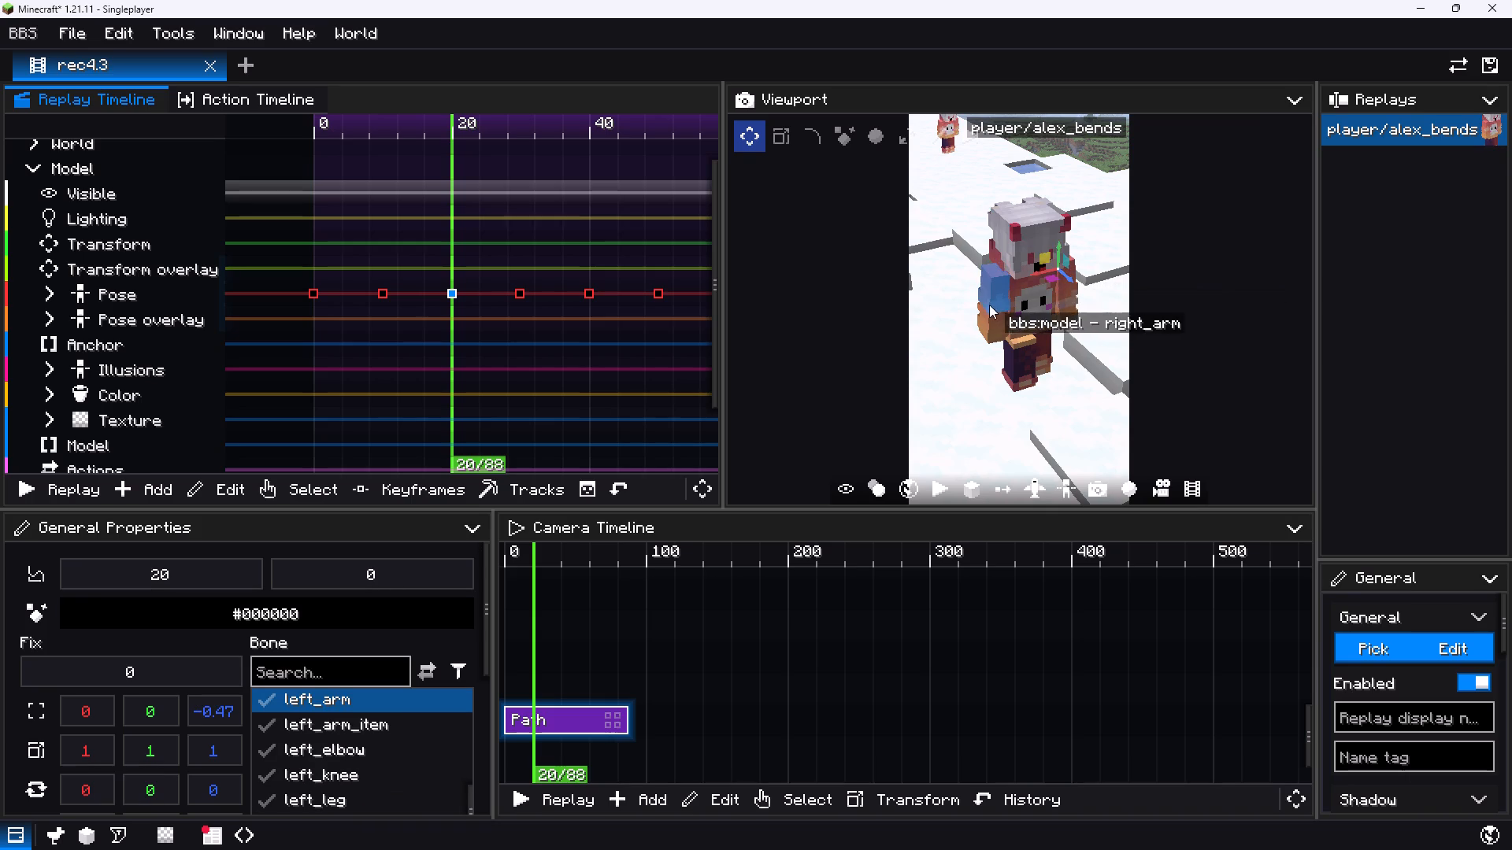
# On the tick 20 Pose keyframe, move the right_arm bone along its Z axis to about 0.23.
pyautogui.click(991, 297)
pyautogui.click(1006, 290)
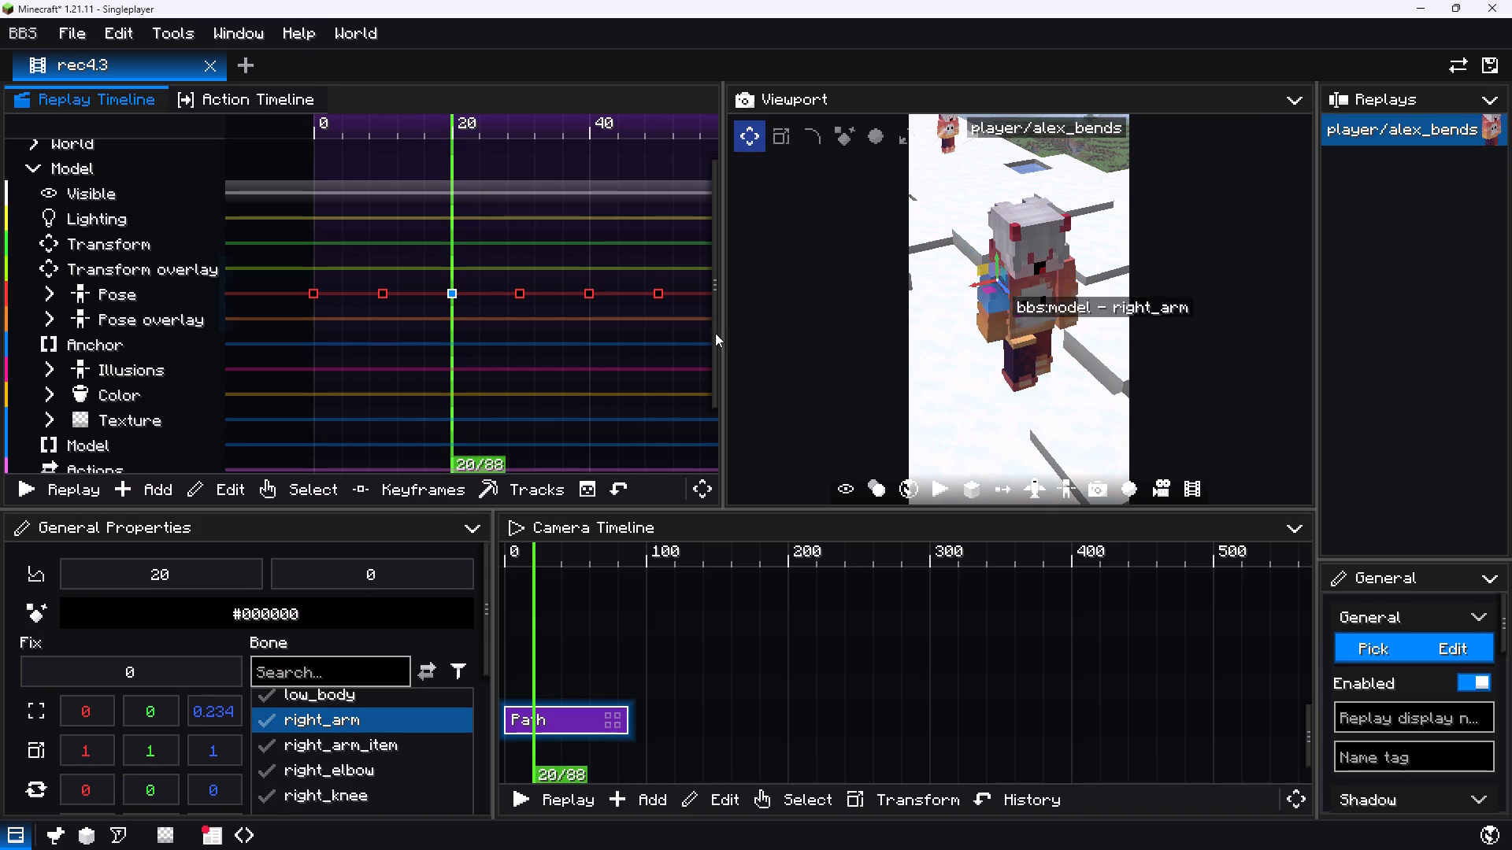
# On the tick 30 Pose keyframe, move the right_arm bone along its Z axis.
pyautogui.moveTo(461, 387); pyautogui.dragTo(507, 397)
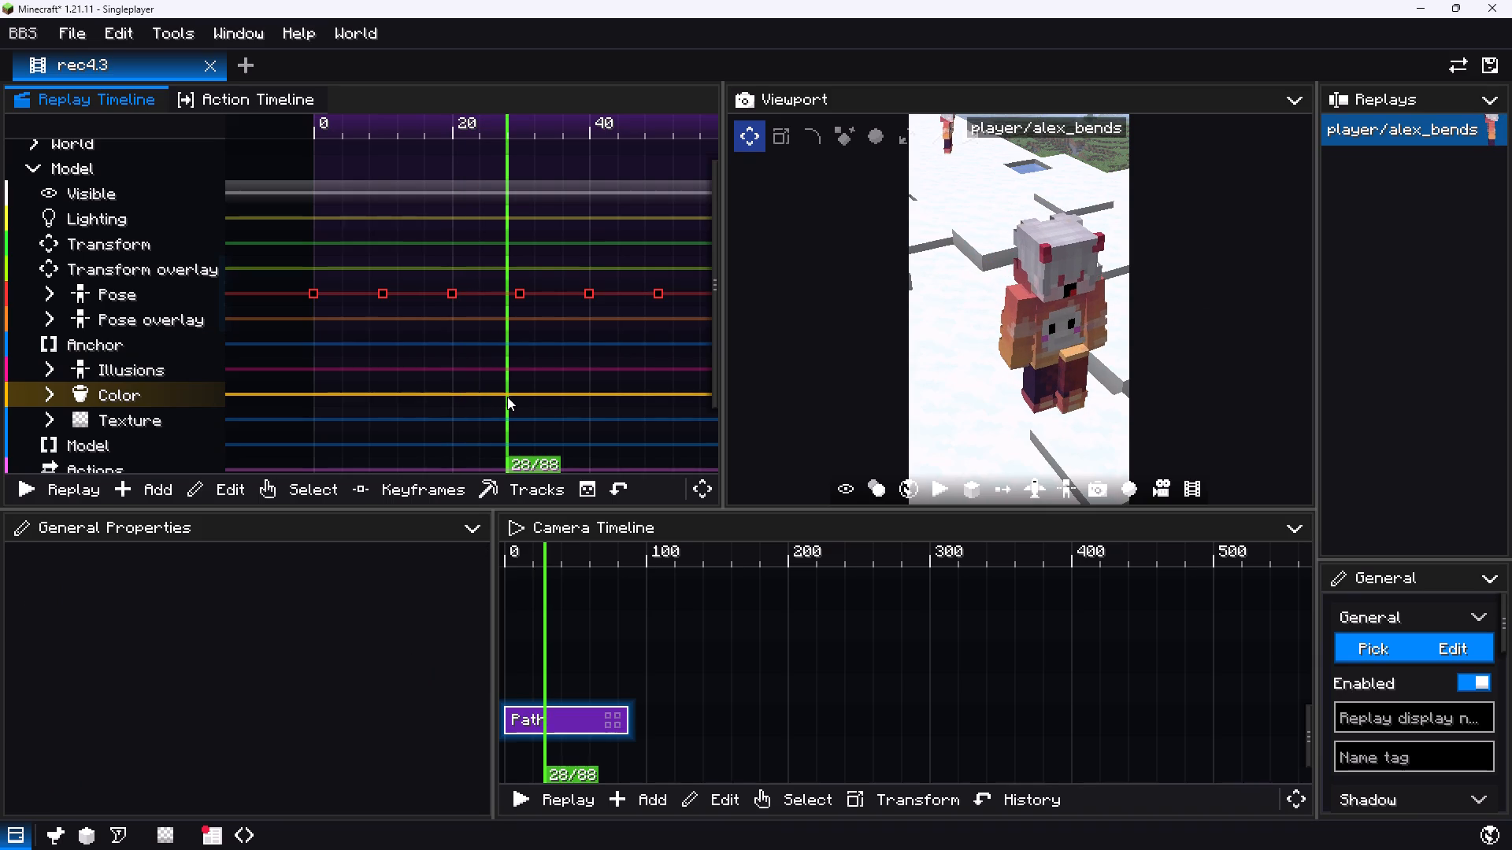
pyautogui.moveTo(507, 397); pyautogui.dragTo(512, 397)
pyautogui.moveTo(519, 328); pyautogui.dragTo(525, 338)
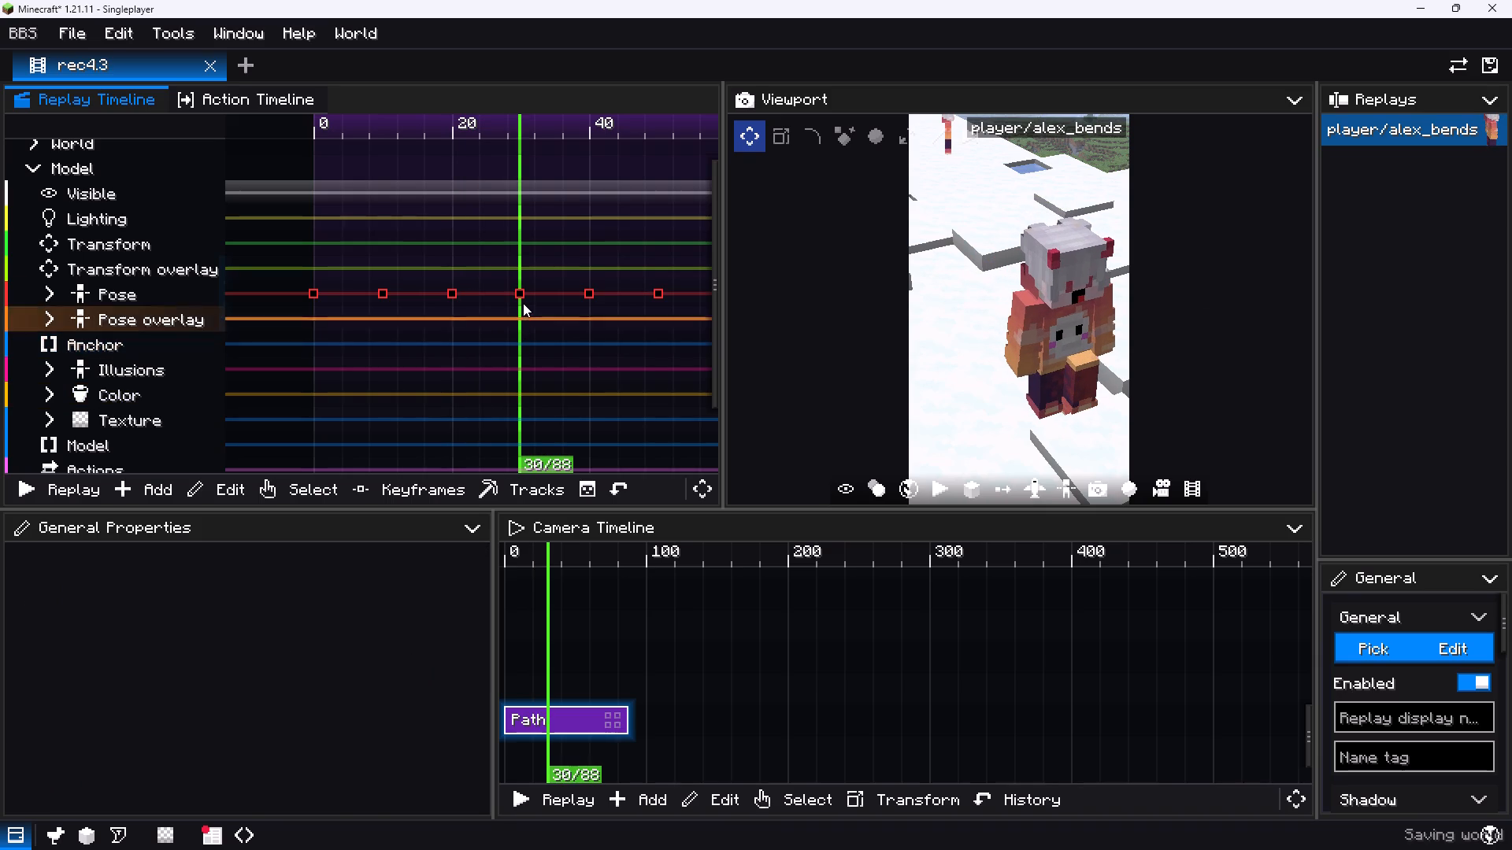
pyautogui.click(520, 294)
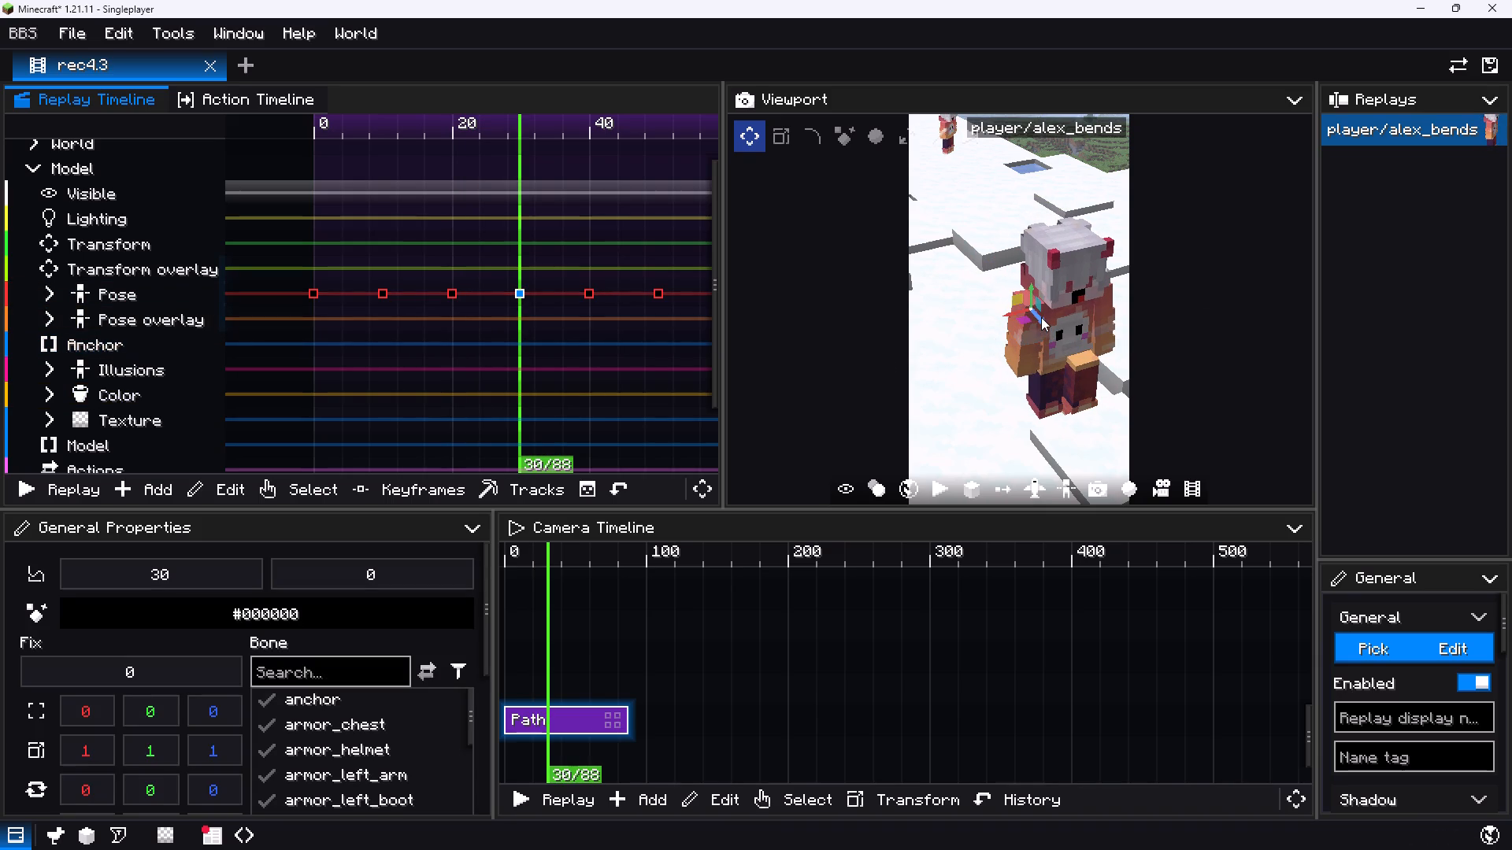
pyautogui.click(1041, 317)
# On the tick 30 Pose keyframe, move the left_arm bone along its Z axis.
pyautogui.click(1109, 305)
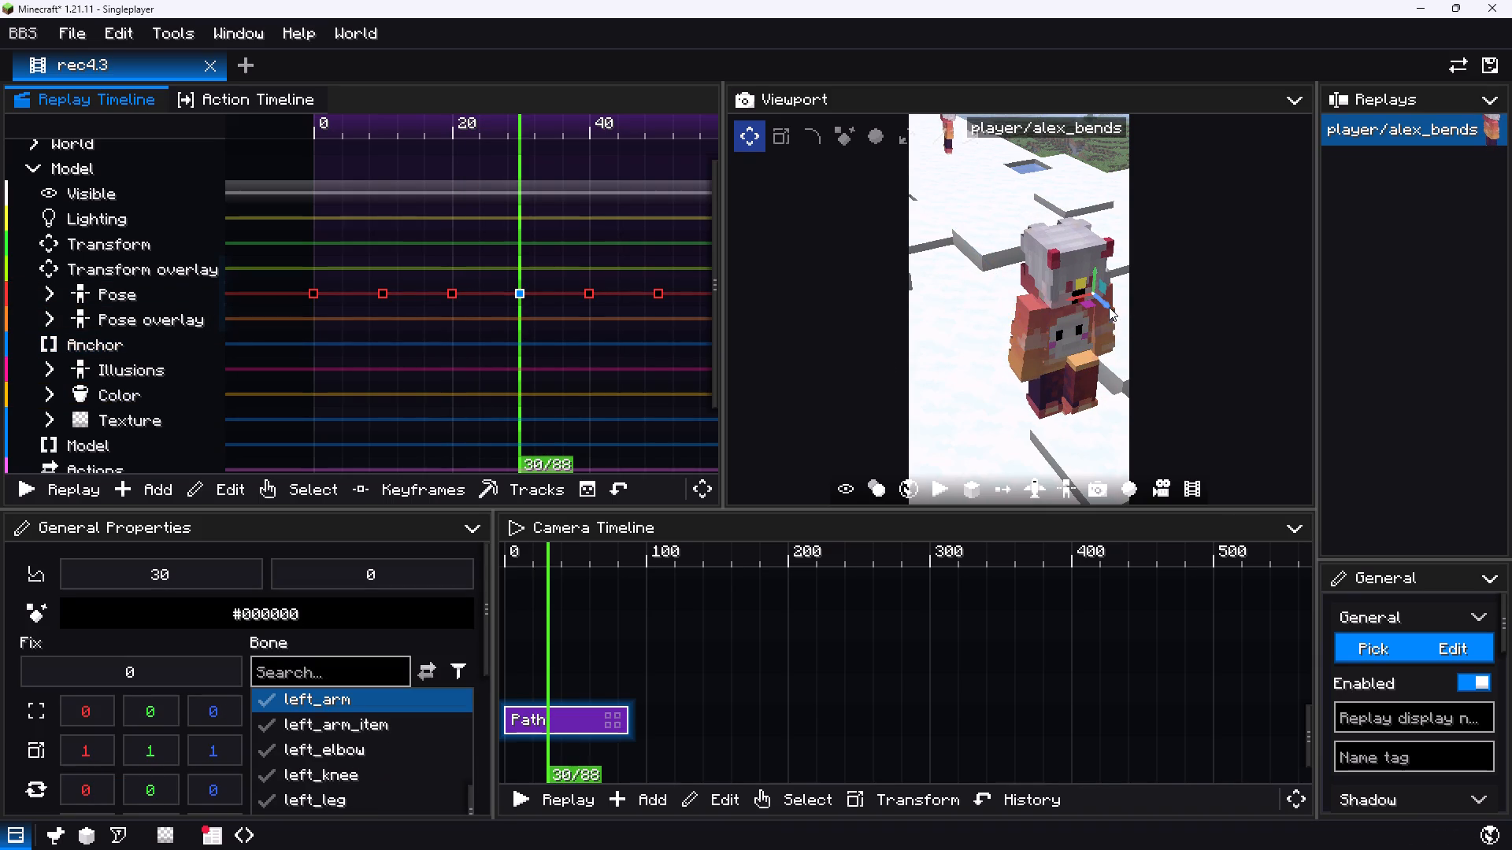
pyautogui.click(1112, 308)
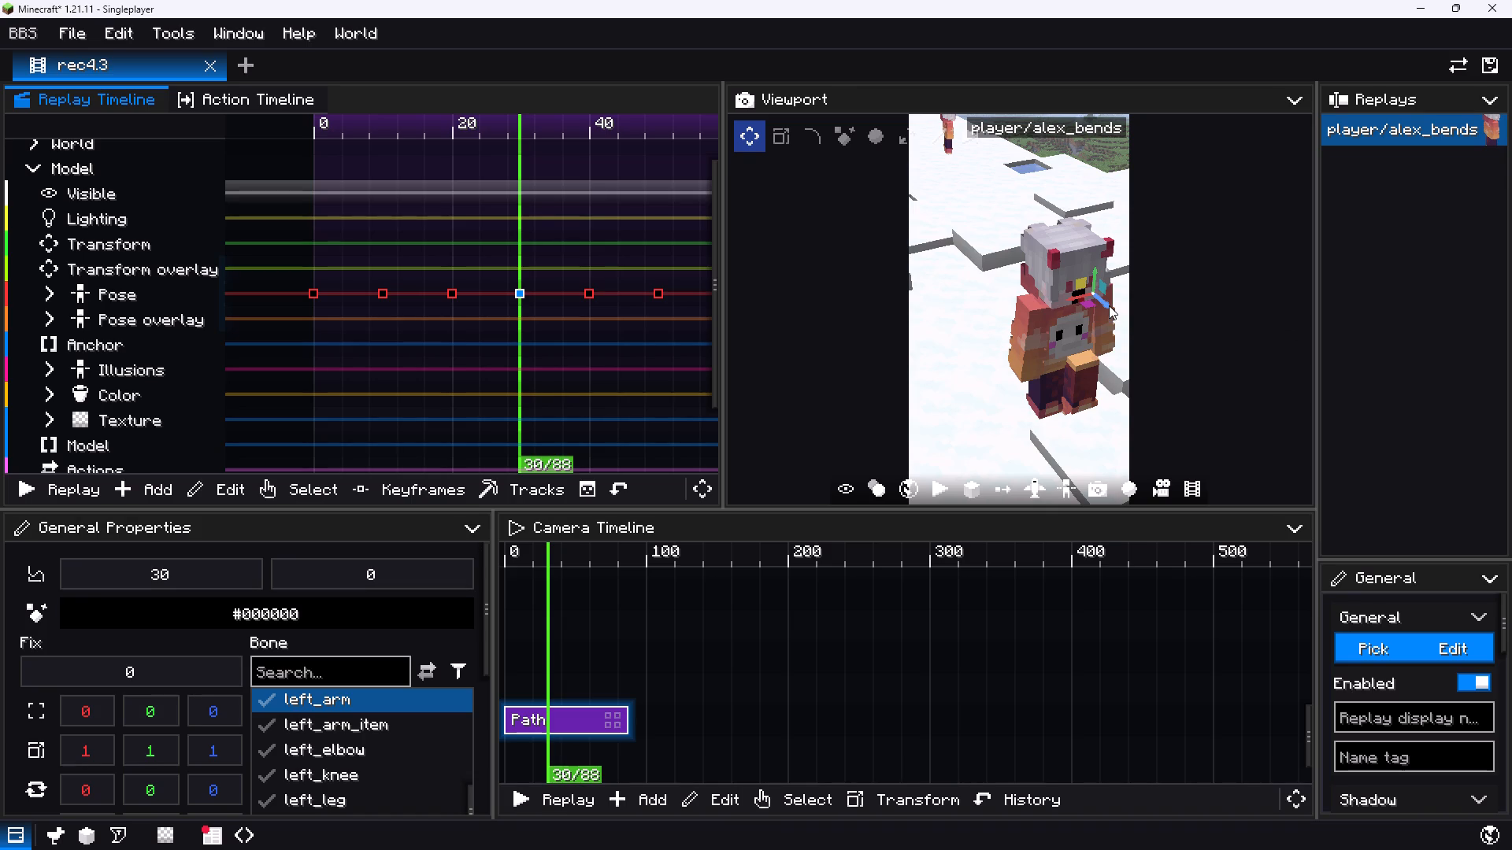
pyautogui.click(1106, 305)
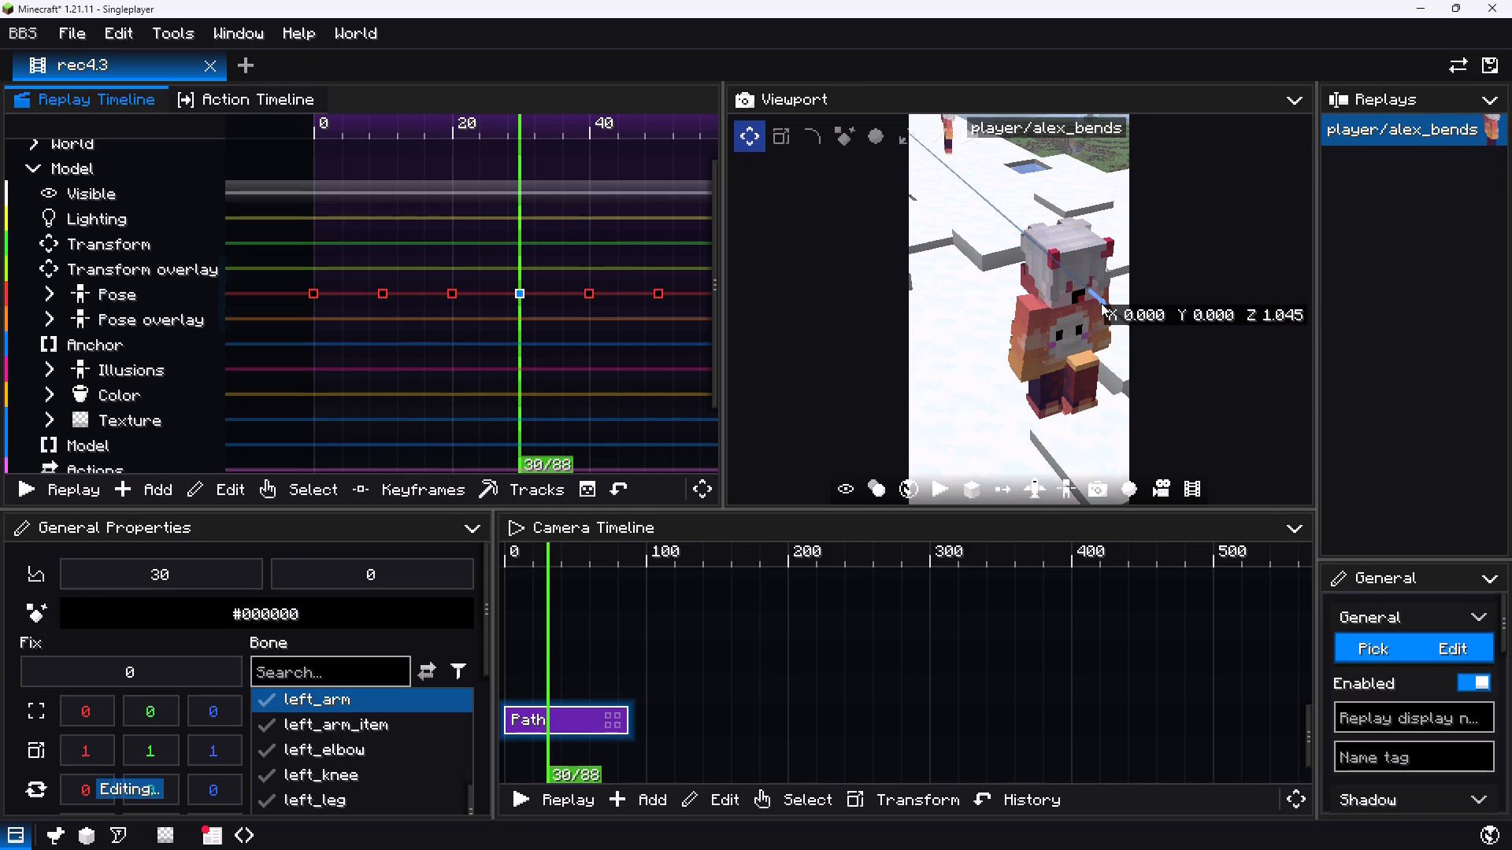
# On the tick 40 Pose keyframe, move the right_arm bone along its Z axis.
pyautogui.click(587, 289)
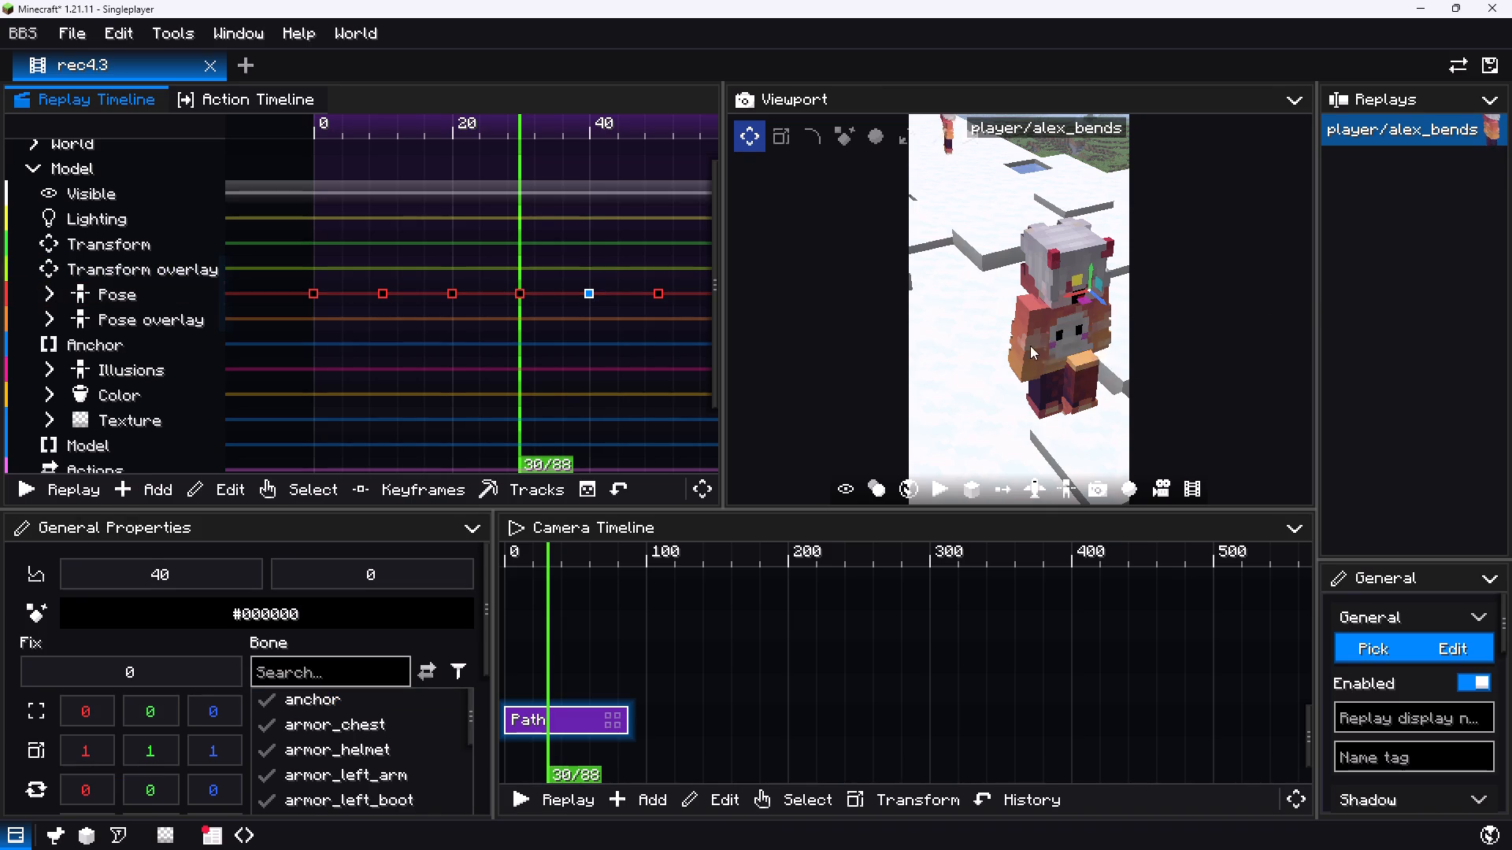
pyautogui.moveTo(536, 382); pyautogui.dragTo(585, 390)
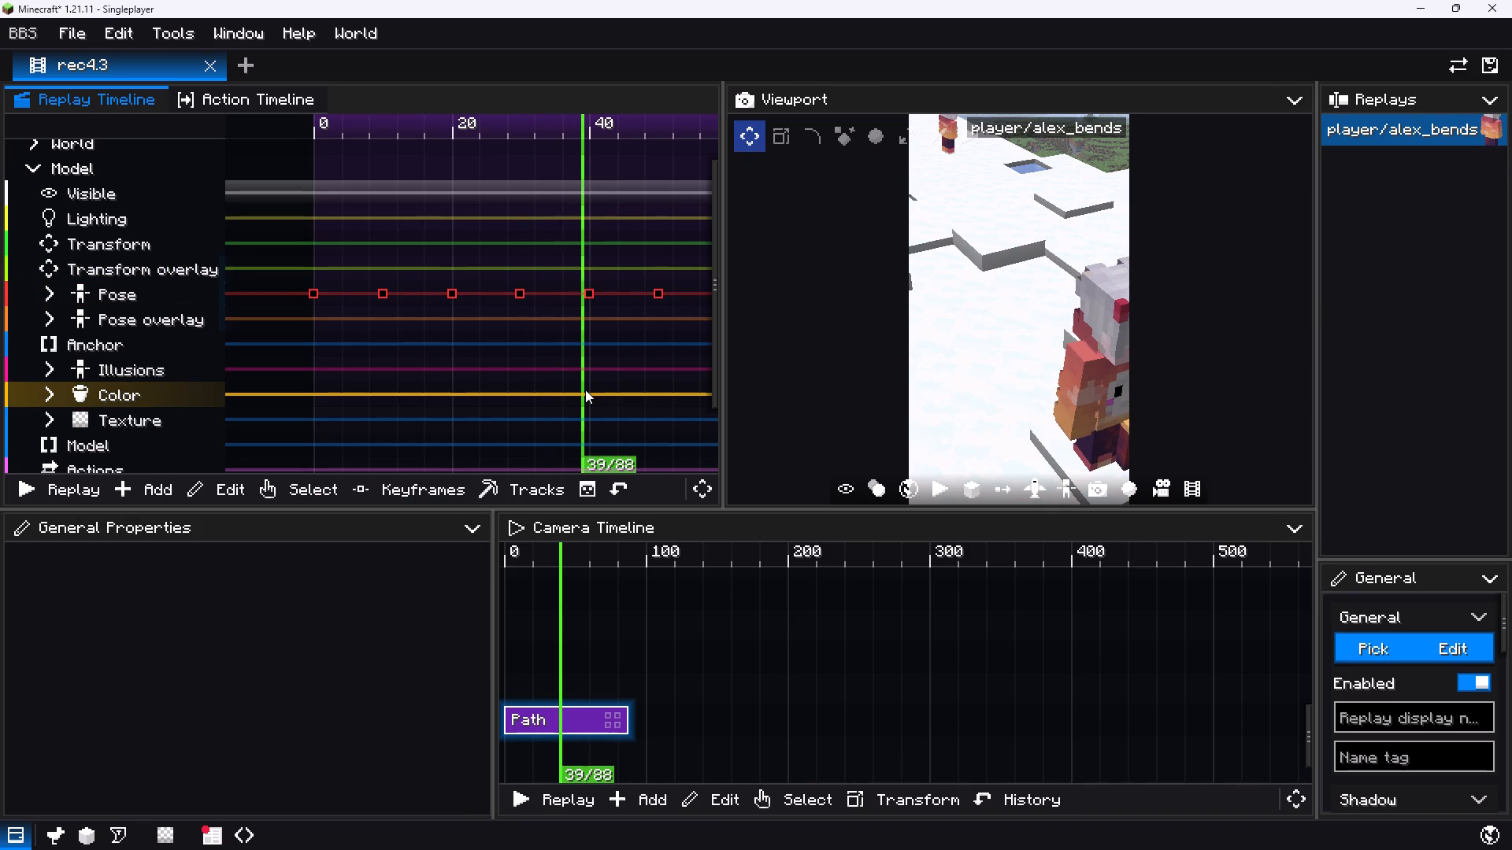
pyautogui.moveTo(585, 390); pyautogui.dragTo(588, 391)
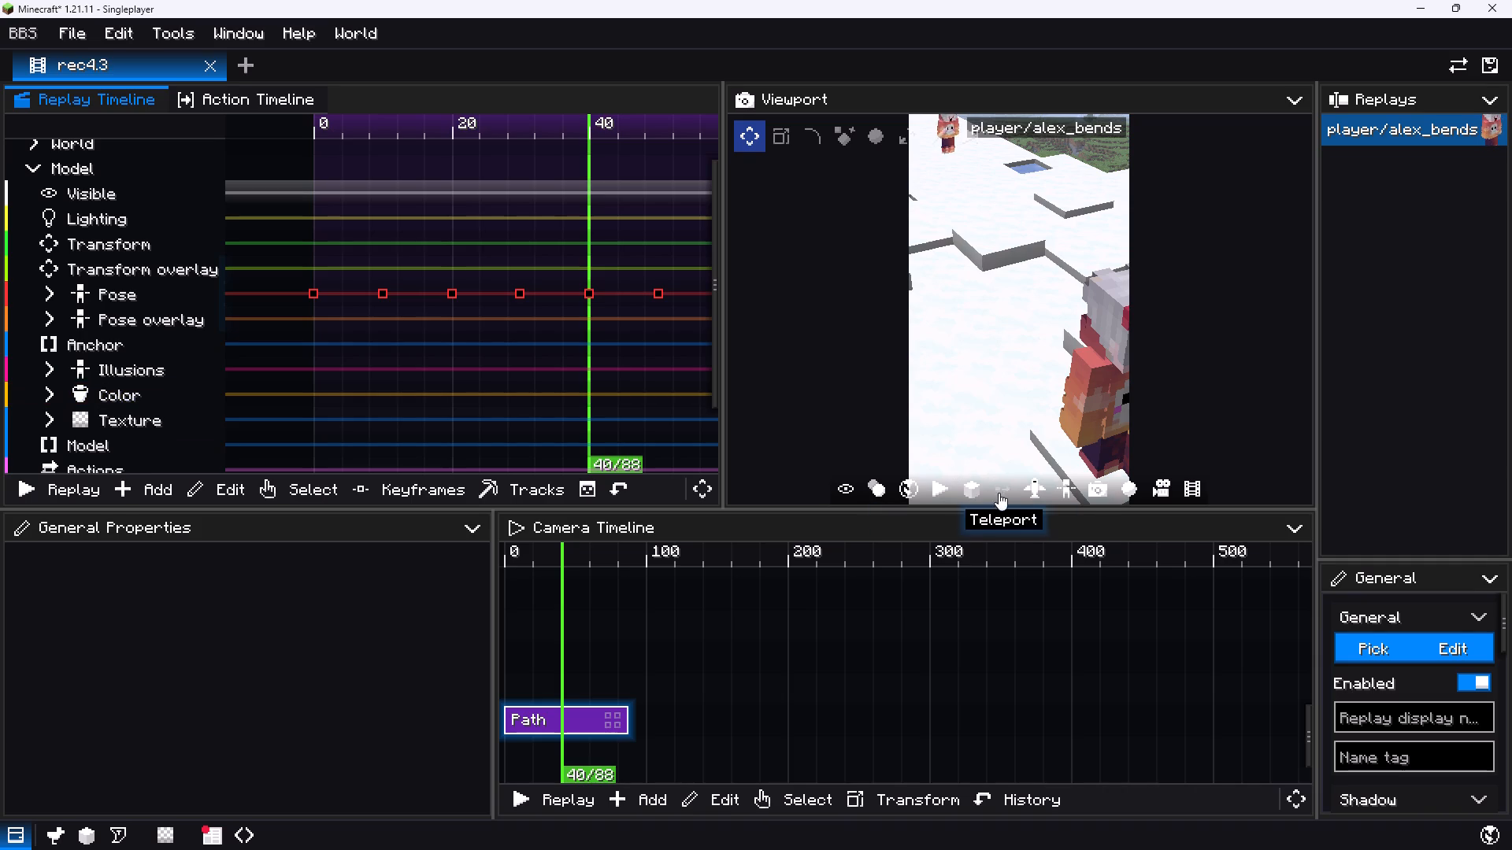
pyautogui.click(1029, 490)
pyautogui.press('s')
pyautogui.moveTo(996, 361); pyautogui.dragTo(996, 394)
pyautogui.press('d')
pyautogui.press('a')
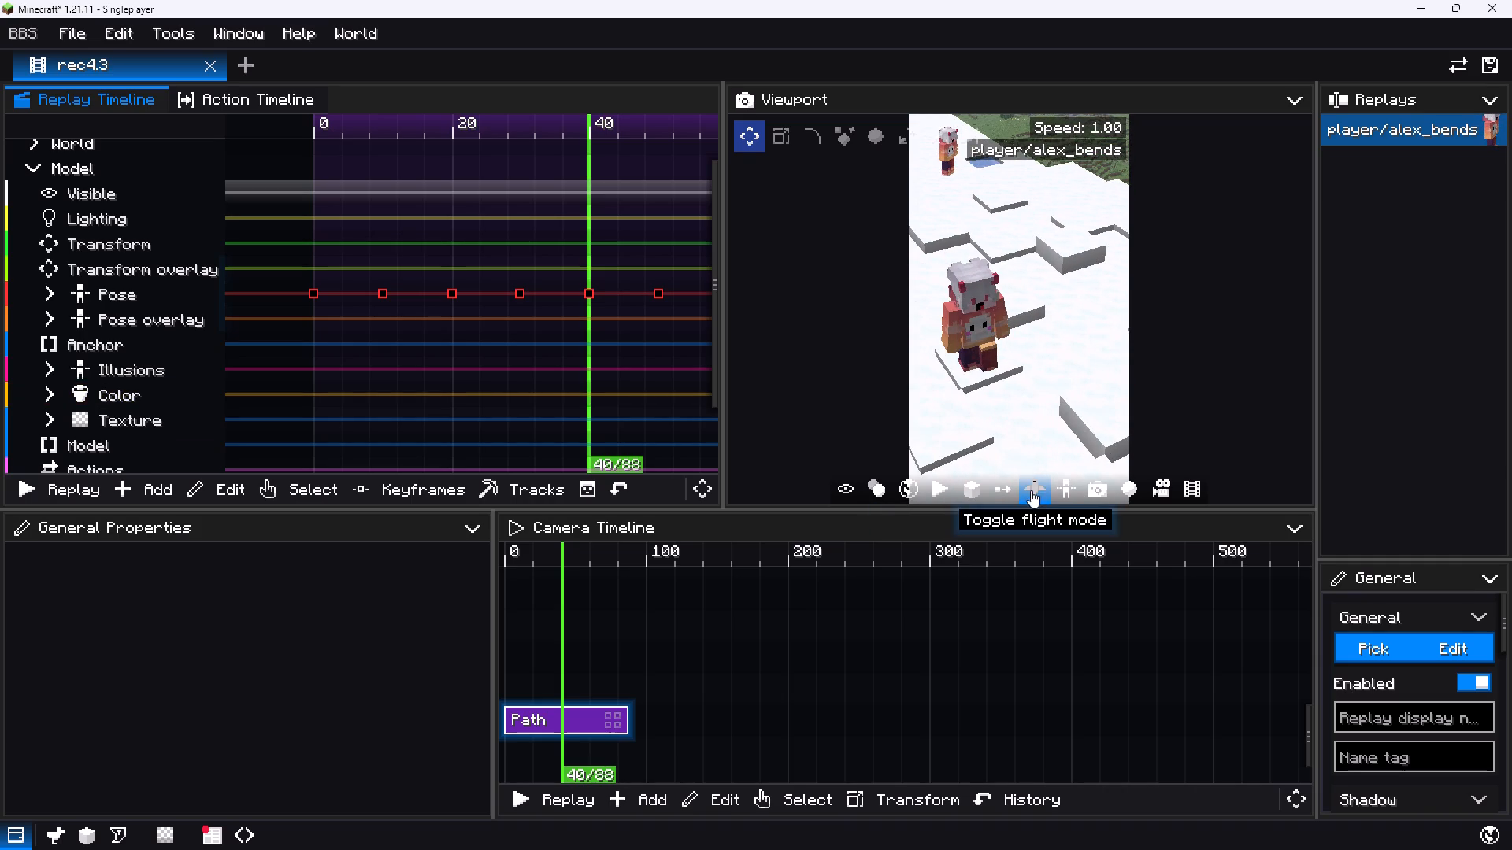
pyautogui.click(1032, 491)
pyautogui.click(945, 322)
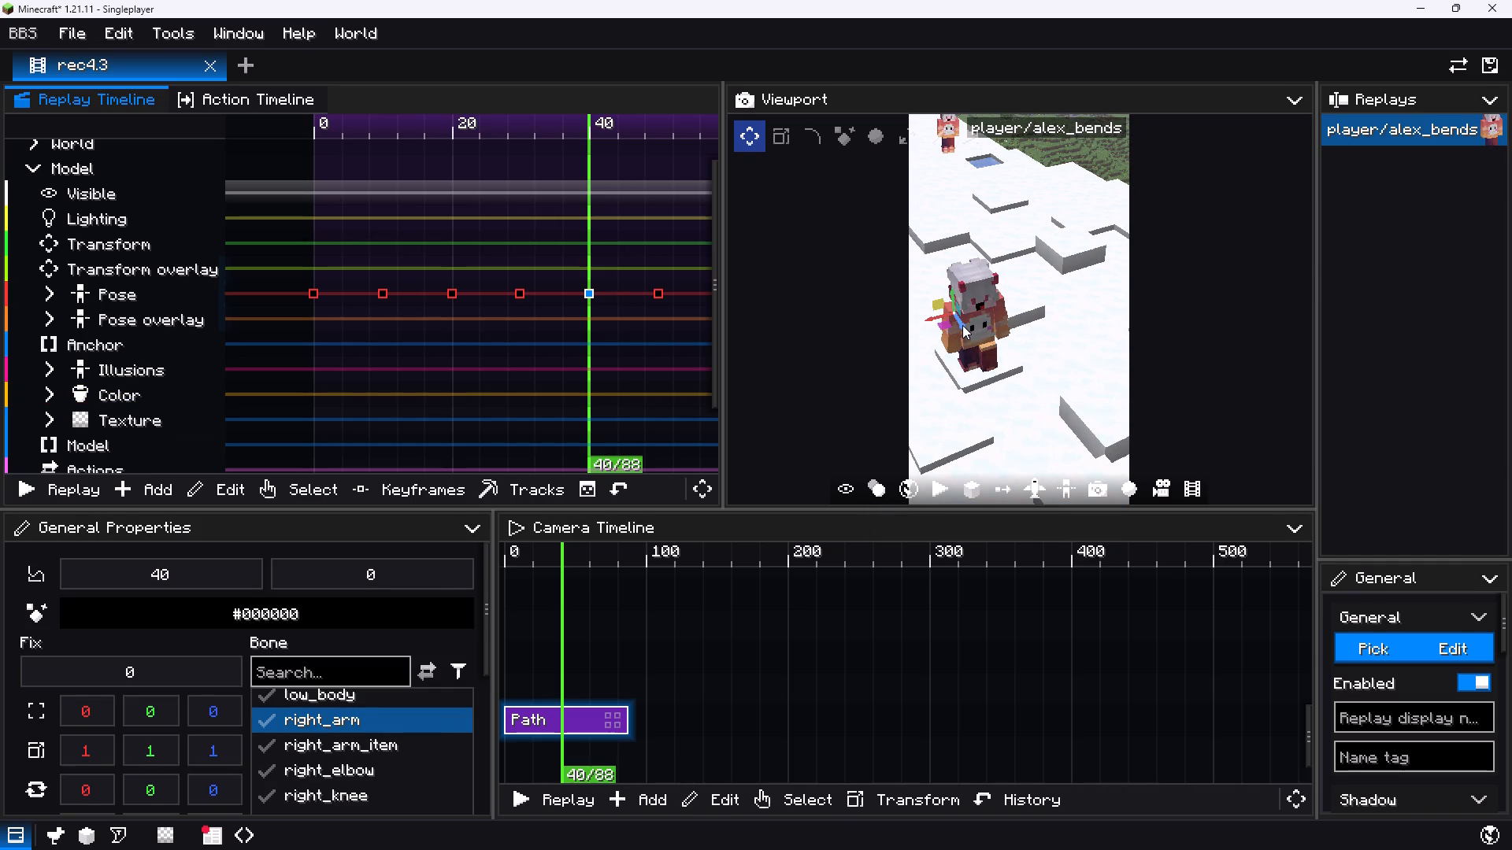
pyautogui.click(962, 325)
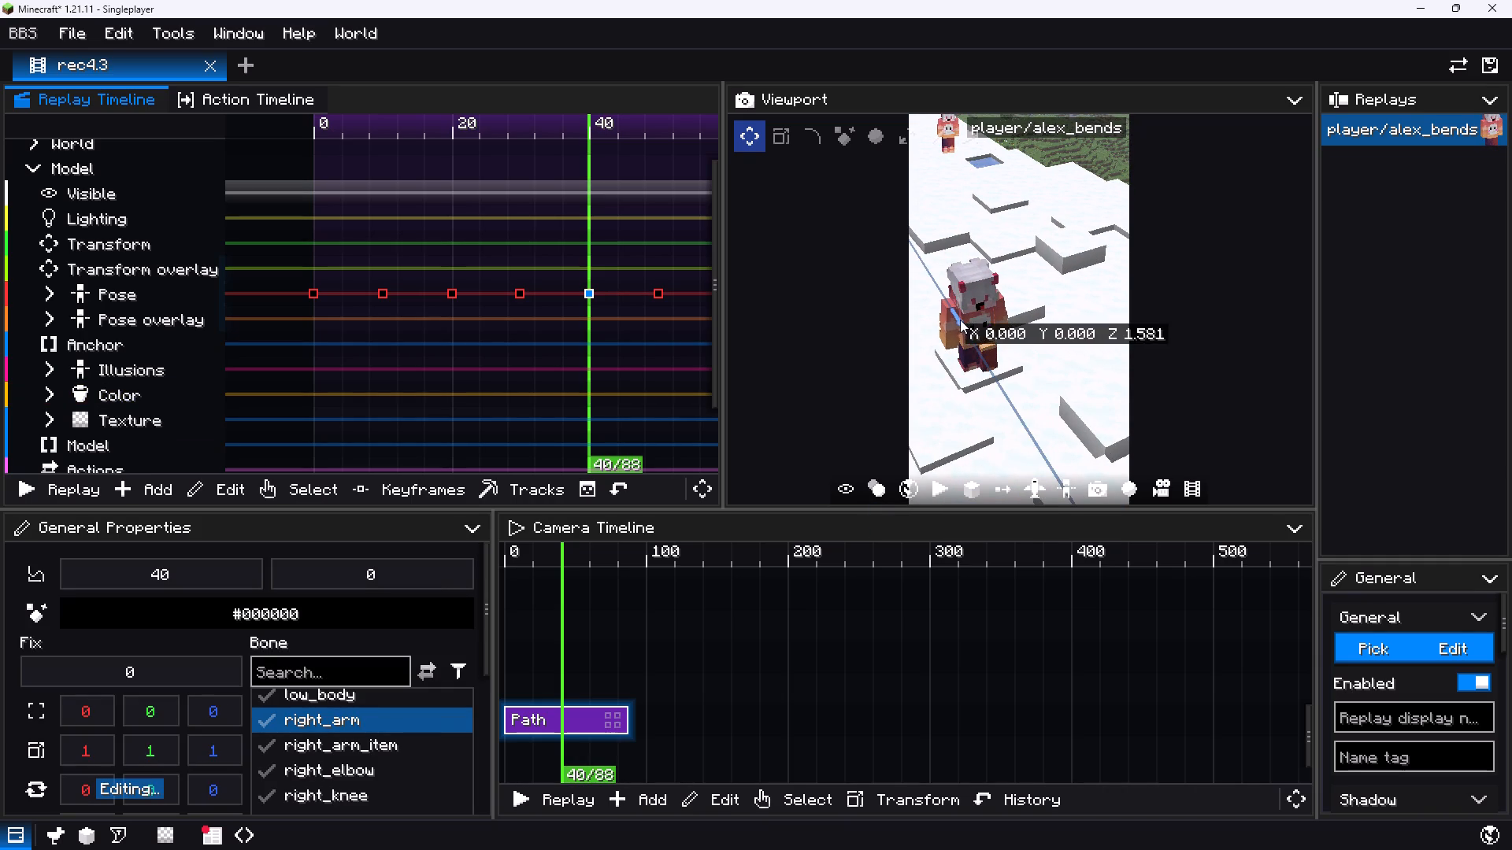
# On the tick 40 Pose keyframe, move the left_arm bone along its Z axis to about -0.6.
pyautogui.click(1000, 311)
pyautogui.click(1000, 315)
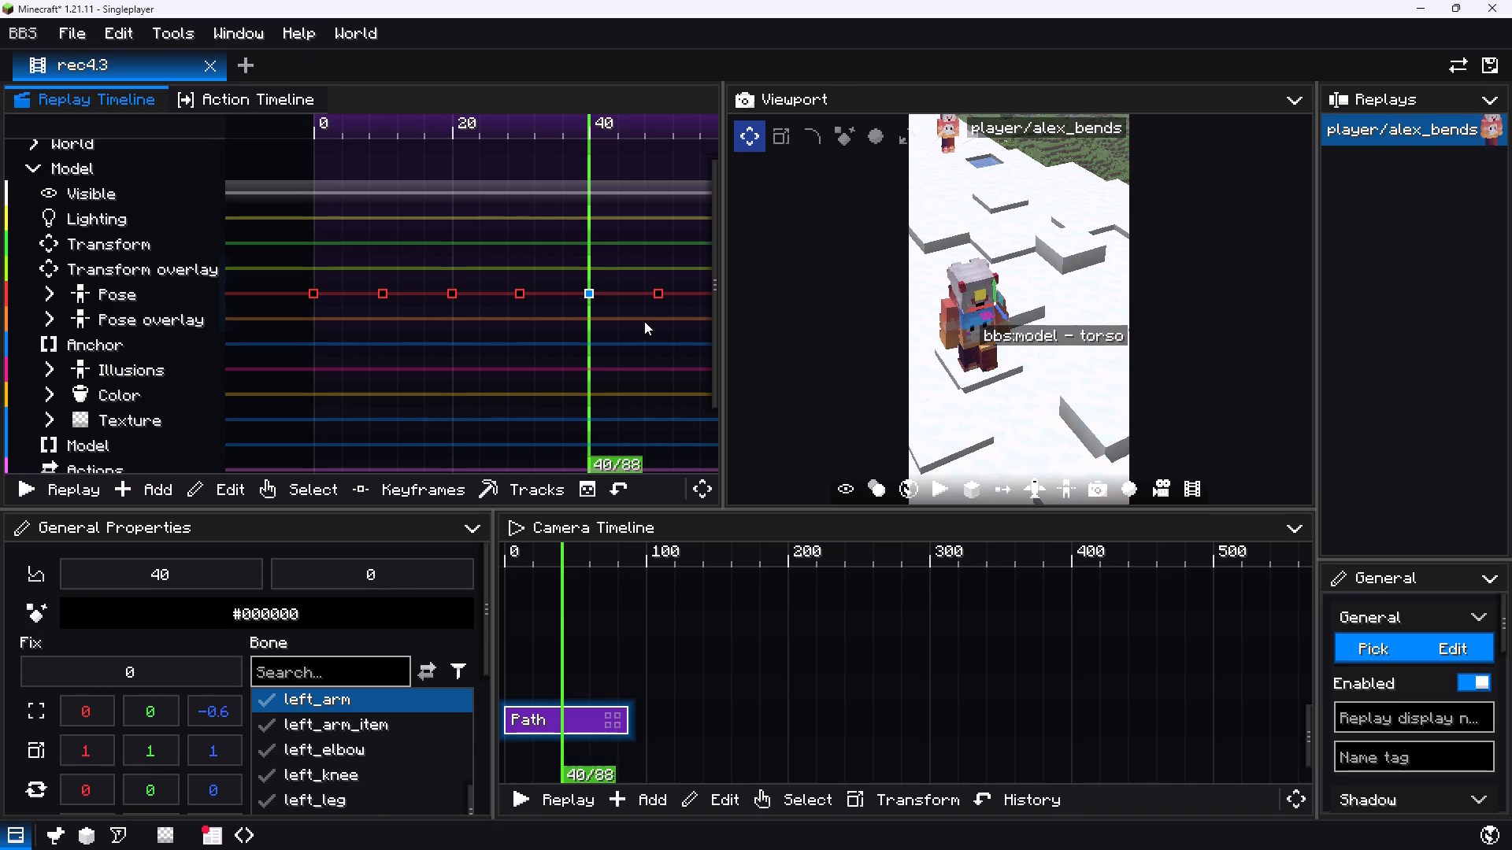
# On the tick 50 Pose keyframe, move the right_arm bone along its Z axis in the negative direction.
pyautogui.click(654, 297)
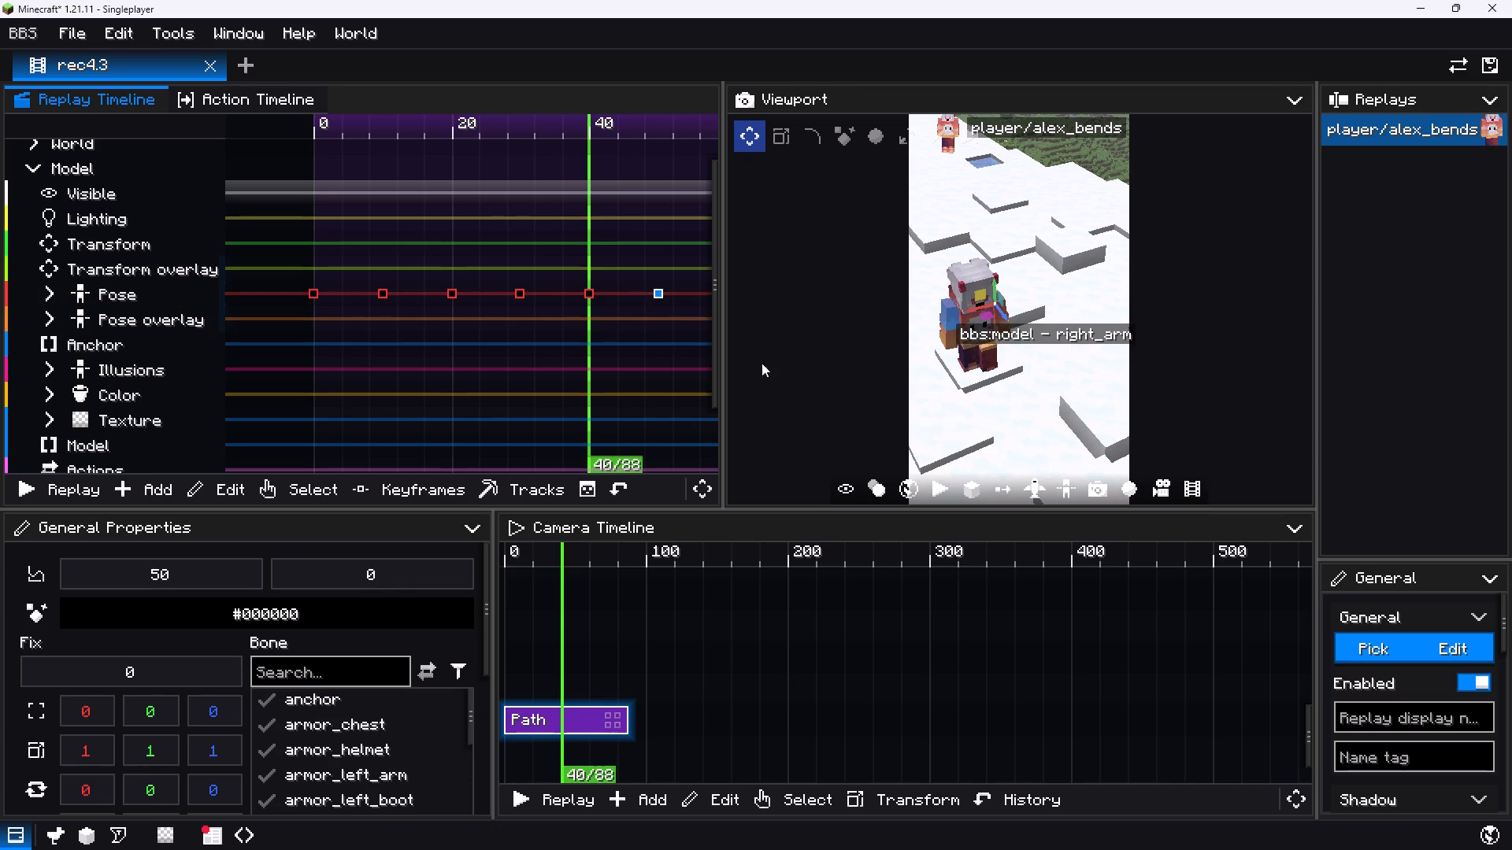
pyautogui.moveTo(589, 385); pyautogui.dragTo(654, 395)
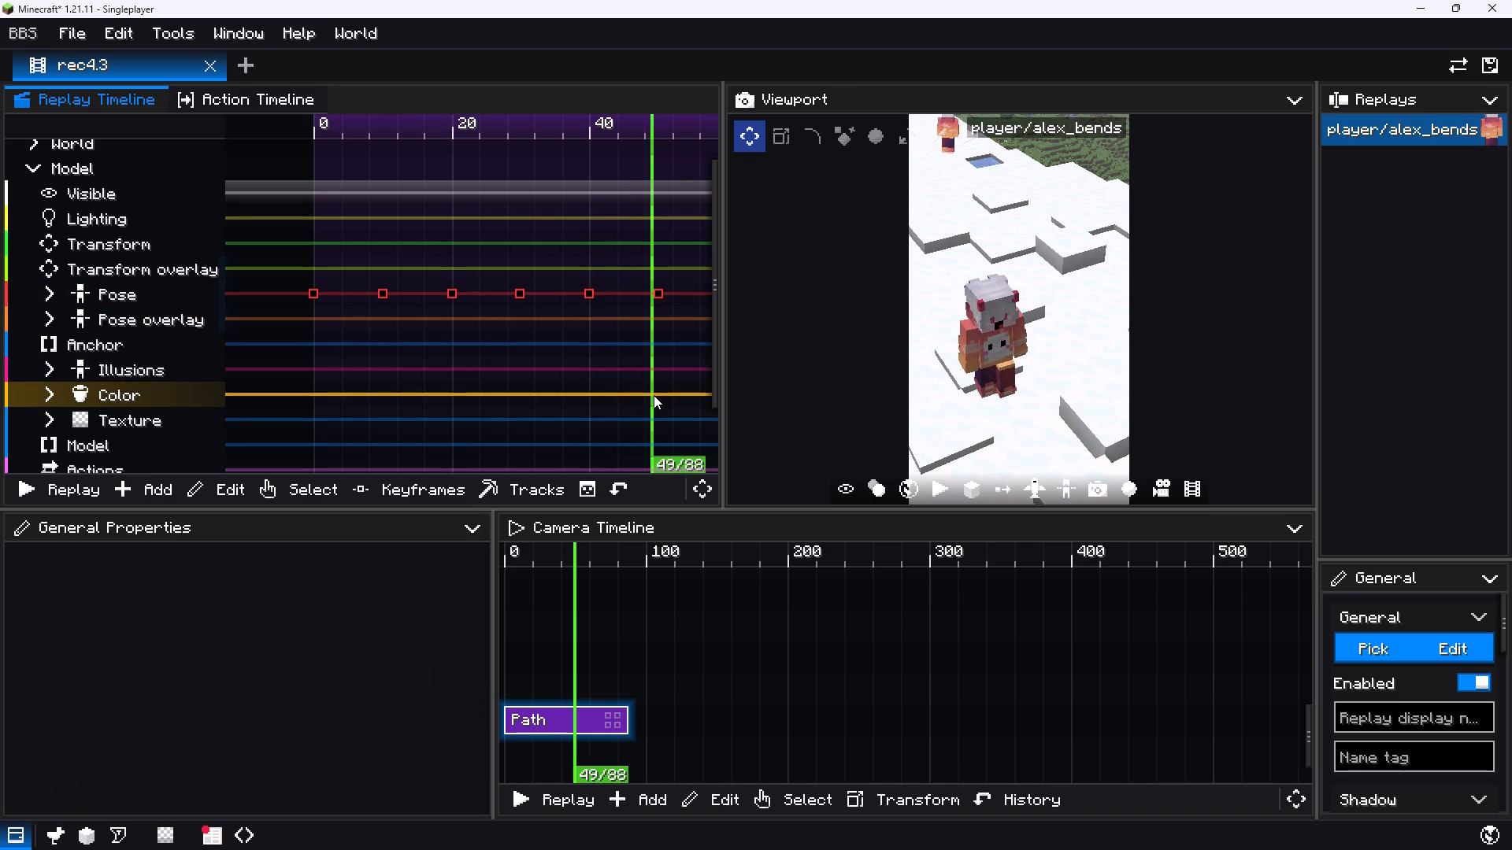
pyautogui.moveTo(654, 395); pyautogui.dragTo(658, 396)
pyautogui.click(969, 333)
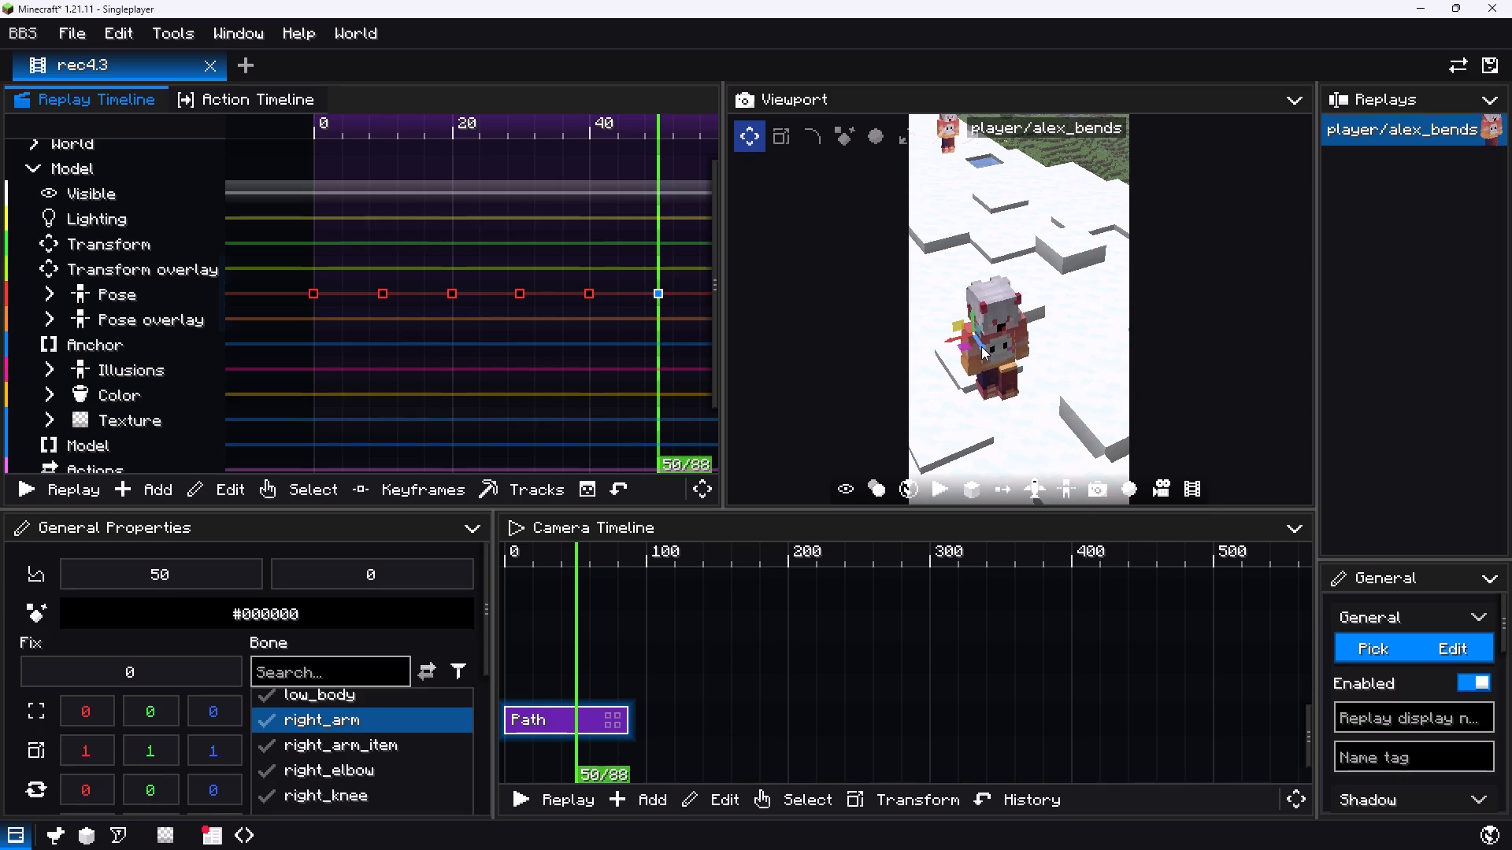
pyautogui.click(981, 346)
pyautogui.click(987, 351)
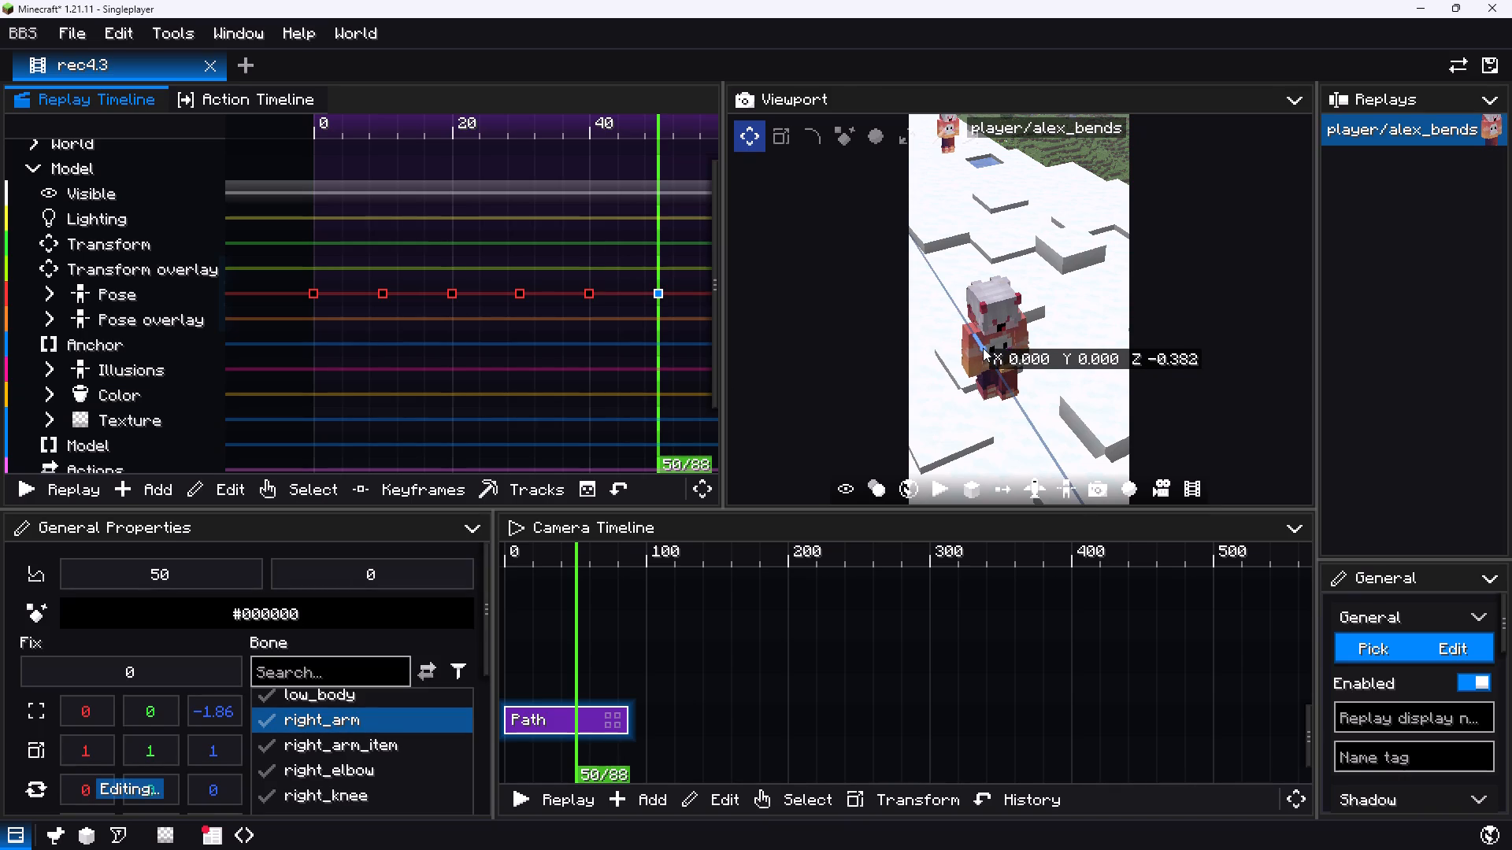
# On the tick 50 Pose keyframe, move the left_arm bone along its Z axis to about 0.905.
pyautogui.click(1024, 327)
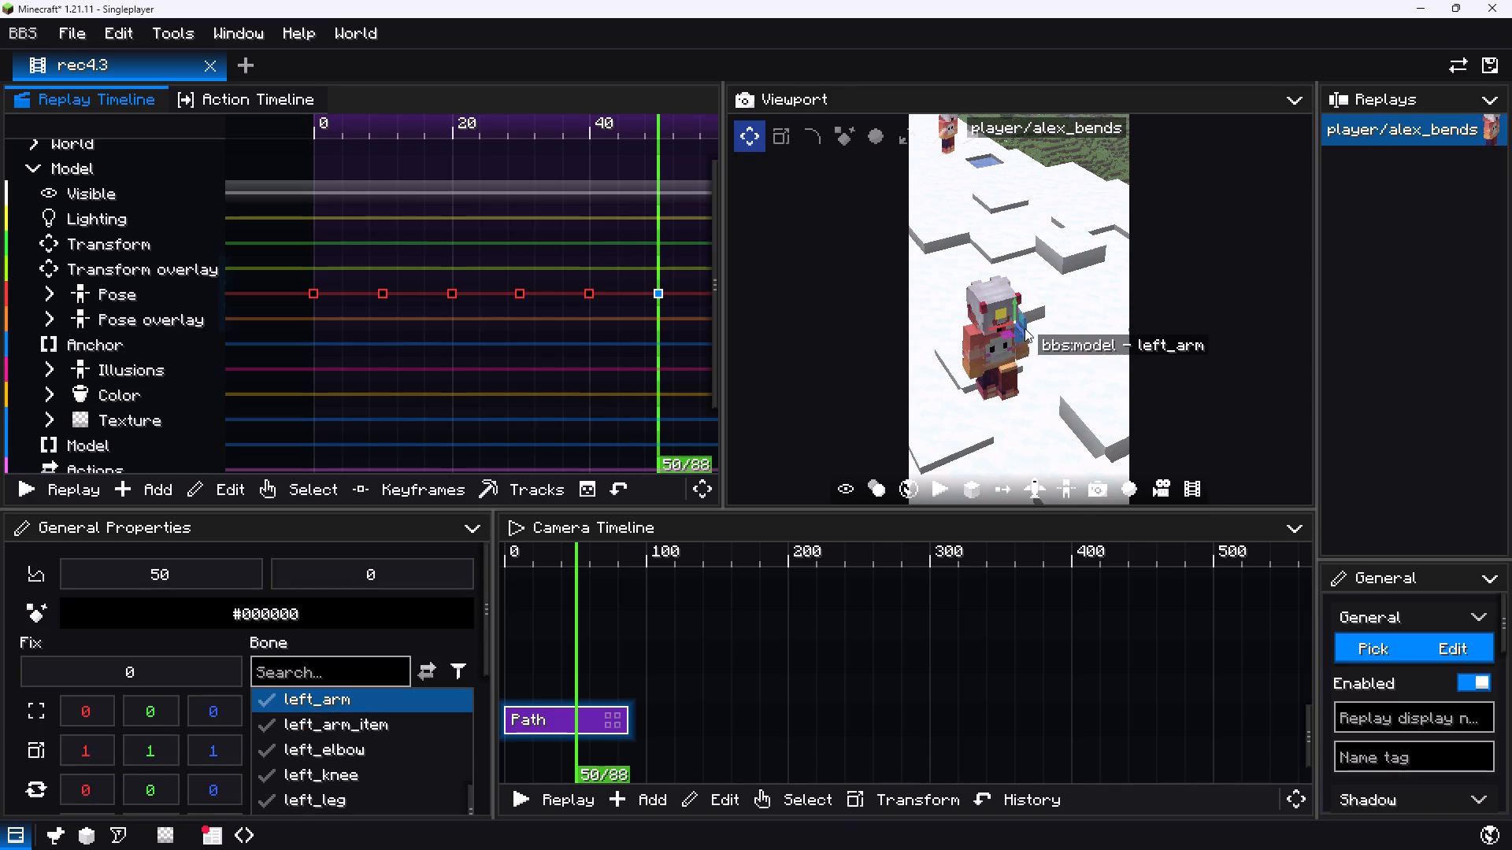
pyautogui.click(1028, 337)
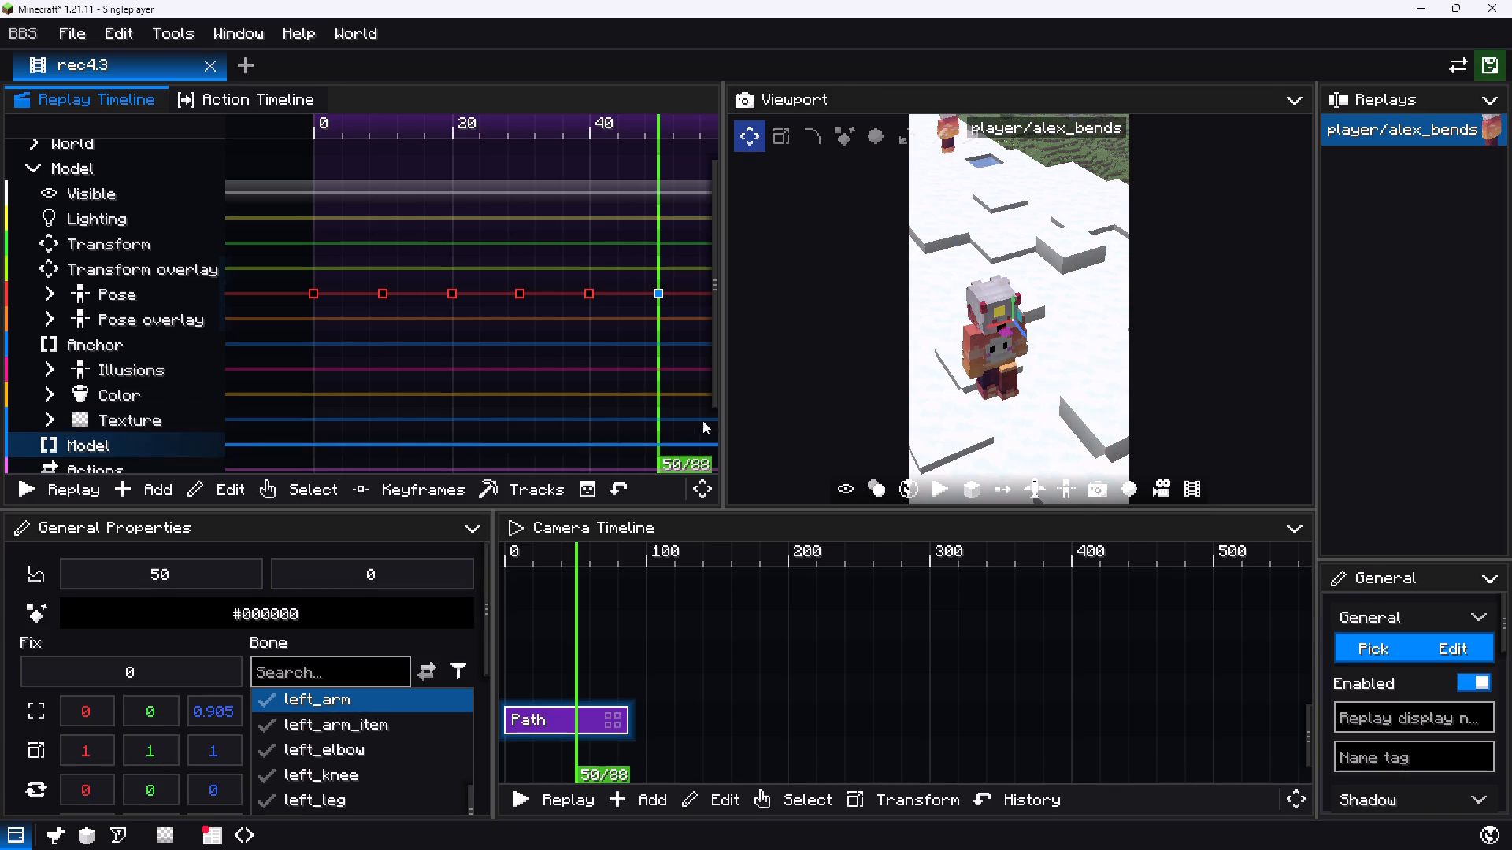
# Play the walk from tick 0 and examine the body and arm motion from a side view of the character.
pyautogui.moveTo(686, 414); pyautogui.dragTo(802, 420, button='middle')
pyautogui.moveTo(627, 421); pyautogui.dragTo(319, 416)
pyautogui.click(1039, 480)
pyautogui.press('s')
pyautogui.moveTo(1045, 415); pyautogui.dragTo(1109, 342)
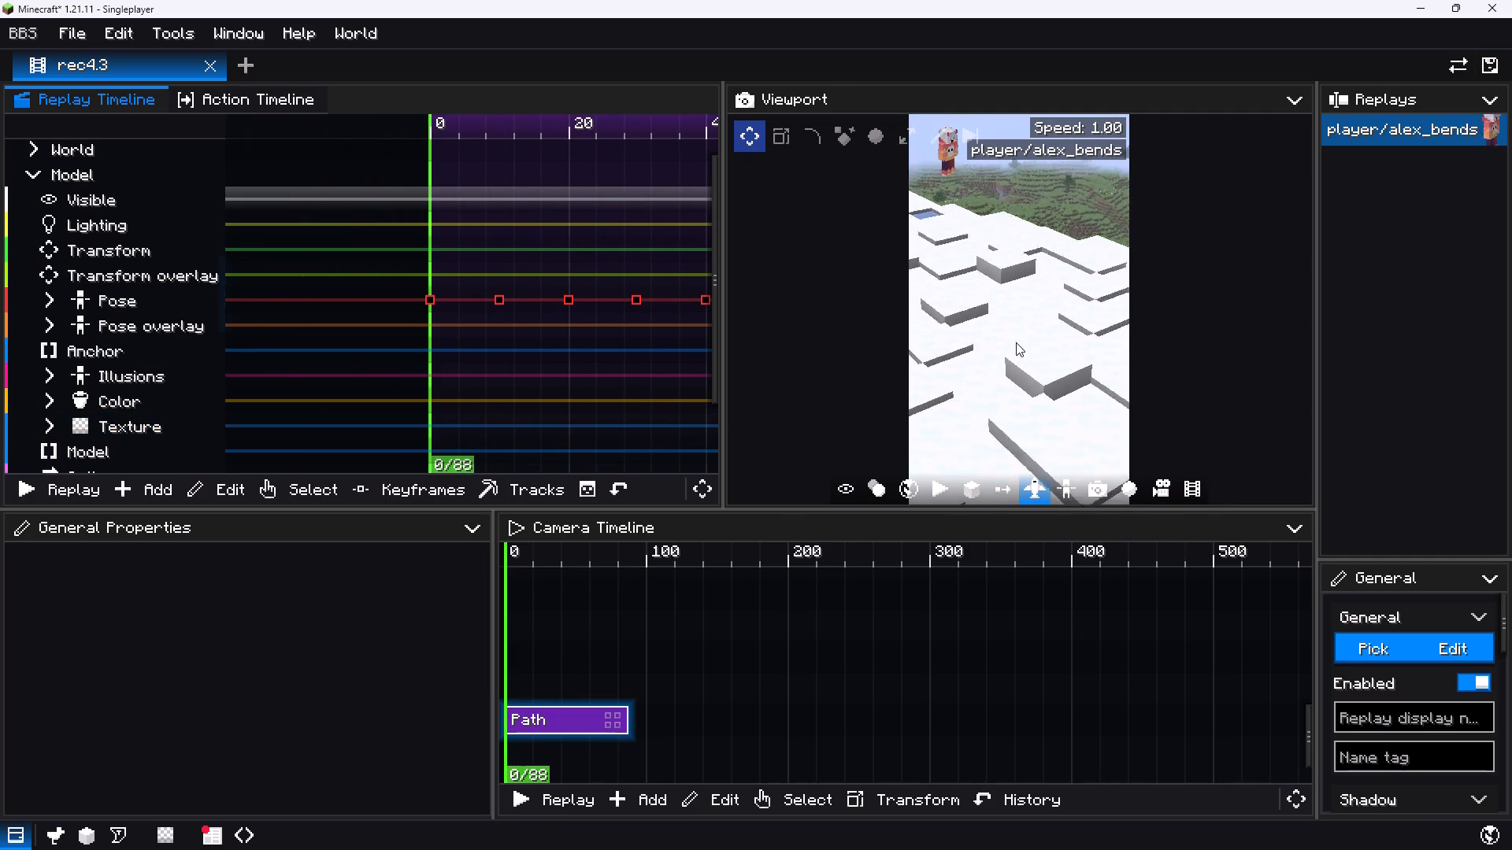
pyautogui.keyDown('shift'); pyautogui.moveTo(1016, 342); pyautogui.dragTo(1121, 316); pyautogui.keyUp('shift')
pyautogui.hotkey('shift', 'a')
pyautogui.hotkey('shift', 'a')
pyautogui.hotkey('shift', 'a')
pyautogui.hotkey('shift', 'a')
pyautogui.keyDown('shift'); pyautogui.moveTo(1011, 330); pyautogui.dragTo(1106, 295); pyautogui.keyUp('shift')
pyautogui.press('s')
pyautogui.press('s')
pyautogui.moveTo(1079, 381); pyautogui.dragTo(1098, 314)
pyautogui.moveTo(980, 372); pyautogui.dragTo(1035, 317)
pyautogui.press('a')
pyautogui.press('a')
pyautogui.press('a')
pyautogui.press('a')
pyautogui.moveTo(1033, 317); pyautogui.dragTo(1086, 281)
pyautogui.moveTo(1006, 321); pyautogui.dragTo(1053, 326)
pyautogui.press('a')
pyautogui.click(1021, 487)
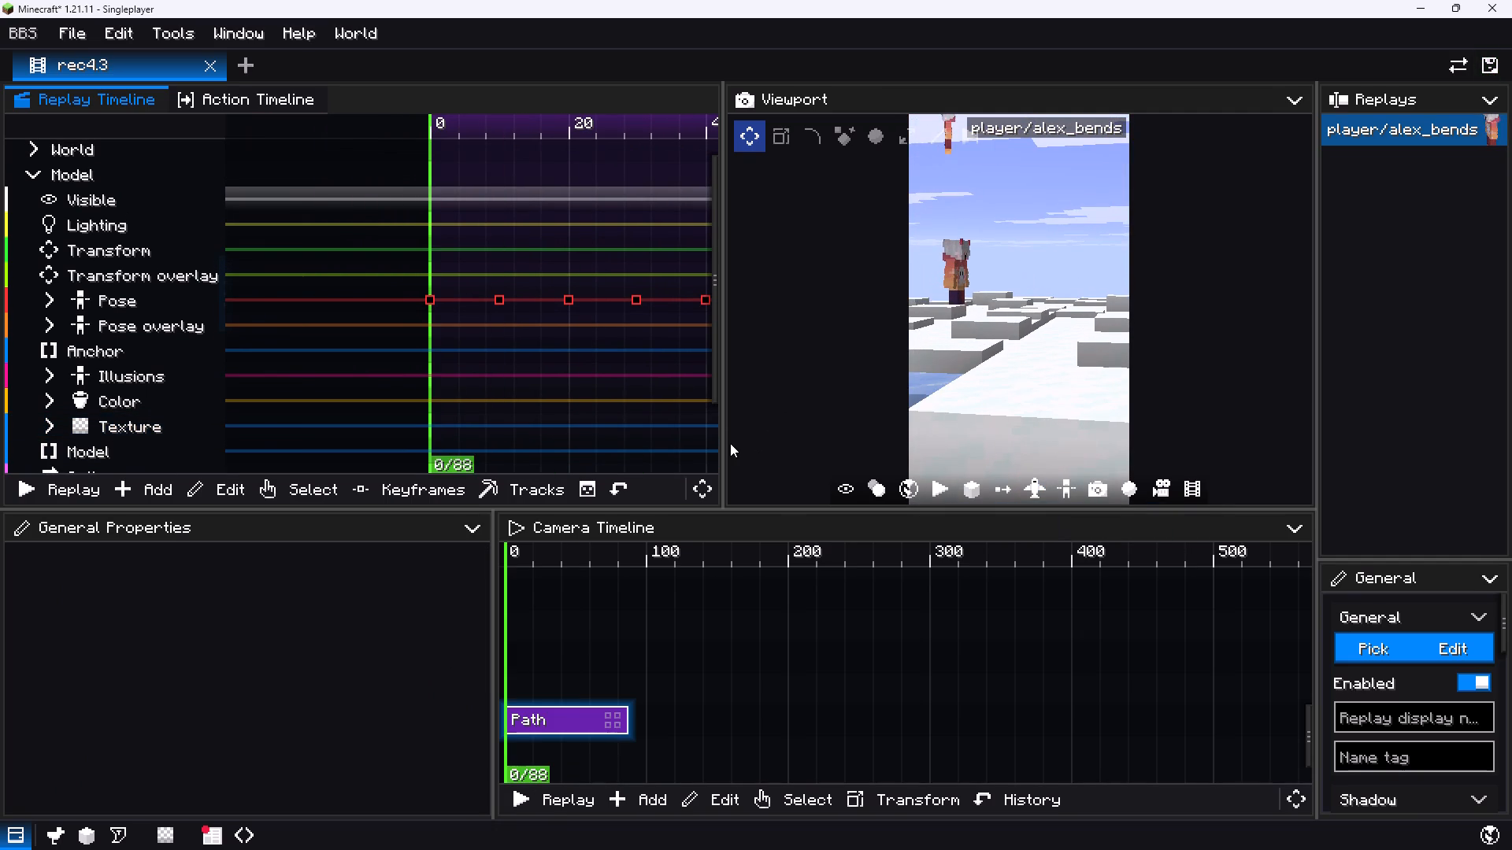
pyautogui.press('space')
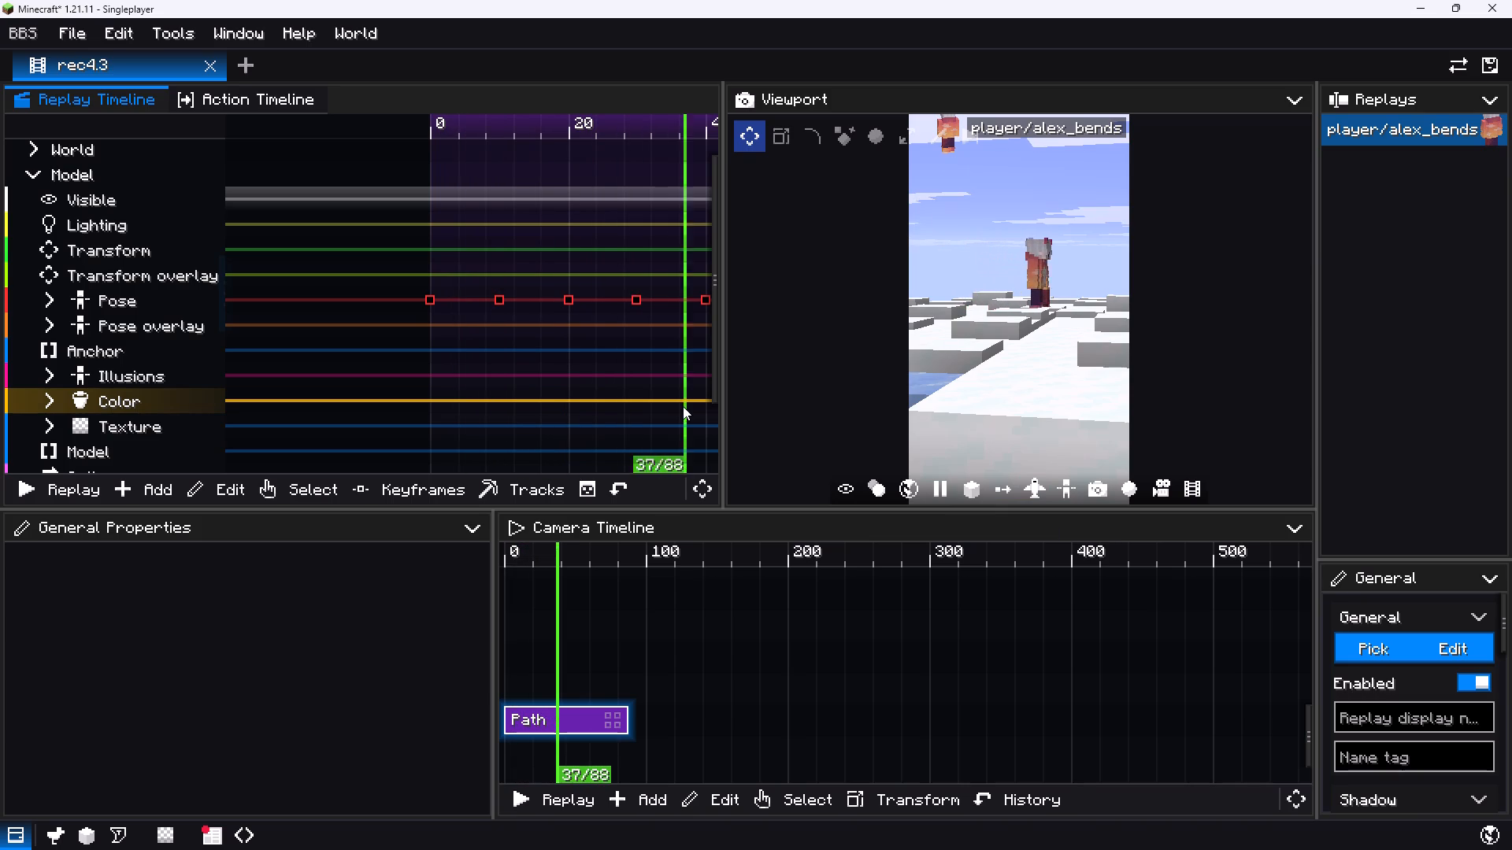
pyautogui.press('space')
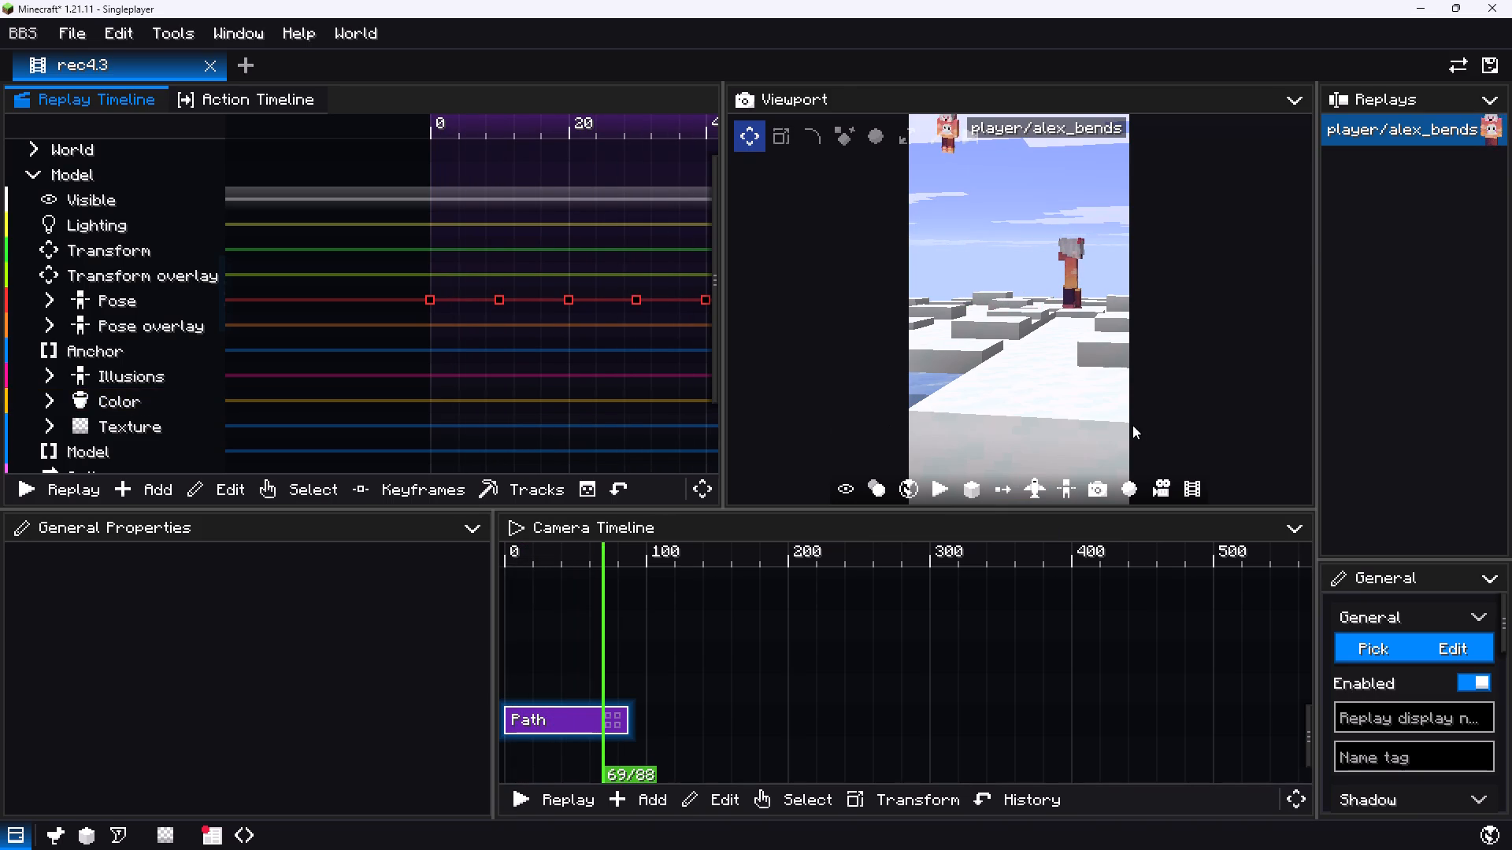
# Replay the walk from the side and scrub from tick 0 to tick 10 to examine the body's position.
pyautogui.click(1035, 495)
pyautogui.moveTo(1025, 397); pyautogui.dragTo(1058, 406)
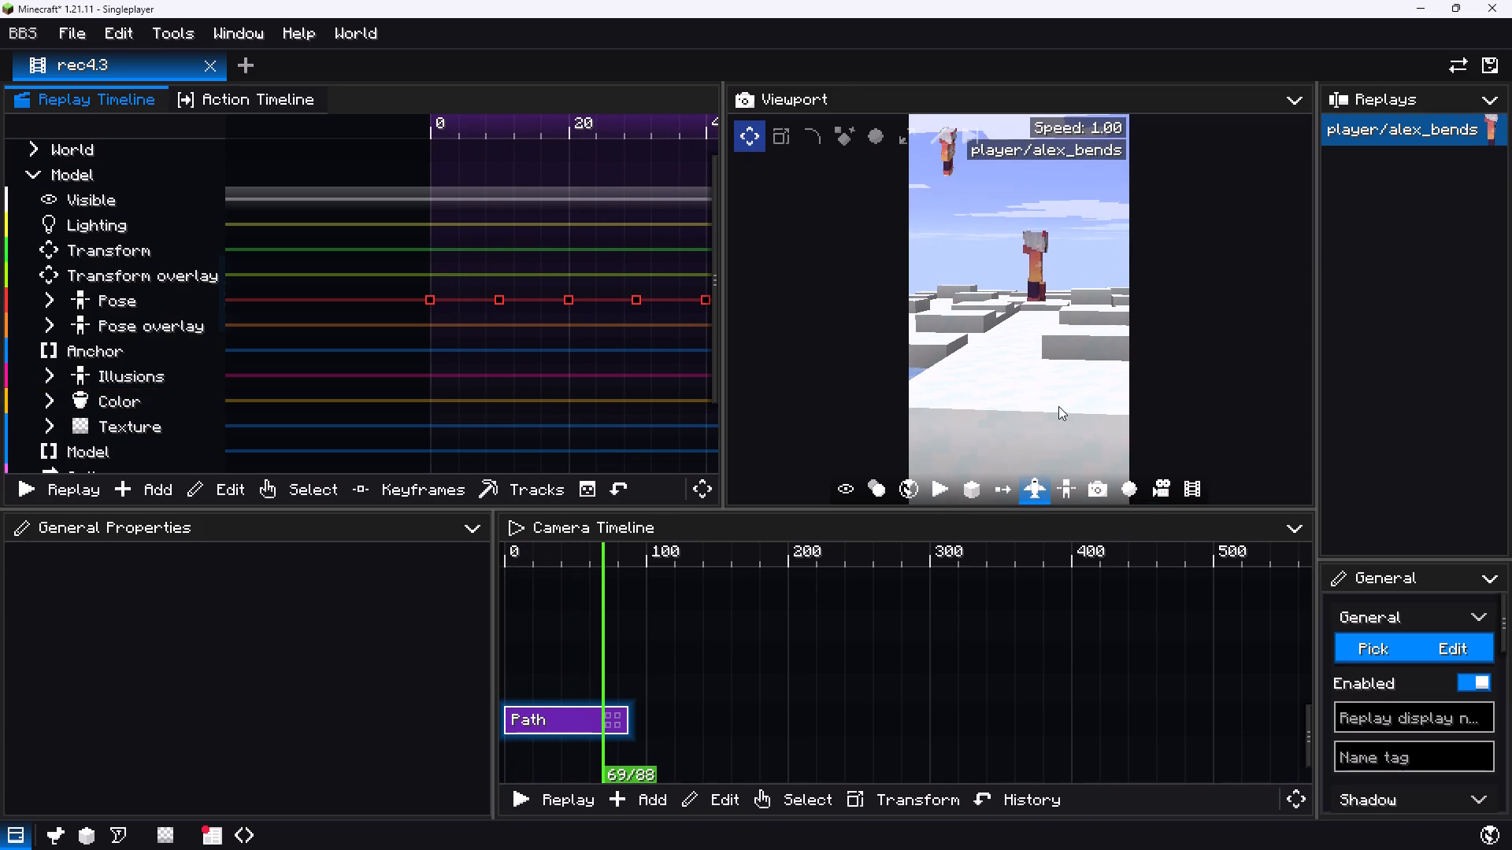
pyautogui.moveTo(1058, 406); pyautogui.dragTo(1061, 431)
pyautogui.press('space')
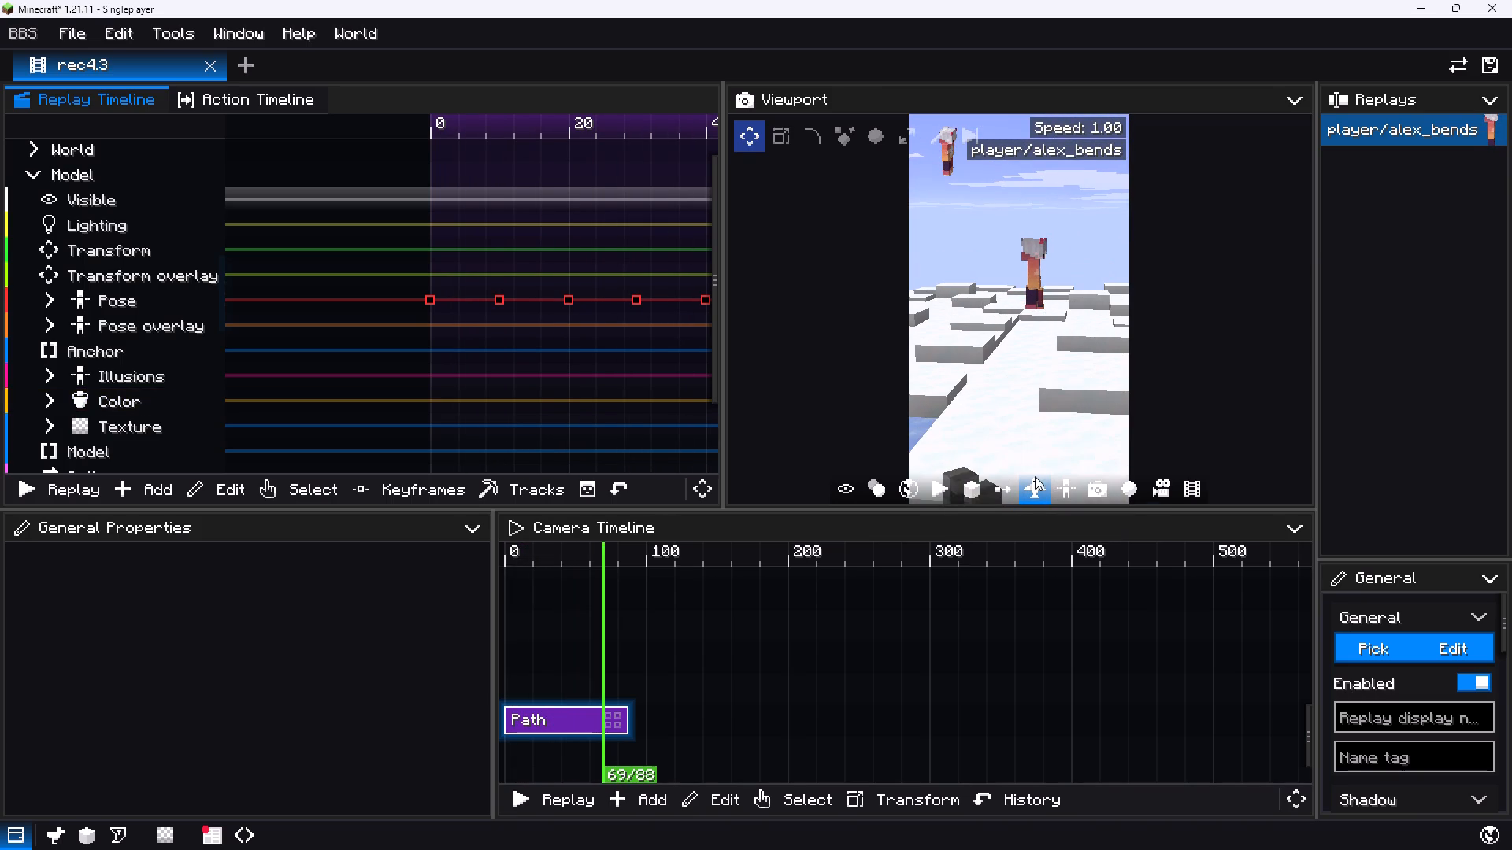
pyautogui.moveTo(600, 344); pyautogui.dragTo(559, 348, button='middle')
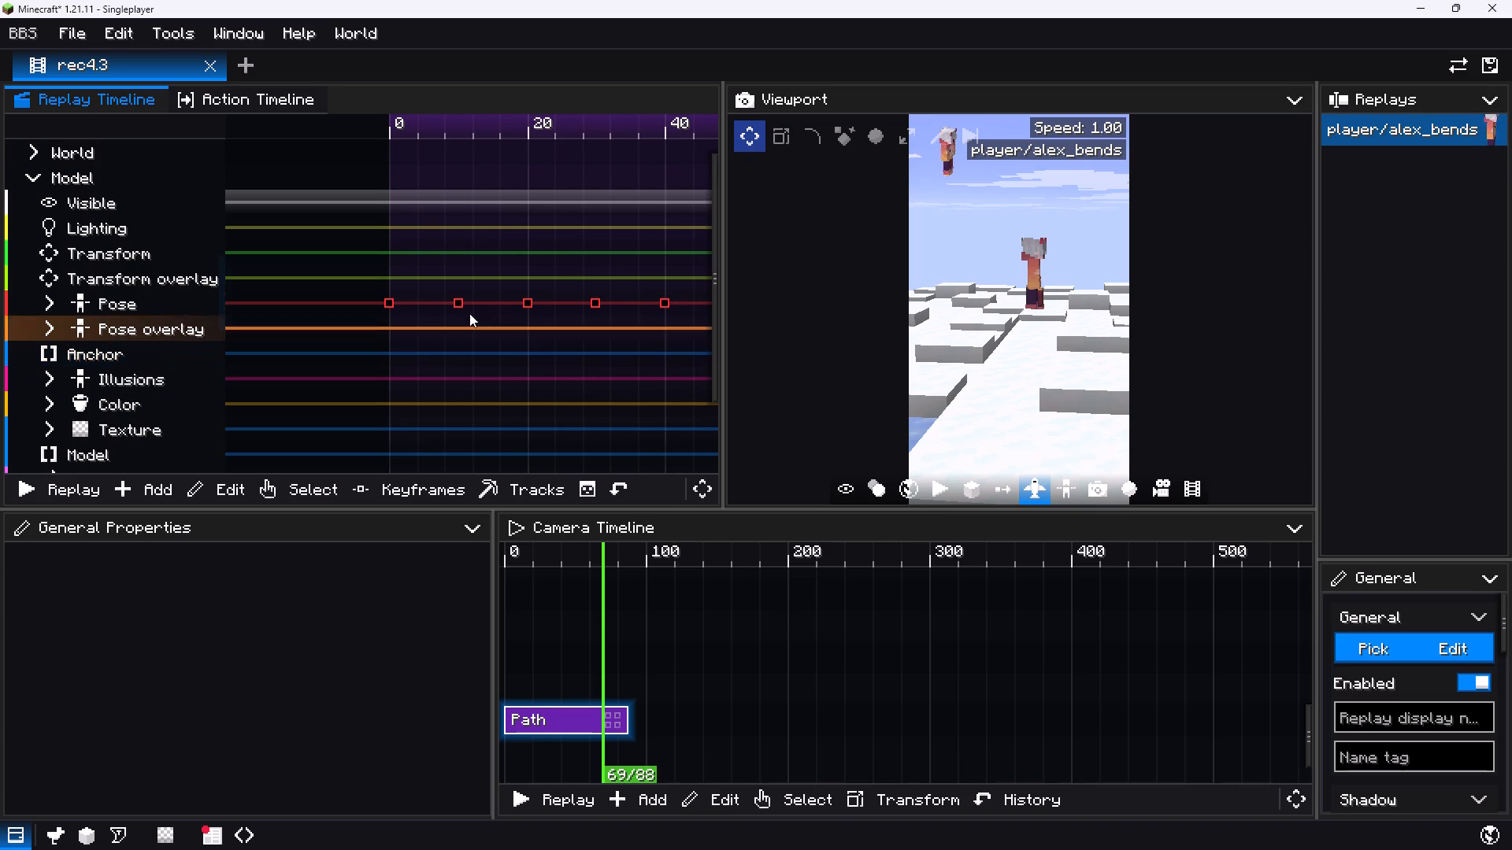
pyautogui.click(460, 297)
pyautogui.click(1032, 477)
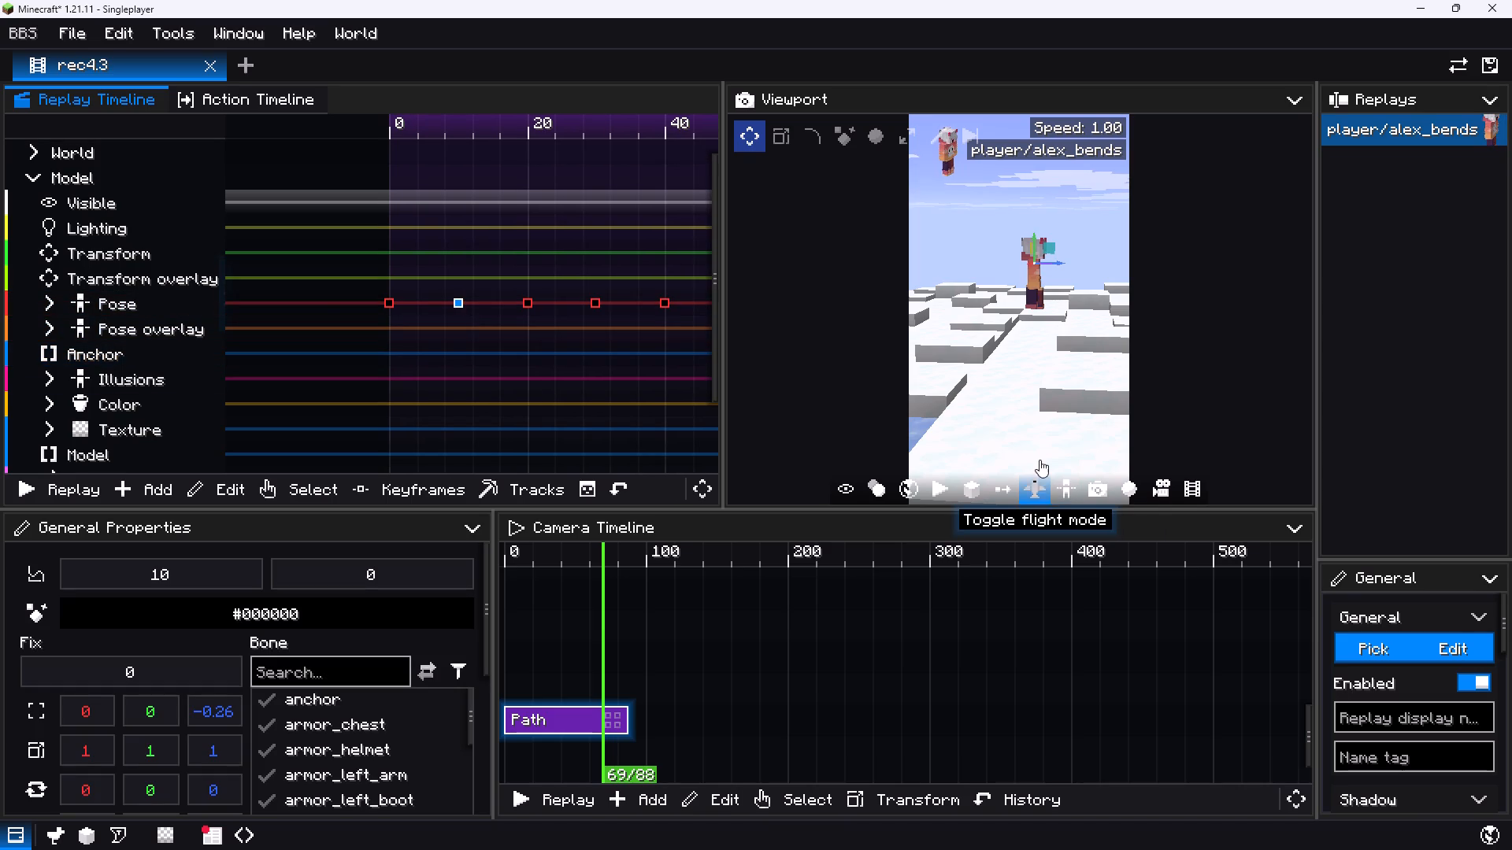
pyautogui.press('w')
pyautogui.moveTo(1046, 389); pyautogui.dragTo(1013, 398)
pyautogui.press('space')
pyautogui.press('space')
pyautogui.moveTo(496, 368); pyautogui.dragTo(159, 365)
pyautogui.moveTo(296, 343); pyautogui.dragTo(588, 355, button='middle')
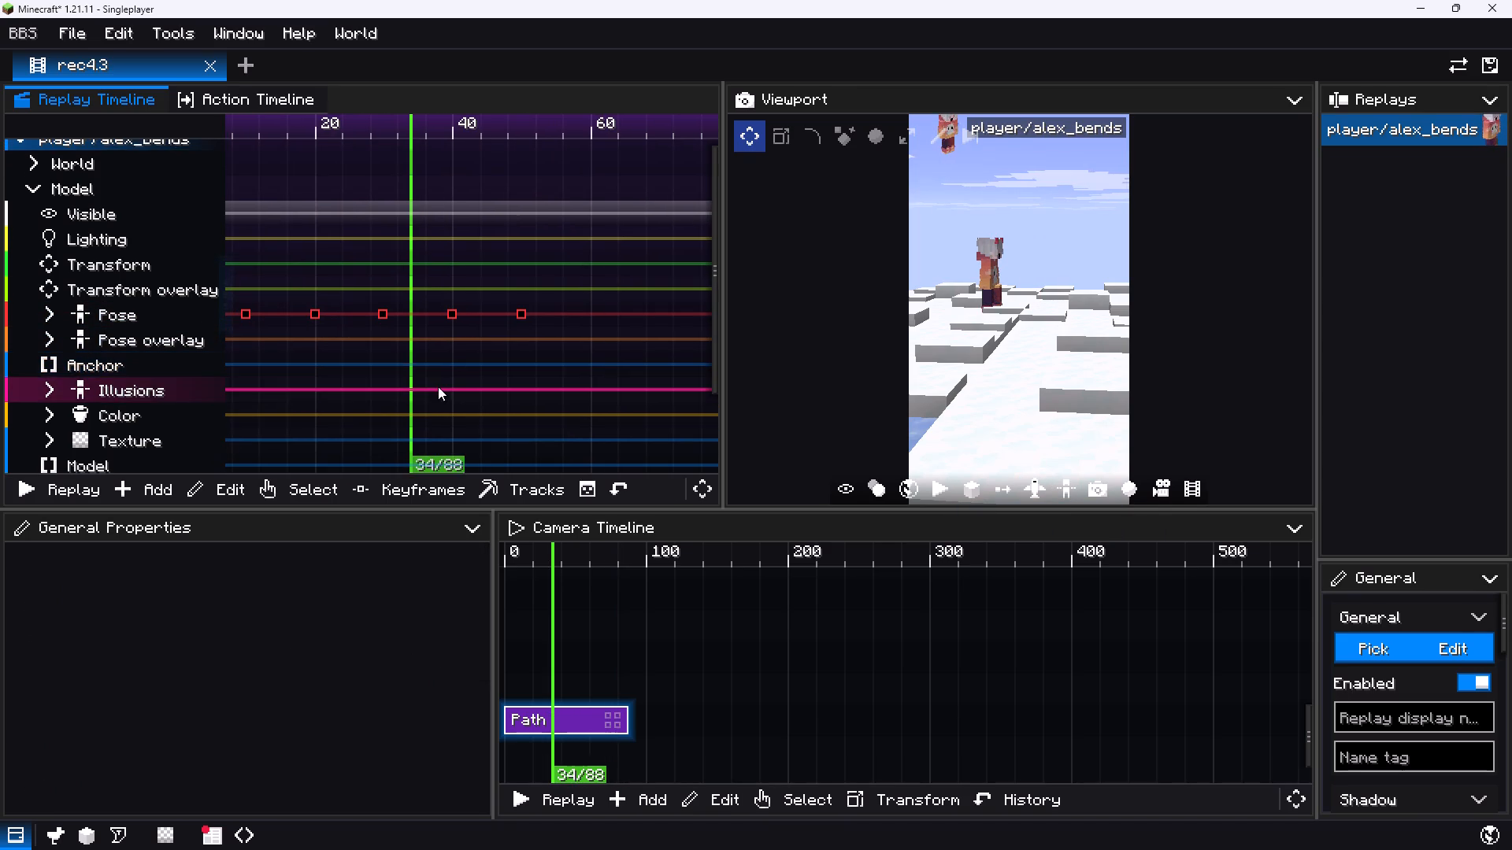
pyautogui.moveTo(438, 386); pyautogui.dragTo(235, 375)
pyautogui.moveTo(413, 379); pyautogui.dragTo(628, 362, button='middle')
pyautogui.moveTo(456, 372); pyautogui.dragTo(387, 368)
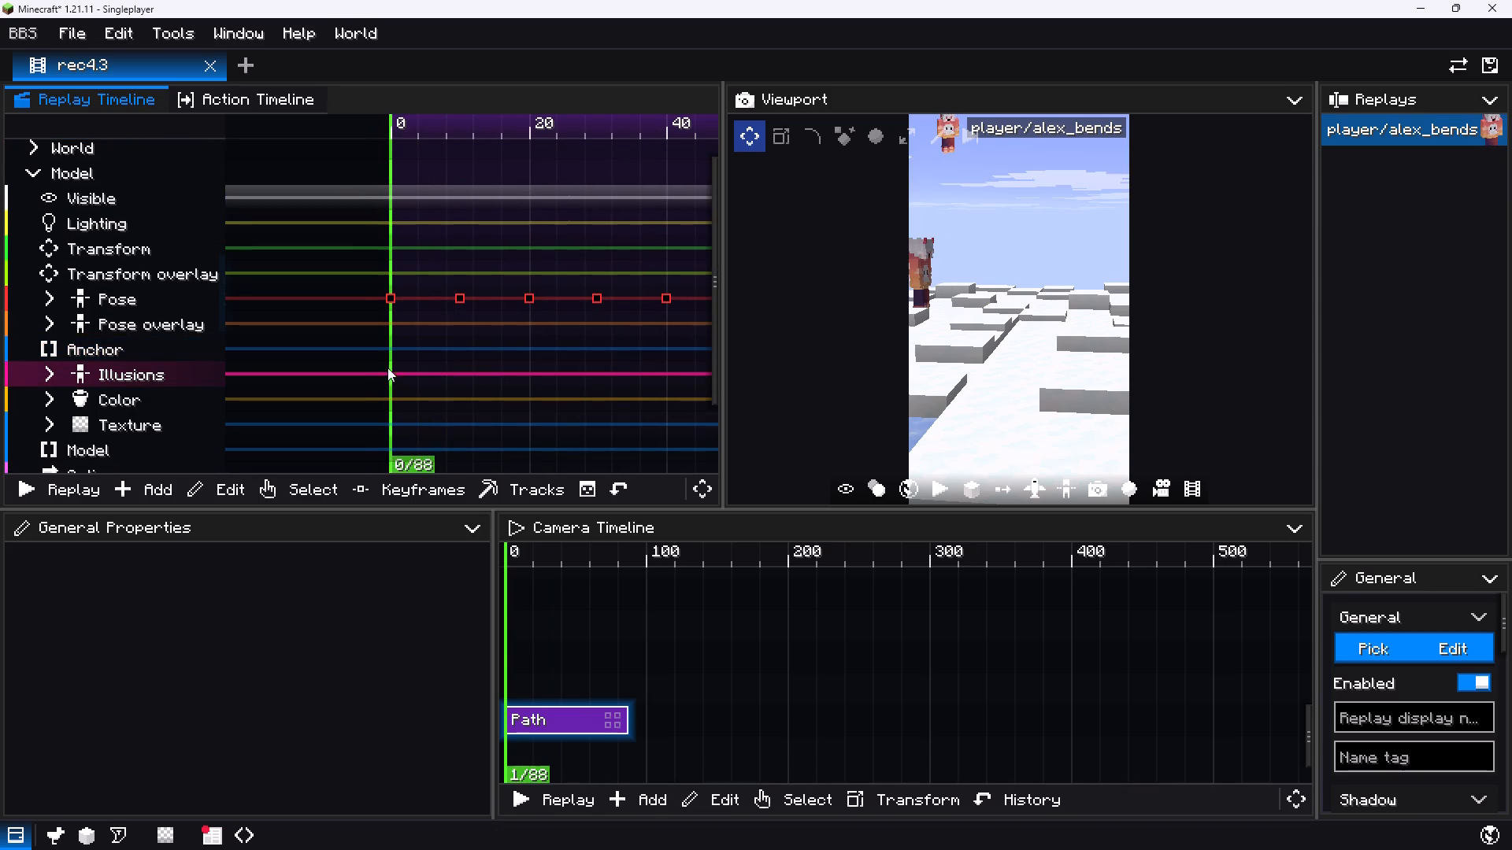
pyautogui.moveTo(387, 368); pyautogui.dragTo(371, 368)
pyautogui.moveTo(374, 360); pyautogui.dragTo(453, 383)
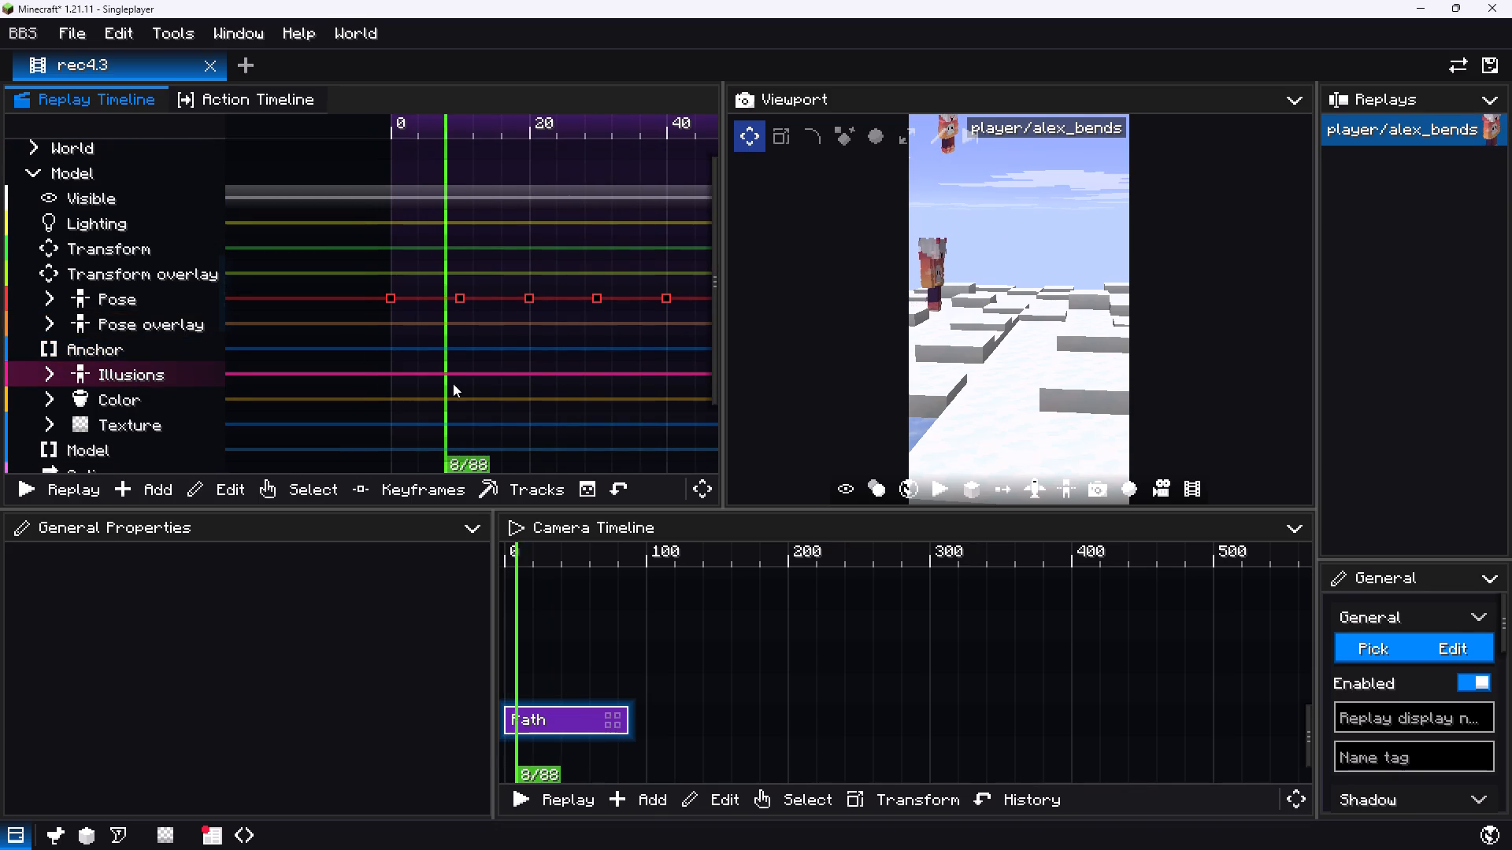
pyautogui.moveTo(453, 383); pyautogui.dragTo(460, 387)
# On the tick 10 Pose keyframe, rotate the torso bone about its X axis to about 1.3°.
pyautogui.click(459, 300)
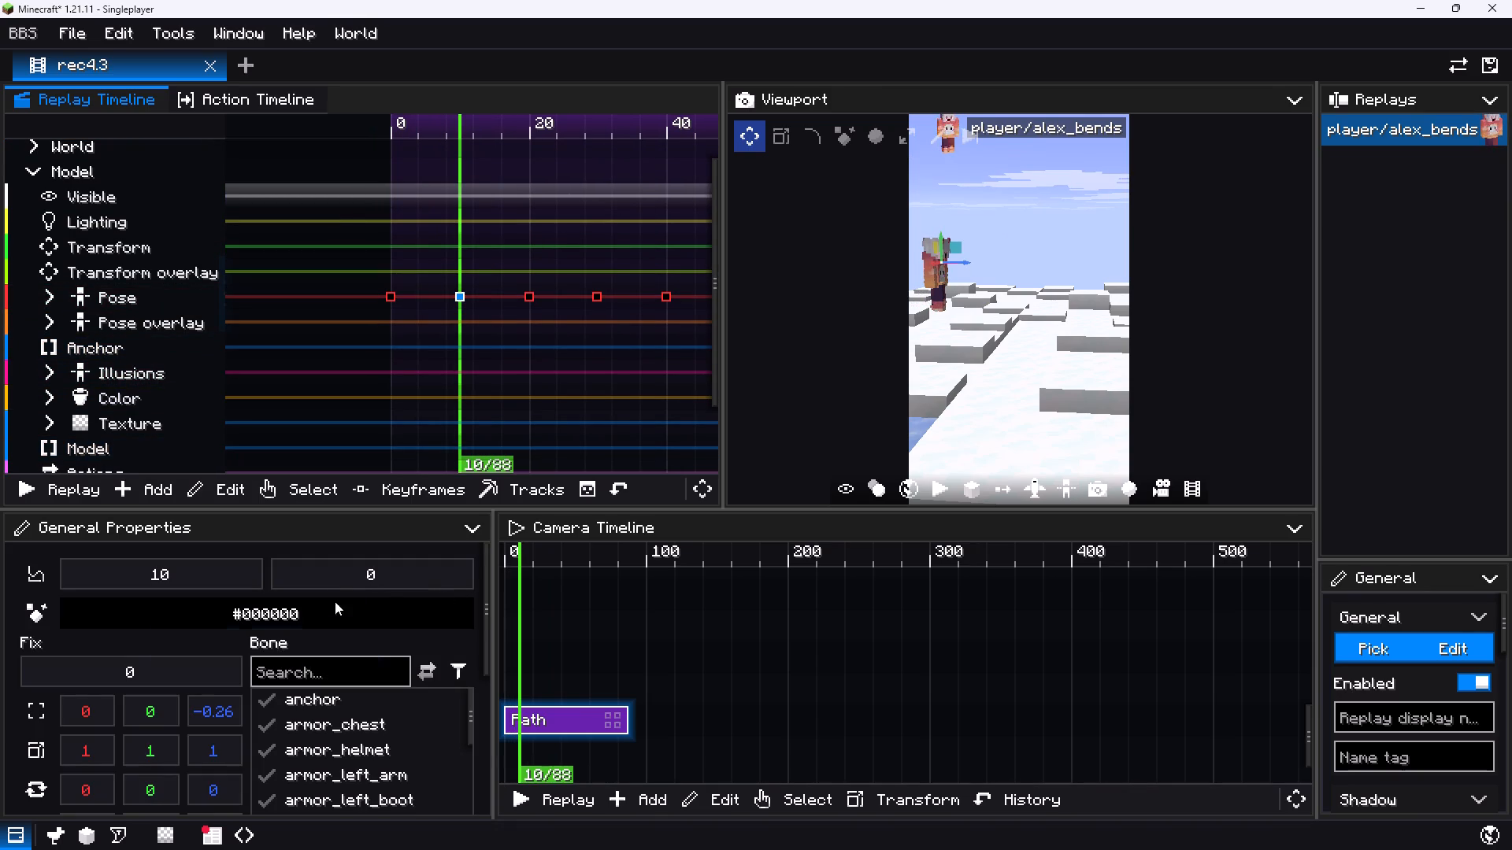
pyautogui.click(1039, 487)
pyautogui.press('w')
pyautogui.moveTo(1047, 382); pyautogui.dragTo(971, 391)
pyautogui.press('space')
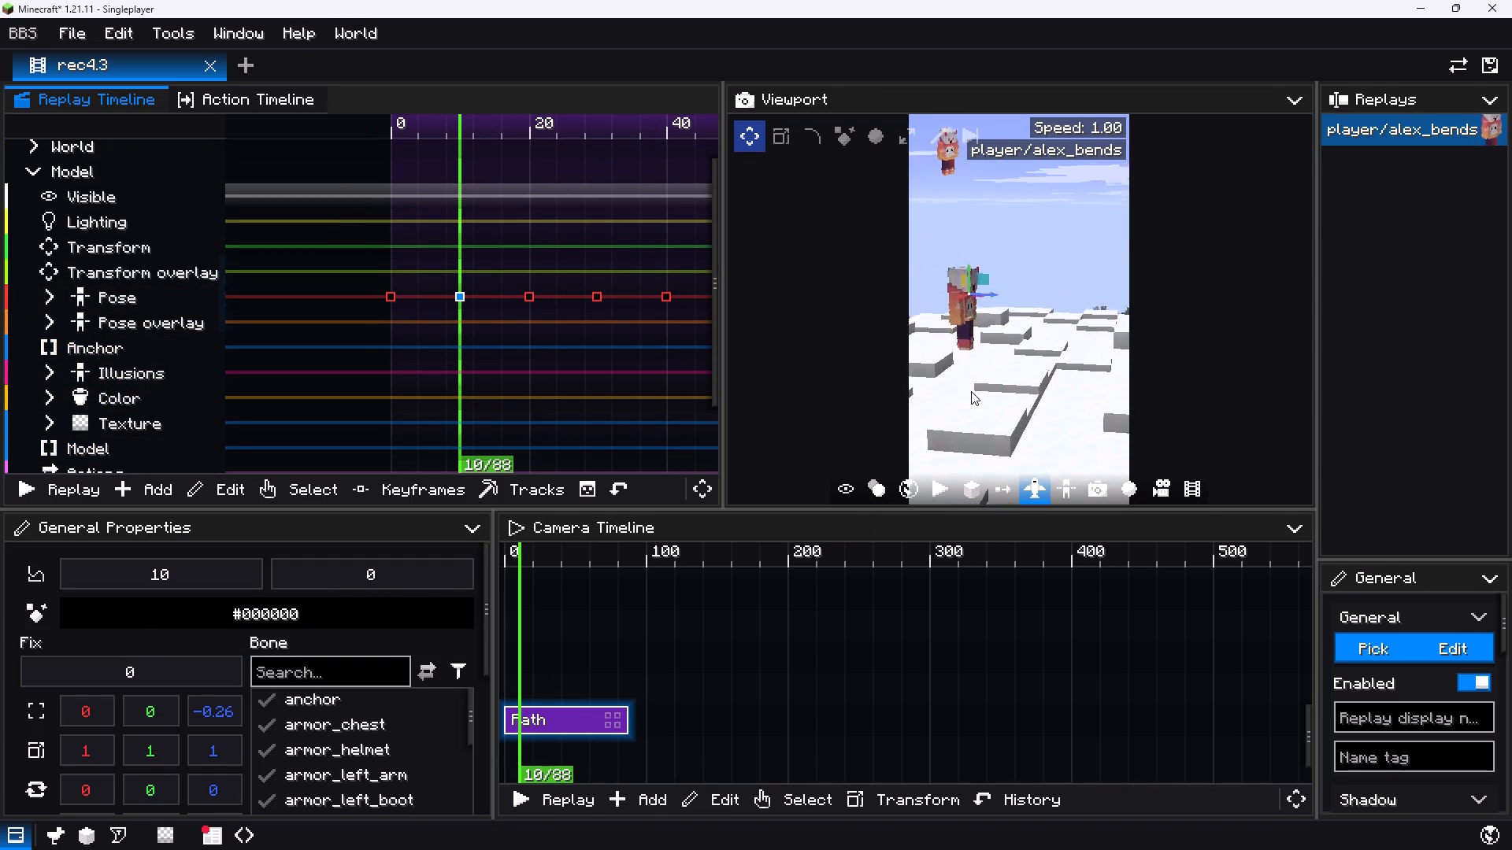
pyautogui.moveTo(971, 391); pyautogui.dragTo(785, 442)
pyautogui.press('d')
pyautogui.press('s')
pyautogui.click(1010, 389)
pyautogui.click(1009, 389)
pyautogui.doubleClick(1008, 402)
pyautogui.click(1037, 488)
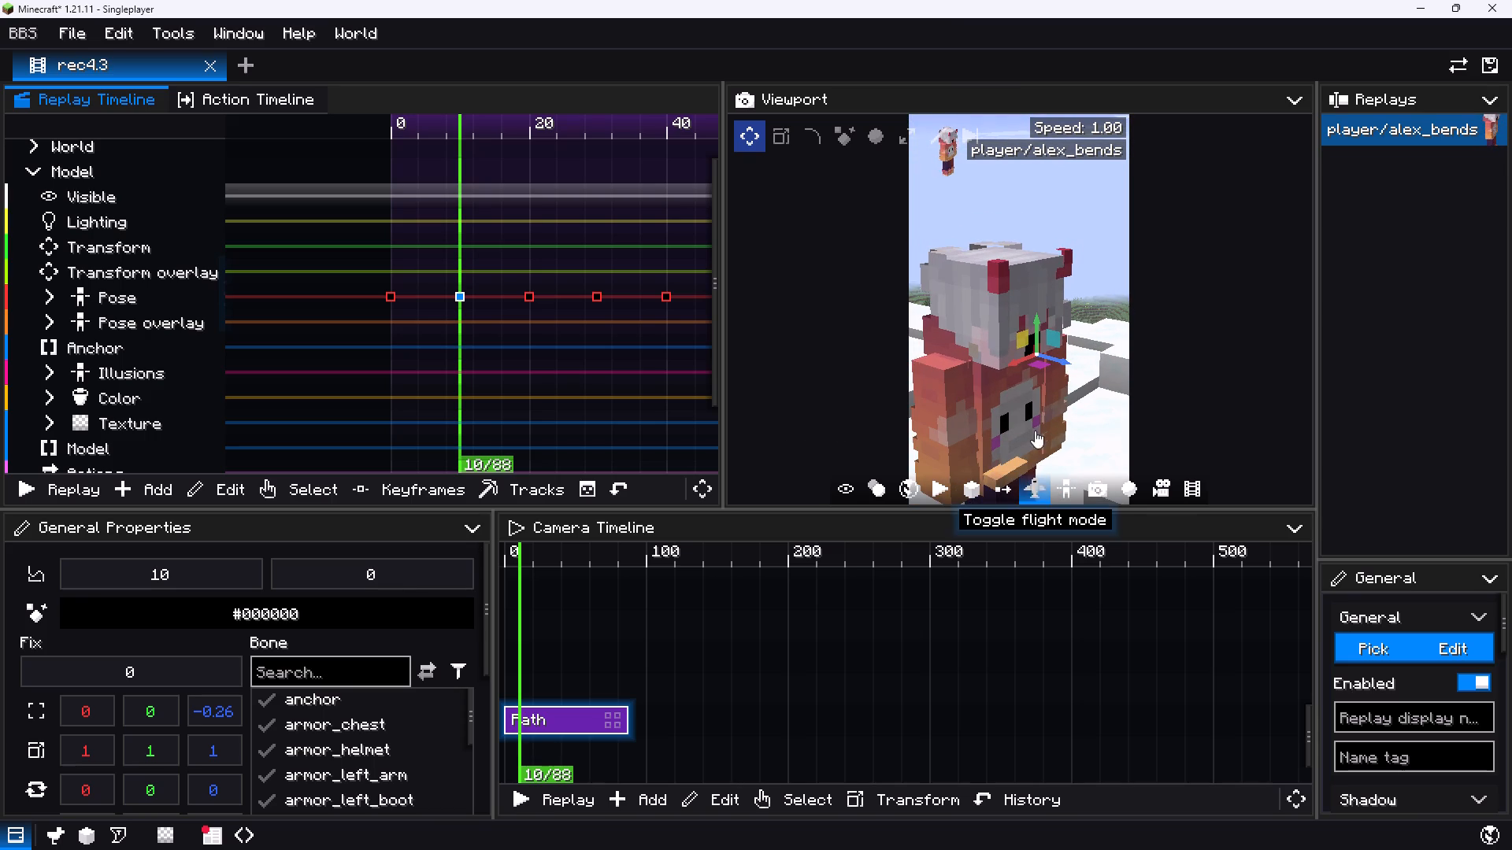
pyautogui.click(1013, 368)
pyautogui.click(1012, 433)
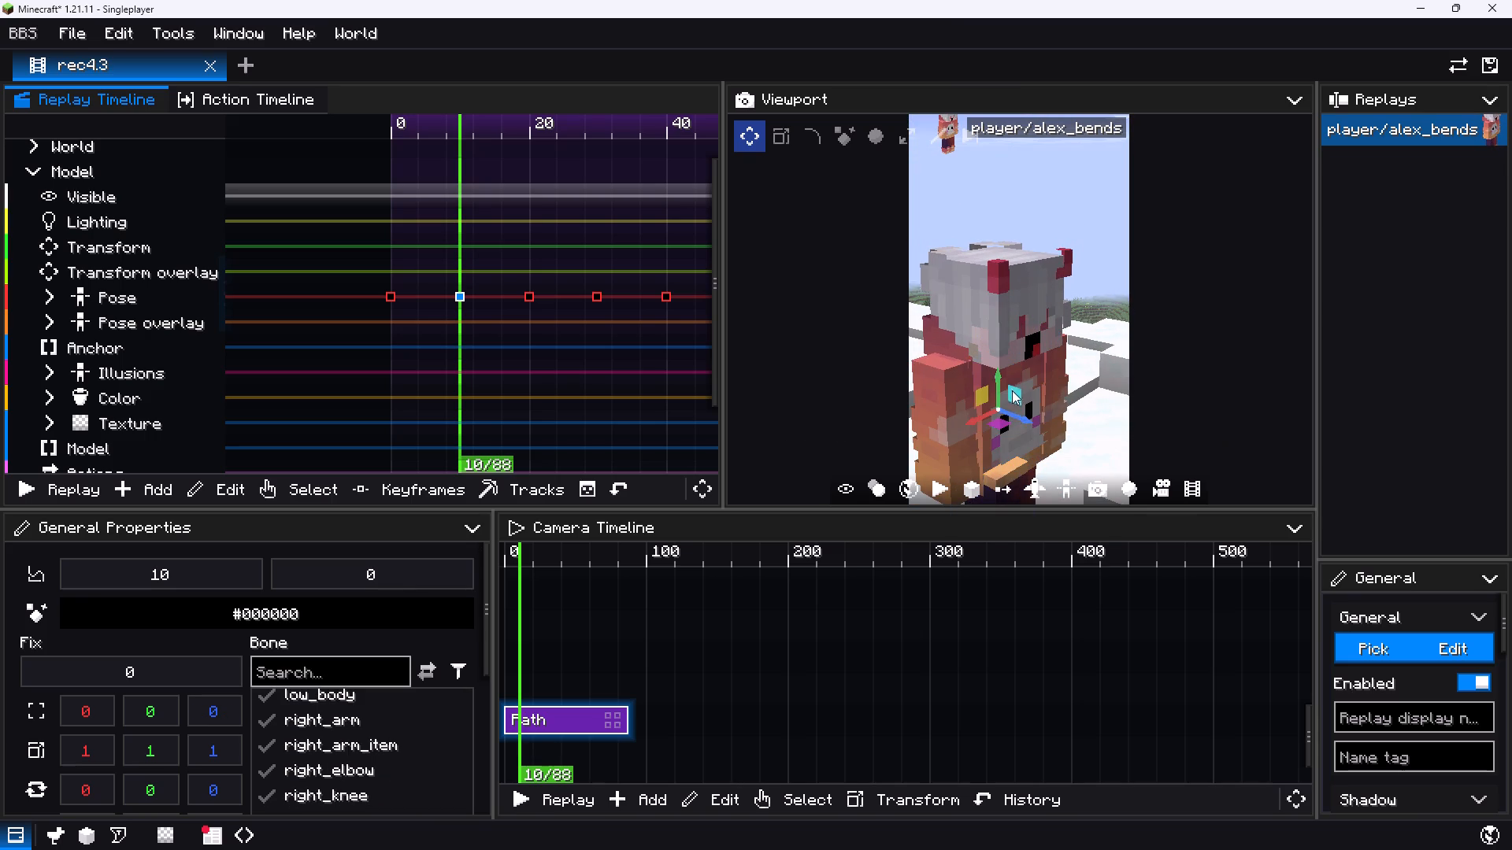
pyautogui.click(1022, 376)
pyautogui.click(1025, 354)
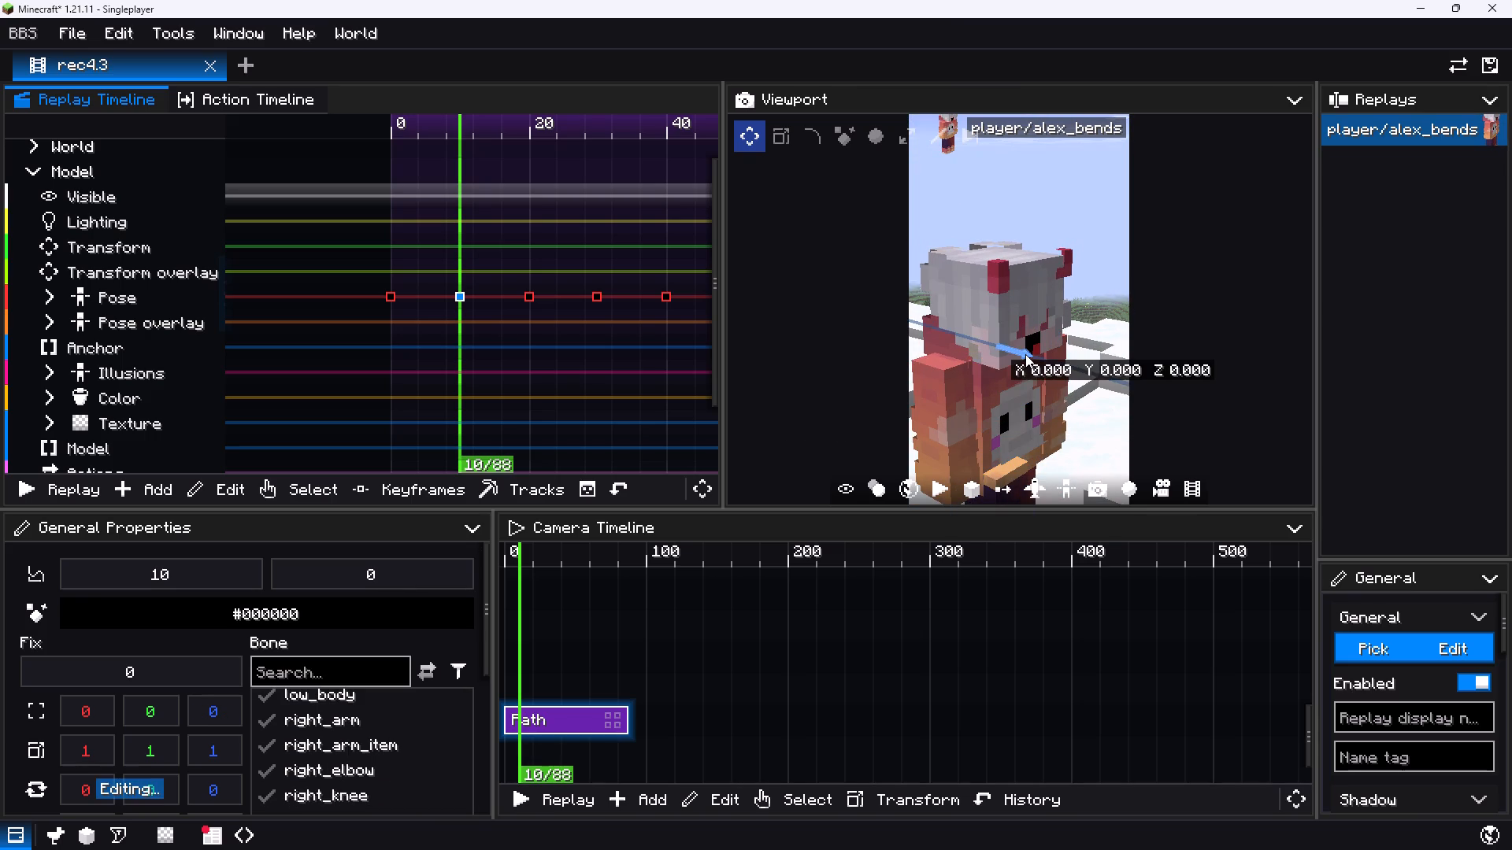
pyautogui.press('r')
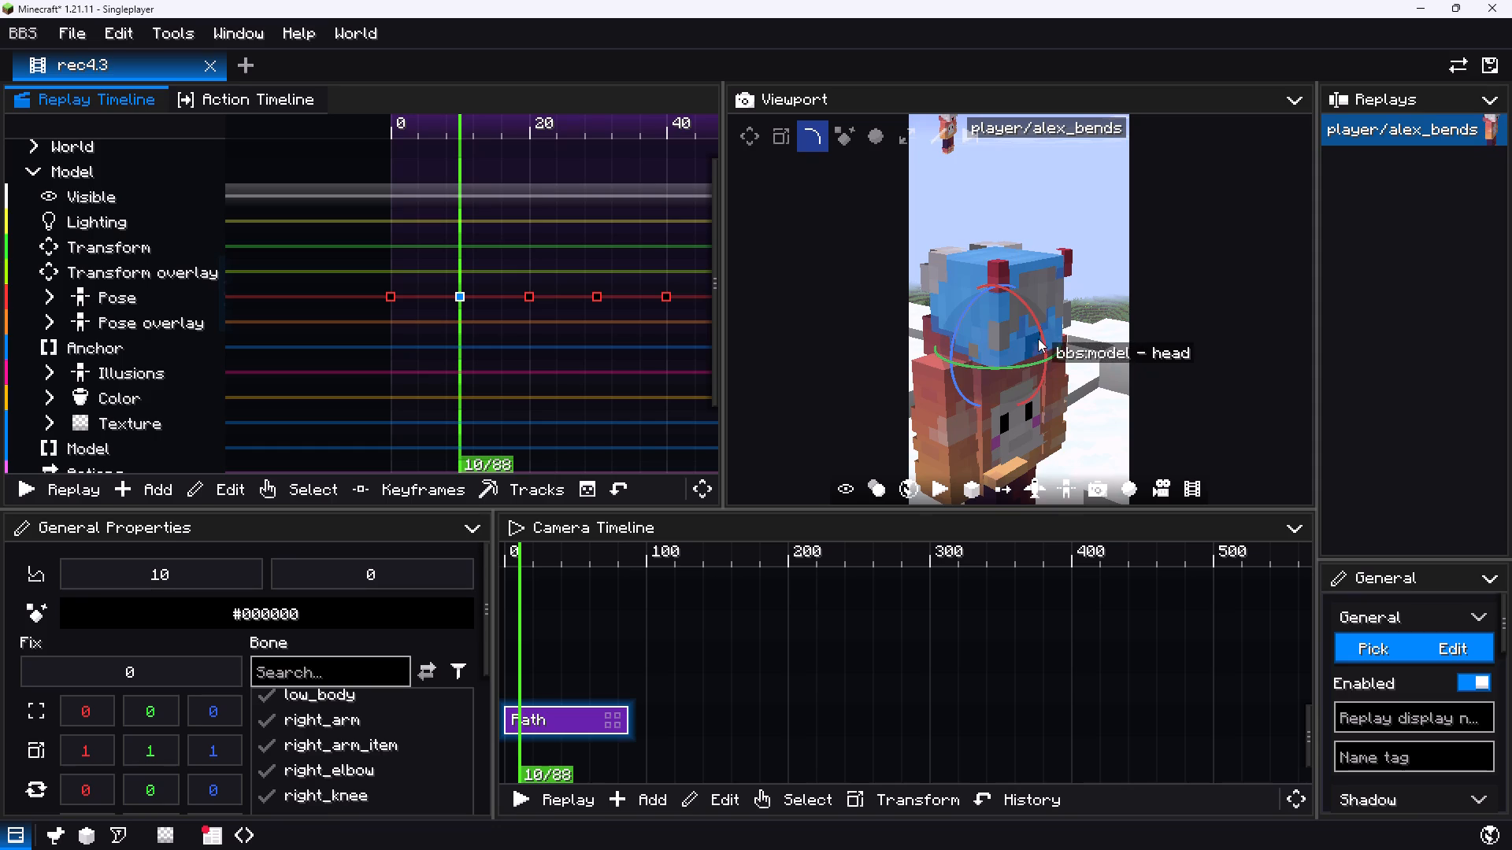
pyautogui.click(1047, 348)
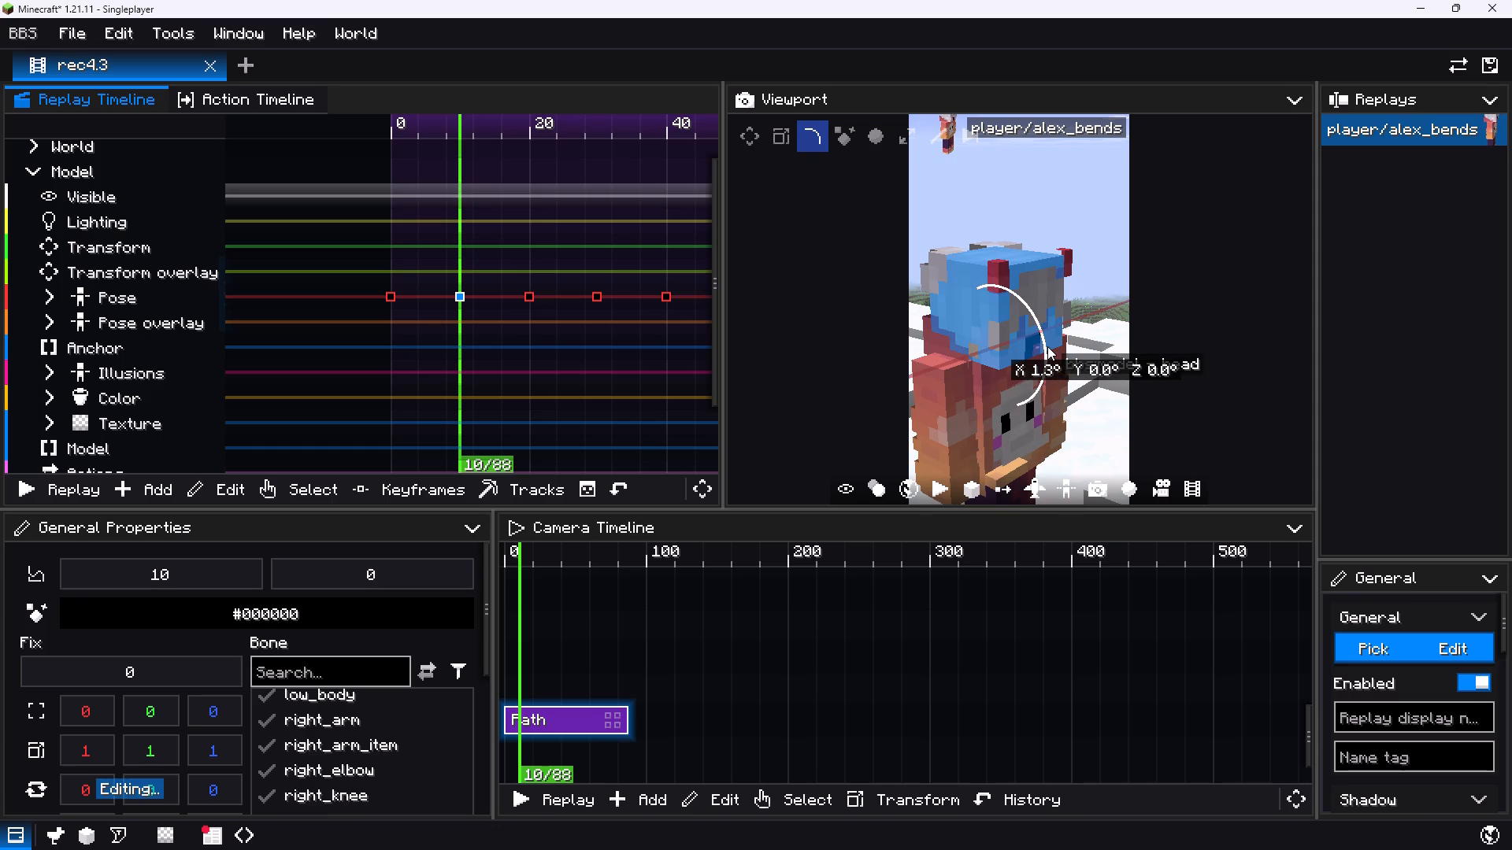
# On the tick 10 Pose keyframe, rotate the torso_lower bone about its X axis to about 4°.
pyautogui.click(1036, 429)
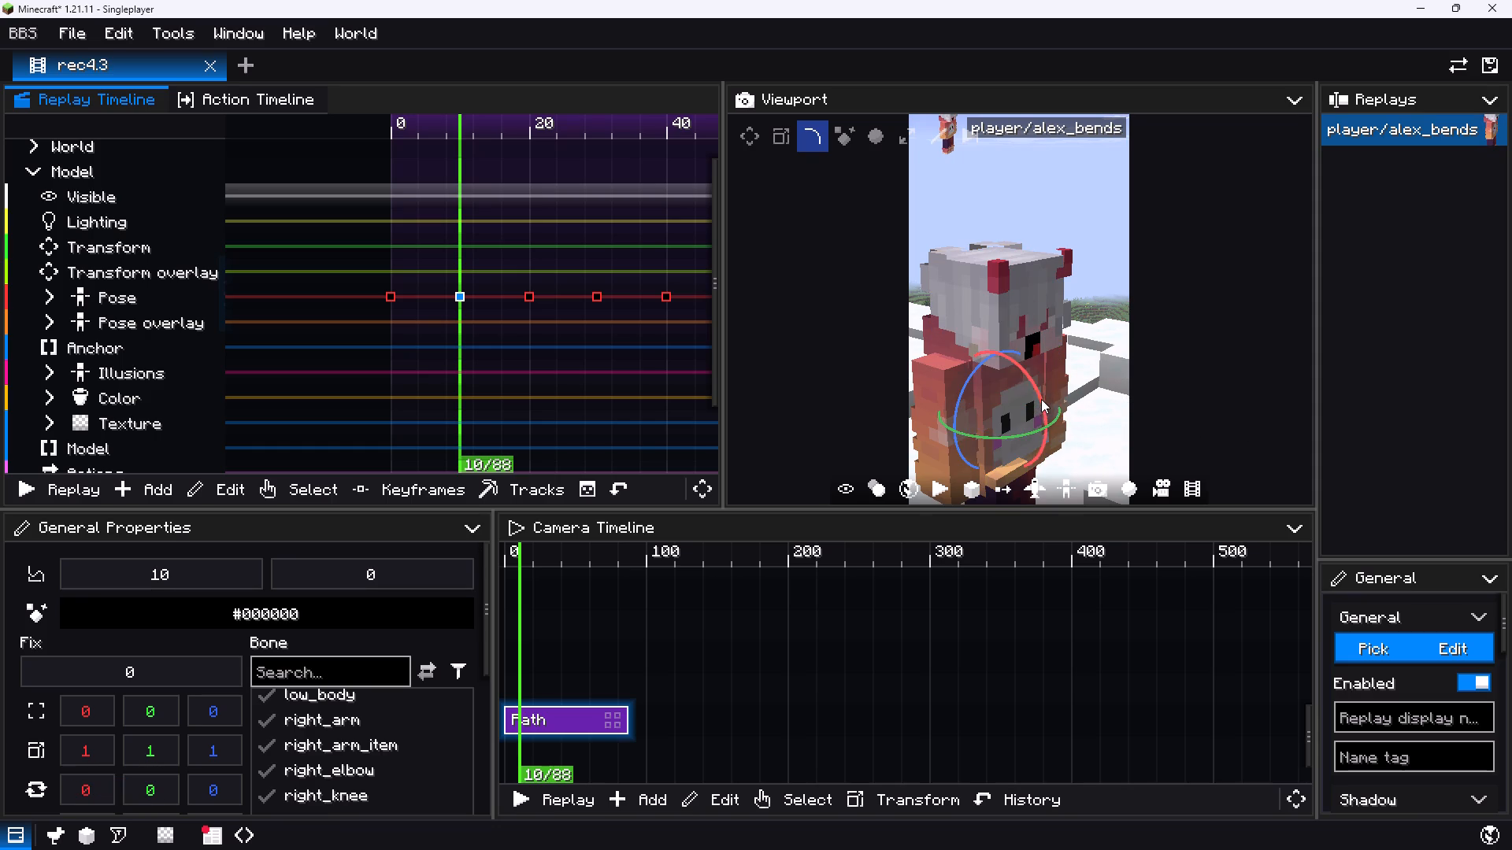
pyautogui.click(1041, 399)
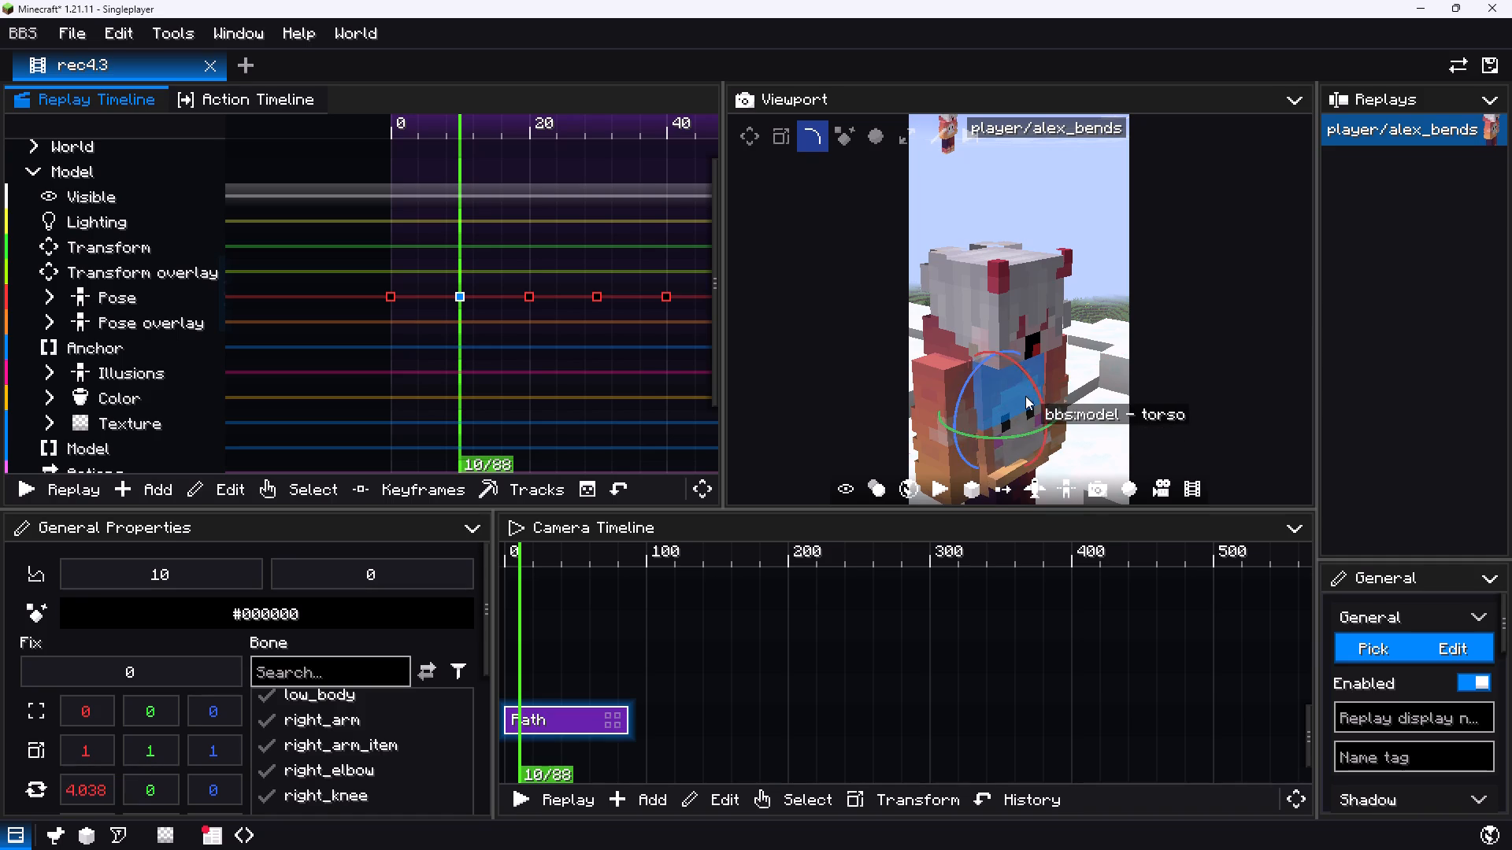
# Rotate the tick 10 torso bone to about -3.9° on X, with about 0.4° on Y.
pyautogui.click(1014, 393)
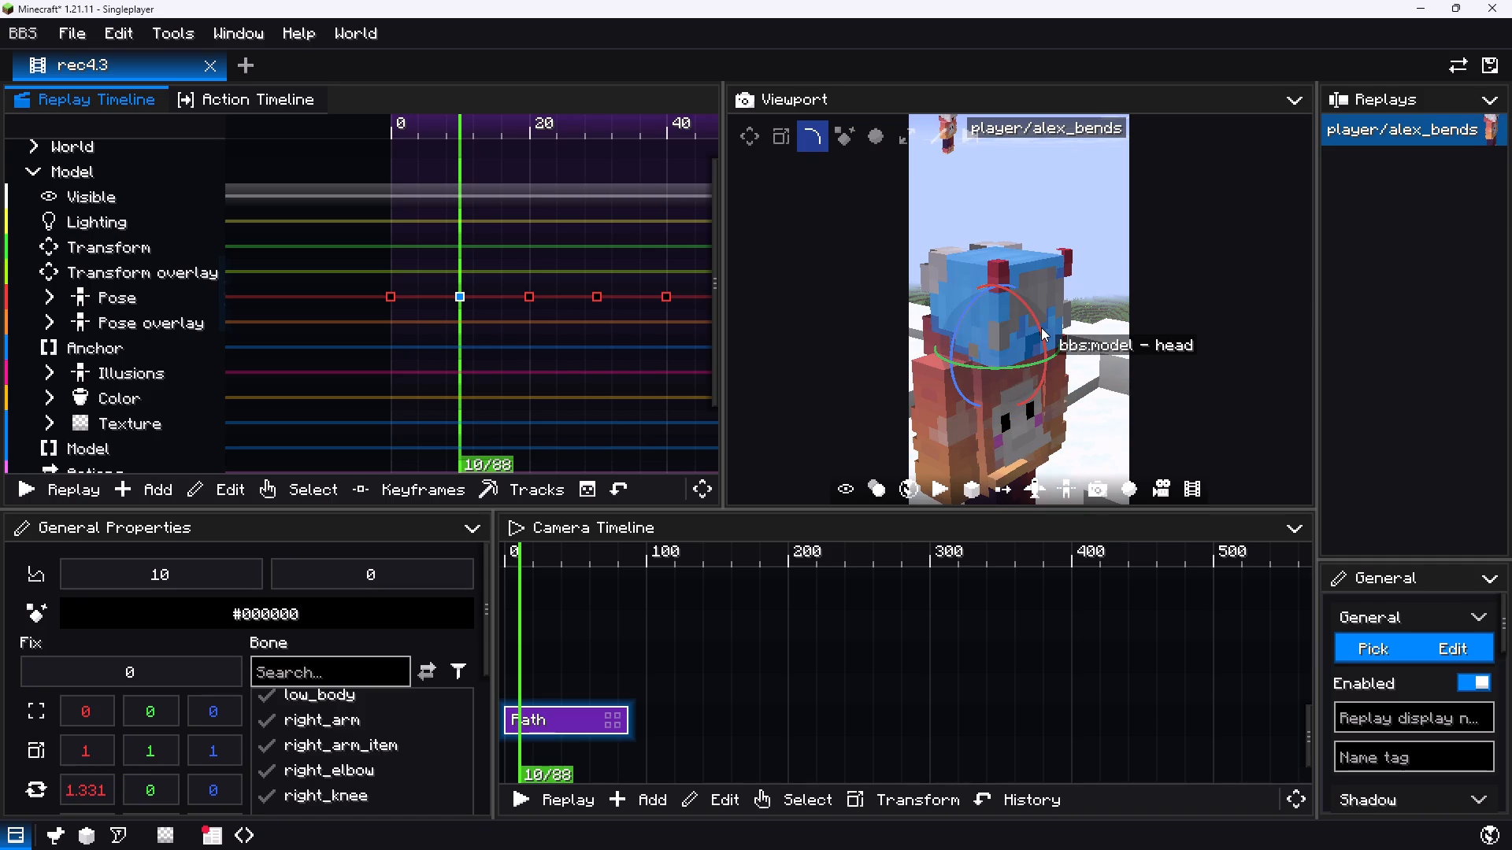
pyautogui.click(1041, 327)
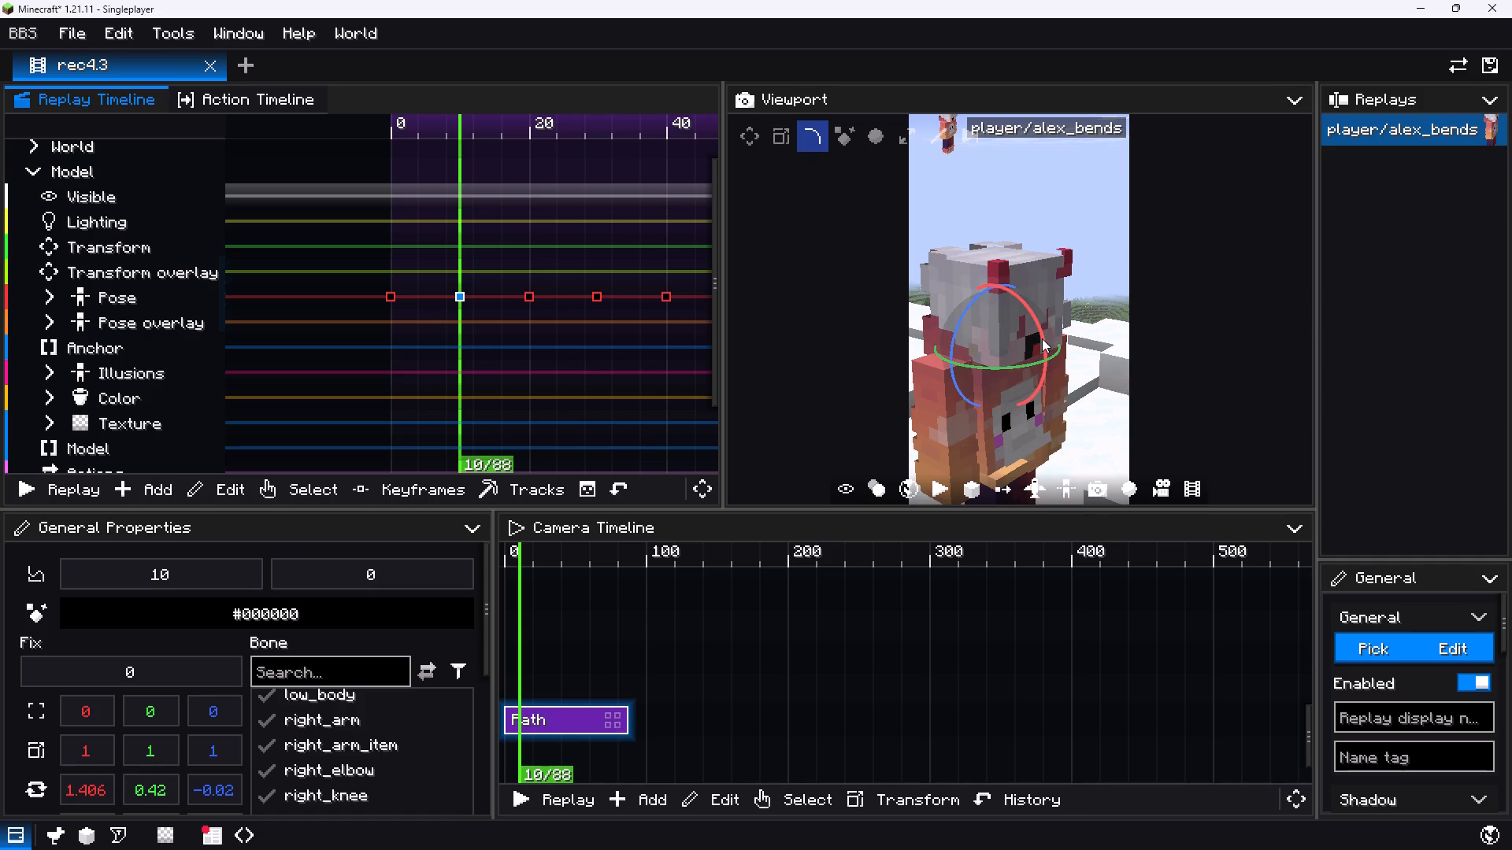
pyautogui.click(1045, 339)
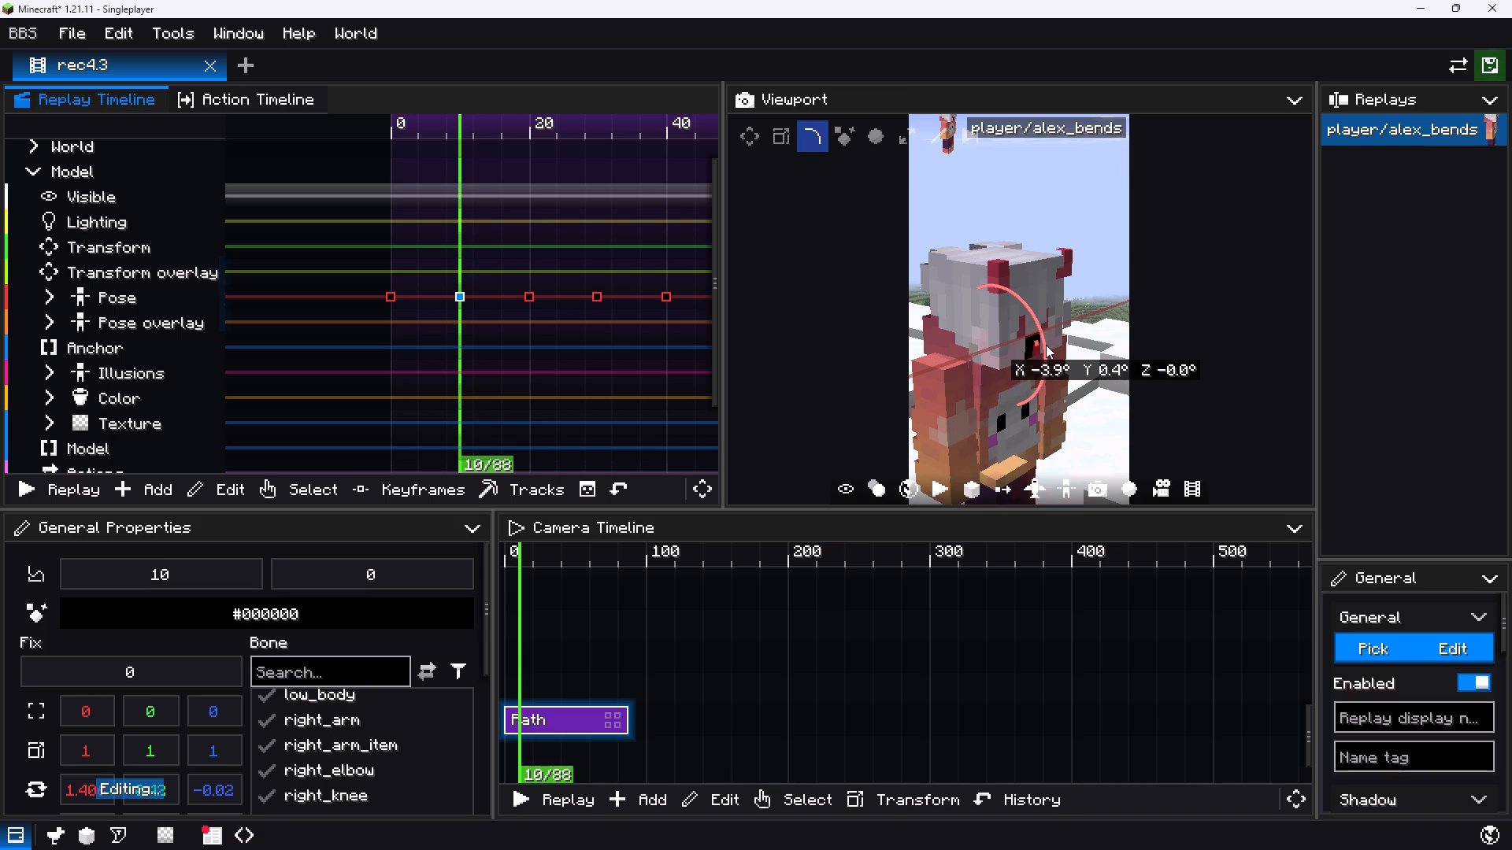
# On the tick 10 Pose keyframe, rotate the torso_lower bone about its X axis to about 17°.
pyautogui.click(1025, 434)
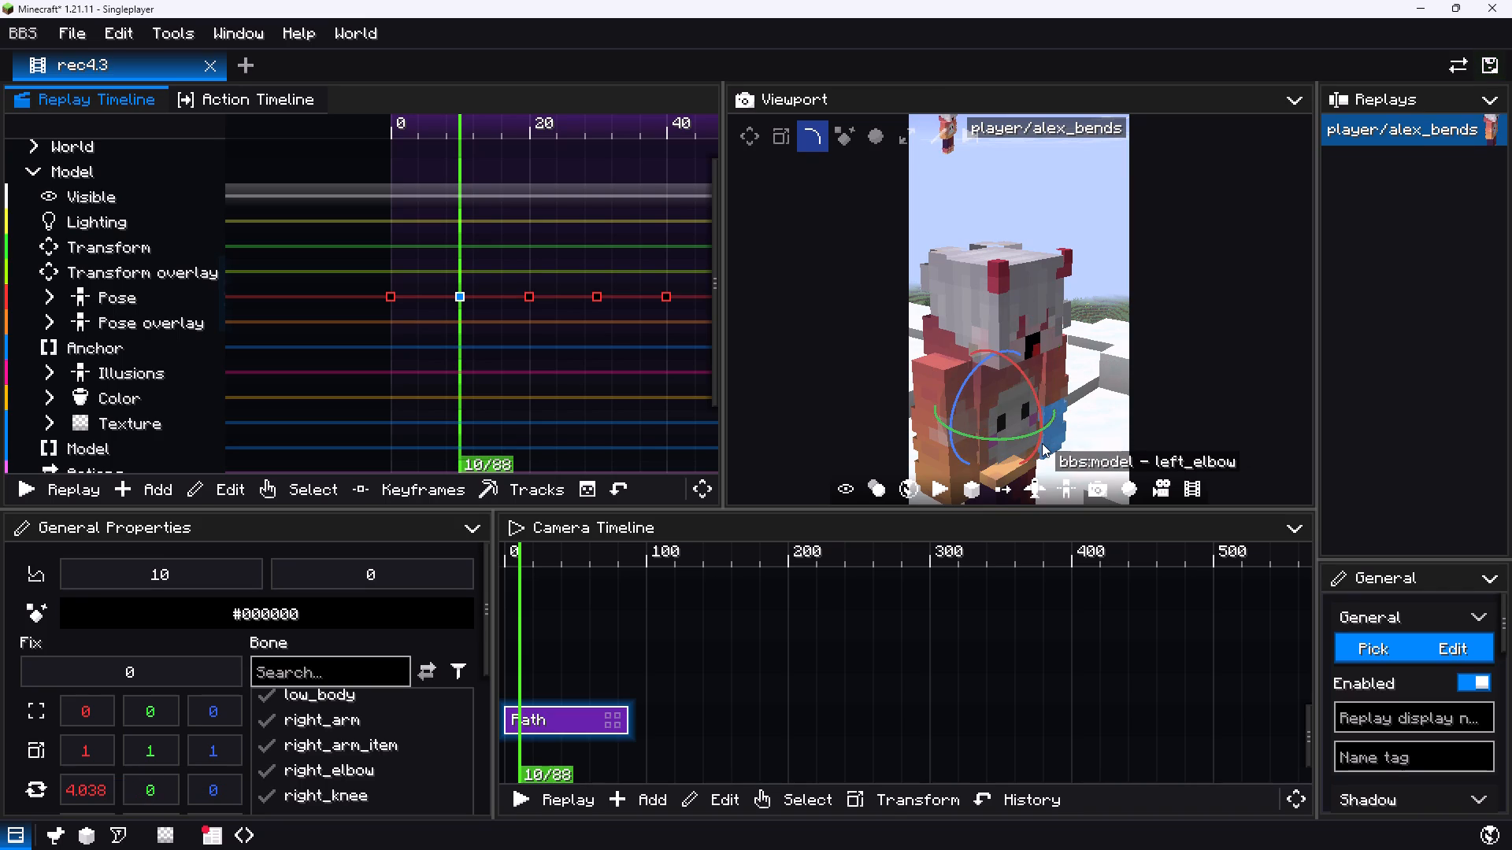
pyautogui.moveTo(1038, 443); pyautogui.dragTo(1043, 445)
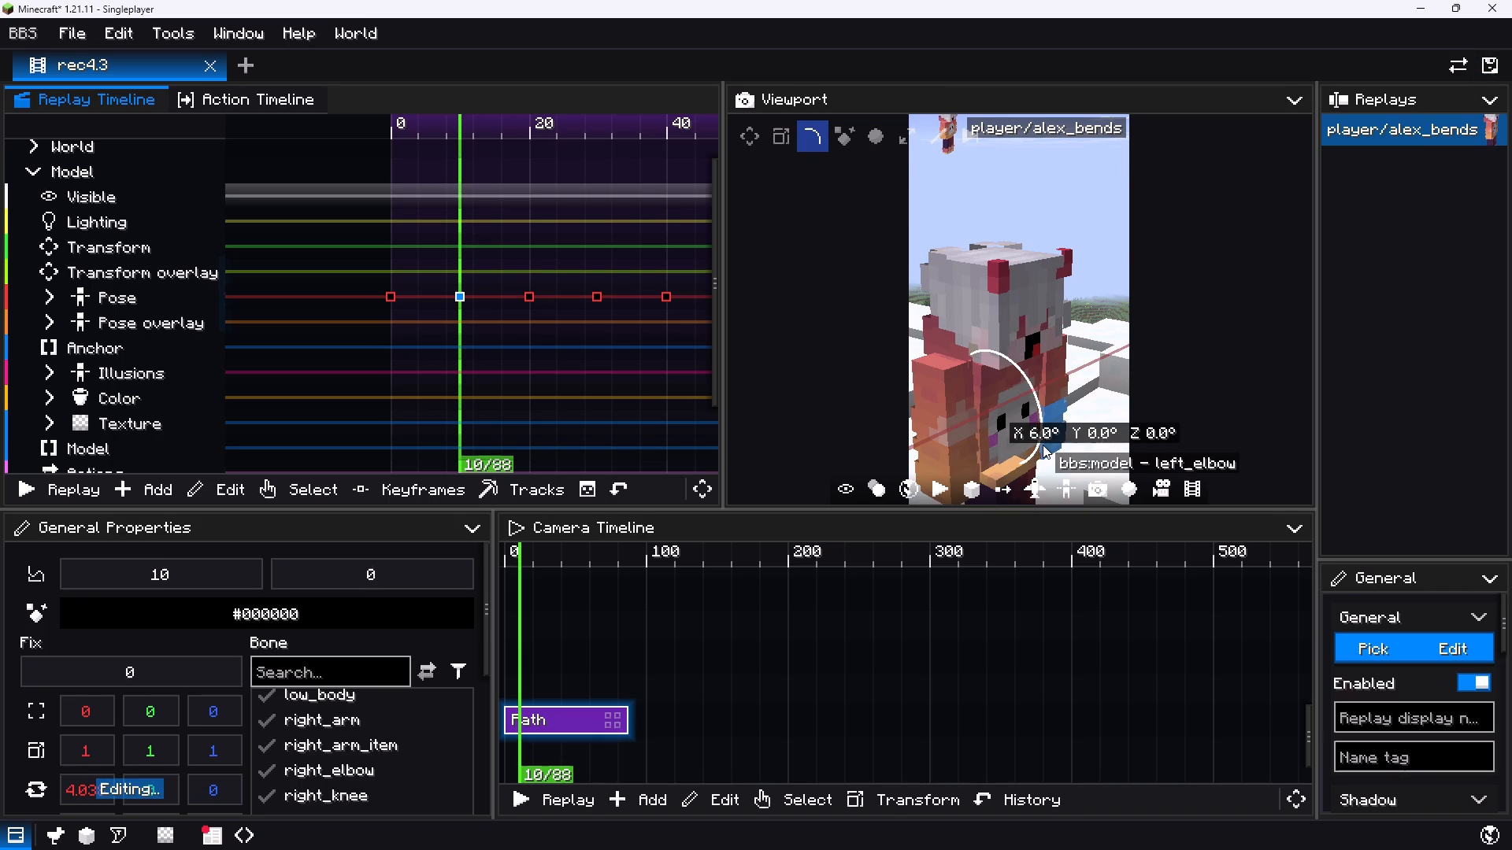
pyautogui.moveTo(1043, 445); pyautogui.dragTo(1047, 435)
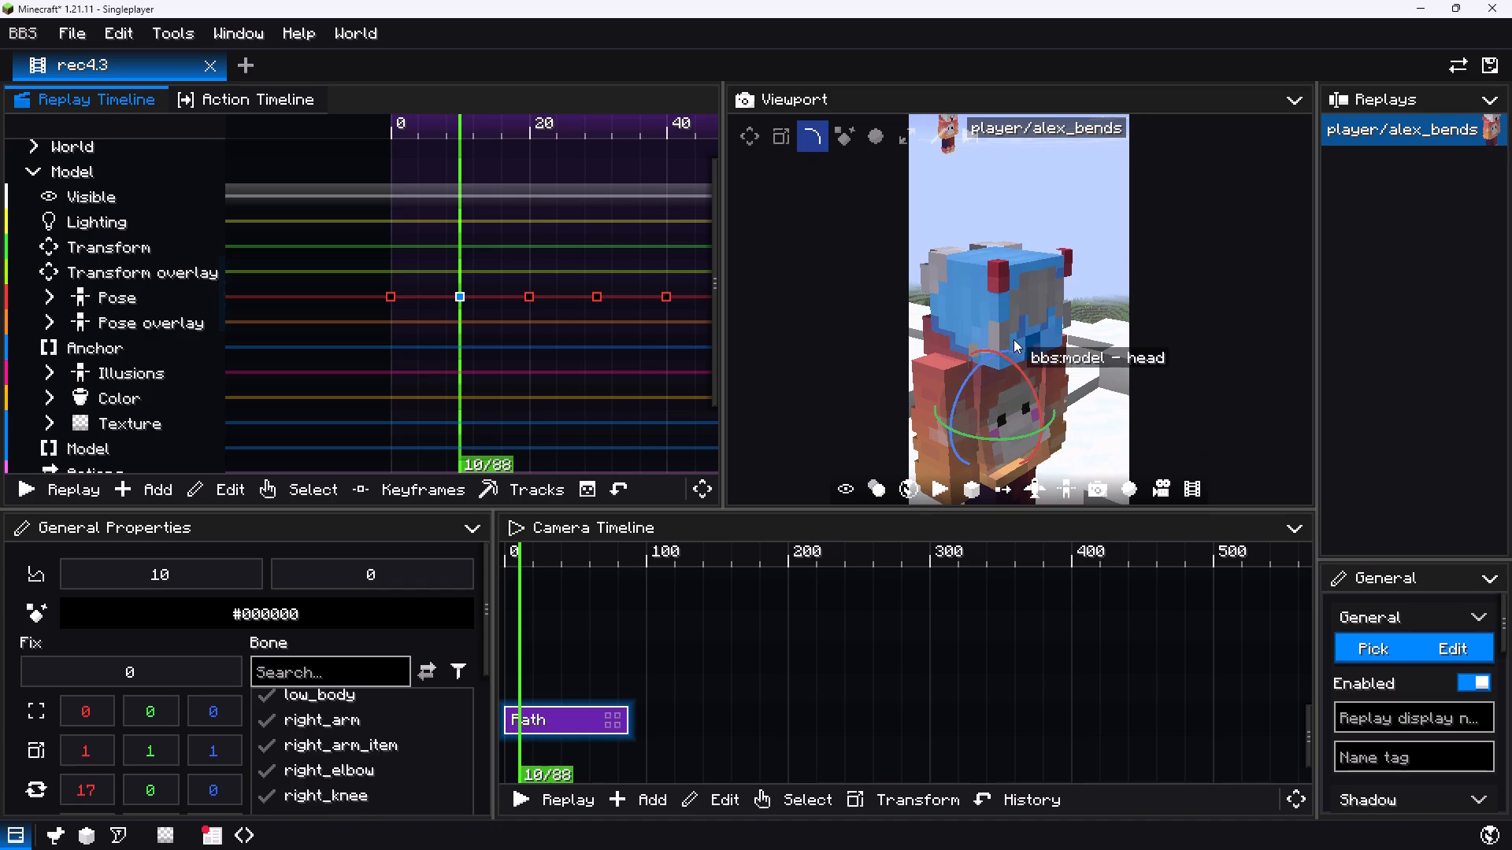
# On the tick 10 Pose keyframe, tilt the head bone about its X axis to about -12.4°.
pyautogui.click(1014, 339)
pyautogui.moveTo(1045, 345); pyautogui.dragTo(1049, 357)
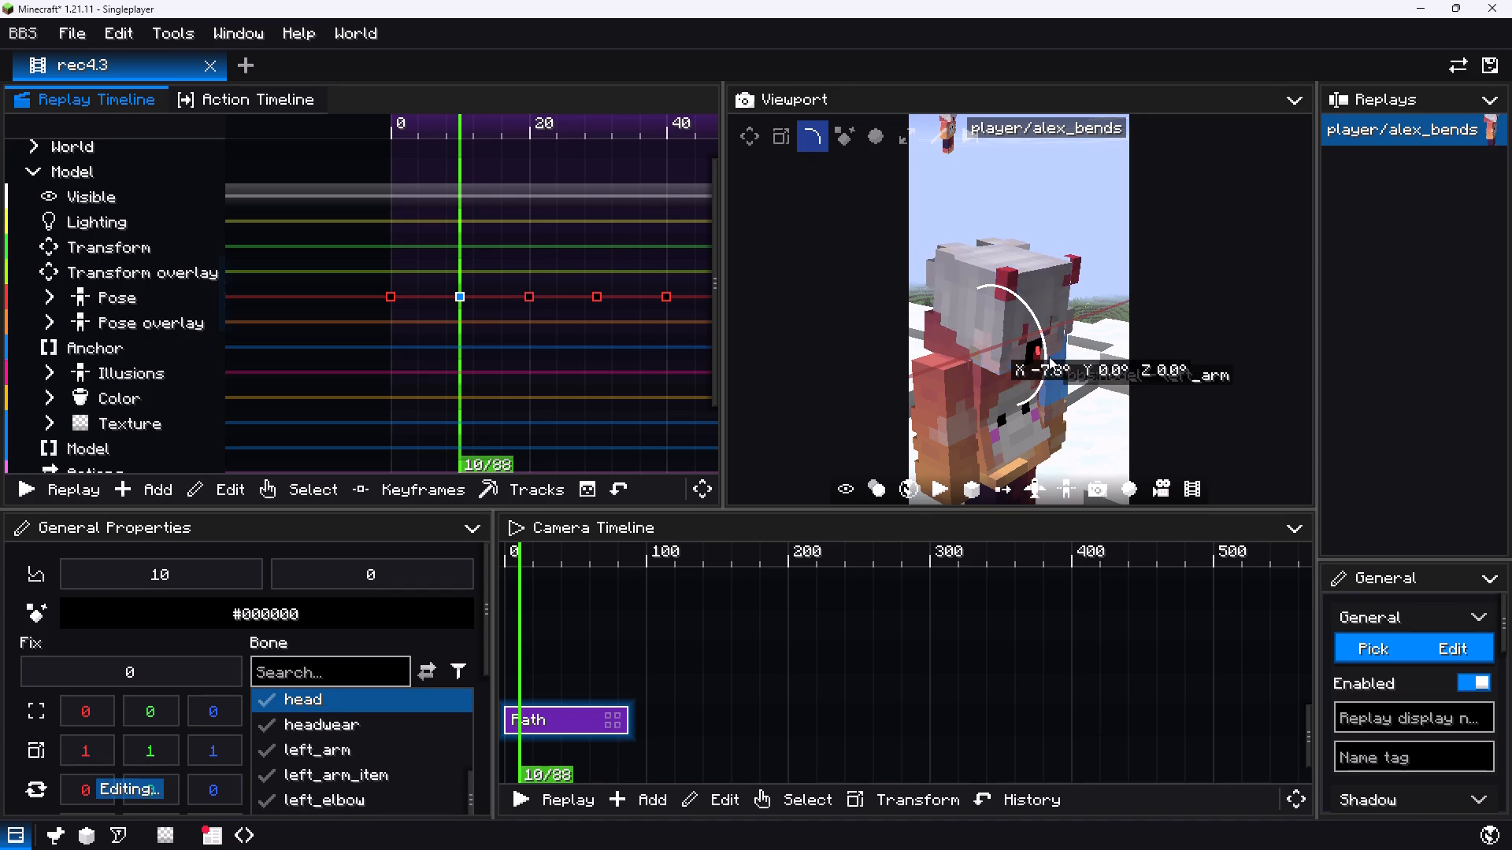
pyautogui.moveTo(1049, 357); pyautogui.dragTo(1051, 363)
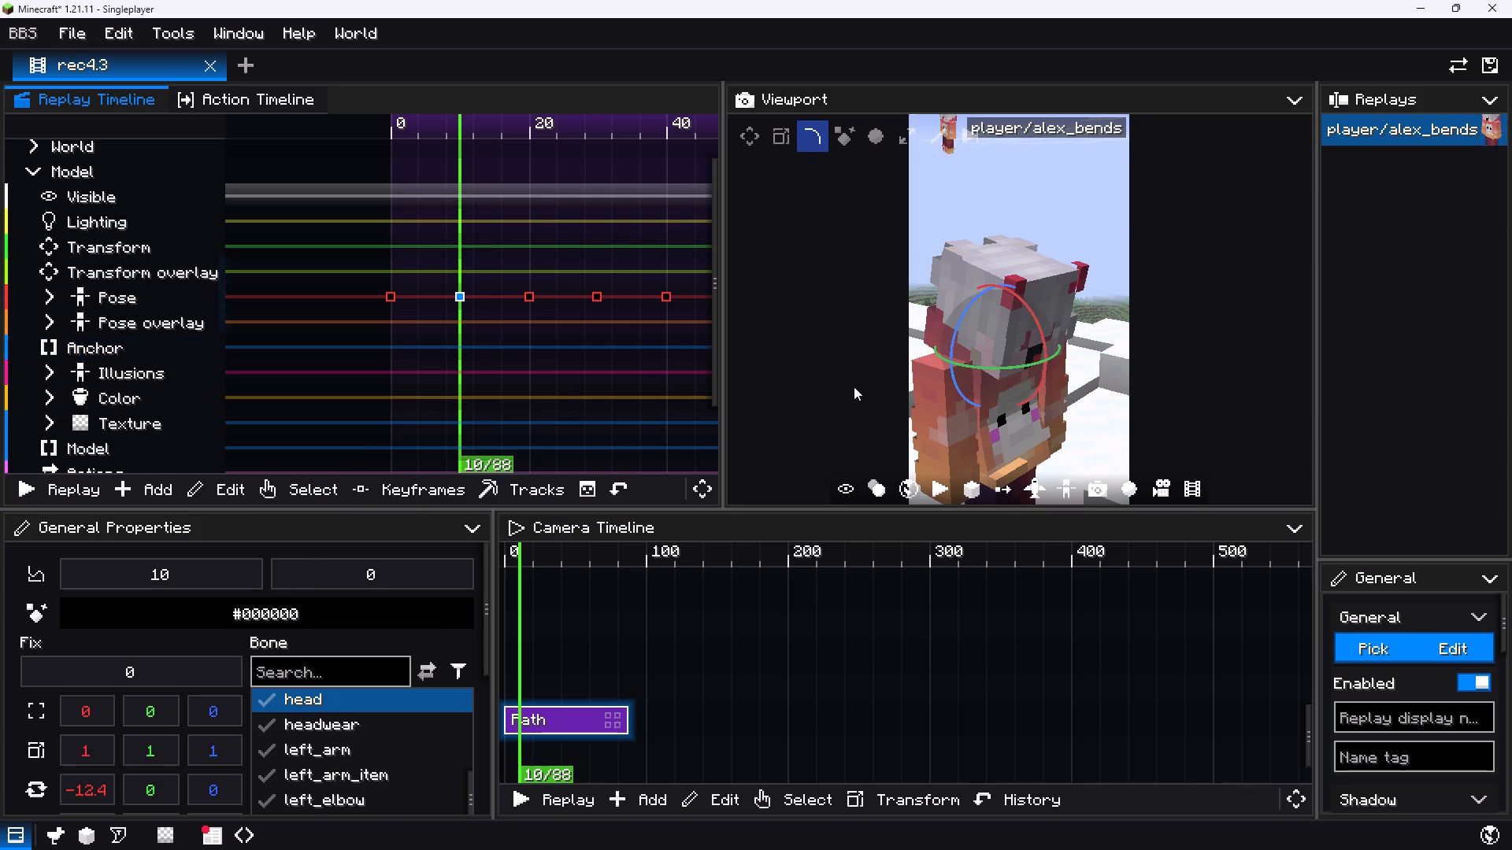
# Scrub between ticks 20, 10 and 0 and examine the character's head and torso bend from farther away.
pyautogui.click(529, 295)
pyautogui.moveTo(432, 368); pyautogui.dragTo(450, 371)
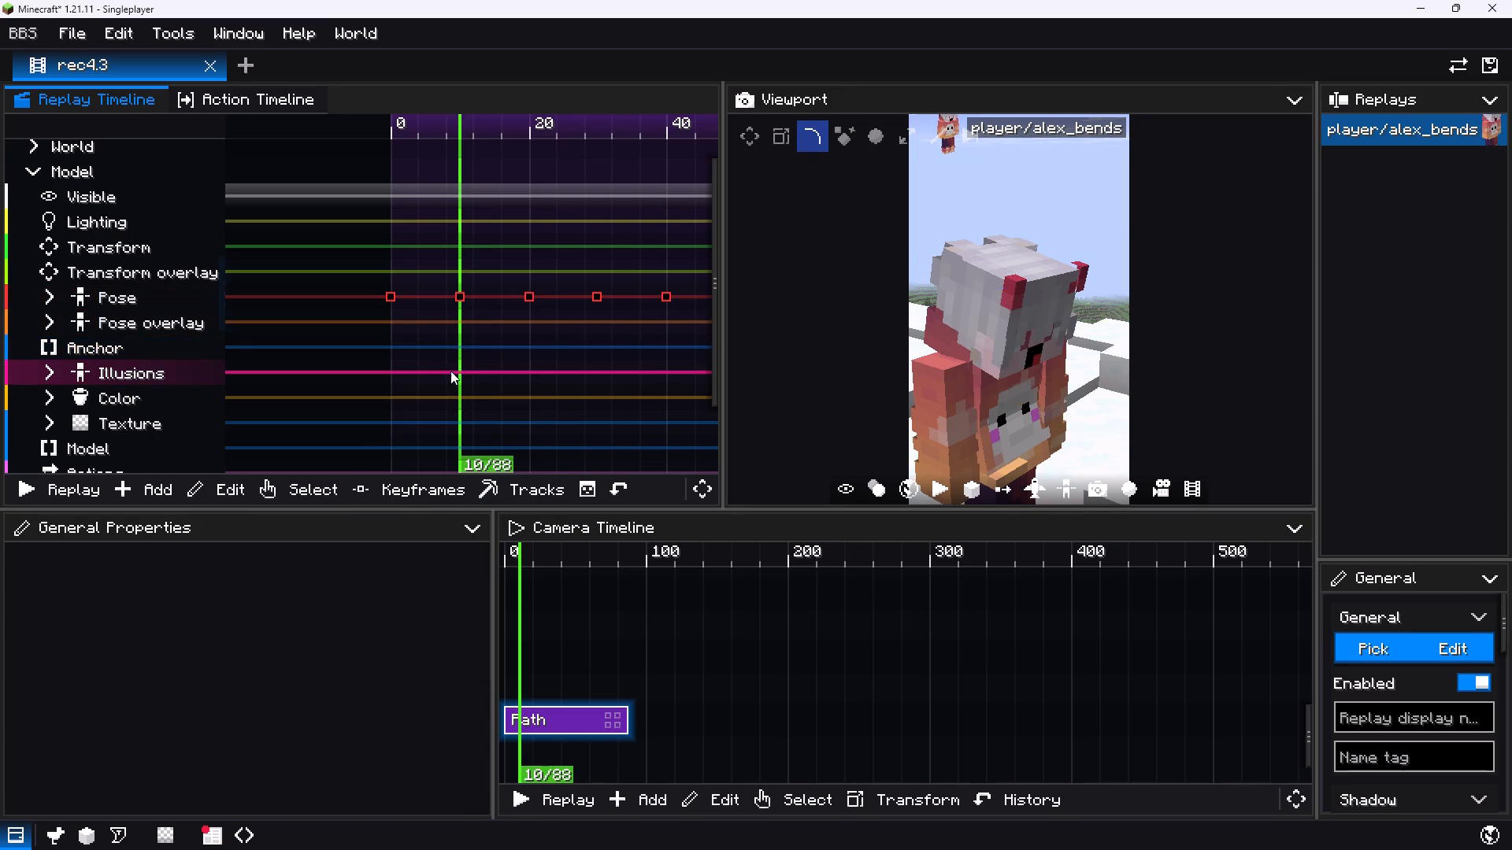
pyautogui.moveTo(450, 371); pyautogui.dragTo(530, 379)
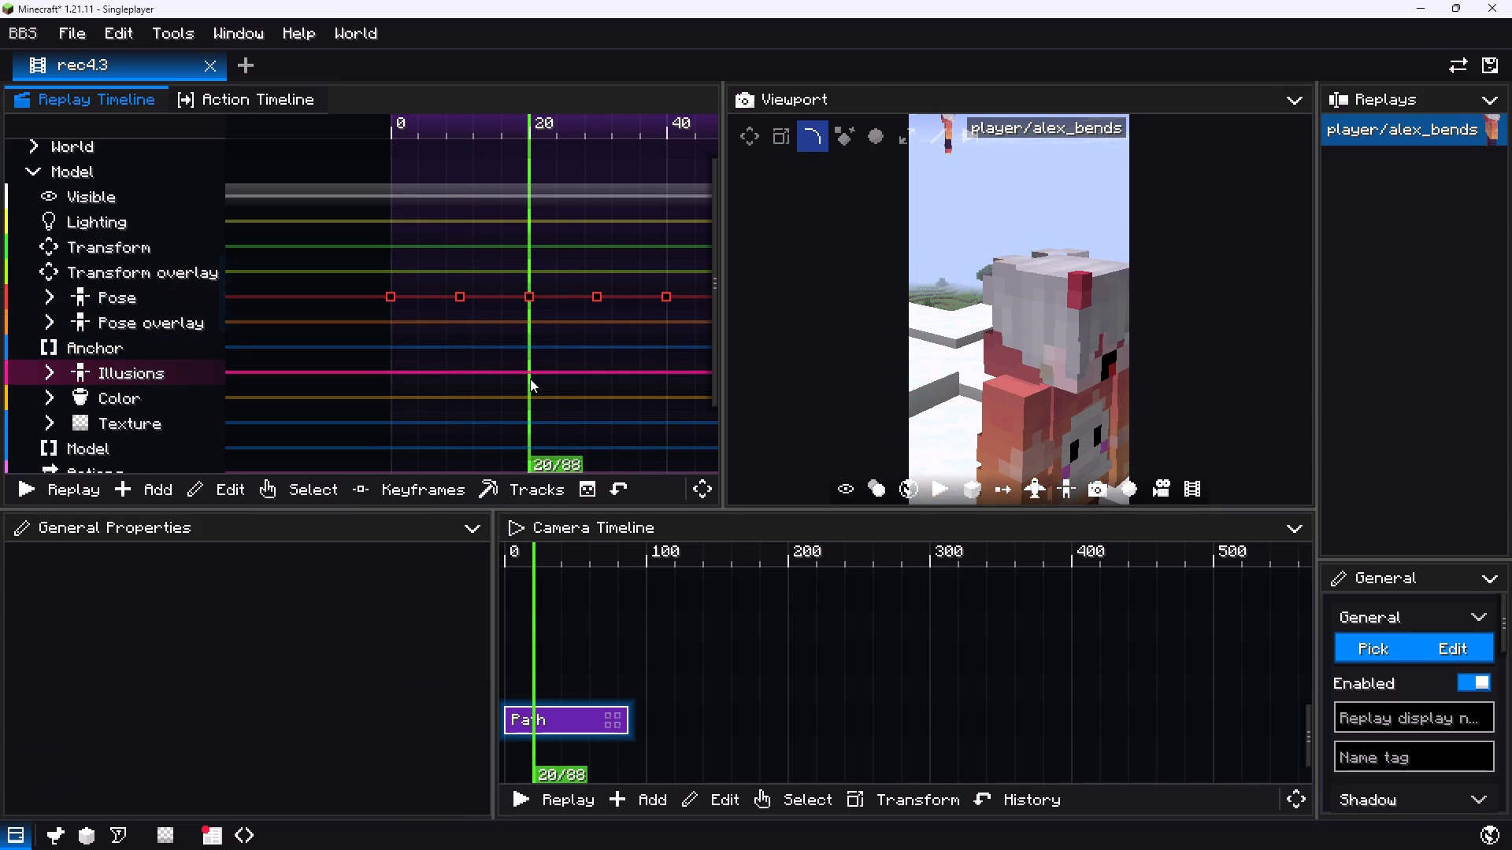
pyautogui.click(1028, 478)
pyautogui.moveTo(938, 305); pyautogui.dragTo(1077, 353)
pyautogui.press('s')
pyautogui.press('s')
pyautogui.press('s')
pyautogui.press('s')
pyautogui.press('s')
pyautogui.press('s')
pyautogui.press('s')
pyautogui.press('s')
pyautogui.press('s')
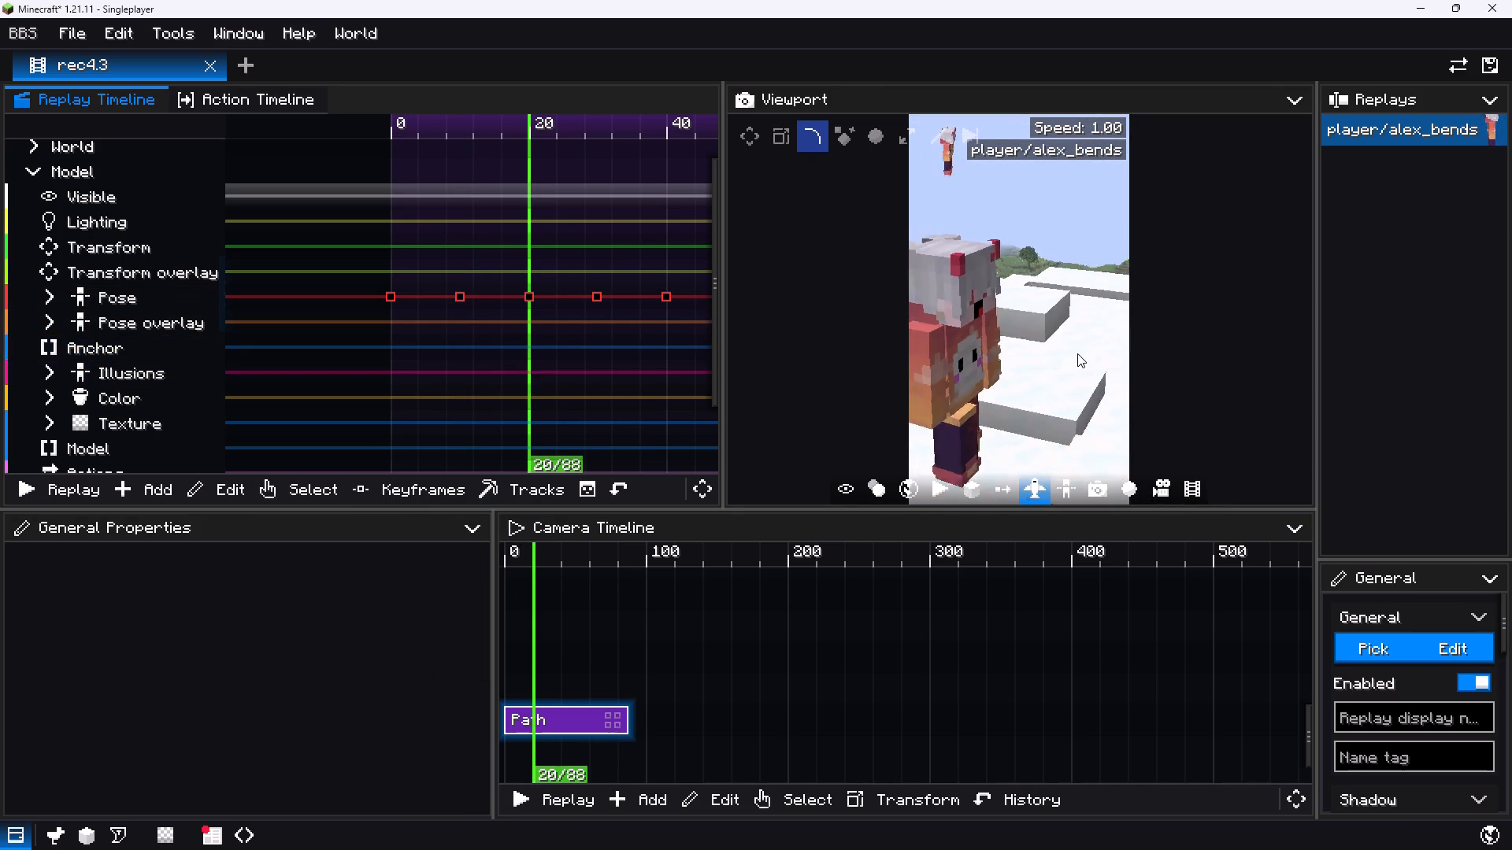
pyautogui.moveTo(1077, 353); pyautogui.dragTo(1084, 360)
pyautogui.click(1032, 482)
pyautogui.moveTo(510, 353); pyautogui.dragTo(457, 347)
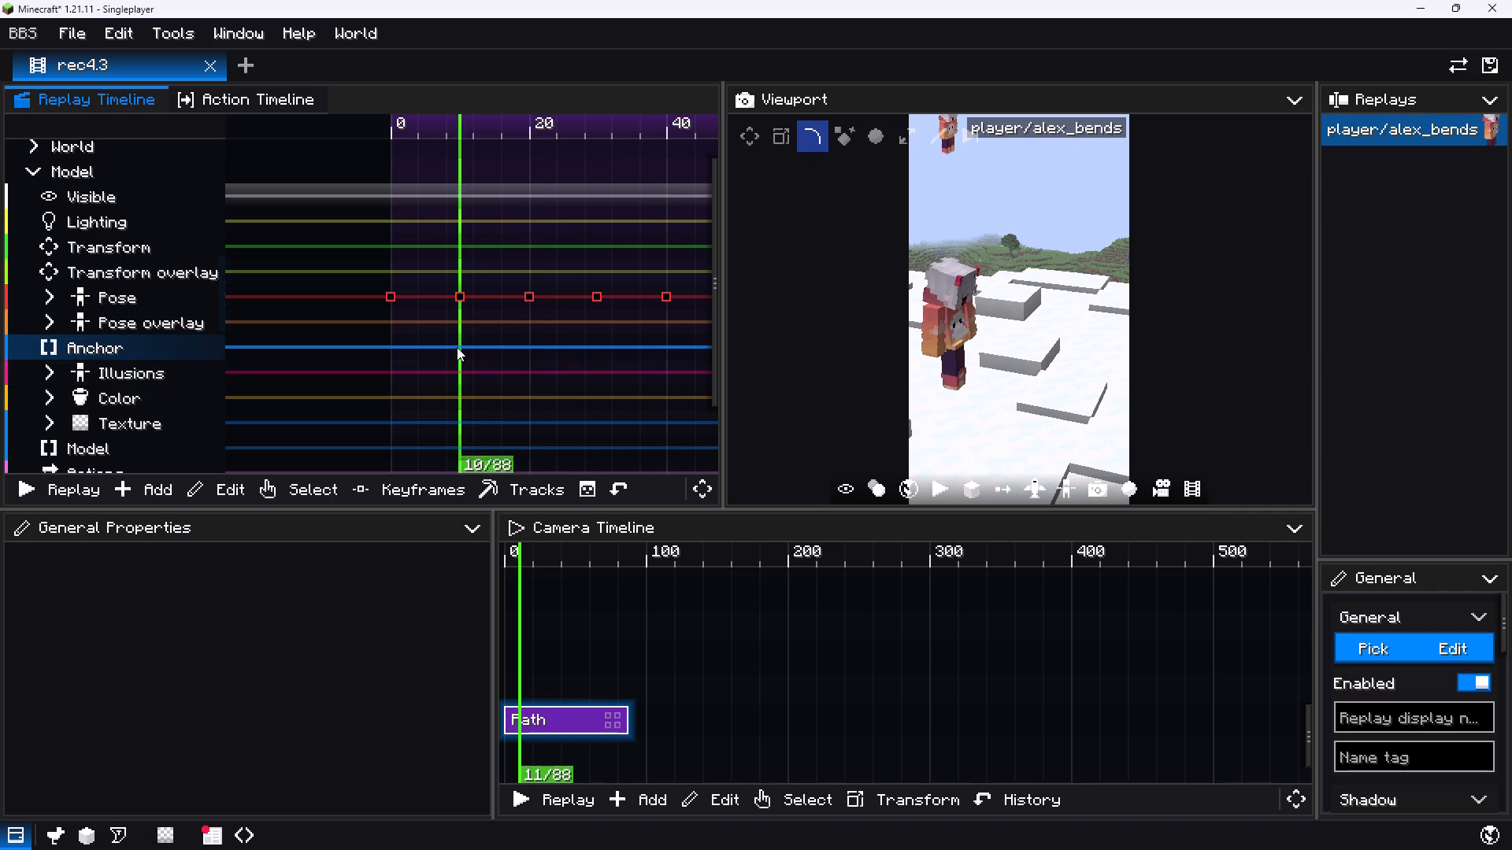
pyautogui.moveTo(457, 347); pyautogui.dragTo(389, 331)
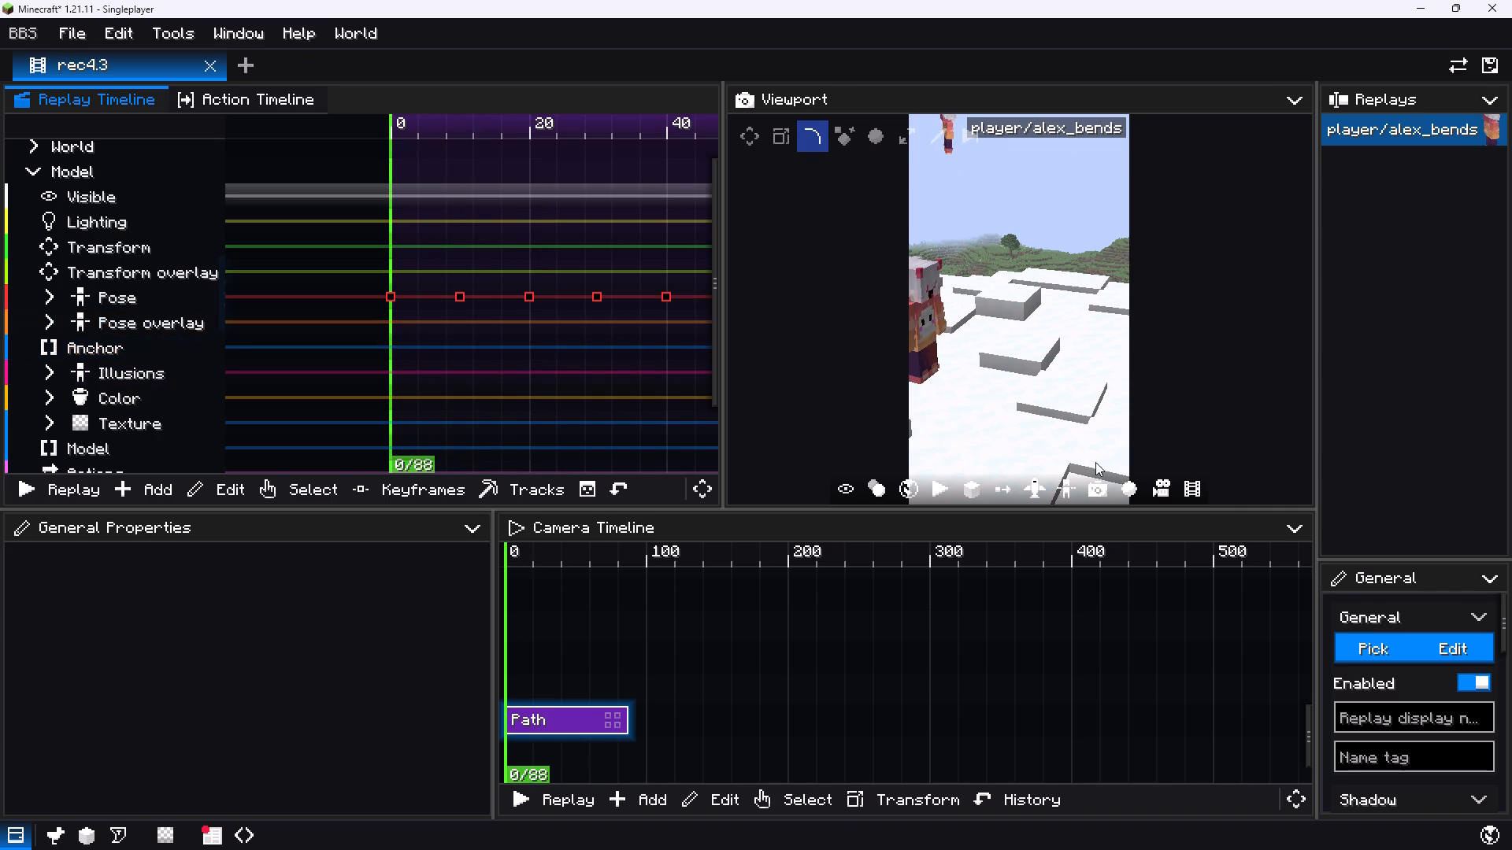
# Play the walk from tick 0 and examine the upper-body lean from a side view of the character.
pyautogui.click(1032, 488)
pyautogui.press('a')
pyautogui.moveTo(1025, 419); pyautogui.dragTo(1090, 401)
pyautogui.press('s')
pyautogui.press('a')
pyautogui.moveTo(1020, 400); pyautogui.dragTo(1084, 365)
pyautogui.press('s')
pyautogui.click(1041, 490)
pyautogui.press('space')
pyautogui.write('c')
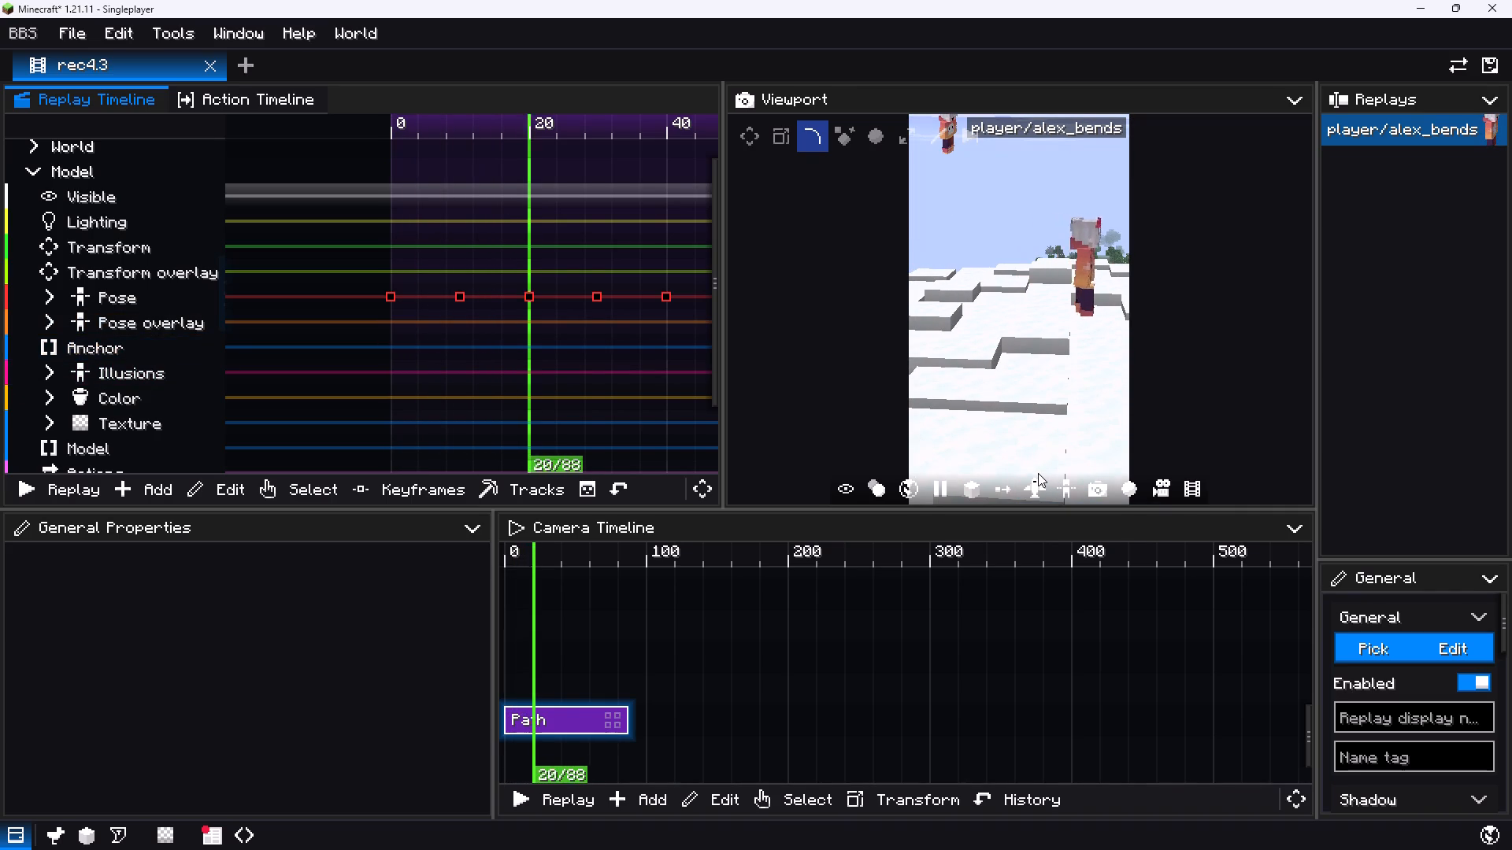
pyautogui.press('d')
pyautogui.moveTo(635, 391); pyautogui.dragTo(532, 382)
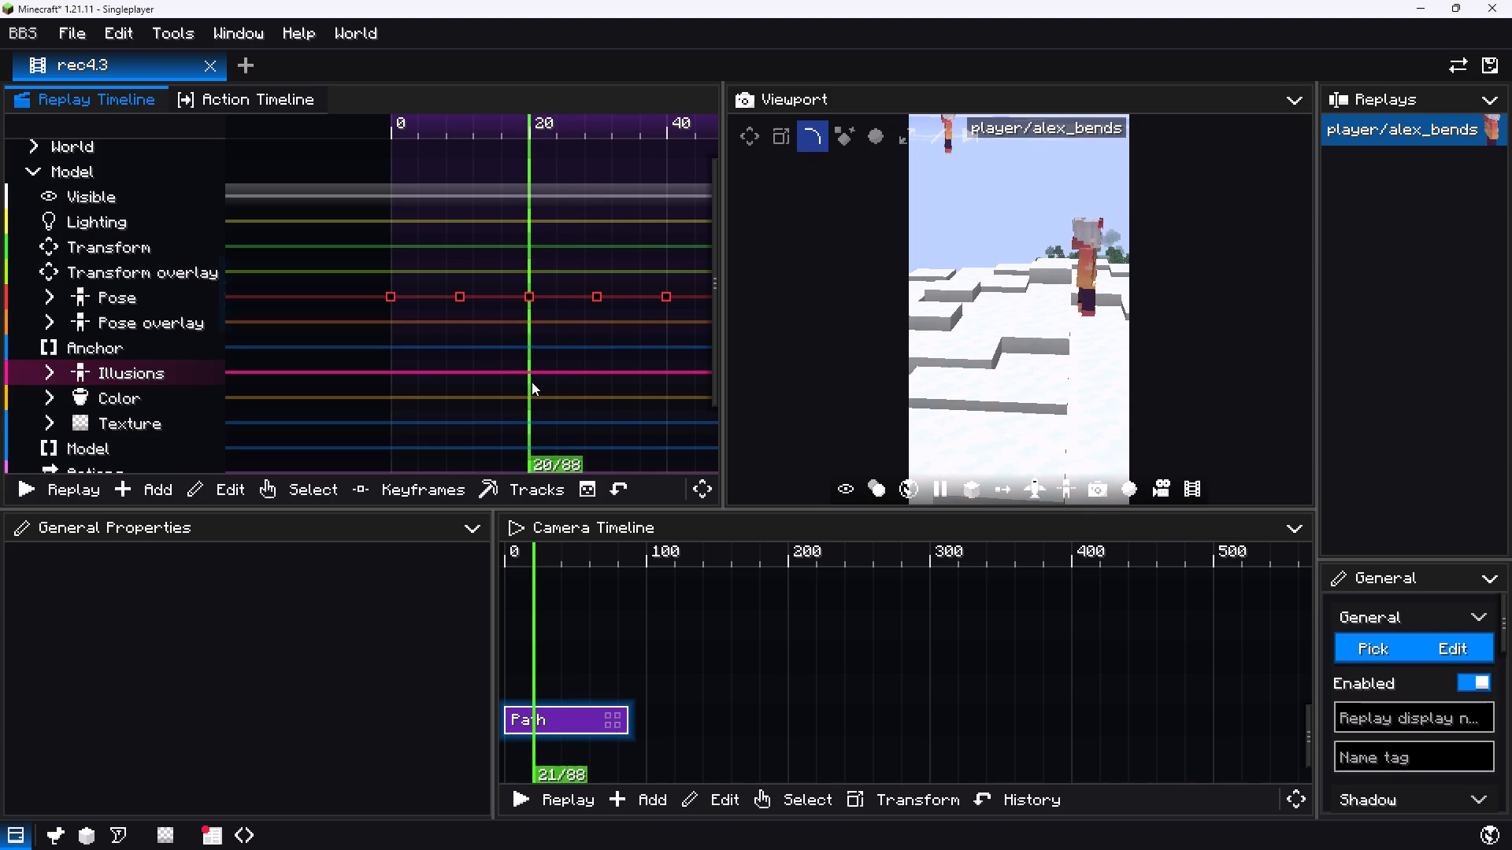
pyautogui.moveTo(532, 382); pyautogui.dragTo(334, 358)
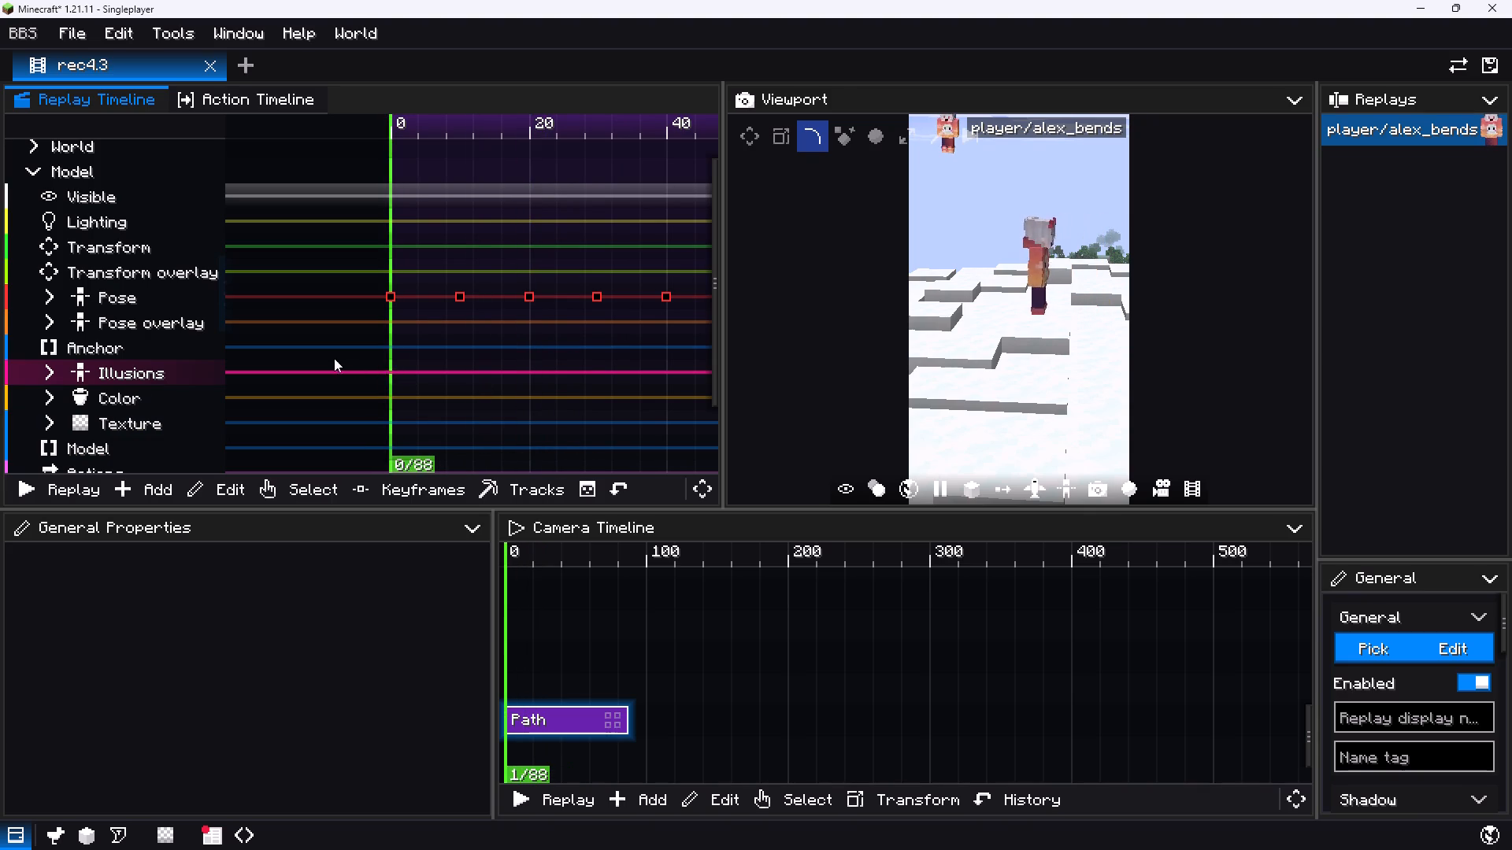
pyautogui.moveTo(334, 358); pyautogui.dragTo(272, 357)
pyautogui.press('space')
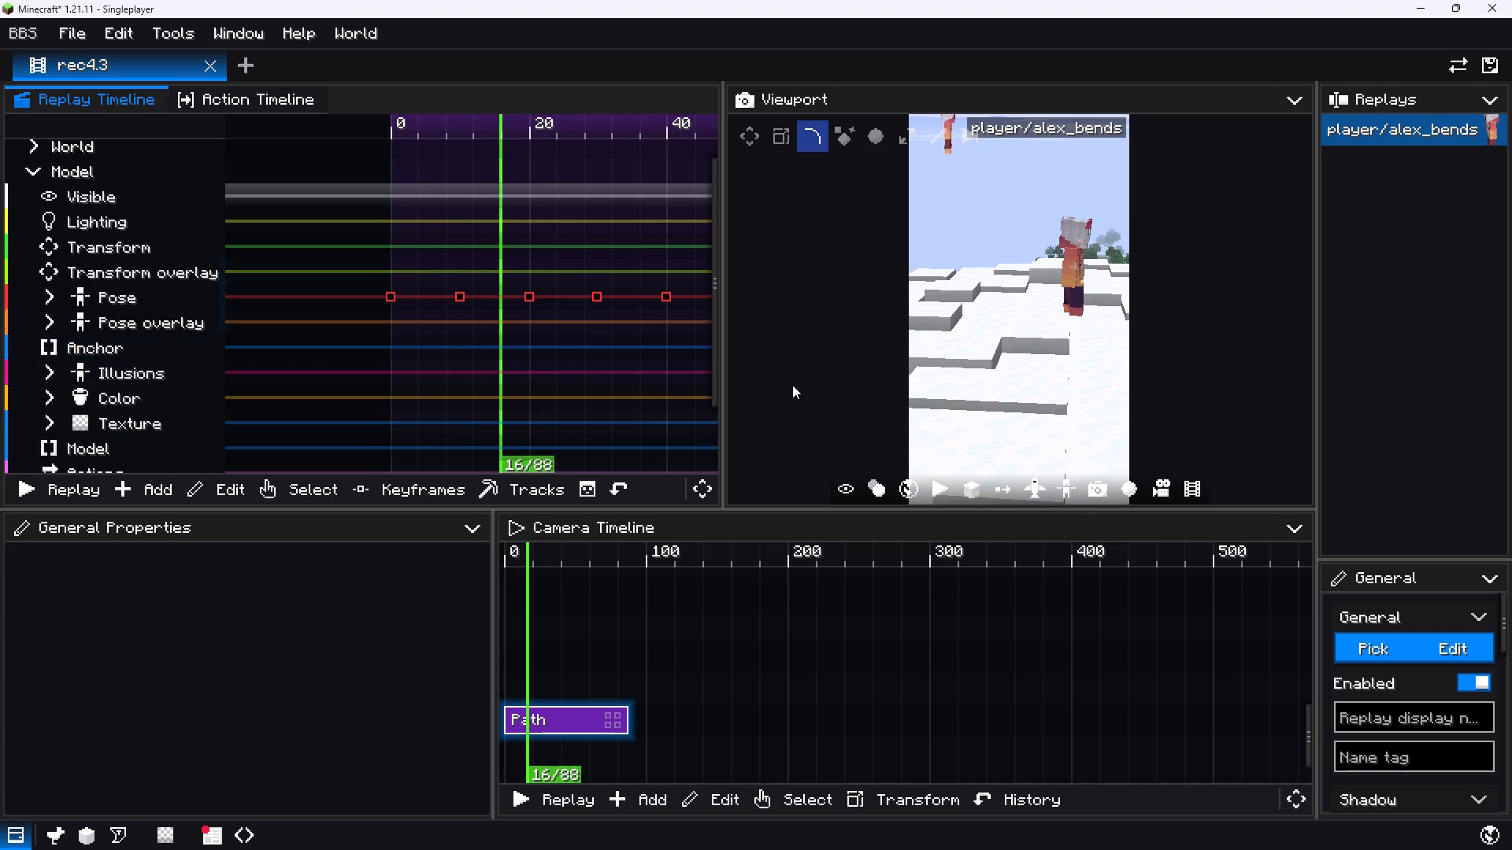
# Inspect the tick 10 Pose keyframe and scrub from tick 0 to tick 10 to examine the pose up close.
pyautogui.click(450, 302)
pyautogui.click(462, 292)
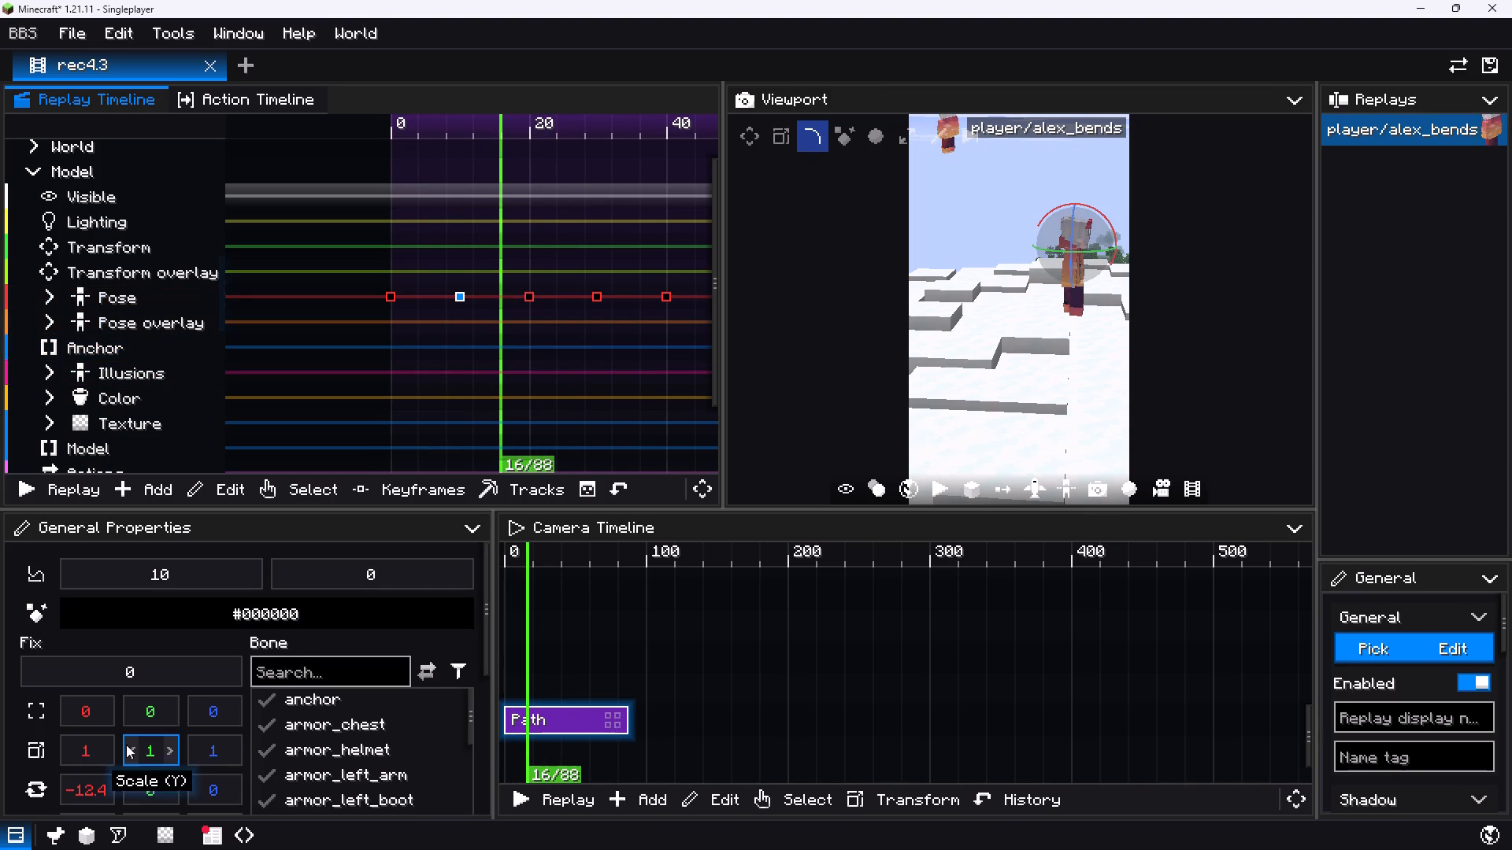
pyautogui.scroll(2, 343, 753)
pyautogui.click(317, 666)
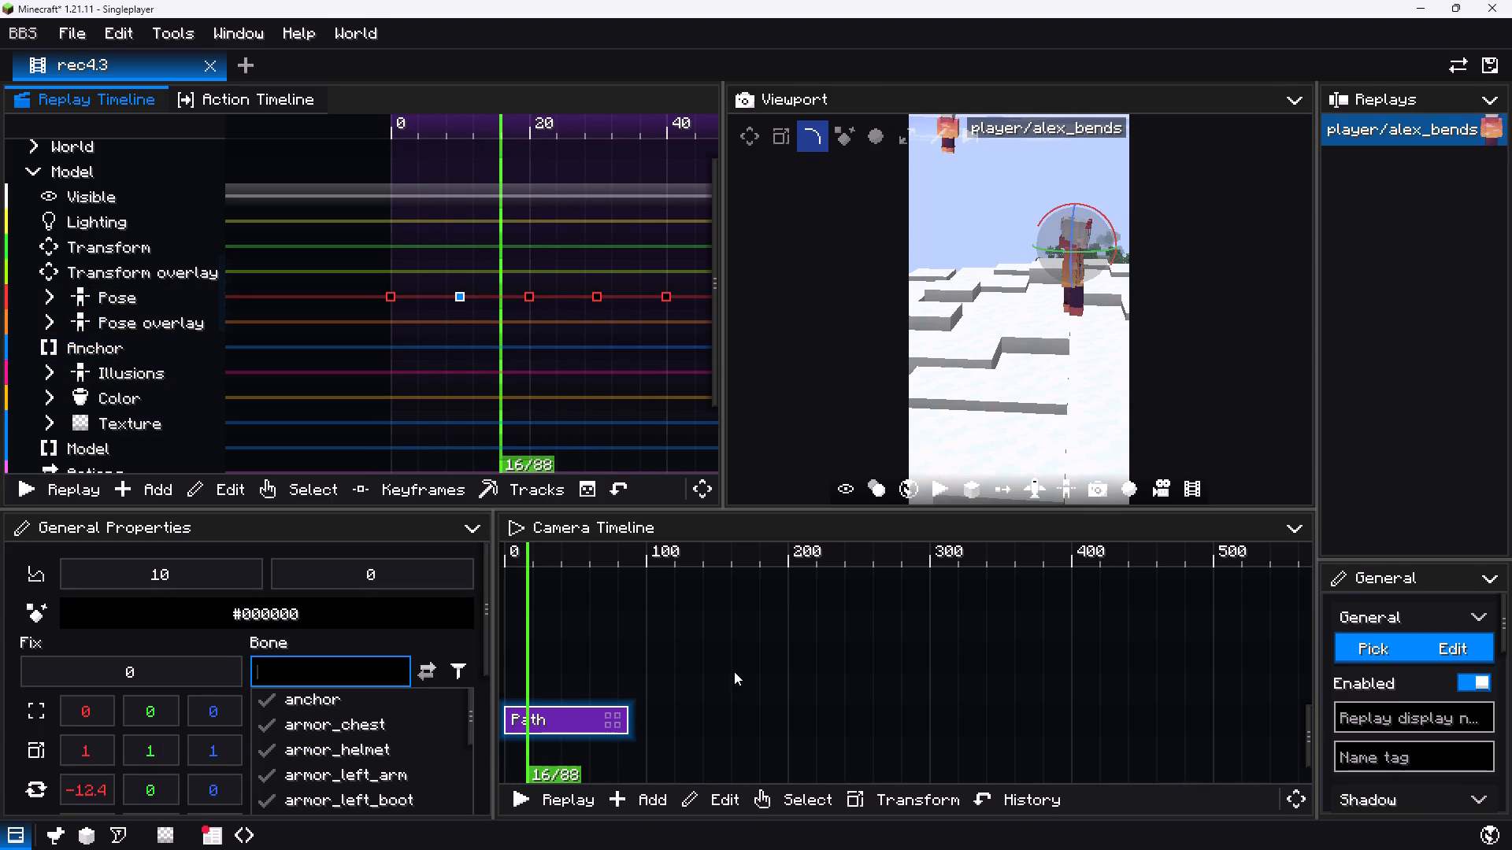
pyautogui.click(734, 671)
pyautogui.moveTo(735, 671); pyautogui.dragTo(369, 664)
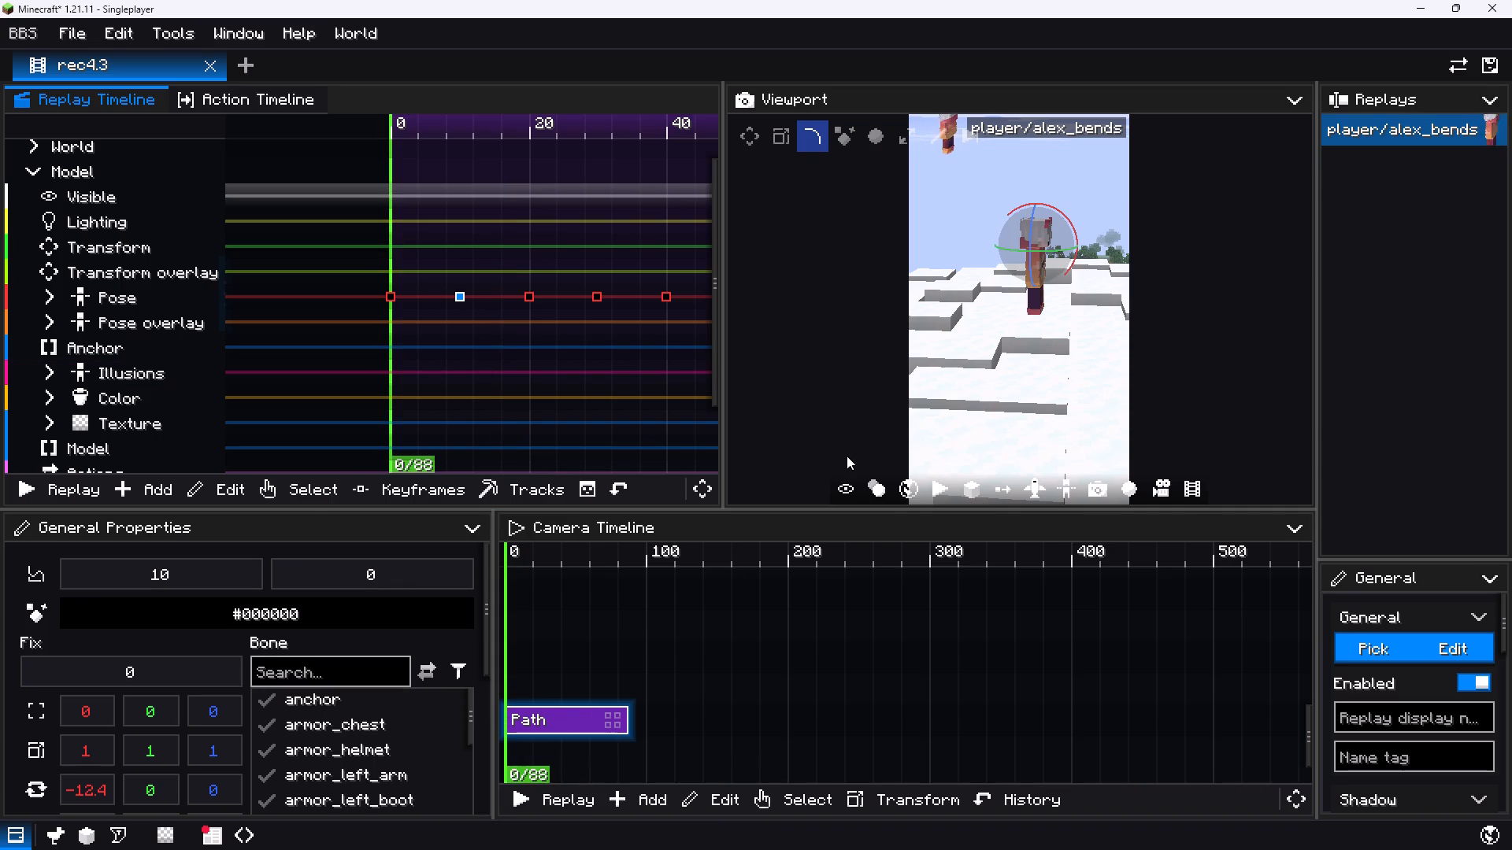
pyautogui.click(1032, 485)
pyautogui.press('w')
pyautogui.moveTo(1072, 362); pyautogui.dragTo(713, 424)
pyautogui.press('space')
pyautogui.press('d')
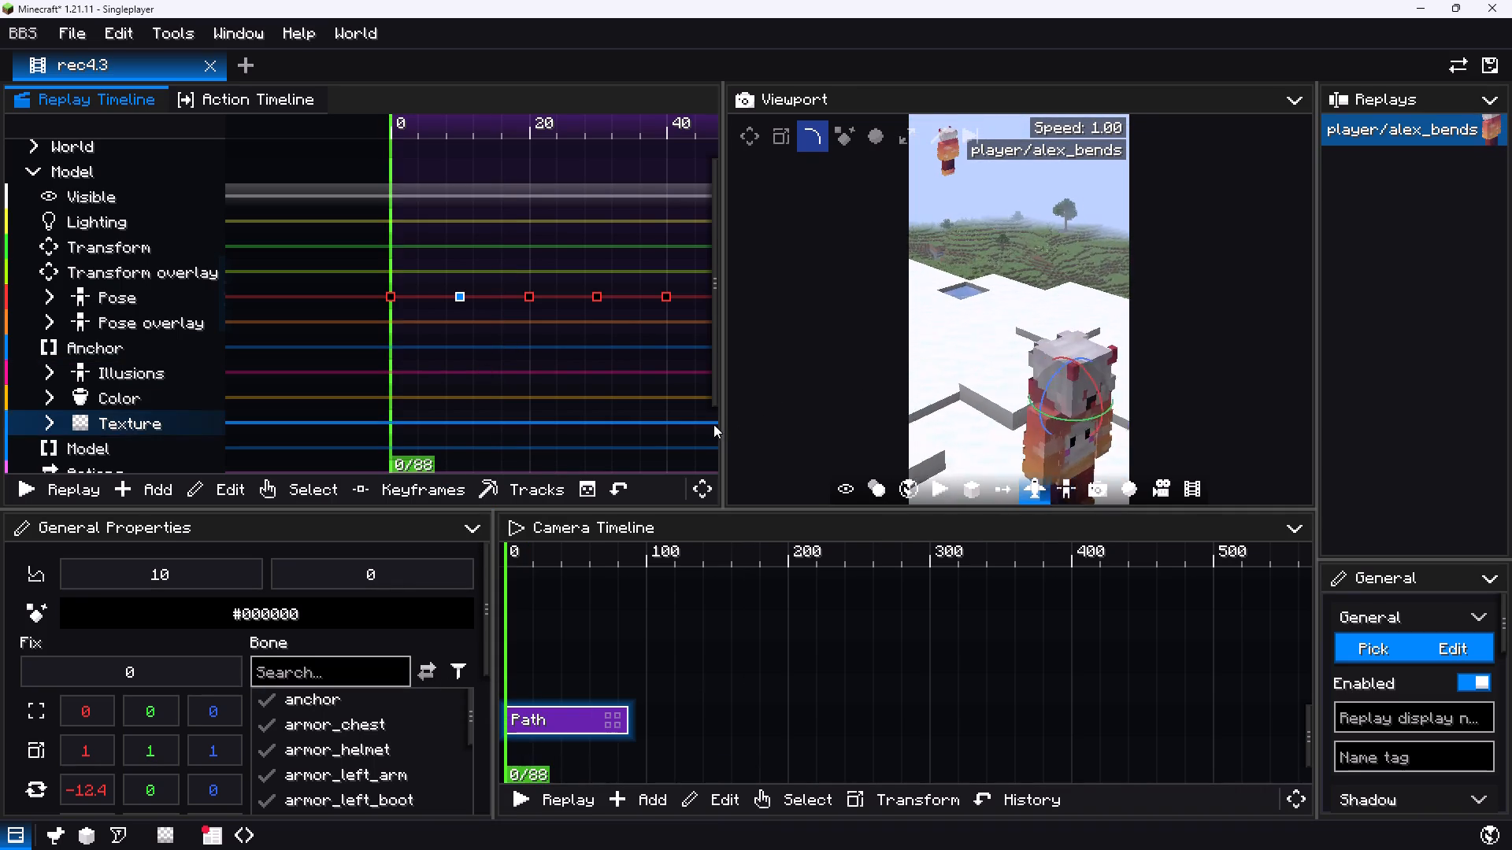
pyautogui.press('s')
pyautogui.moveTo(713, 424); pyautogui.dragTo(710, 426)
pyautogui.moveTo(450, 317); pyautogui.dragTo(463, 321)
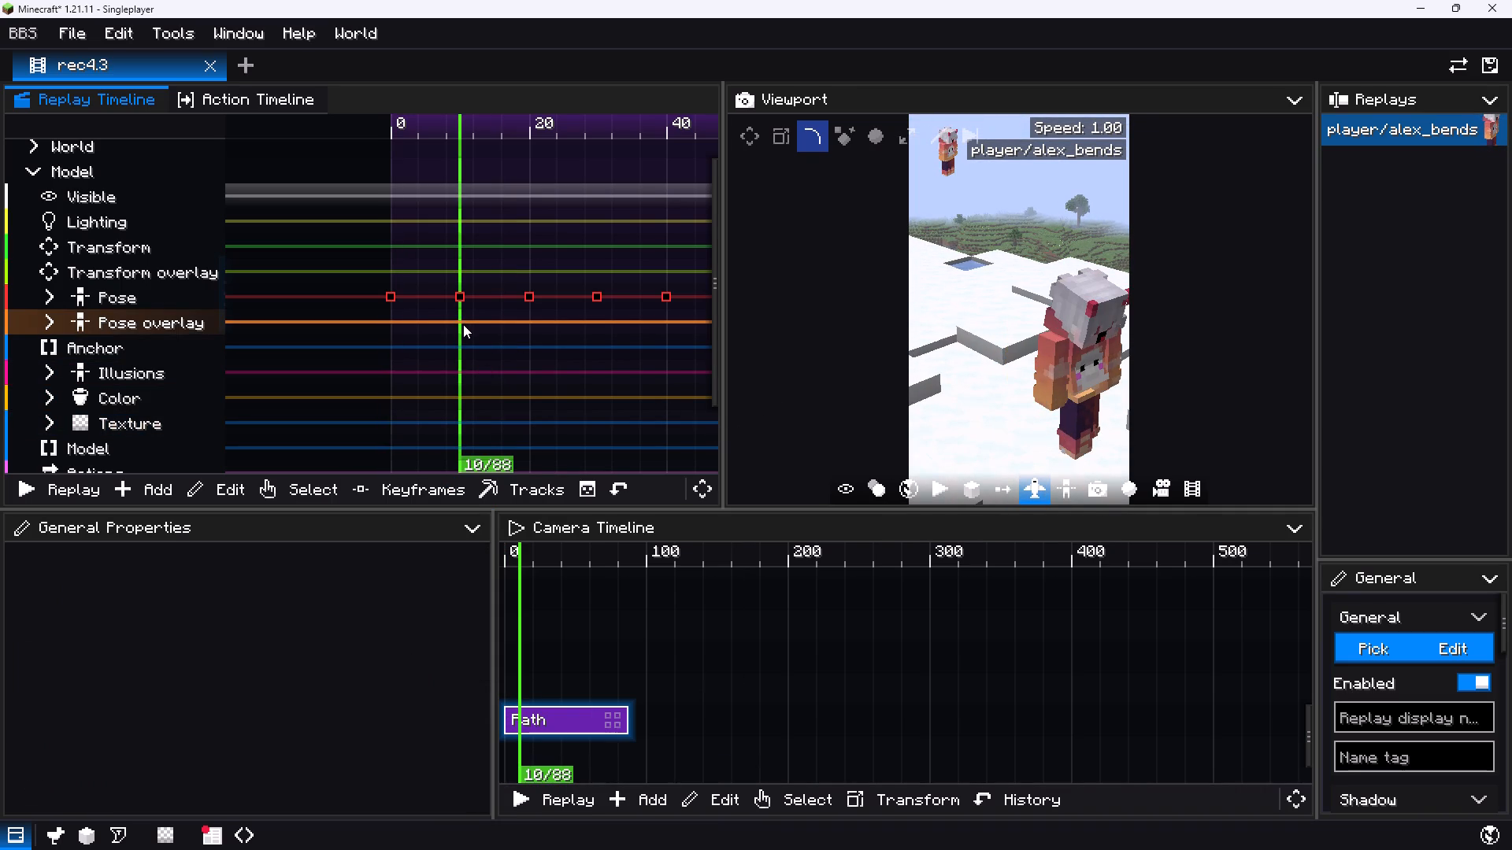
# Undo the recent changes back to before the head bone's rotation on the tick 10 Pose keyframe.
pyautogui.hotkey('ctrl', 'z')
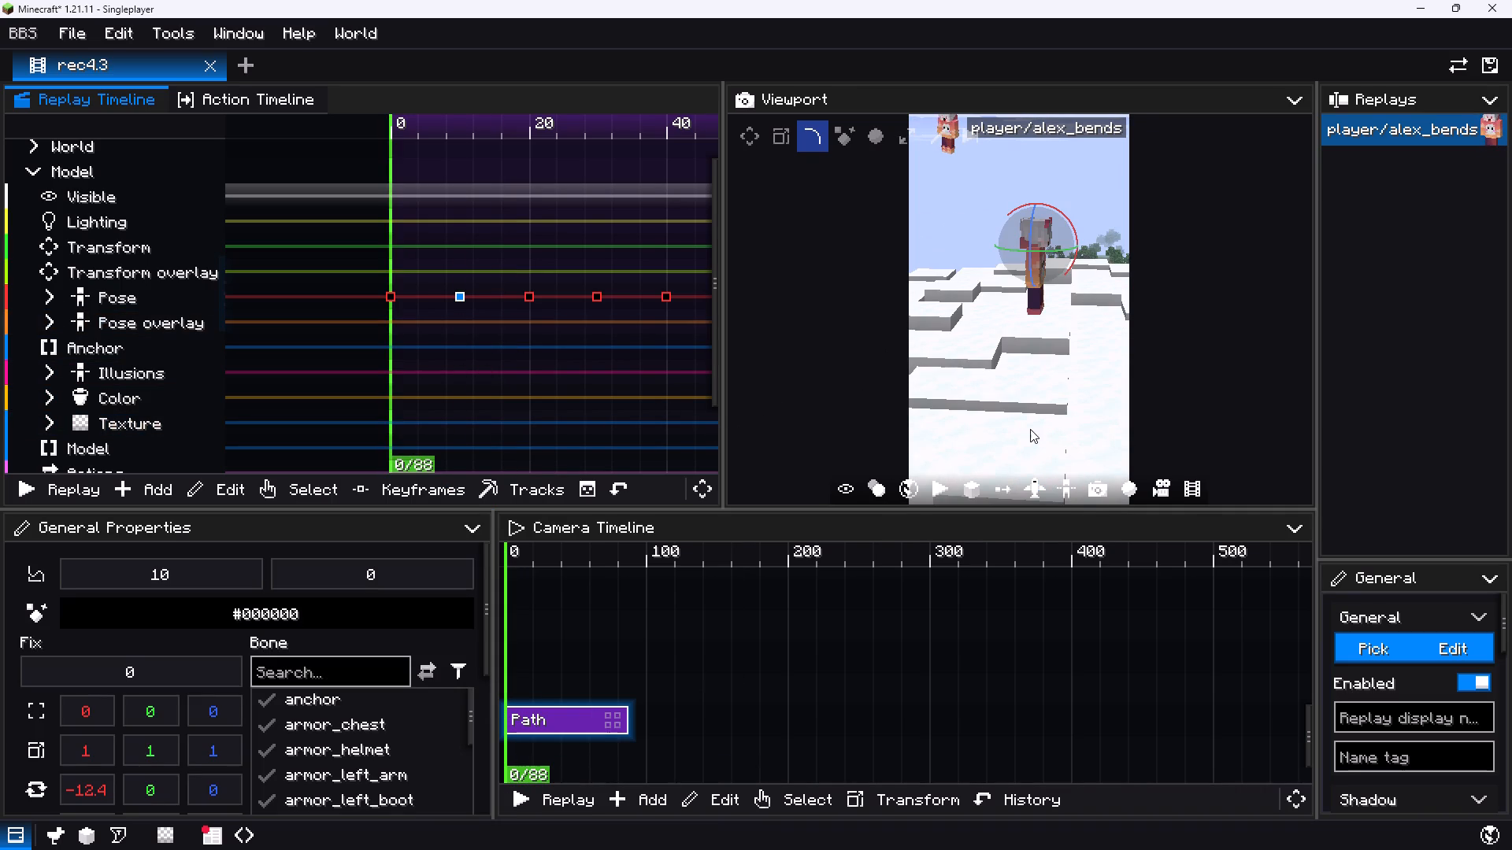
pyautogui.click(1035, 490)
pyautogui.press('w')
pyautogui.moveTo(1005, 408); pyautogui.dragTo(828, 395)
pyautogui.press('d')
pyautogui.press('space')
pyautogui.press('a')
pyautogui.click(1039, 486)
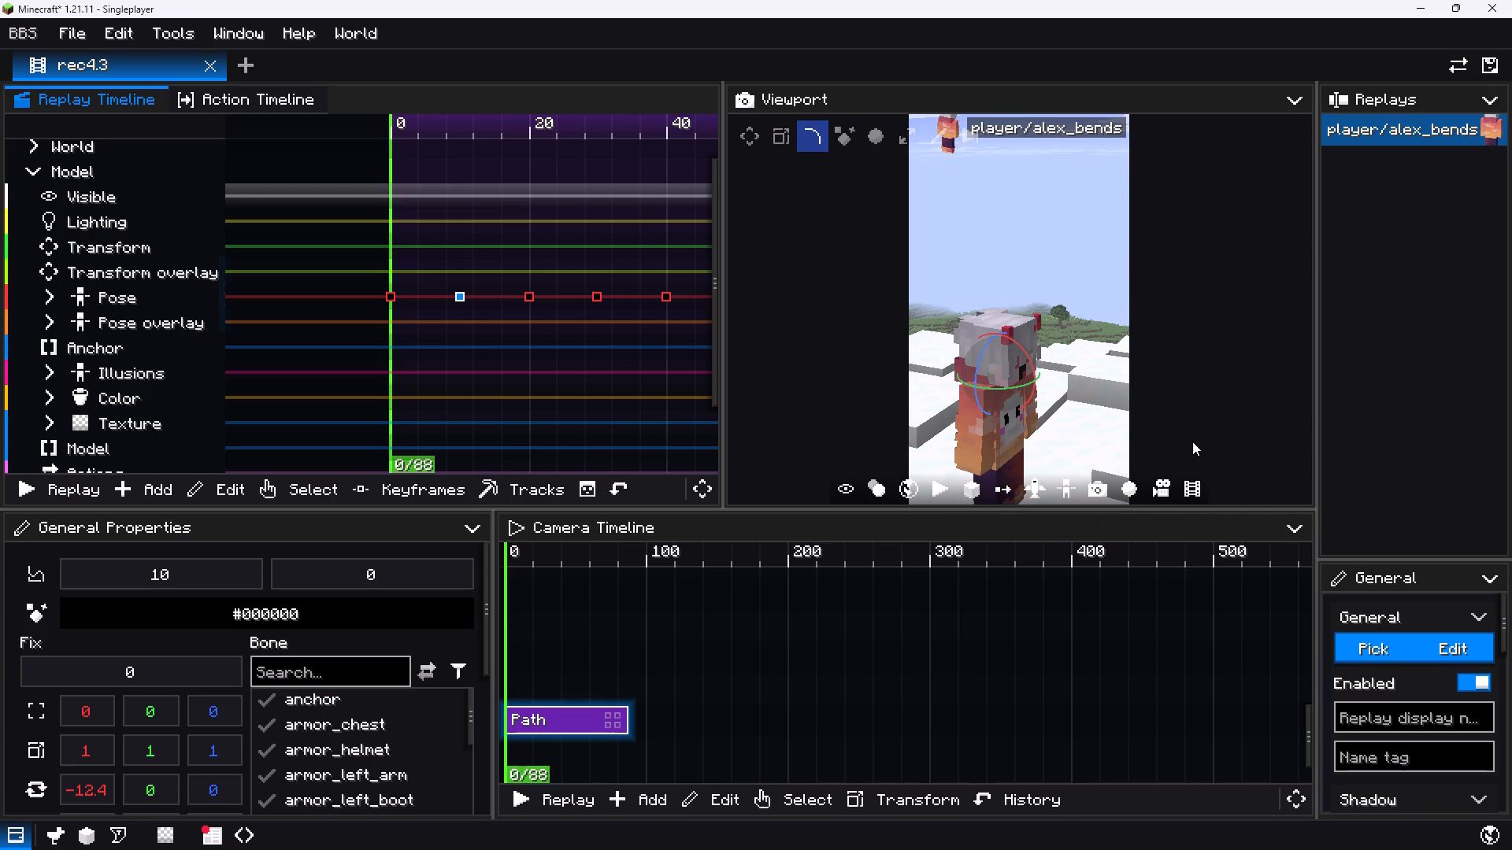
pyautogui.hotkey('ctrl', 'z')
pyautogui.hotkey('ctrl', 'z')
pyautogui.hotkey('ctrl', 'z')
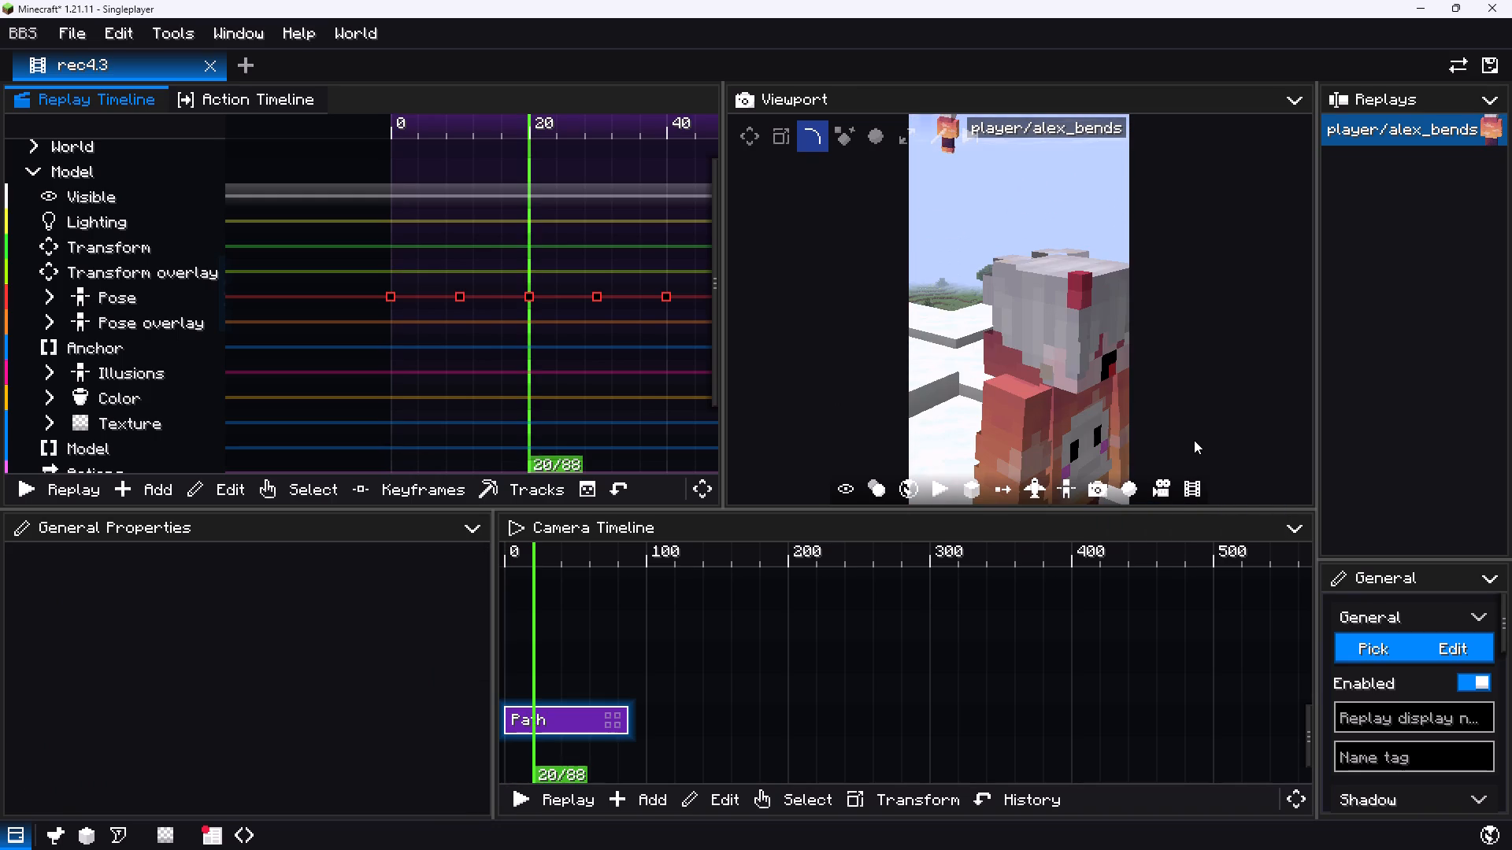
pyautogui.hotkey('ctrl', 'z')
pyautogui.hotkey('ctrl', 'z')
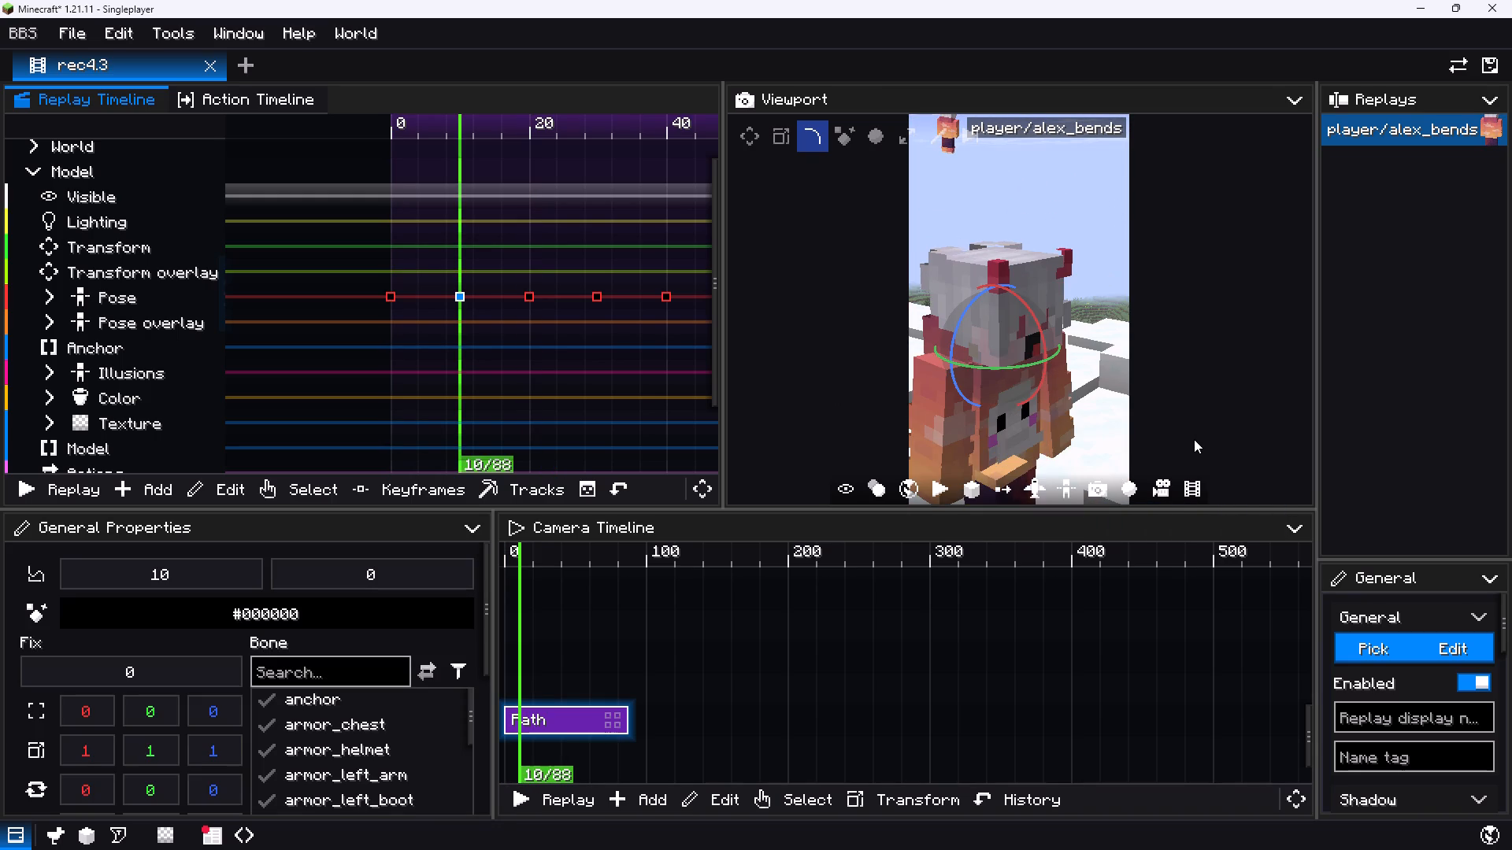
# Undo further recent bone changes on the tick 10 Pose keyframe, selecting the torso and torso_lower bones in between.
pyautogui.hotkey('ctrl', 'z')
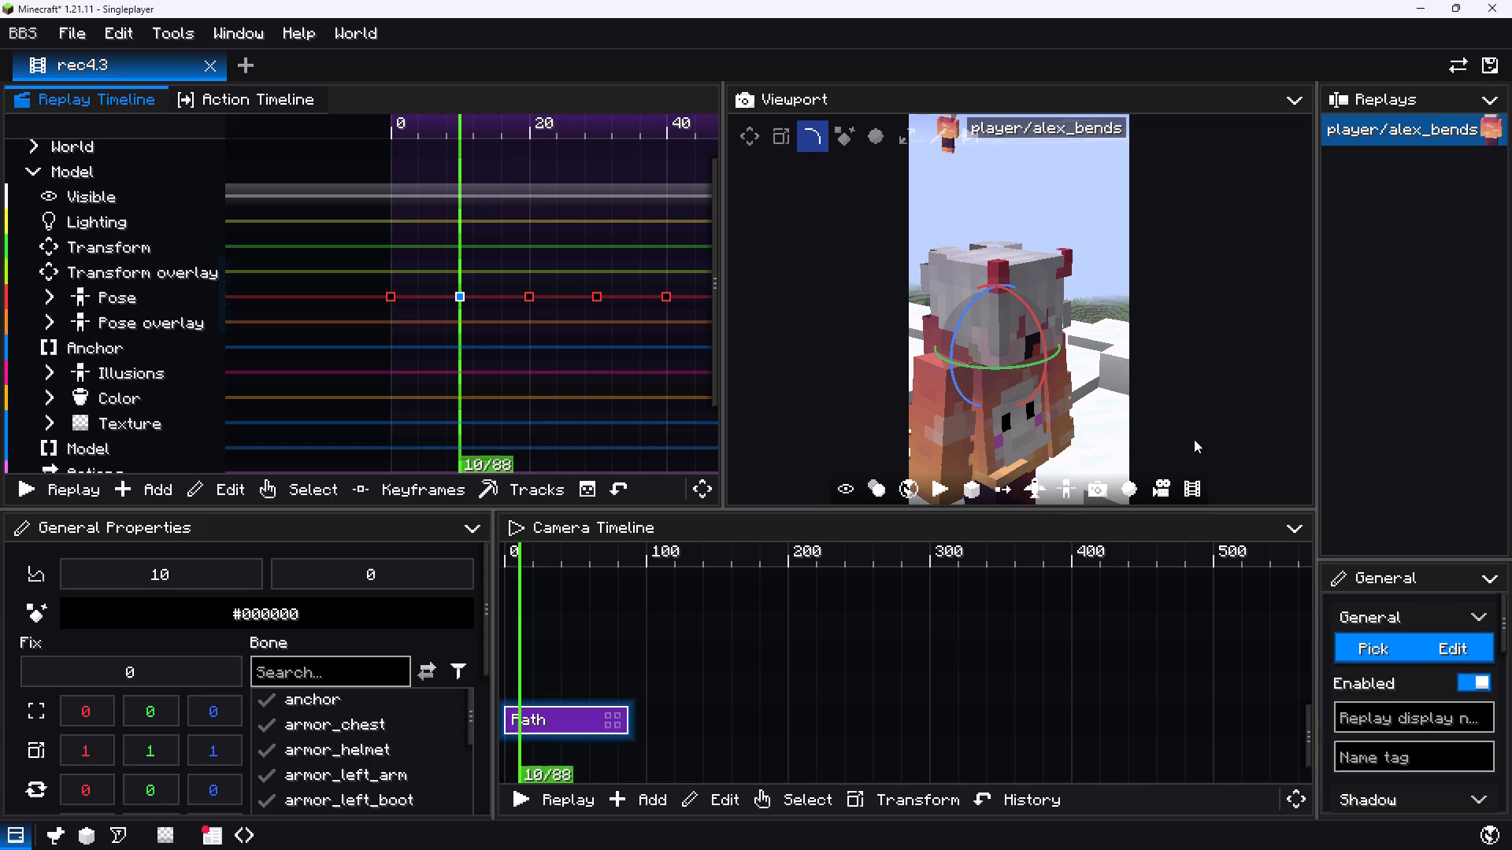
pyautogui.click(996, 384)
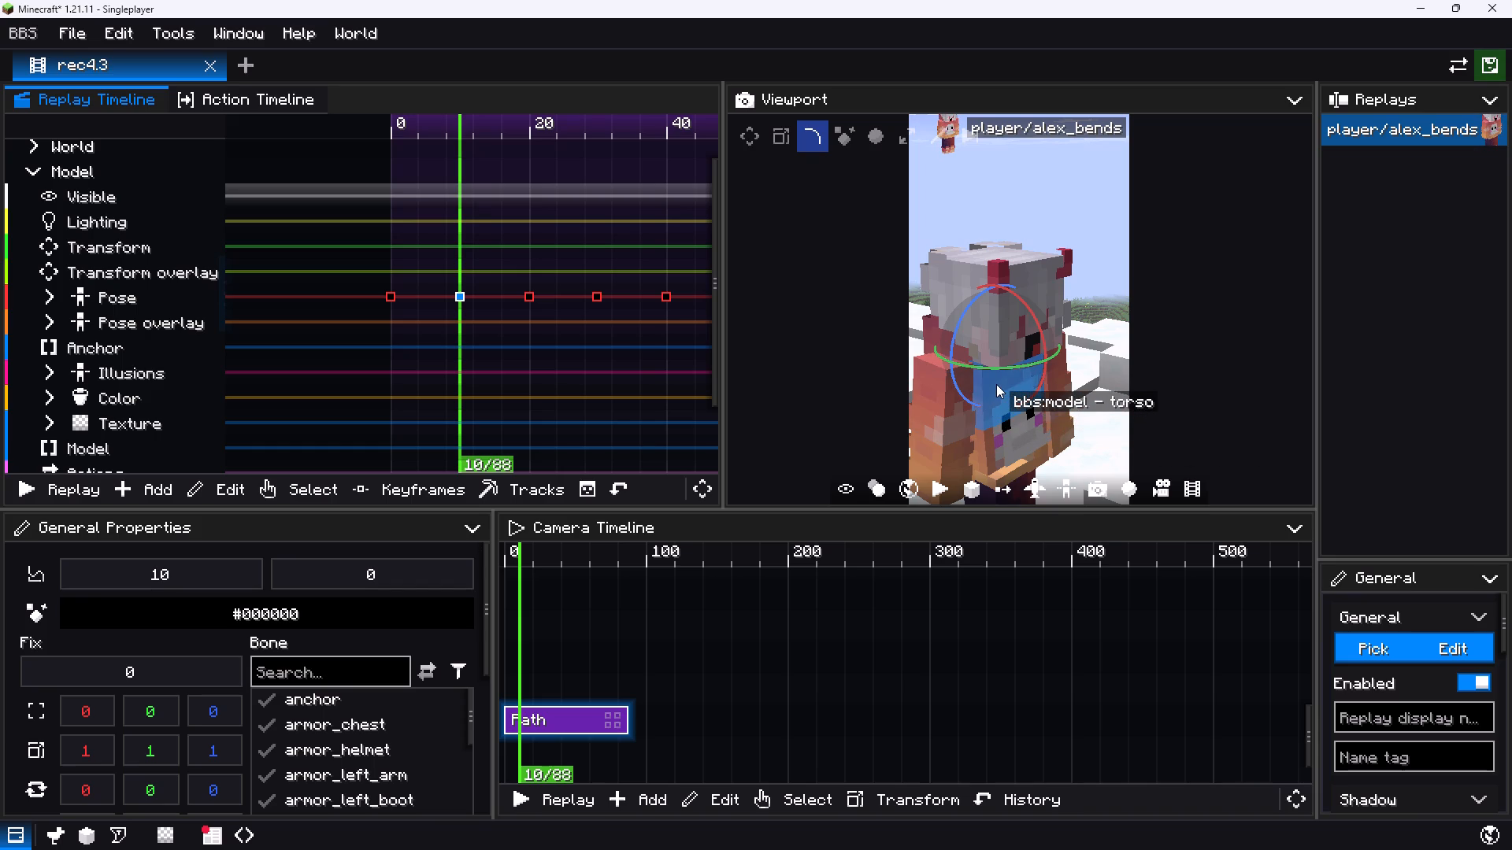
pyautogui.hotkey('ctrl', 'z')
pyautogui.hotkey('ctrl', 'z')
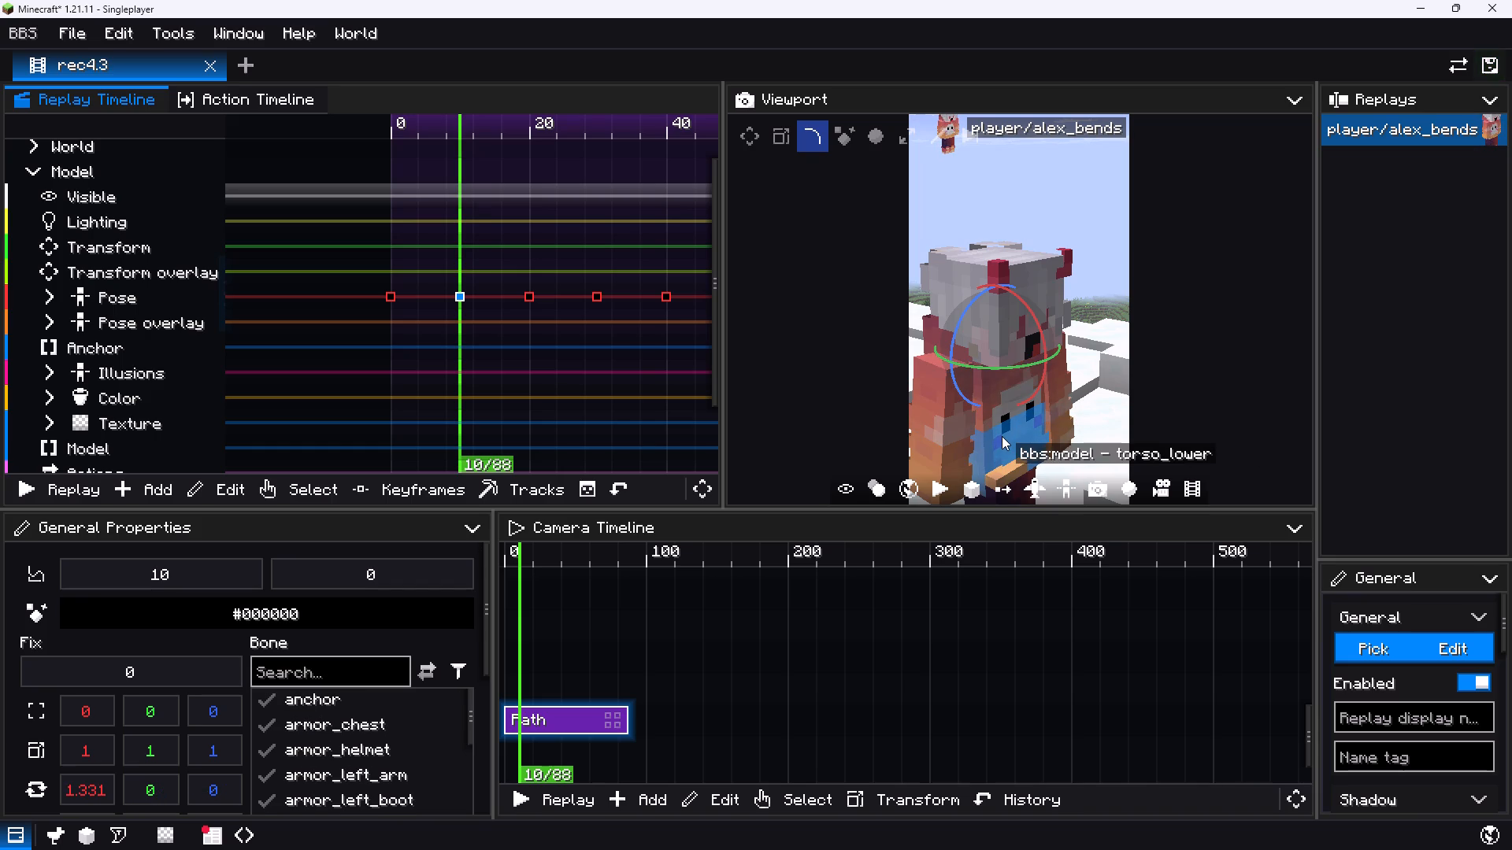
pyautogui.hotkey('ctrl', 'z')
pyautogui.click(1002, 436)
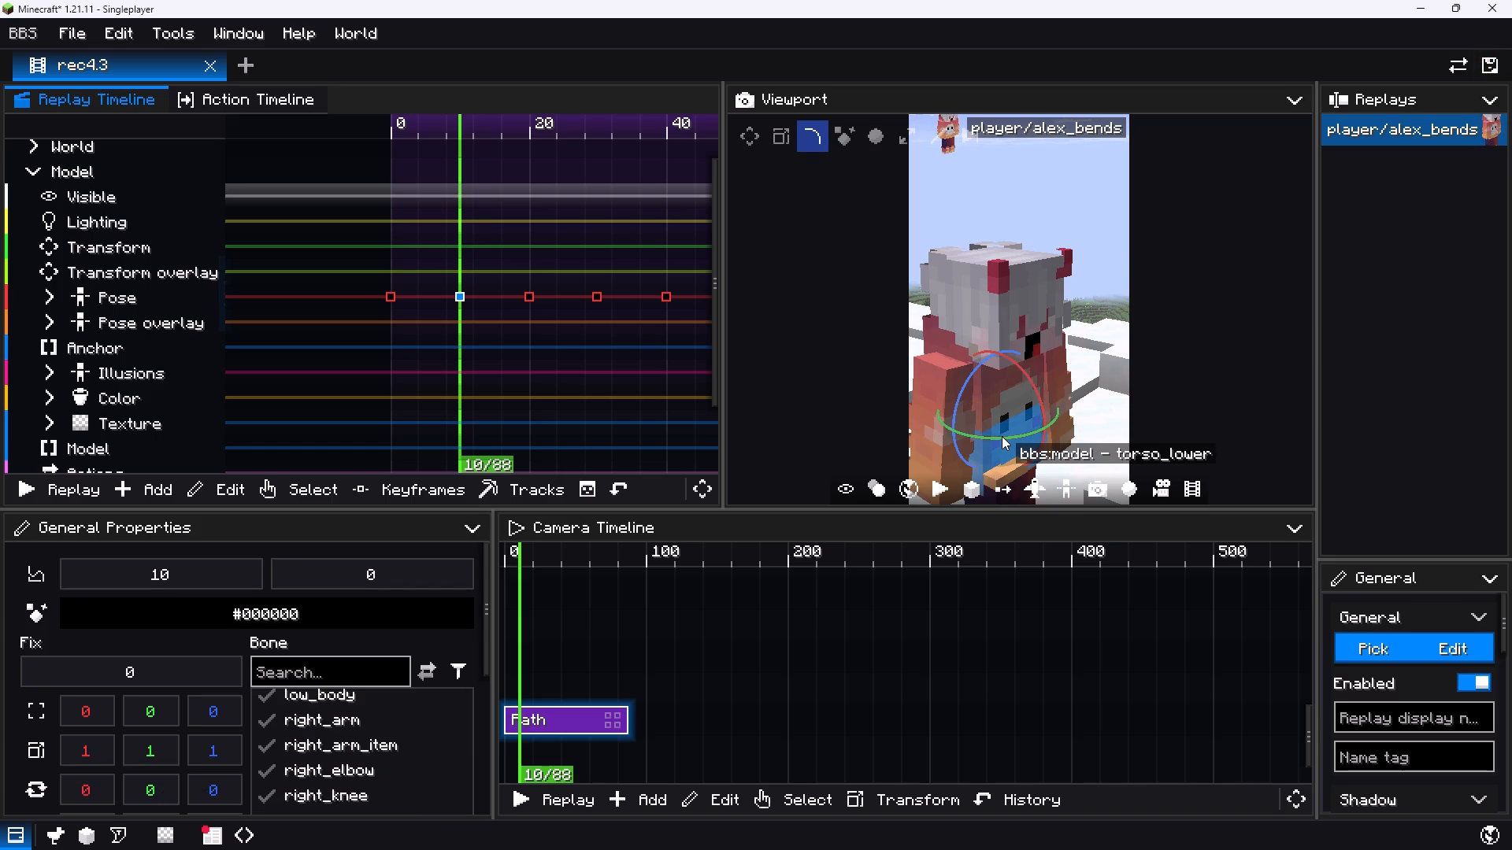
pyautogui.hotkey('ctrl', 'z')
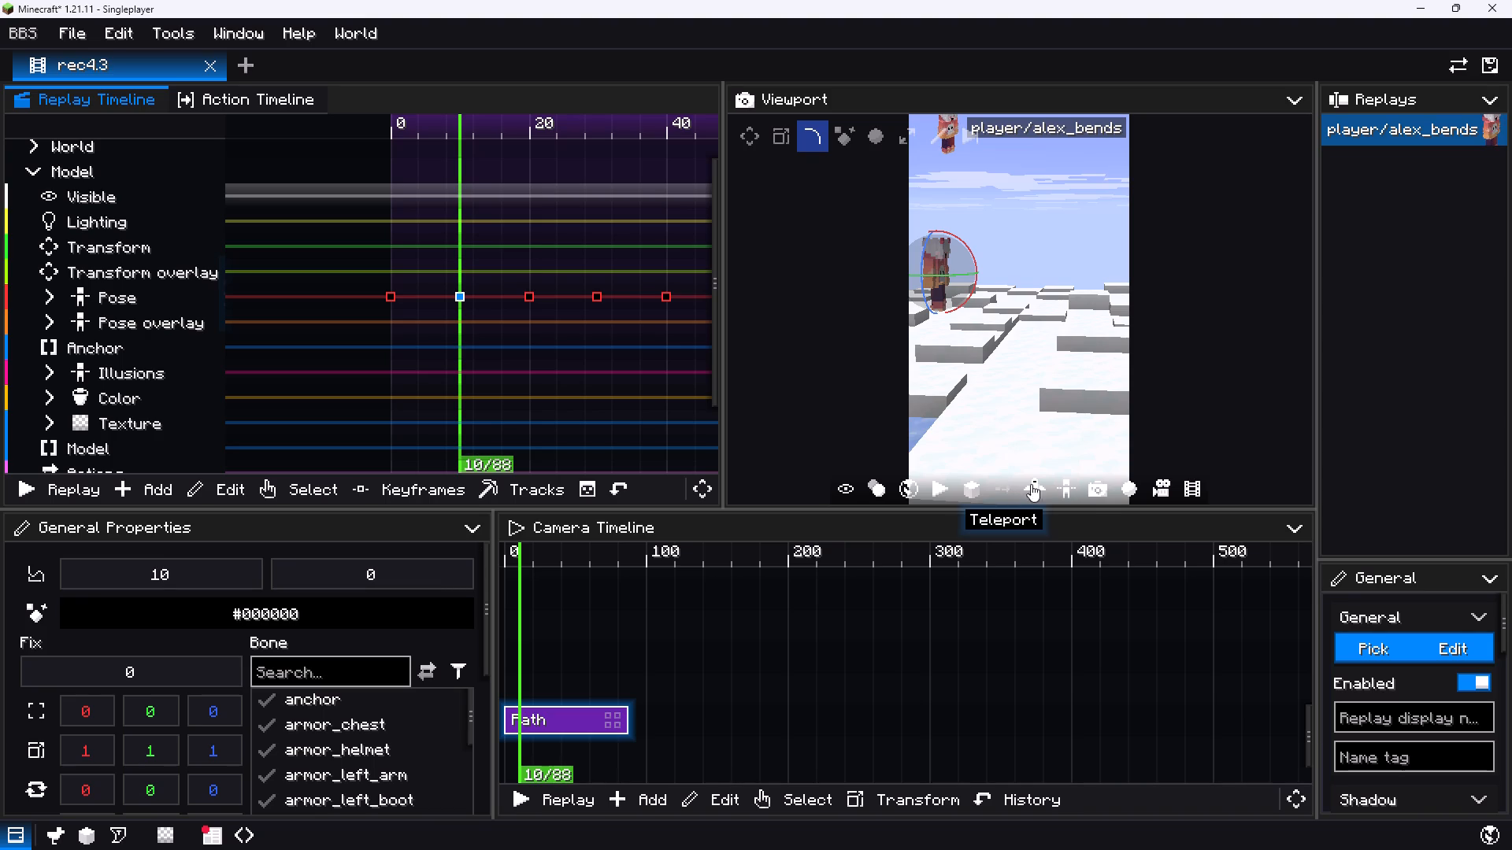
# Tilt the head bone around X past about -11° on the tick 10 Pose keyframe.
pyautogui.click(1039, 476)
pyautogui.press('w')
pyautogui.moveTo(1025, 368); pyautogui.dragTo(939, 414)
pyautogui.press('space')
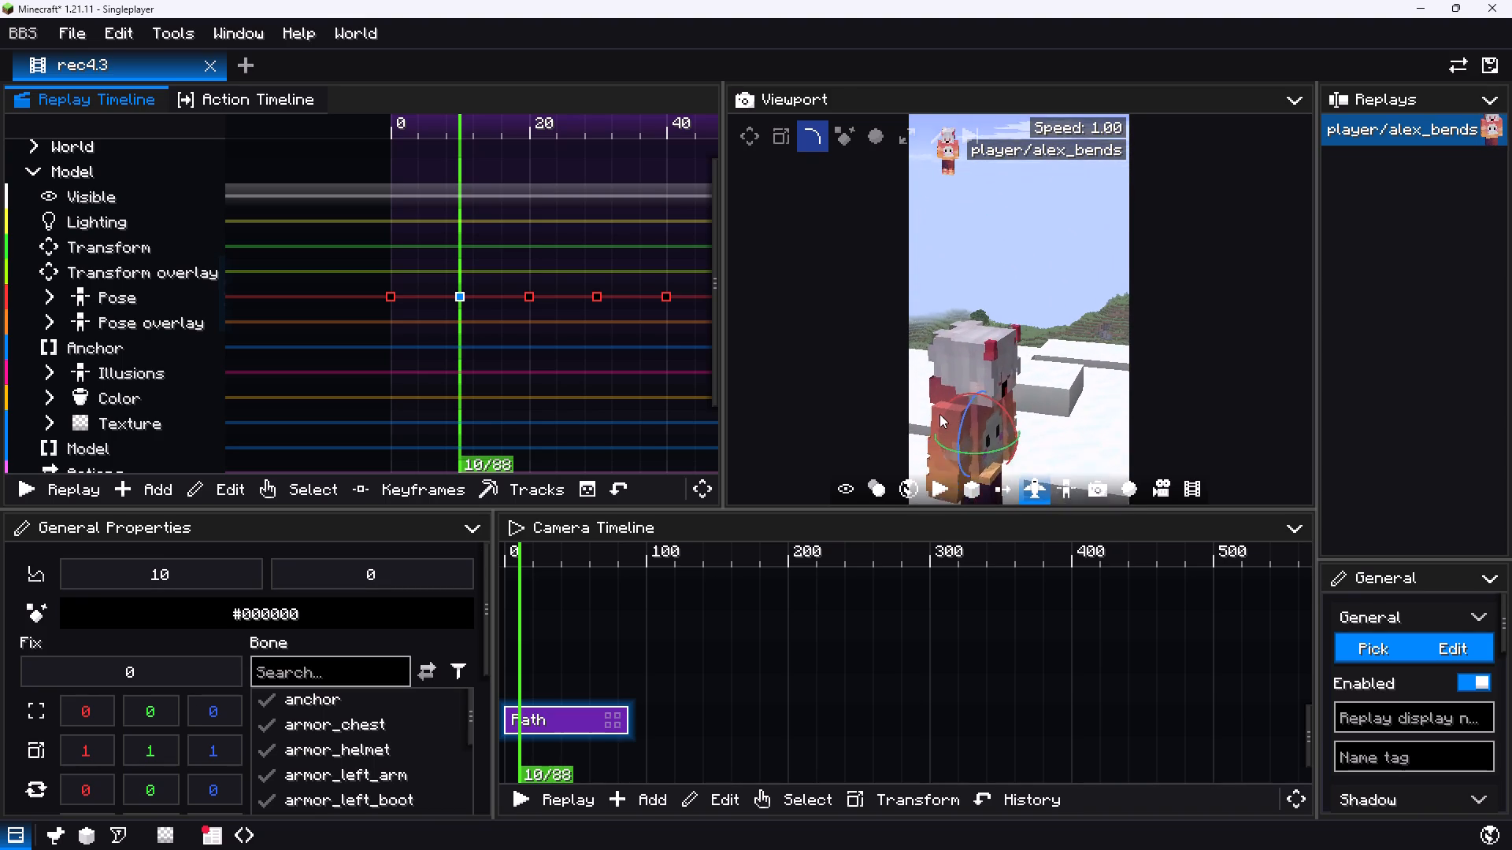
pyautogui.moveTo(939, 414); pyautogui.dragTo(939, 413)
pyautogui.press('a')
pyautogui.press('d')
pyautogui.click(1036, 482)
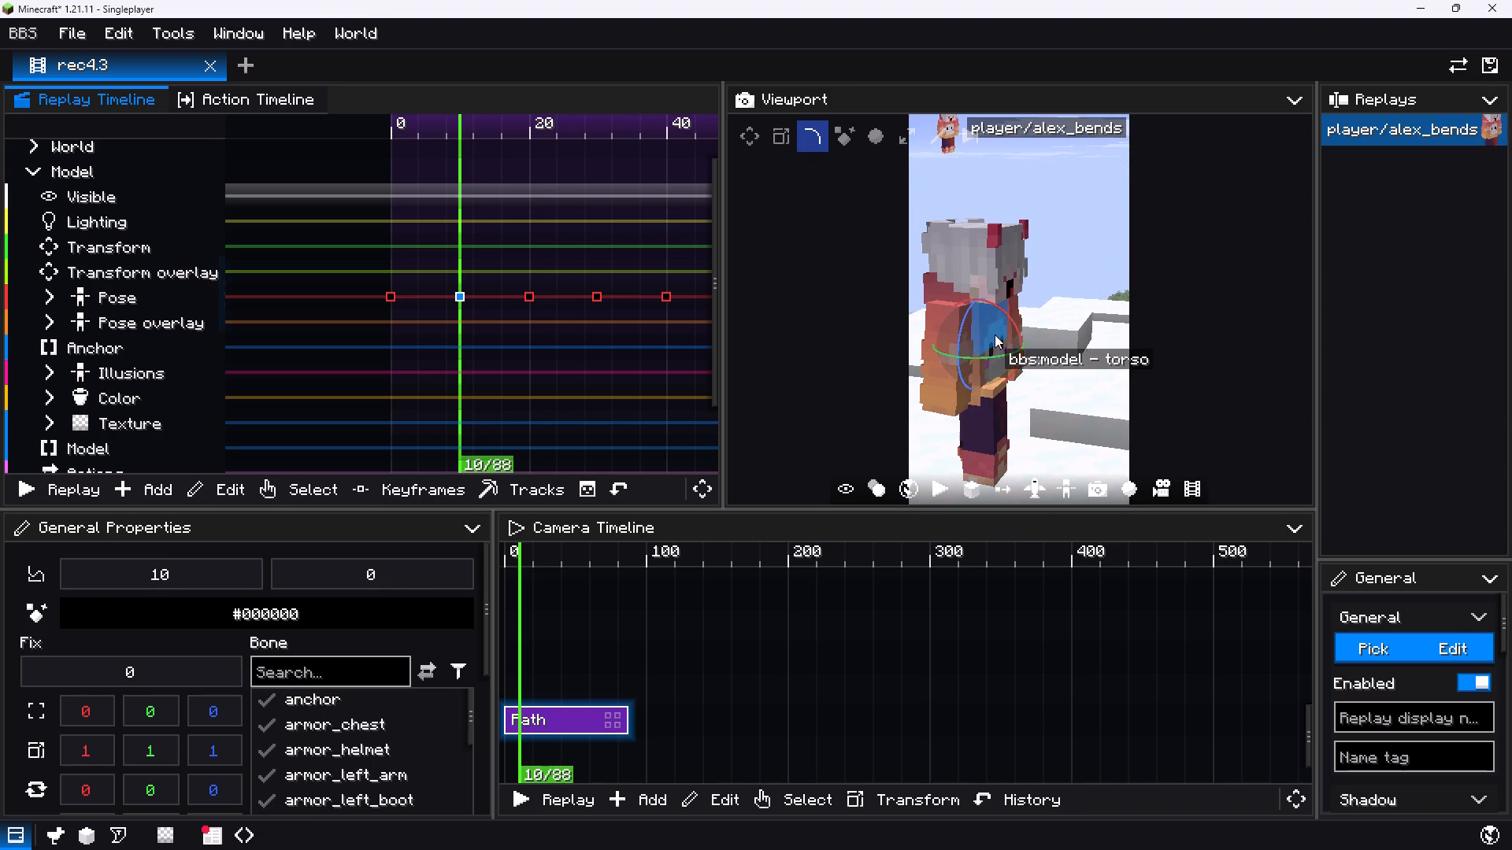
pyautogui.click(1009, 296)
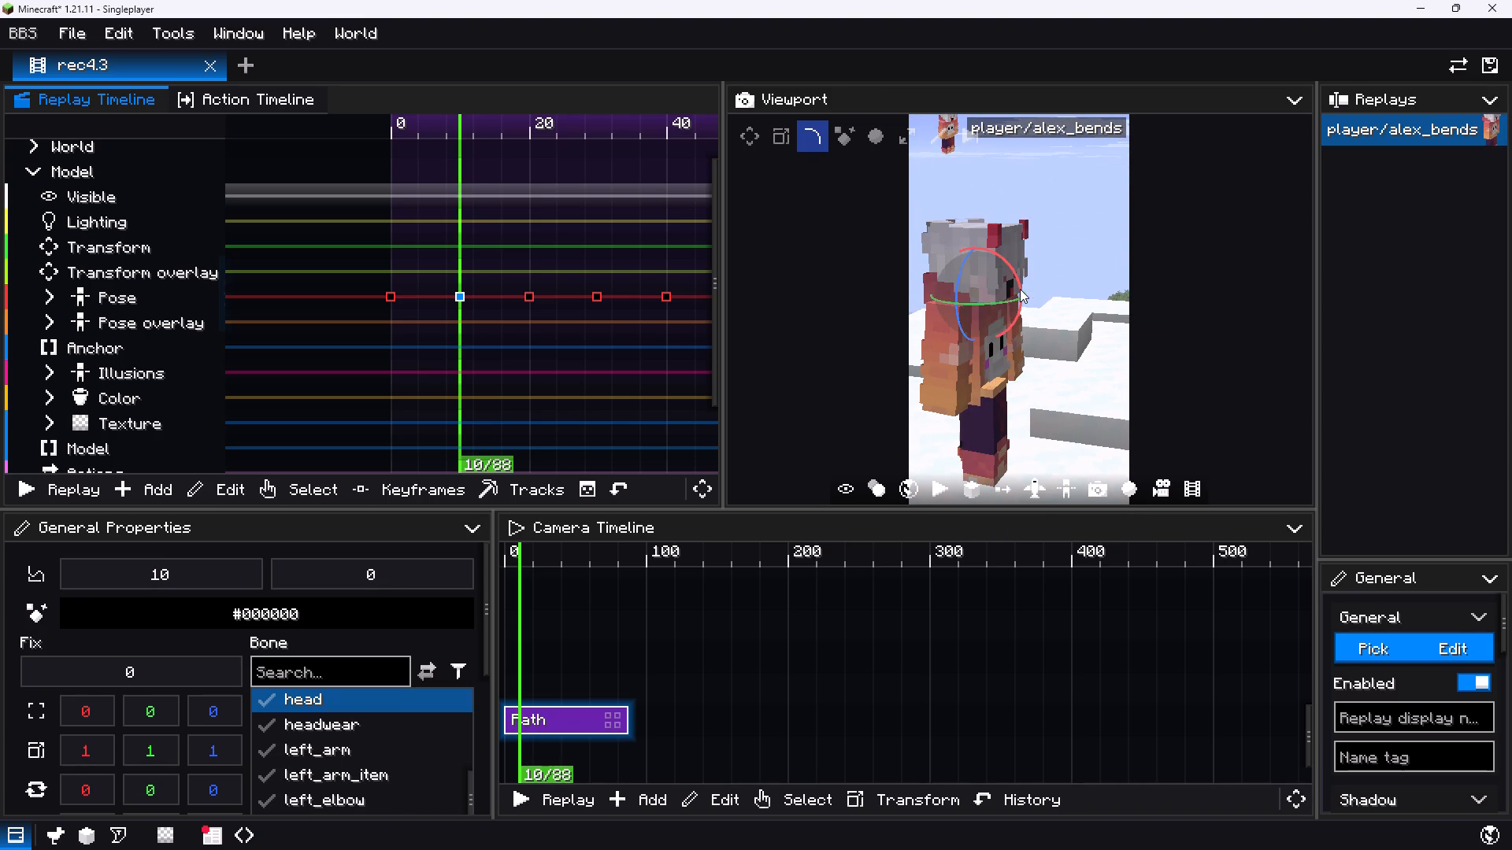
pyautogui.moveTo(1020, 289); pyautogui.dragTo(1025, 298)
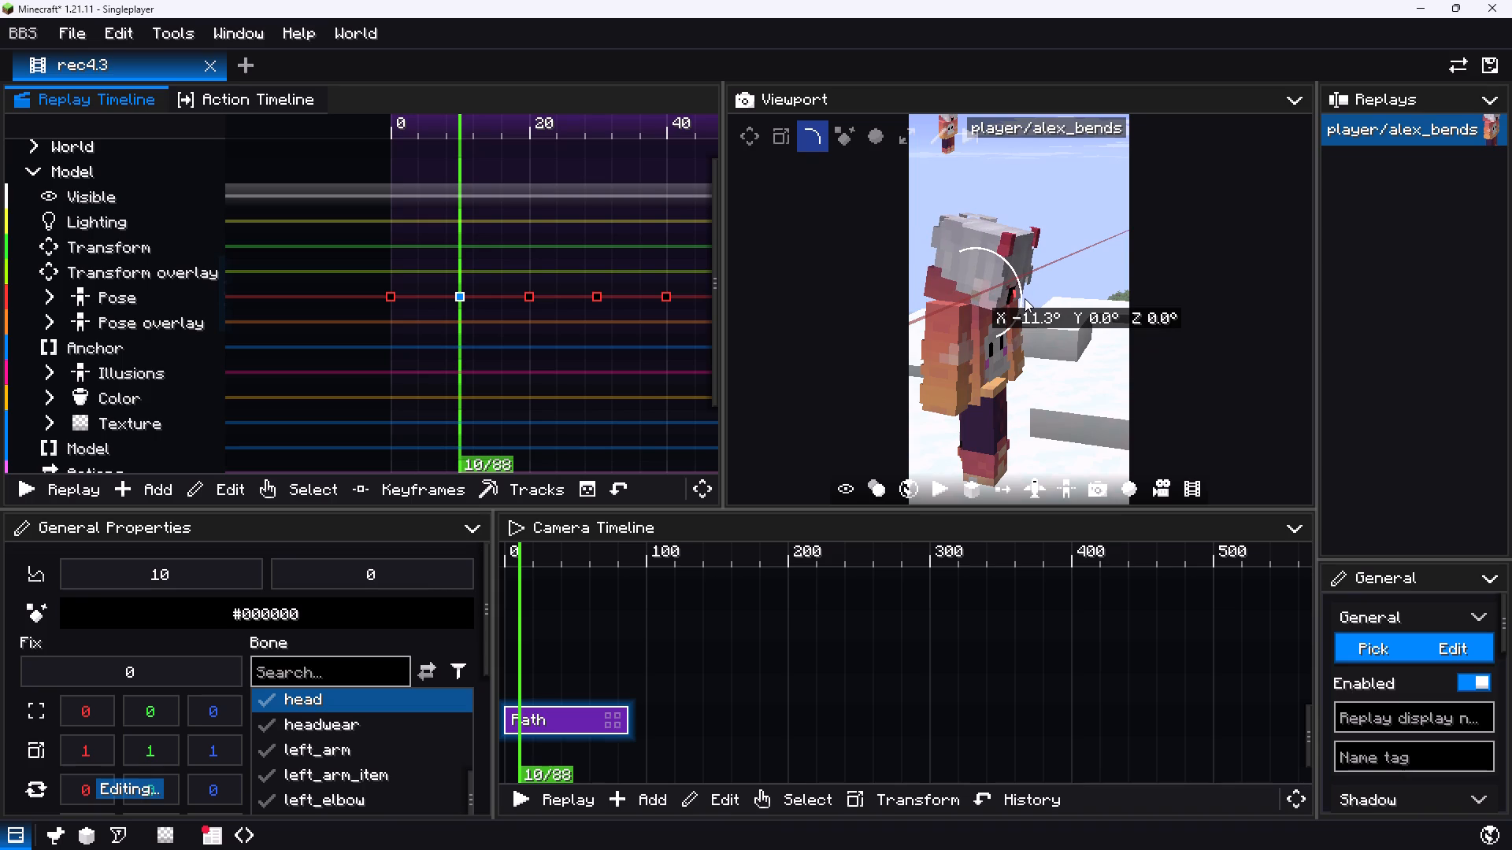
pyautogui.moveTo(1025, 298); pyautogui.dragTo(1026, 301)
# Rotate the head bone on the tick 20 Pose keyframe to about -5.2° on X and -19.5° on Y.
pyautogui.click(532, 301)
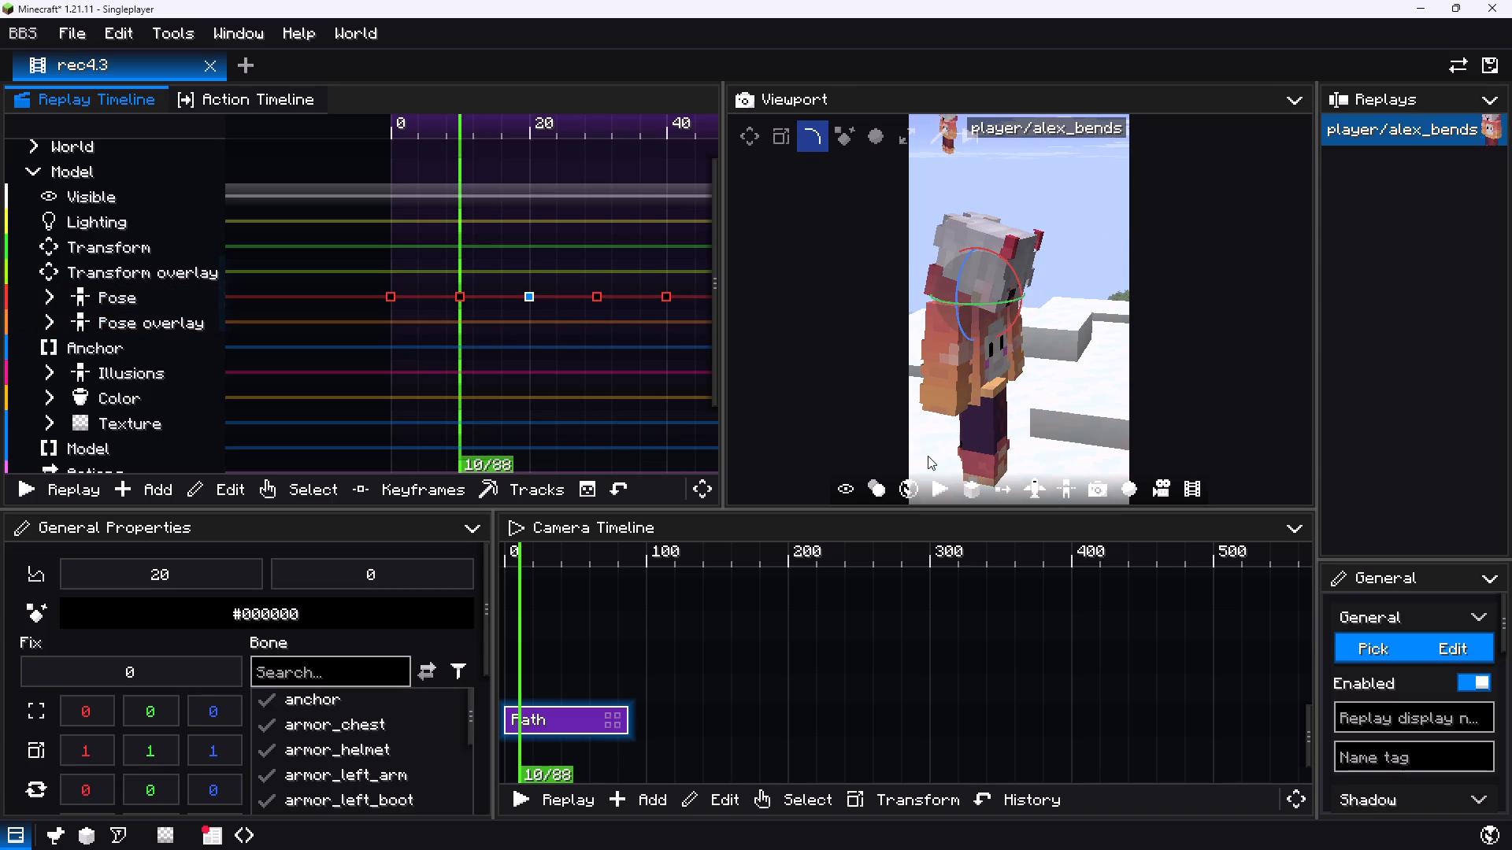
pyautogui.moveTo(515, 408); pyautogui.dragTo(530, 412)
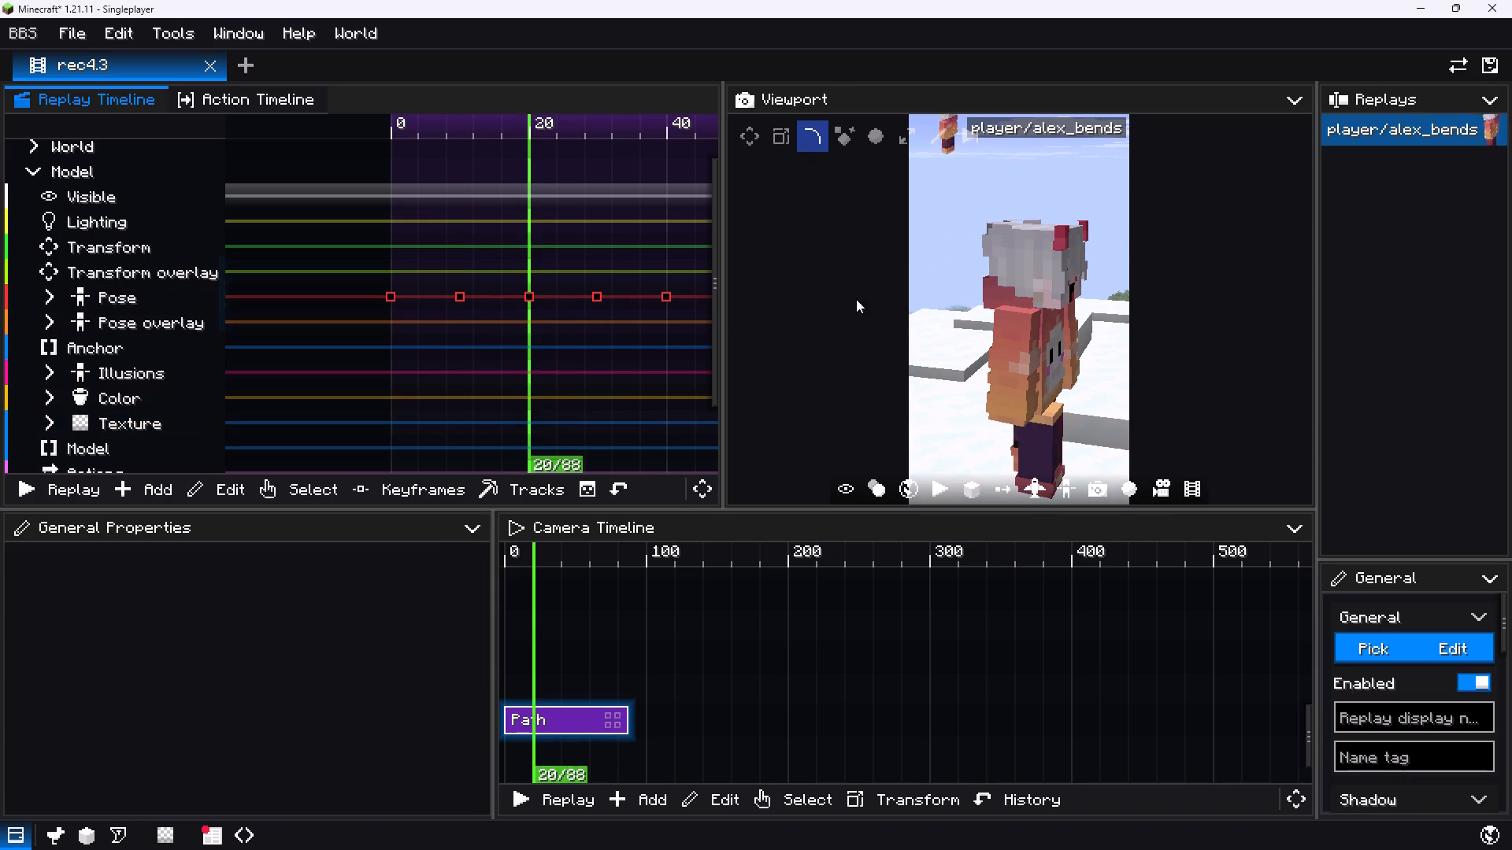
pyautogui.click(1079, 297)
pyautogui.click(1074, 297)
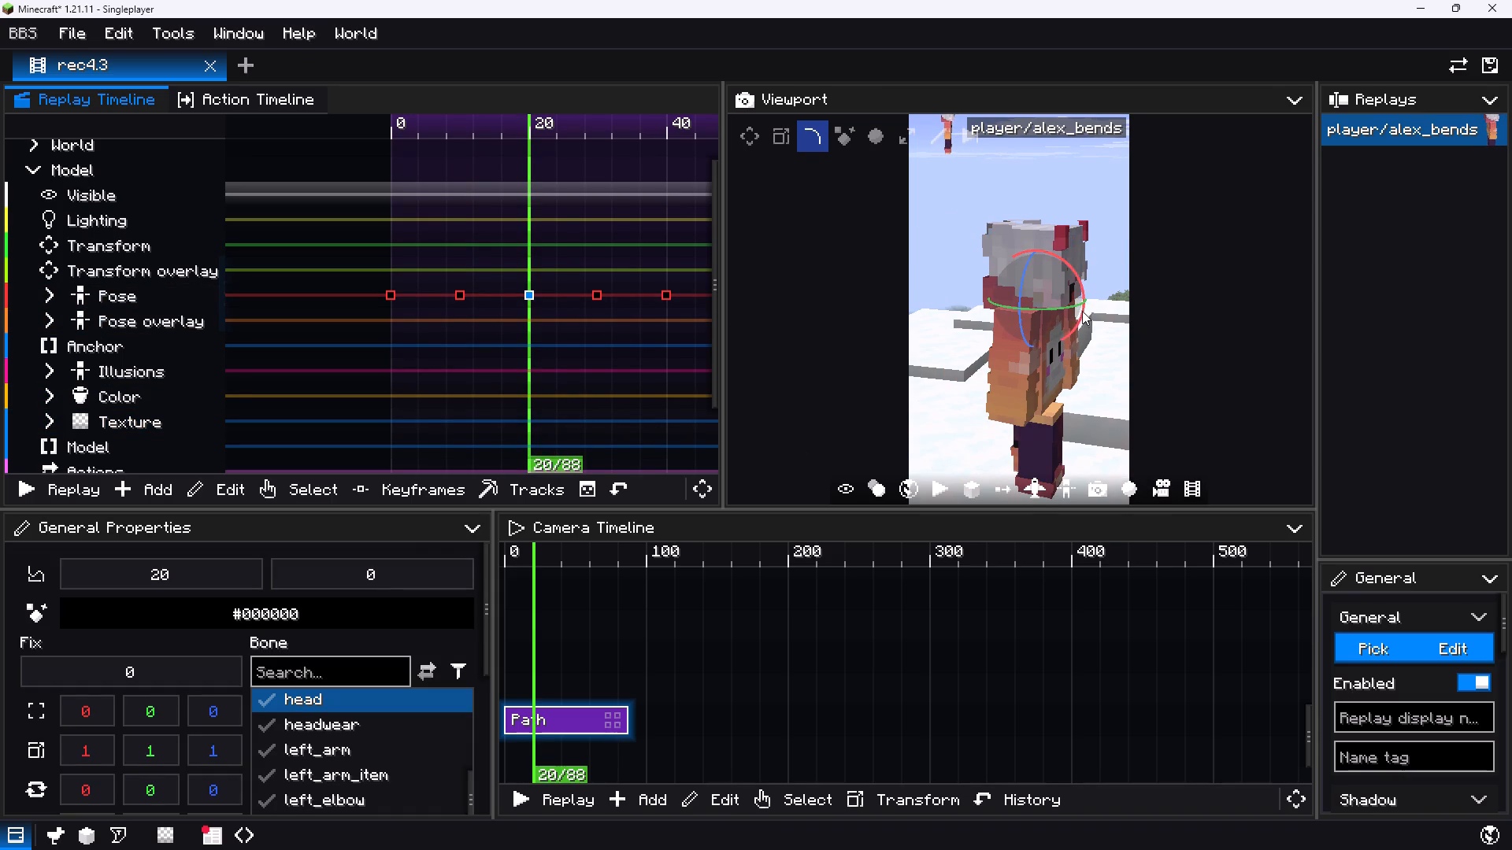
pyautogui.moveTo(1081, 315); pyautogui.dragTo(1081, 323)
pyautogui.click(1081, 316)
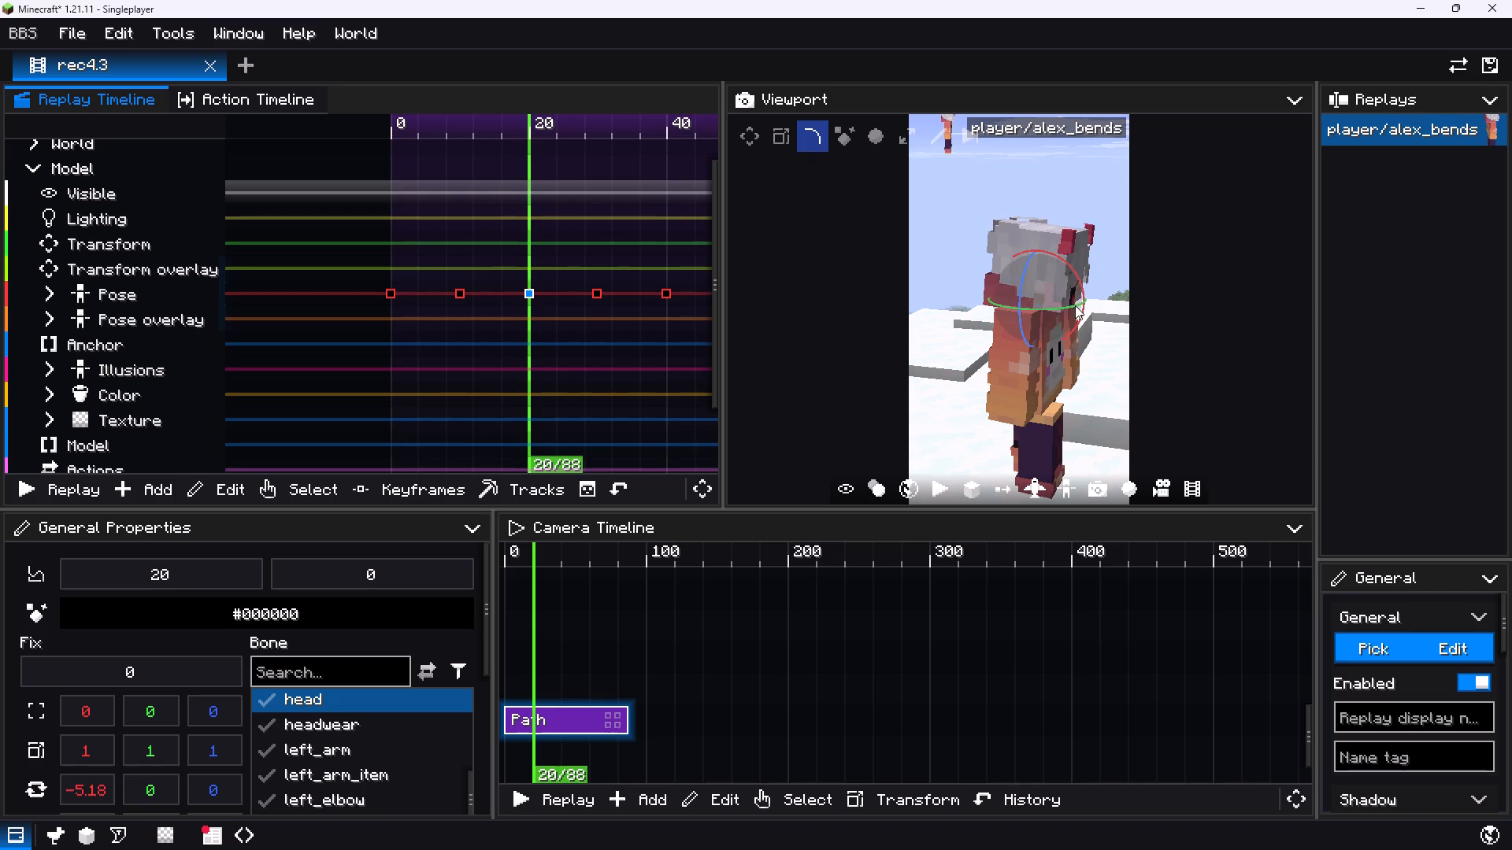
pyautogui.moveTo(1067, 309); pyautogui.dragTo(1058, 311)
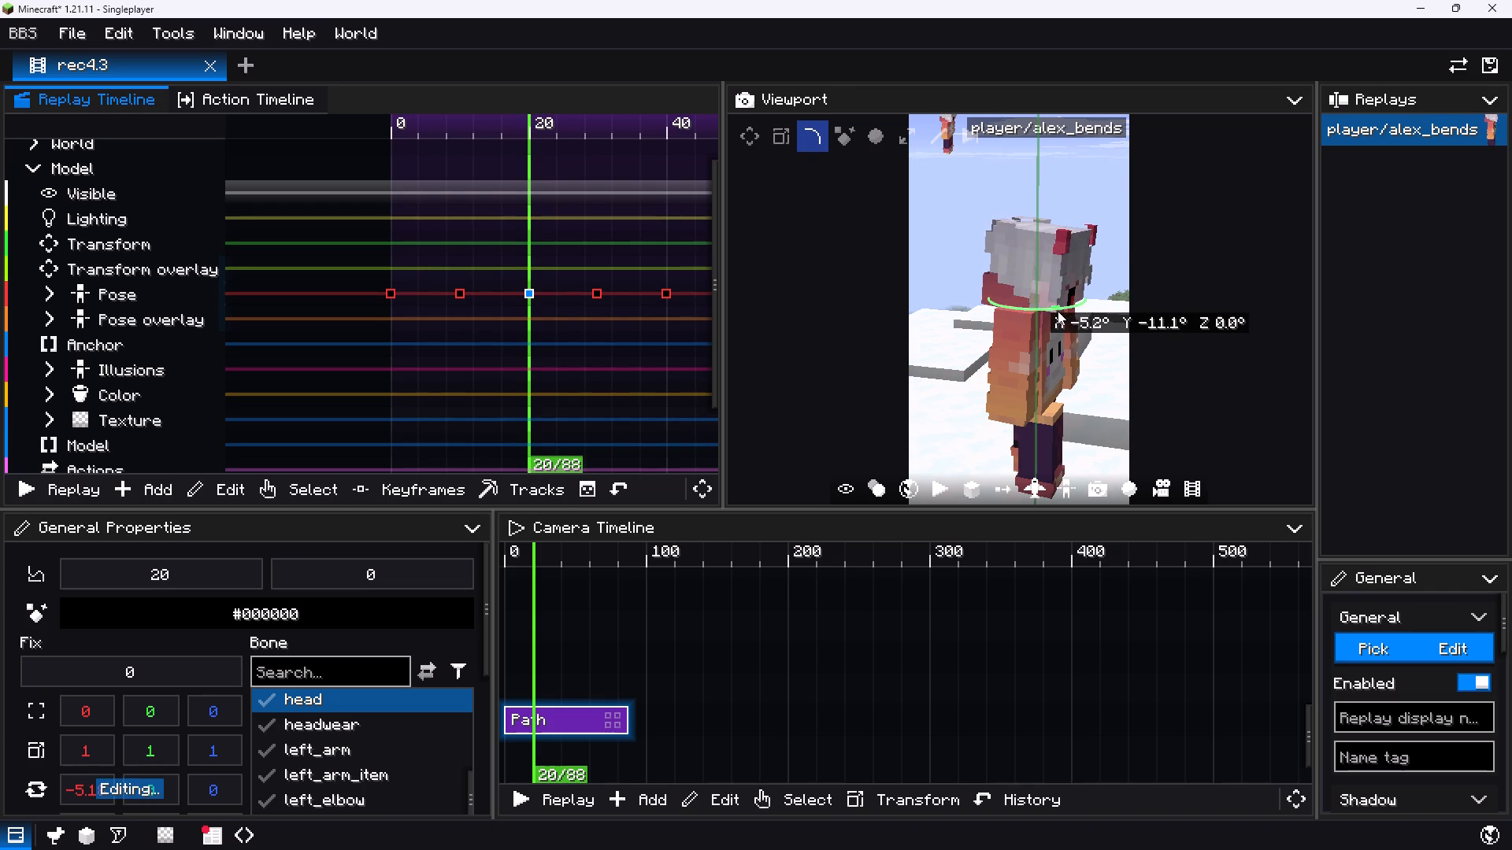
pyautogui.moveTo(1058, 311); pyautogui.dragTo(1052, 314)
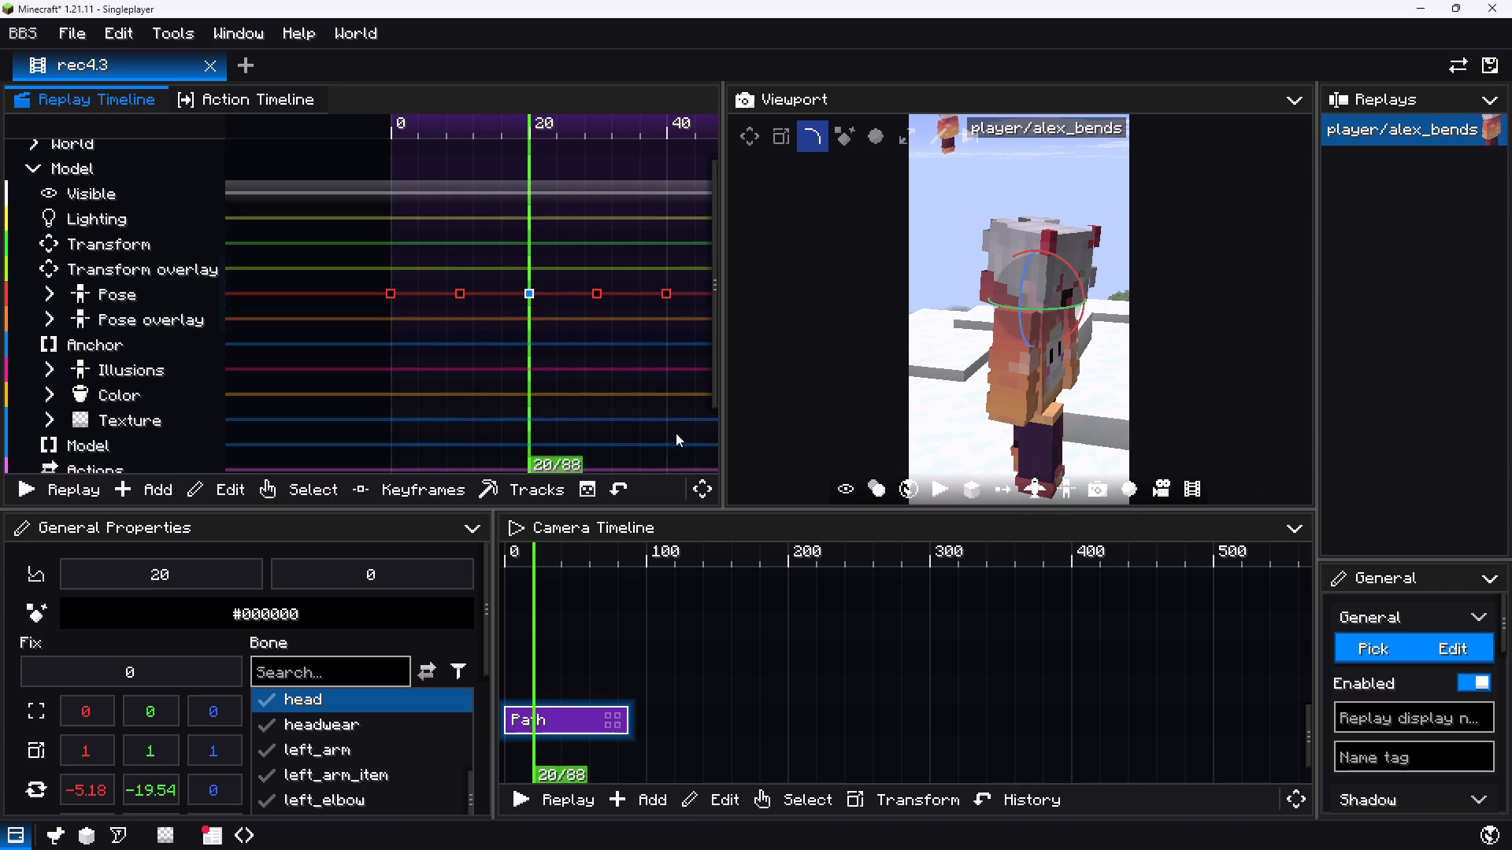
# Rotate the head bone on the tick 30 Pose keyframe to about -6.2° on X and 12.3° on Y.
pyautogui.moveTo(547, 413); pyautogui.dragTo(597, 427)
pyautogui.click(597, 297)
pyautogui.moveTo(1033, 483); pyautogui.dragTo(1034, 475)
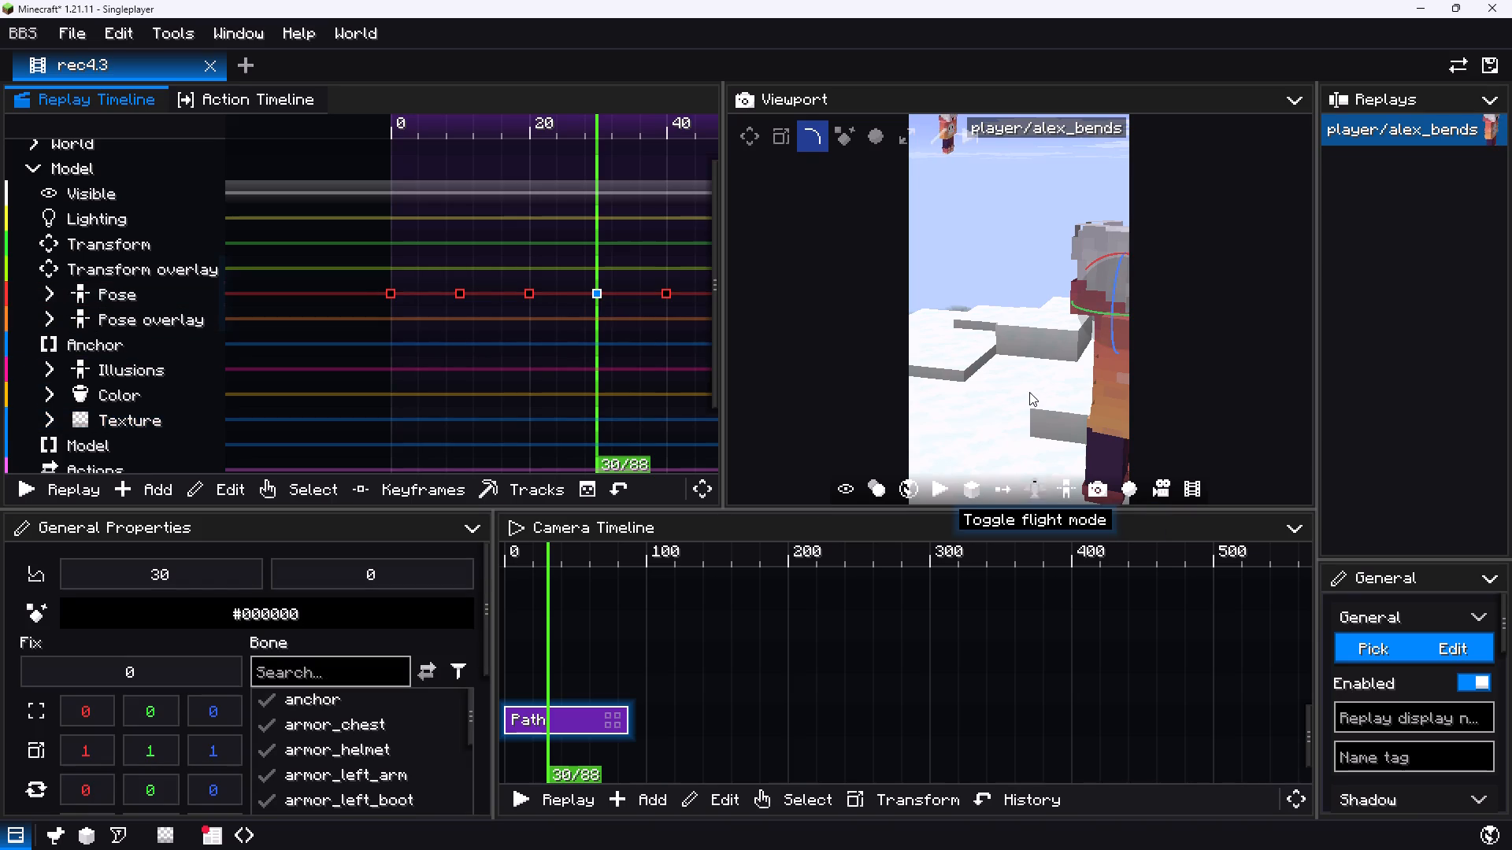
pyautogui.moveTo(1030, 386); pyautogui.dragTo(981, 405)
pyautogui.press('d')
pyautogui.click(1036, 486)
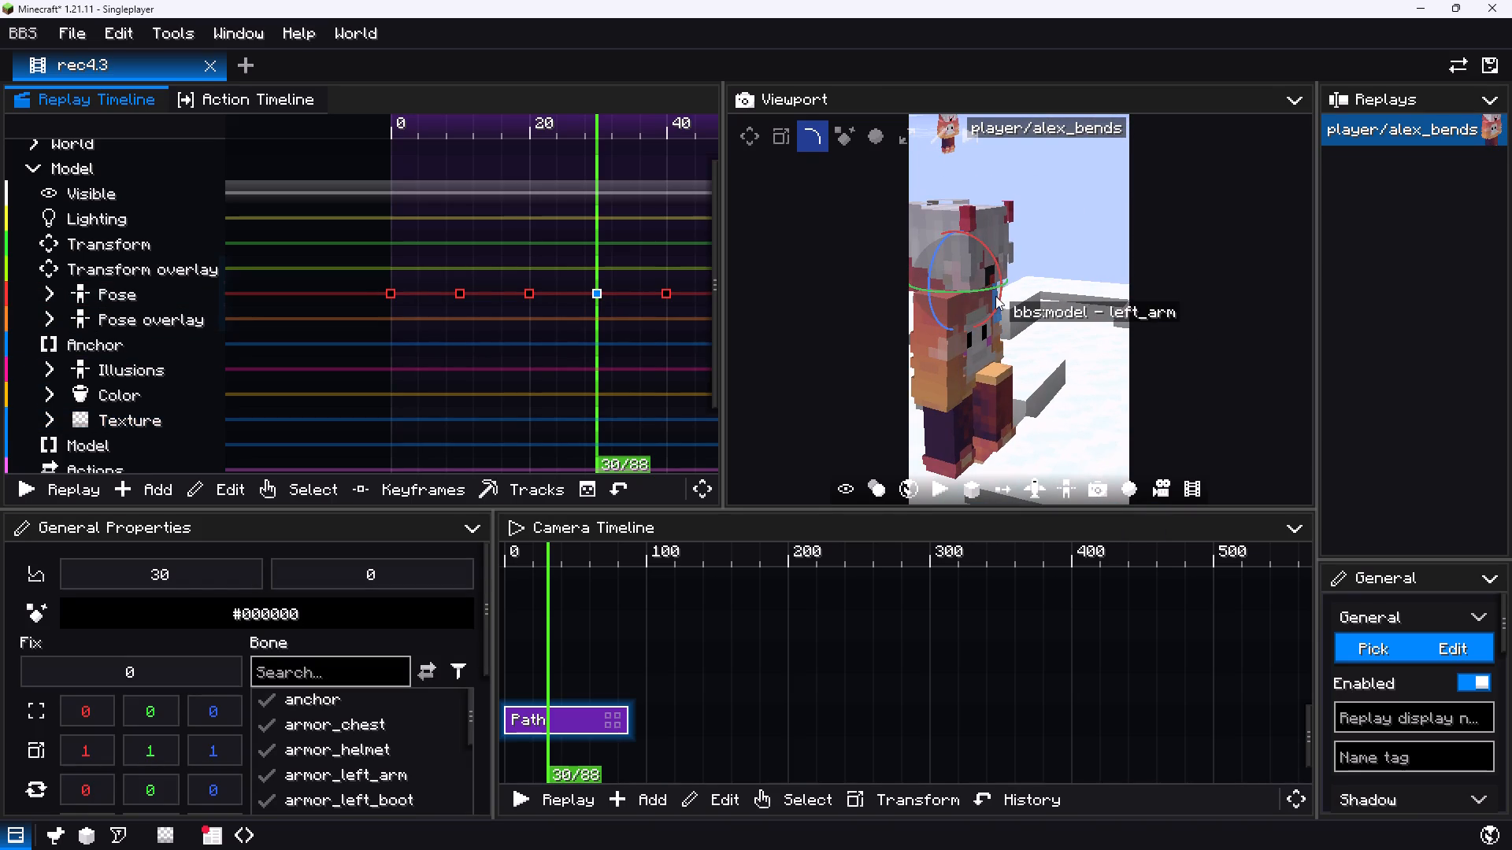
pyautogui.moveTo(999, 301); pyautogui.dragTo(1003, 309)
pyautogui.click(1007, 284)
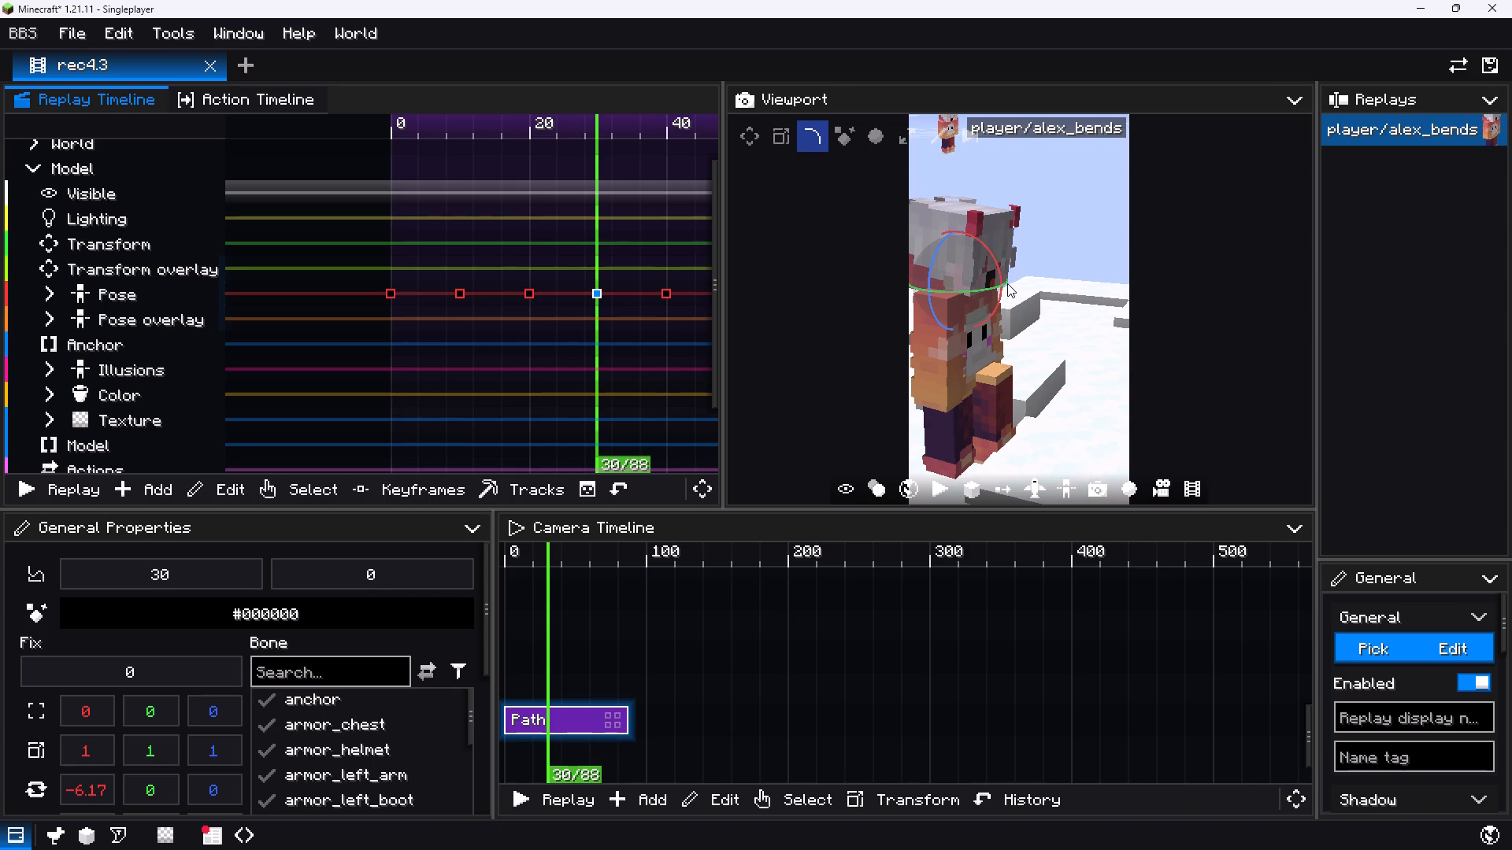
pyautogui.moveTo(1003, 286); pyautogui.dragTo(1018, 286)
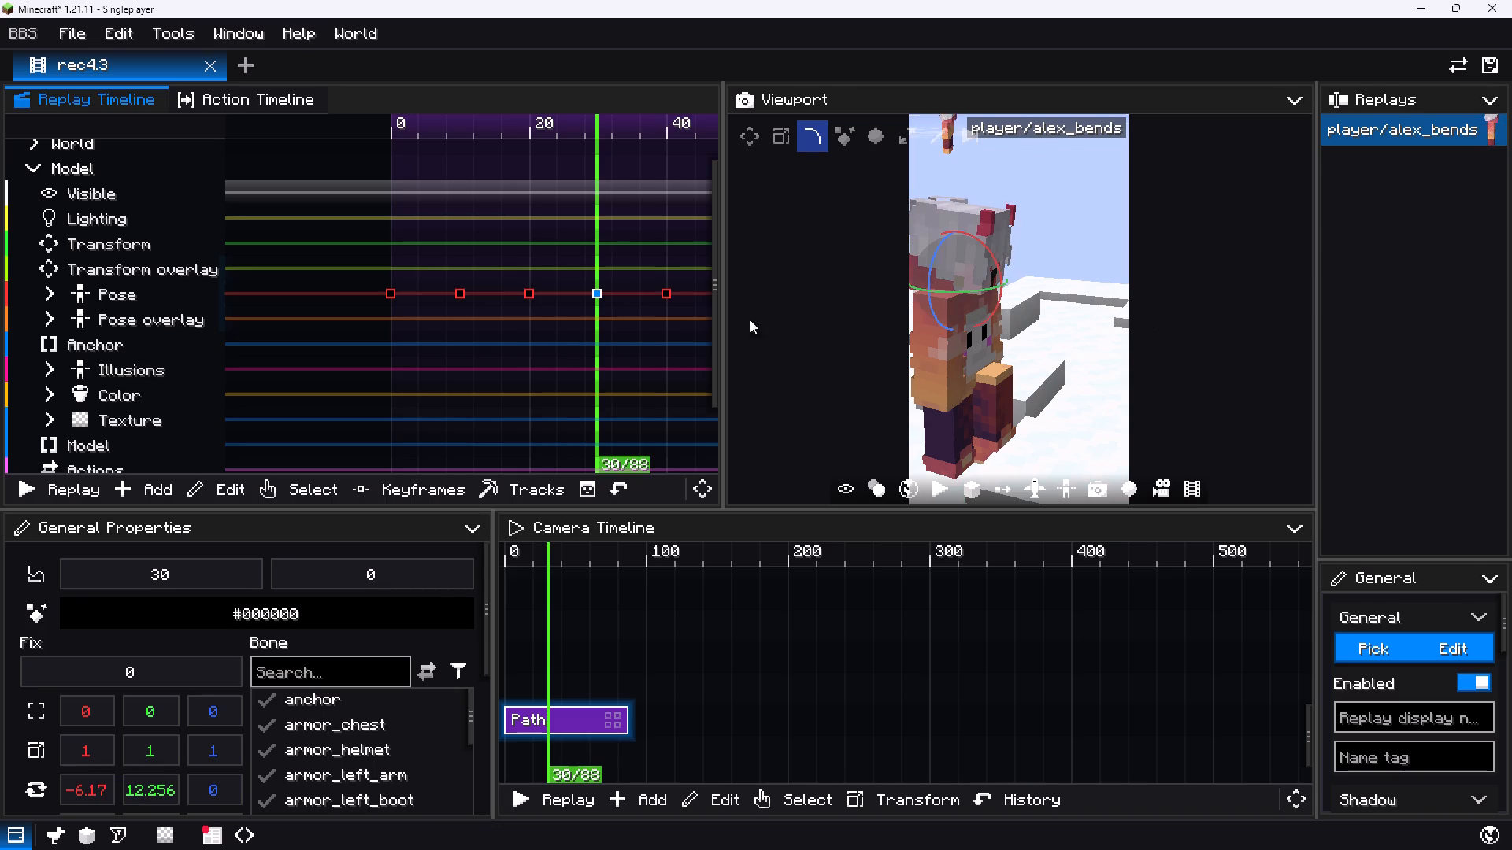
# Rotate the head bone on the tick 40 Pose keyframe to about 12.1° on X.
pyautogui.click(666, 296)
pyautogui.moveTo(636, 341); pyautogui.dragTo(667, 349)
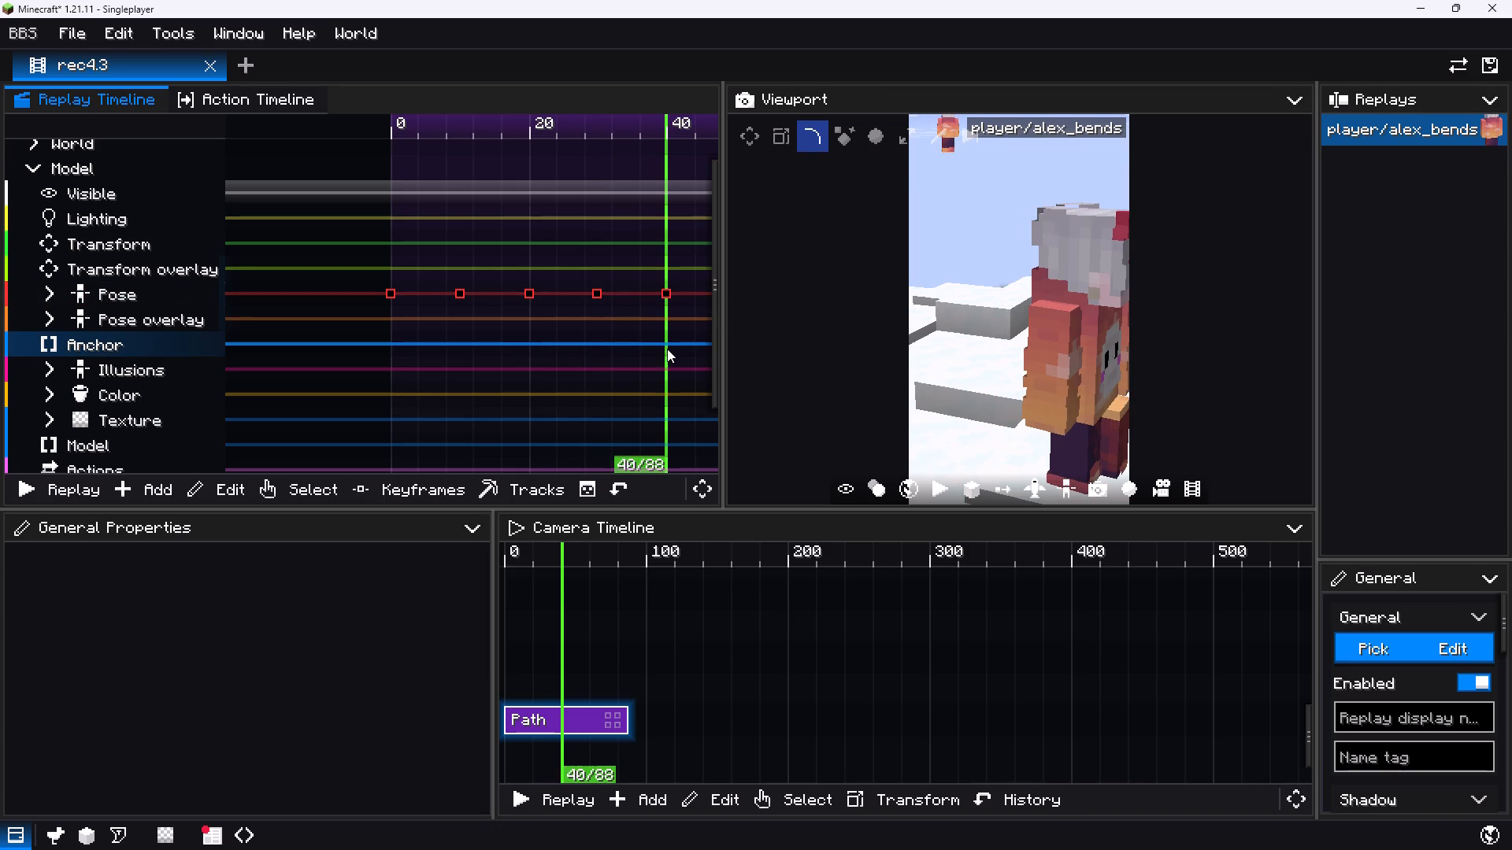
pyautogui.click(1029, 483)
pyautogui.press('d')
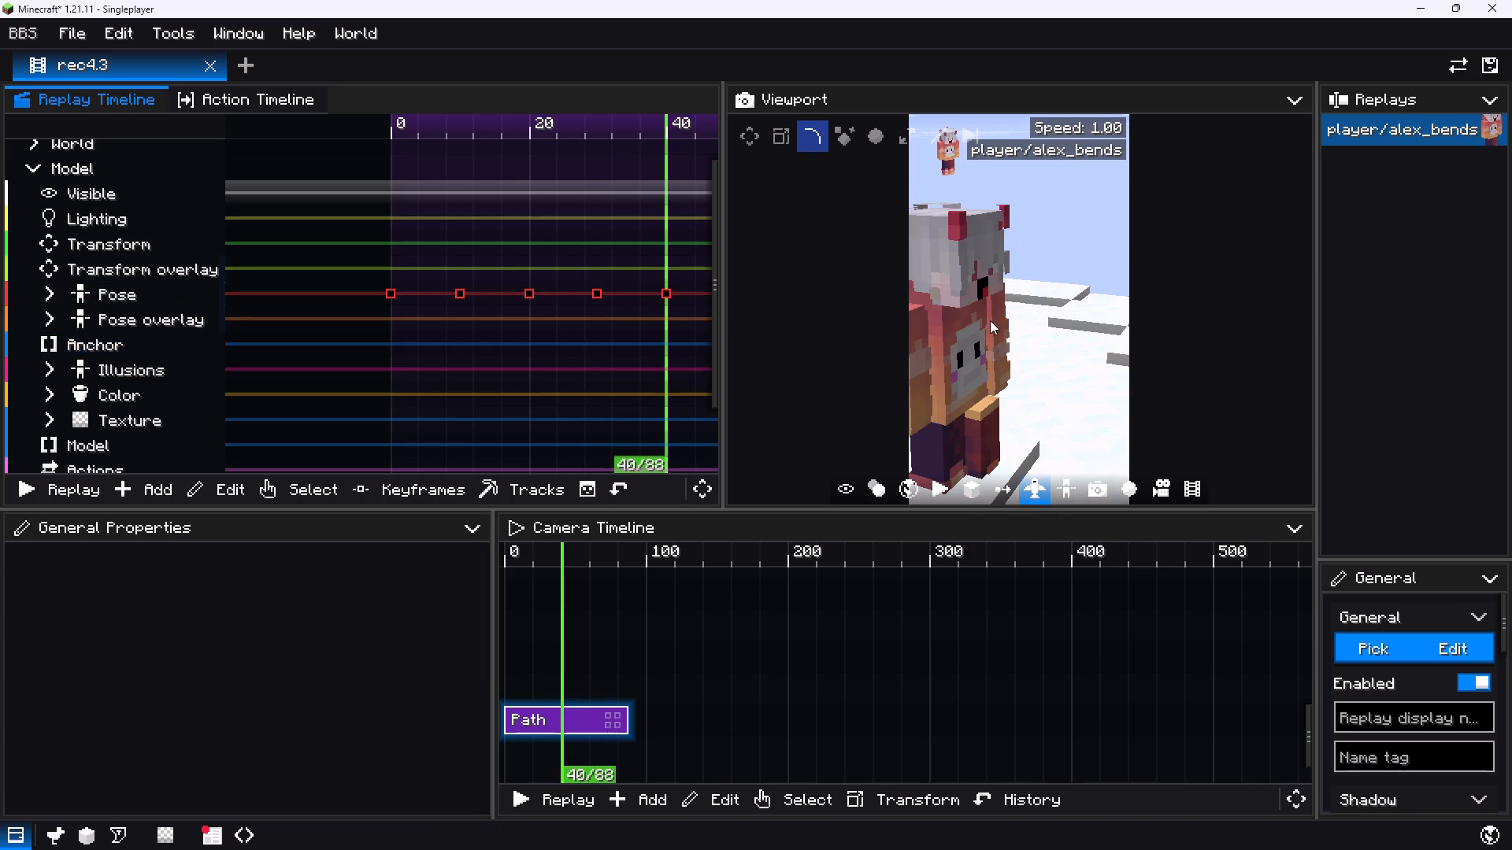
pyautogui.click(984, 288)
pyautogui.click(1029, 497)
pyautogui.click(976, 286)
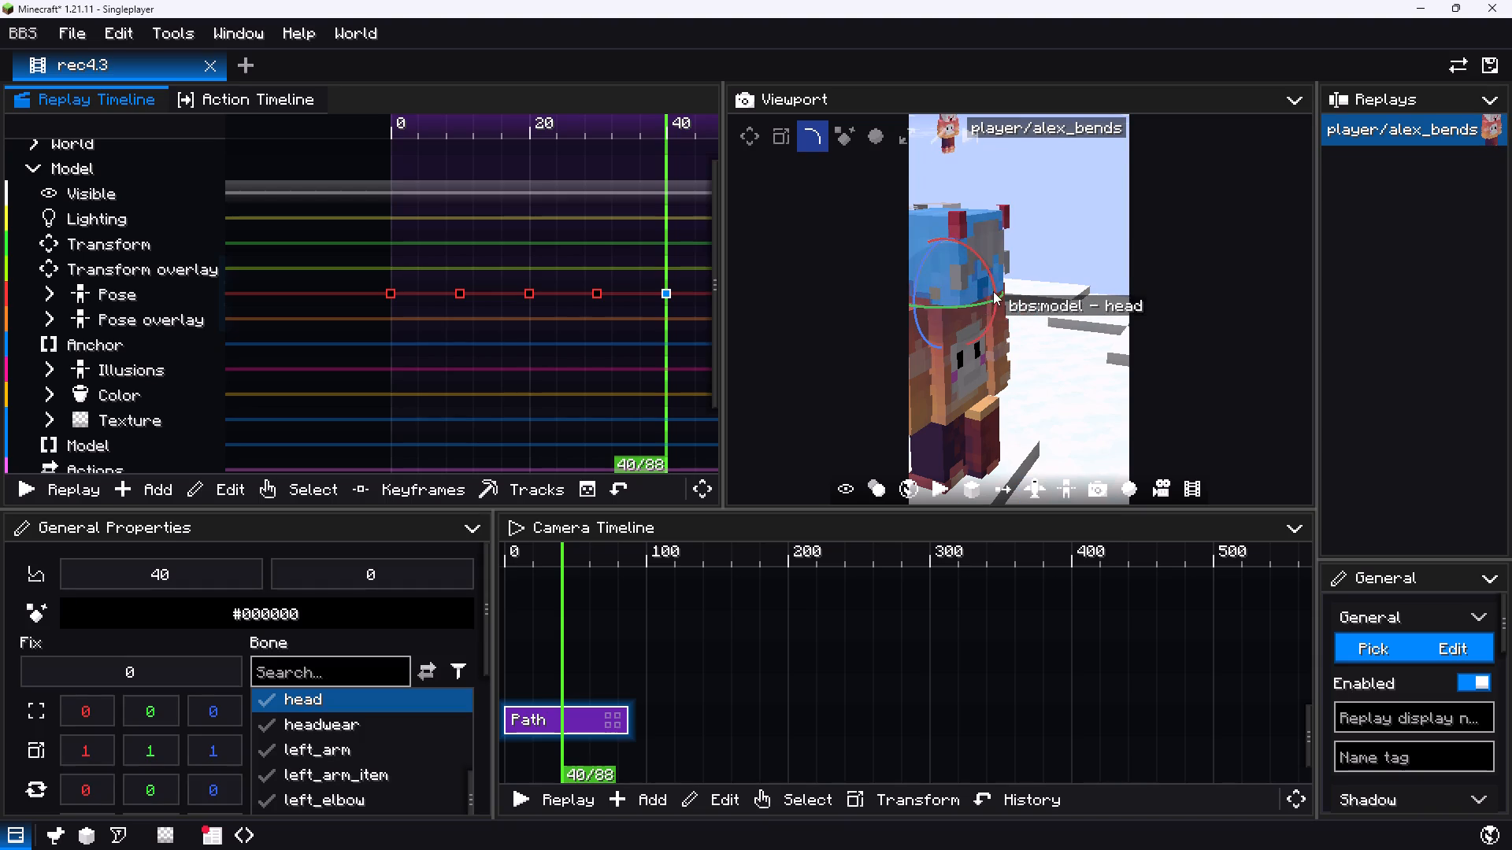
pyautogui.click(992, 310)
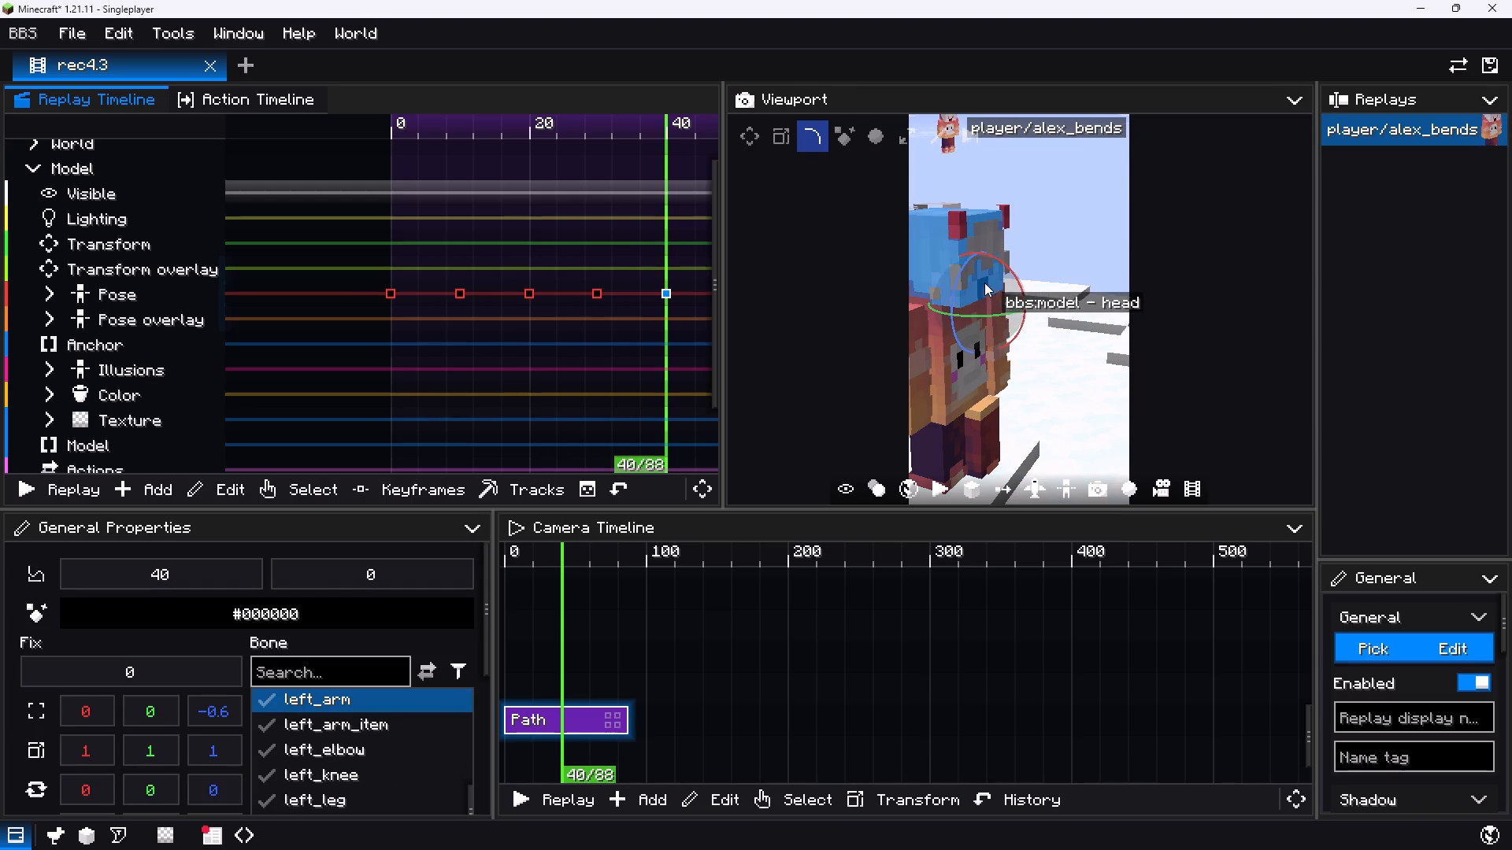
pyautogui.click(984, 283)
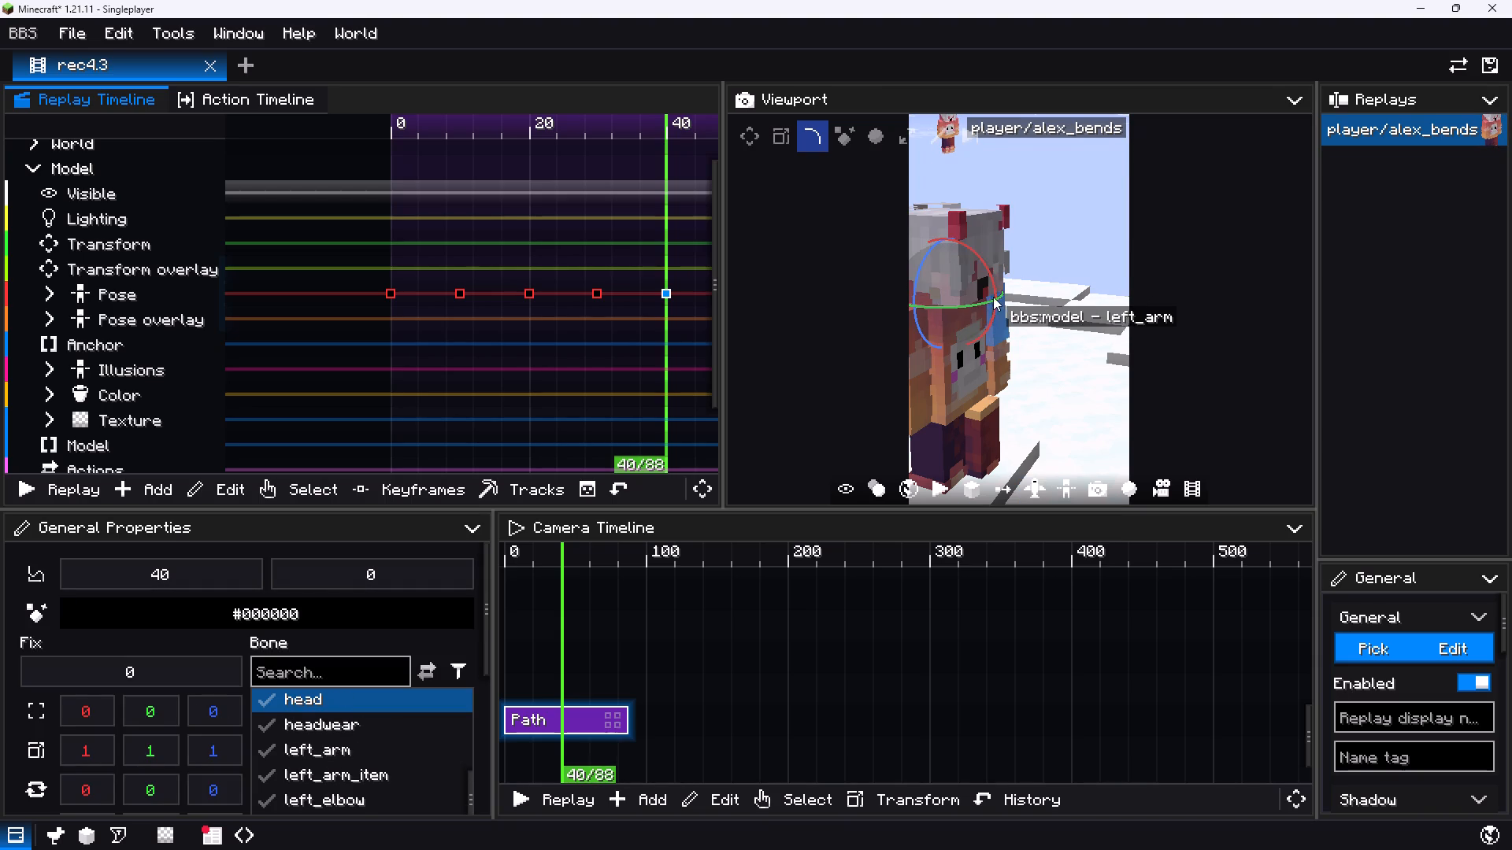
pyautogui.moveTo(993, 281); pyautogui.dragTo(993, 267)
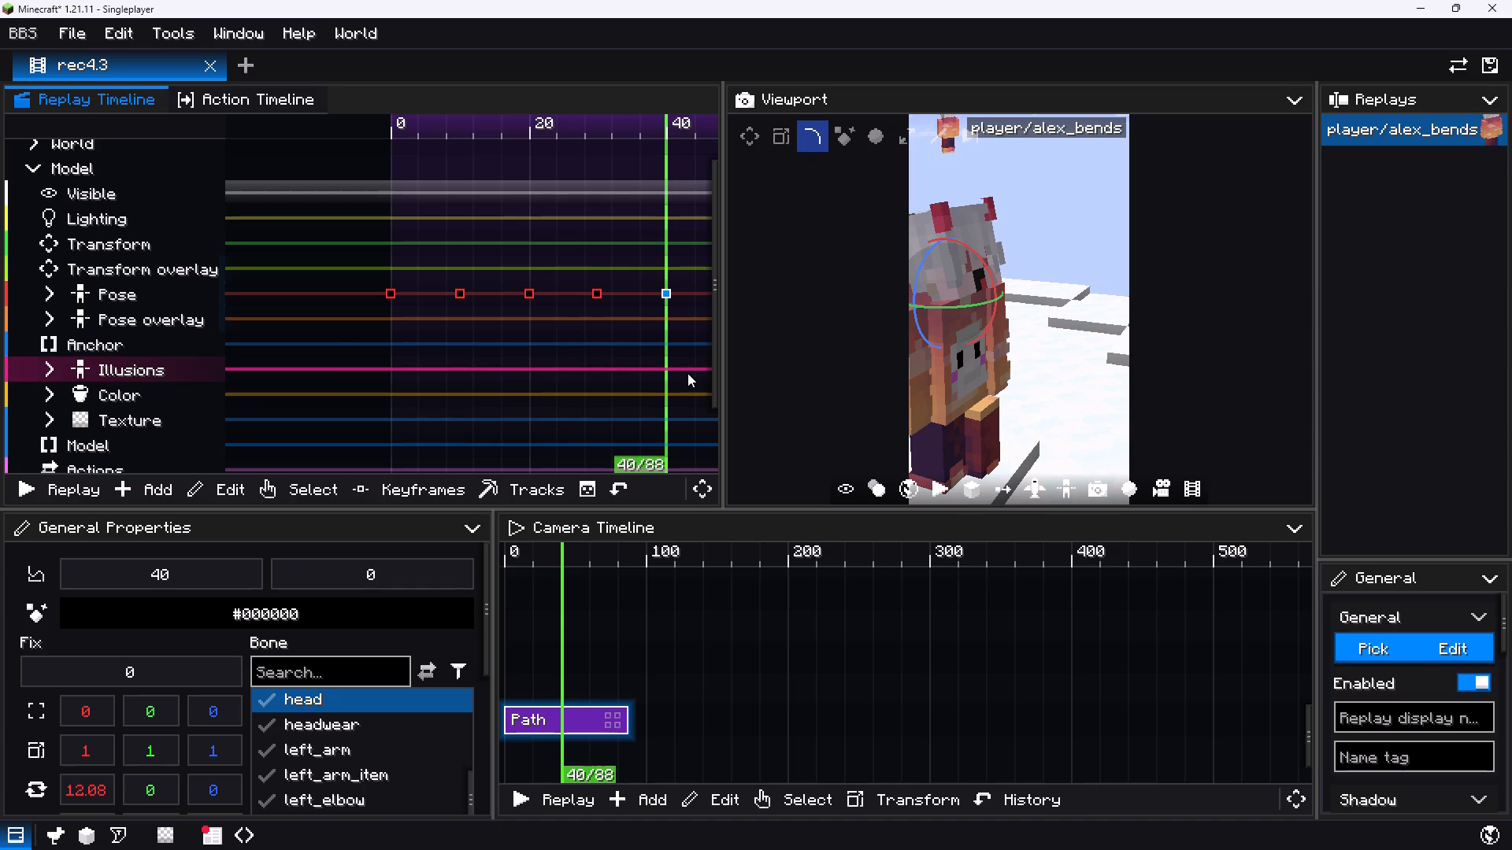
# Rotate the head bone on the tick 50 Pose keyframe to about -16.3° on X.
pyautogui.moveTo(686, 373); pyautogui.dragTo(579, 372, button='middle')
pyautogui.click(625, 296)
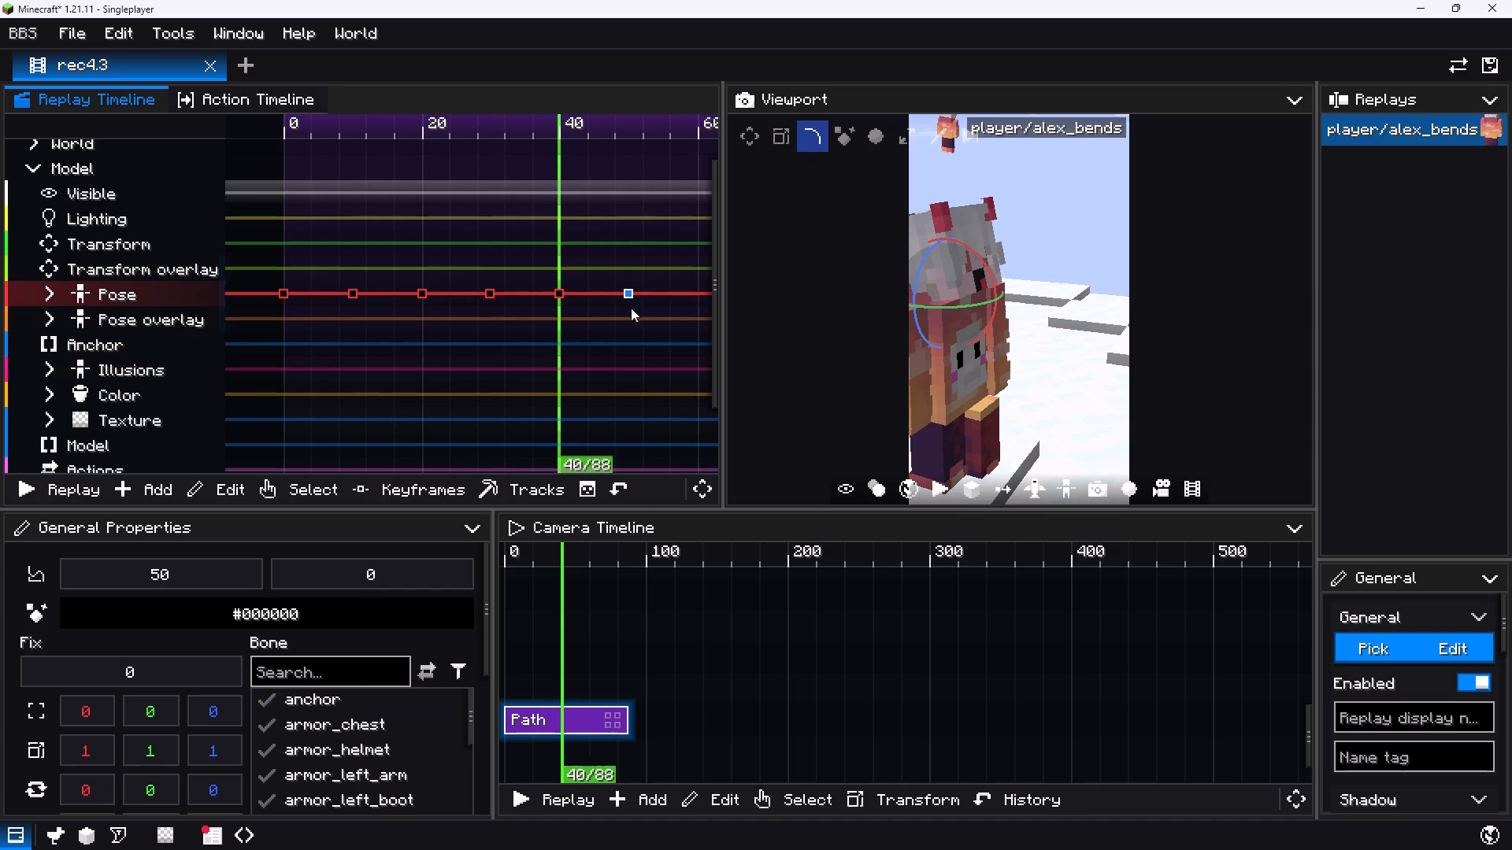
pyautogui.moveTo(683, 350); pyautogui.dragTo(626, 351)
pyautogui.click(630, 292)
pyautogui.moveTo(617, 337); pyautogui.dragTo(622, 338)
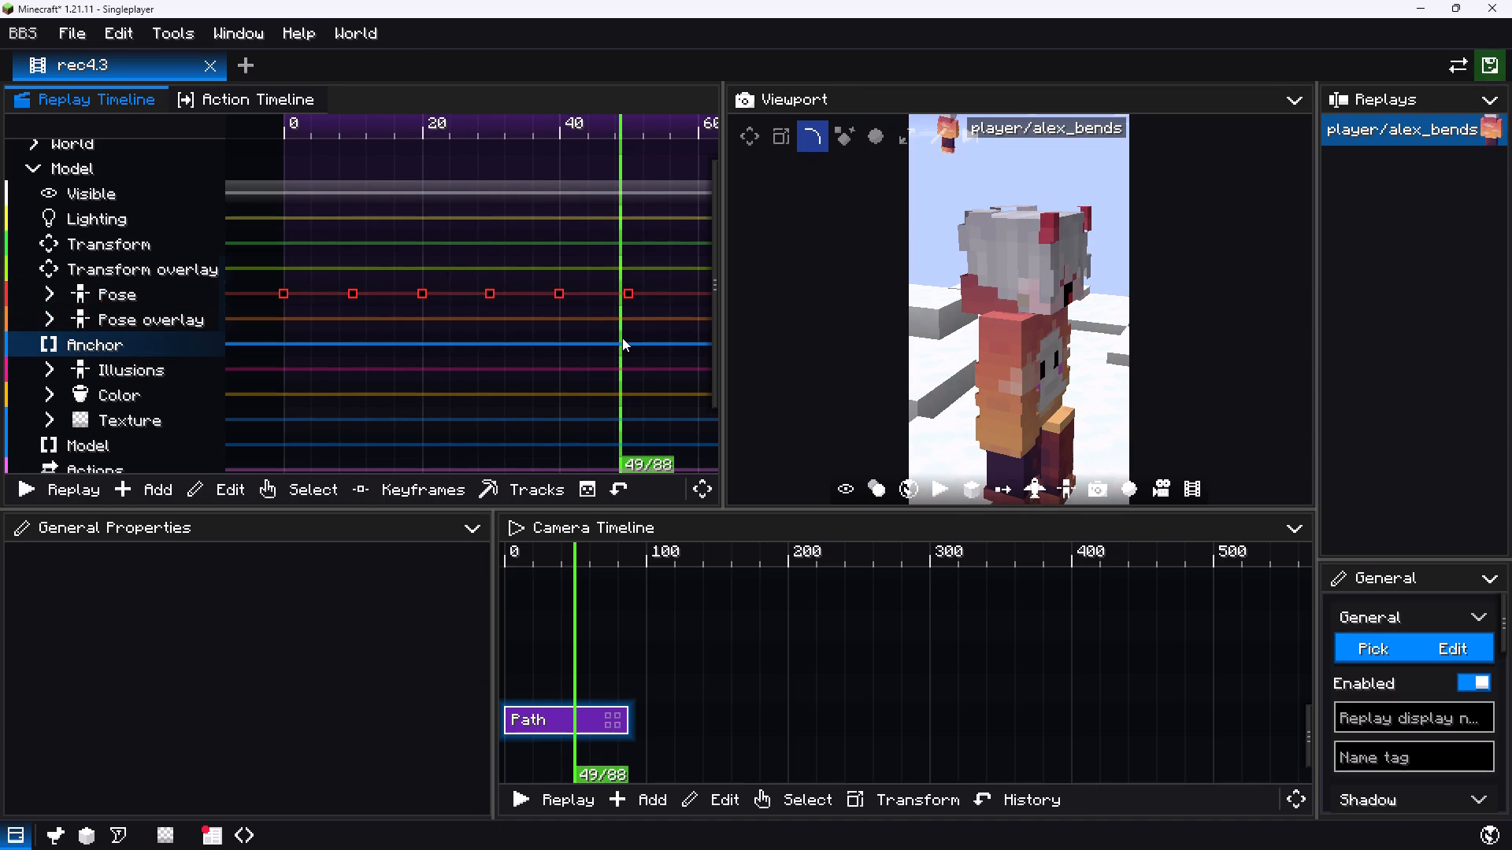
pyautogui.moveTo(622, 338); pyautogui.dragTo(627, 340)
pyautogui.moveTo(628, 353); pyautogui.dragTo(637, 355)
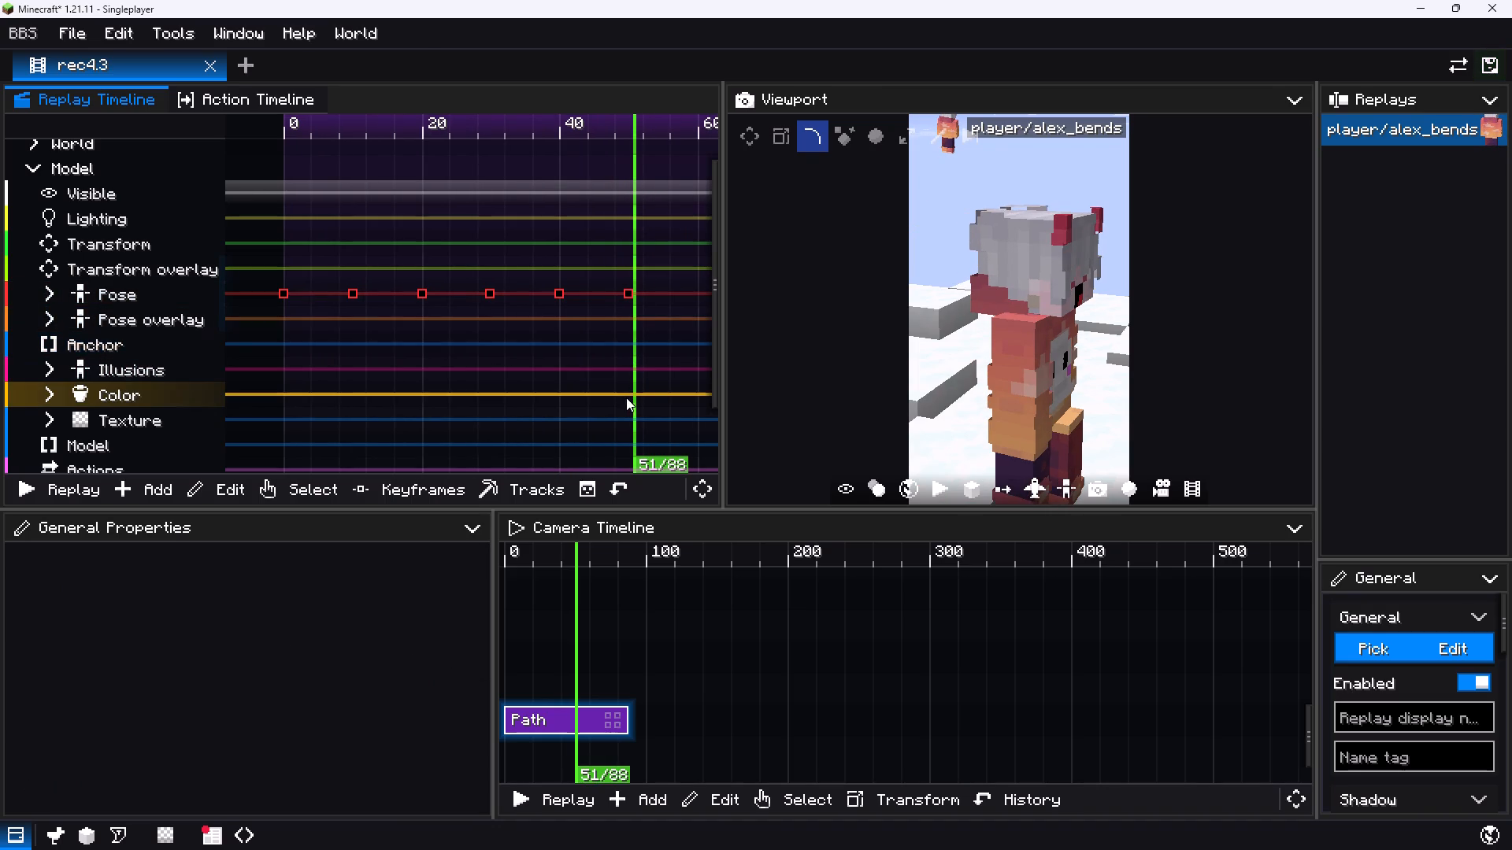
pyautogui.click(628, 397)
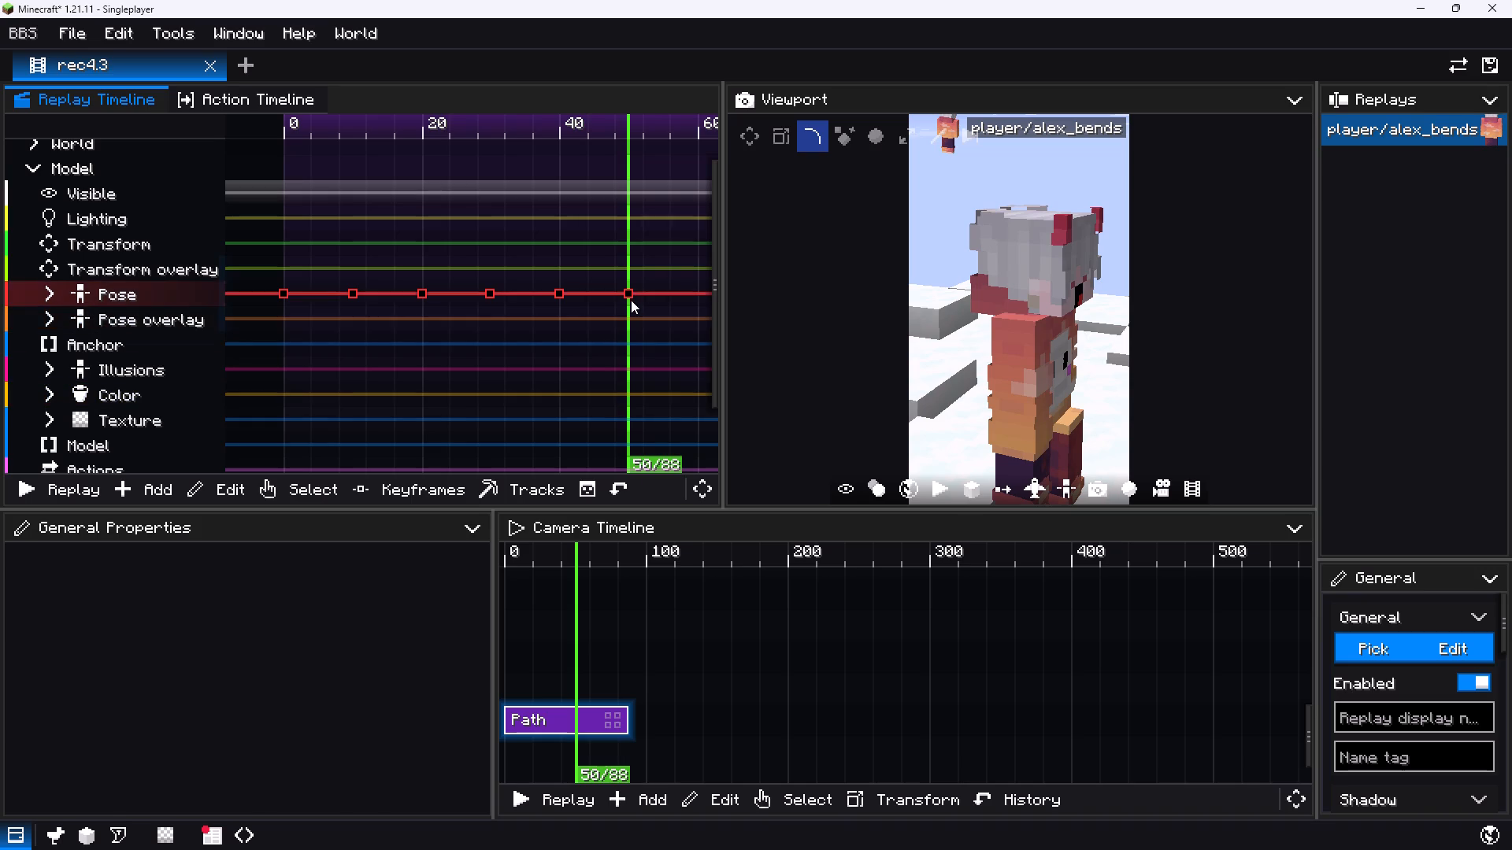
pyautogui.click(630, 298)
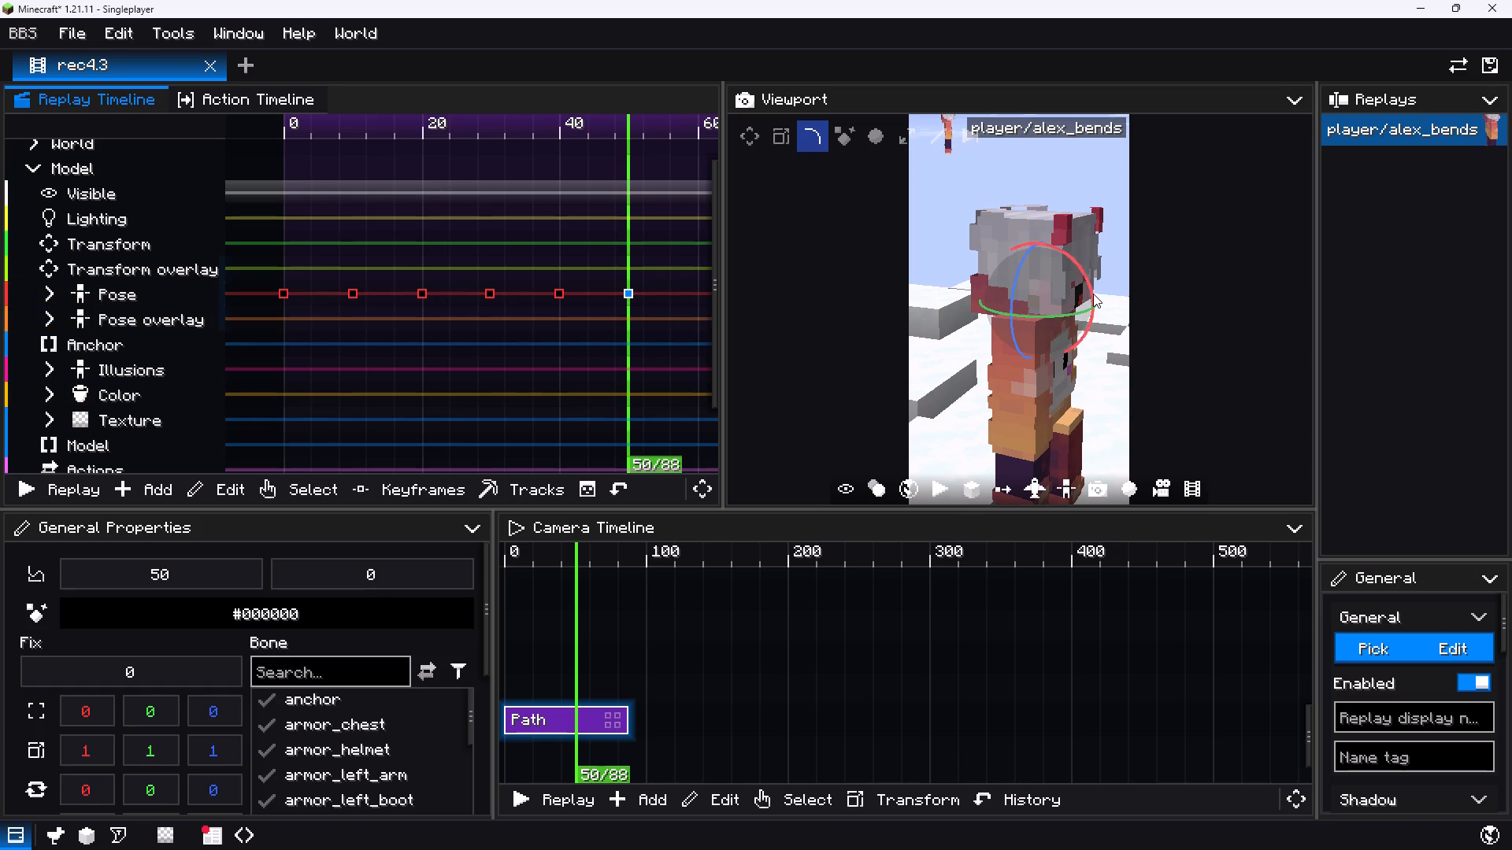
pyautogui.moveTo(1091, 294); pyautogui.dragTo(1096, 312)
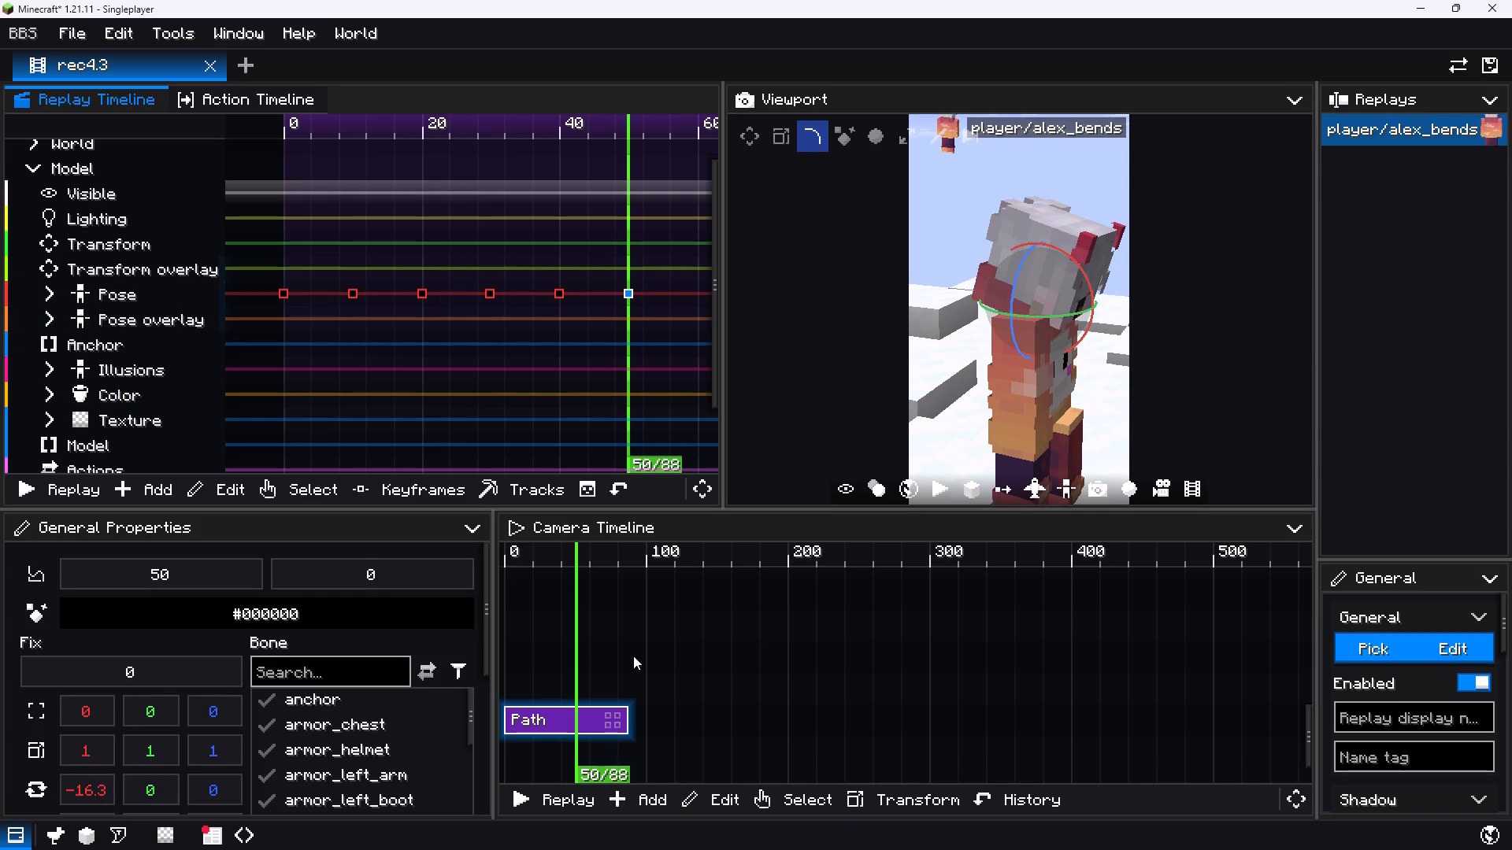
# Play the walk animation from tick 0 and review the head motion from a more distant view of the plateau.
pyautogui.moveTo(573, 655); pyautogui.dragTo(403, 662)
pyautogui.click(1034, 484)
pyautogui.press('s')
pyautogui.moveTo(1007, 336); pyautogui.dragTo(1125, 320)
pyautogui.press('a')
pyautogui.press('a')
pyautogui.press('a')
pyautogui.press('a')
pyautogui.press('a')
pyautogui.press('a')
pyautogui.press('a')
pyautogui.press('a')
pyautogui.press('d')
pyautogui.moveTo(1062, 404); pyautogui.dragTo(1089, 329)
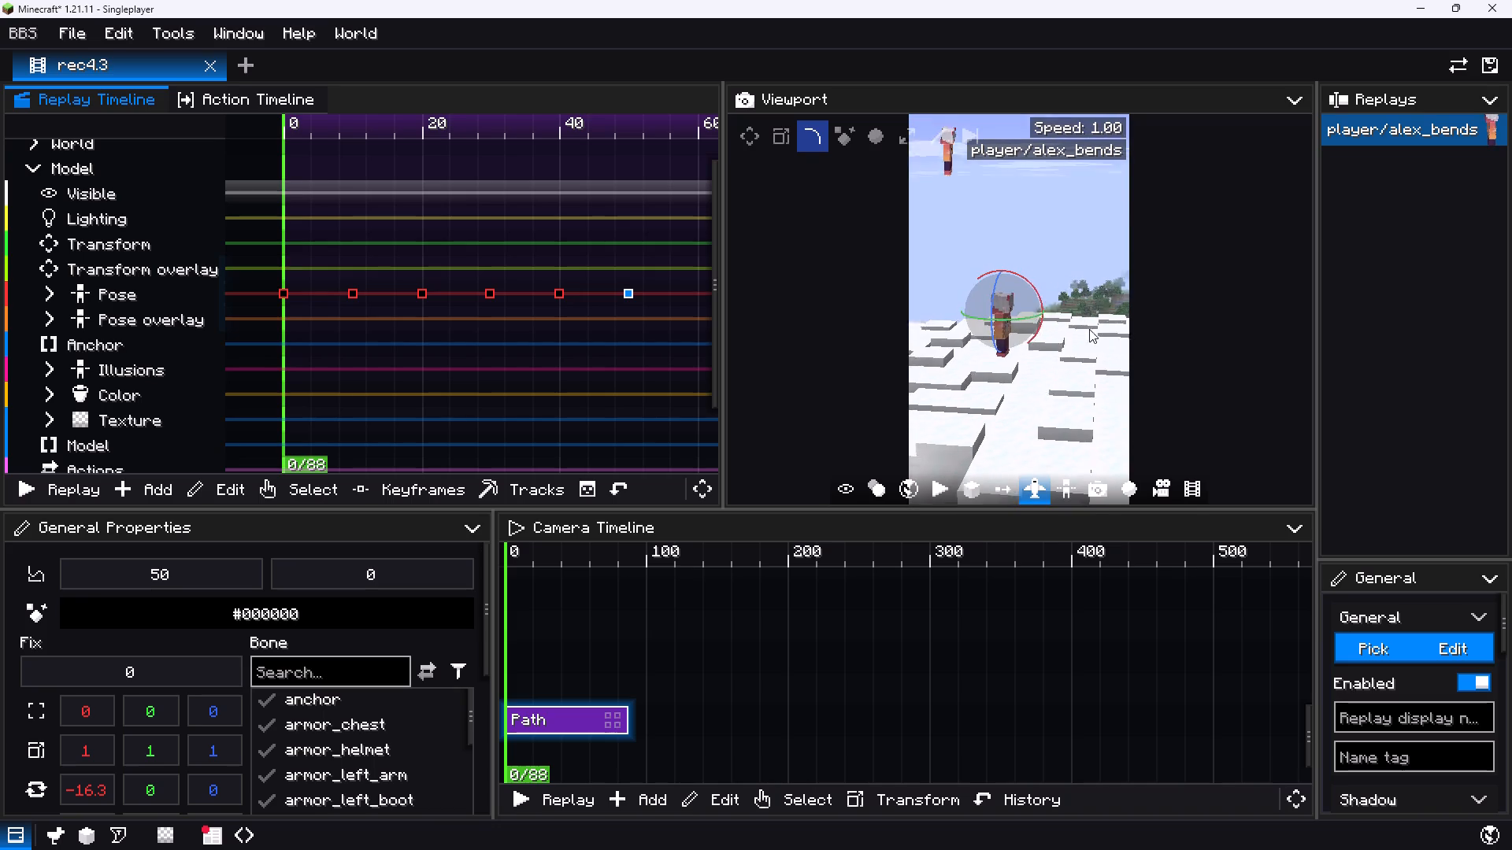
pyautogui.moveTo(1089, 329); pyautogui.dragTo(1090, 319)
pyautogui.click(1039, 491)
pyautogui.click(1050, 490)
pyautogui.press('w')
pyautogui.press('d')
pyautogui.moveTo(1047, 427); pyautogui.dragTo(1016, 422)
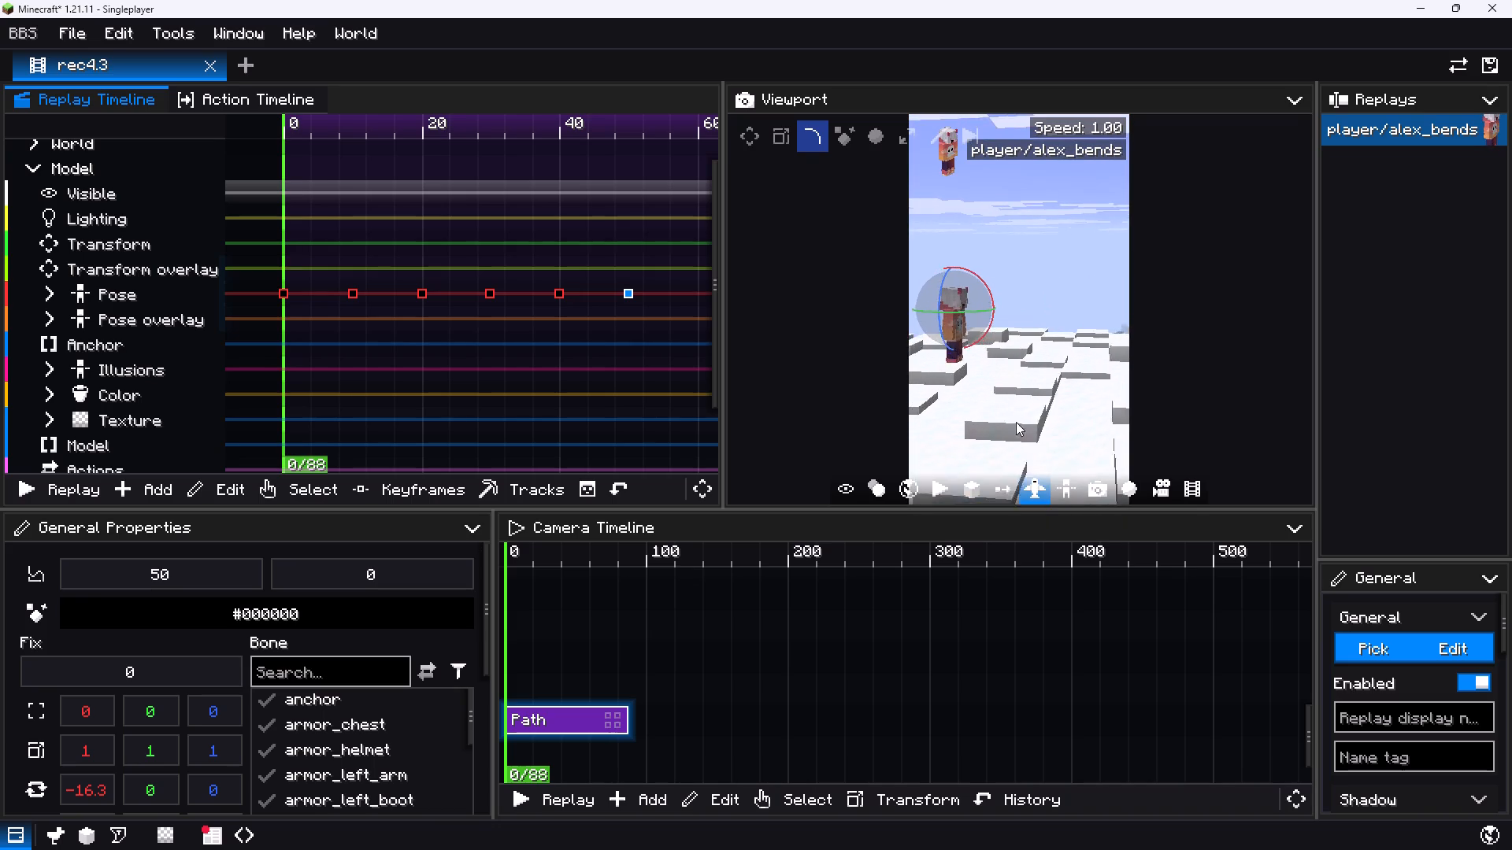
pyautogui.moveTo(1016, 422); pyautogui.dragTo(1025, 403)
pyautogui.press('s')
pyautogui.click(1036, 487)
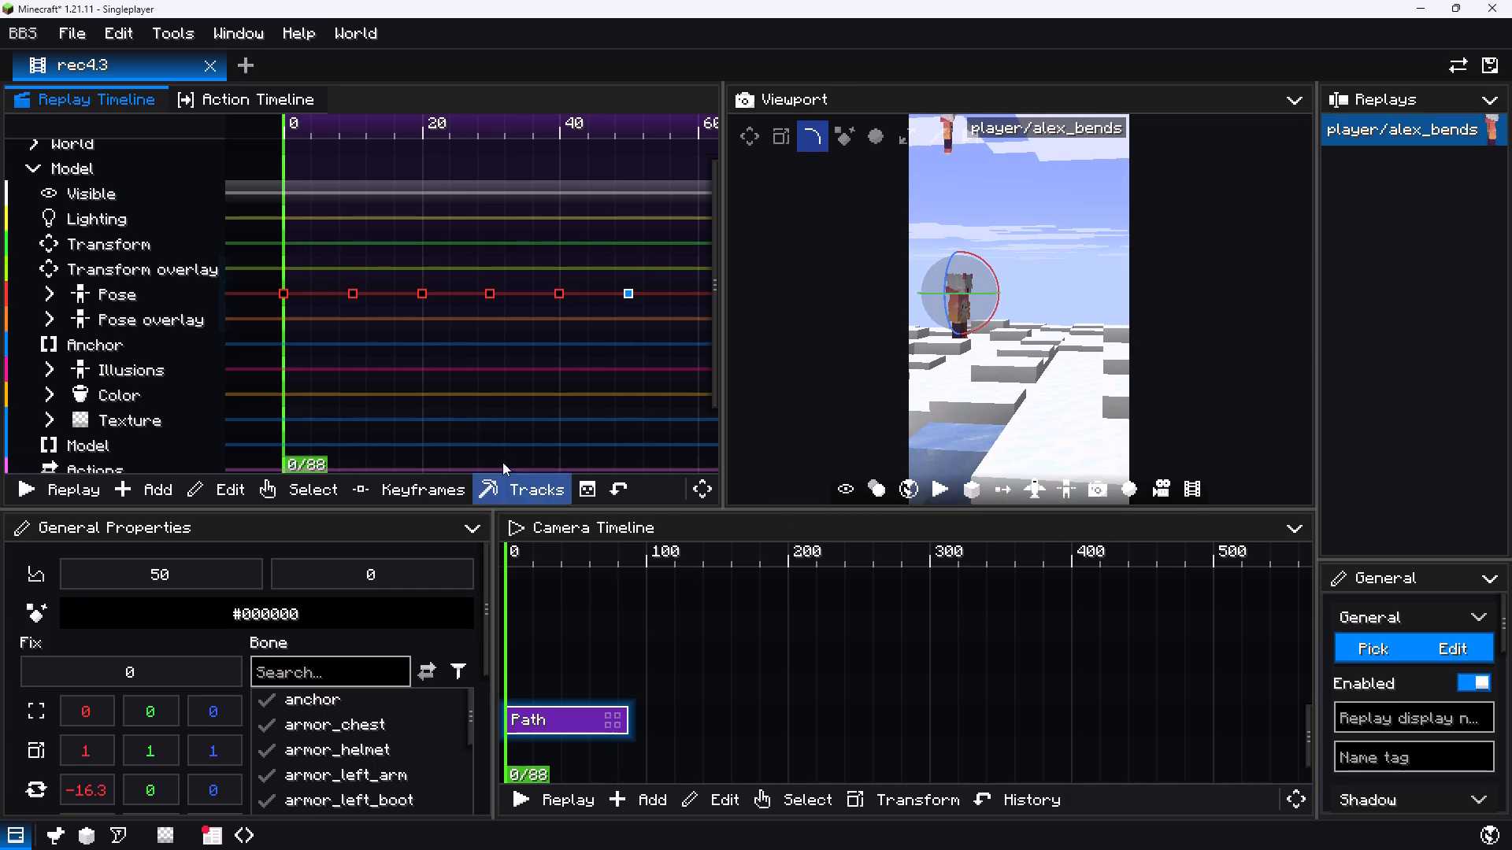
pyautogui.click(477, 416)
pyautogui.press('space')
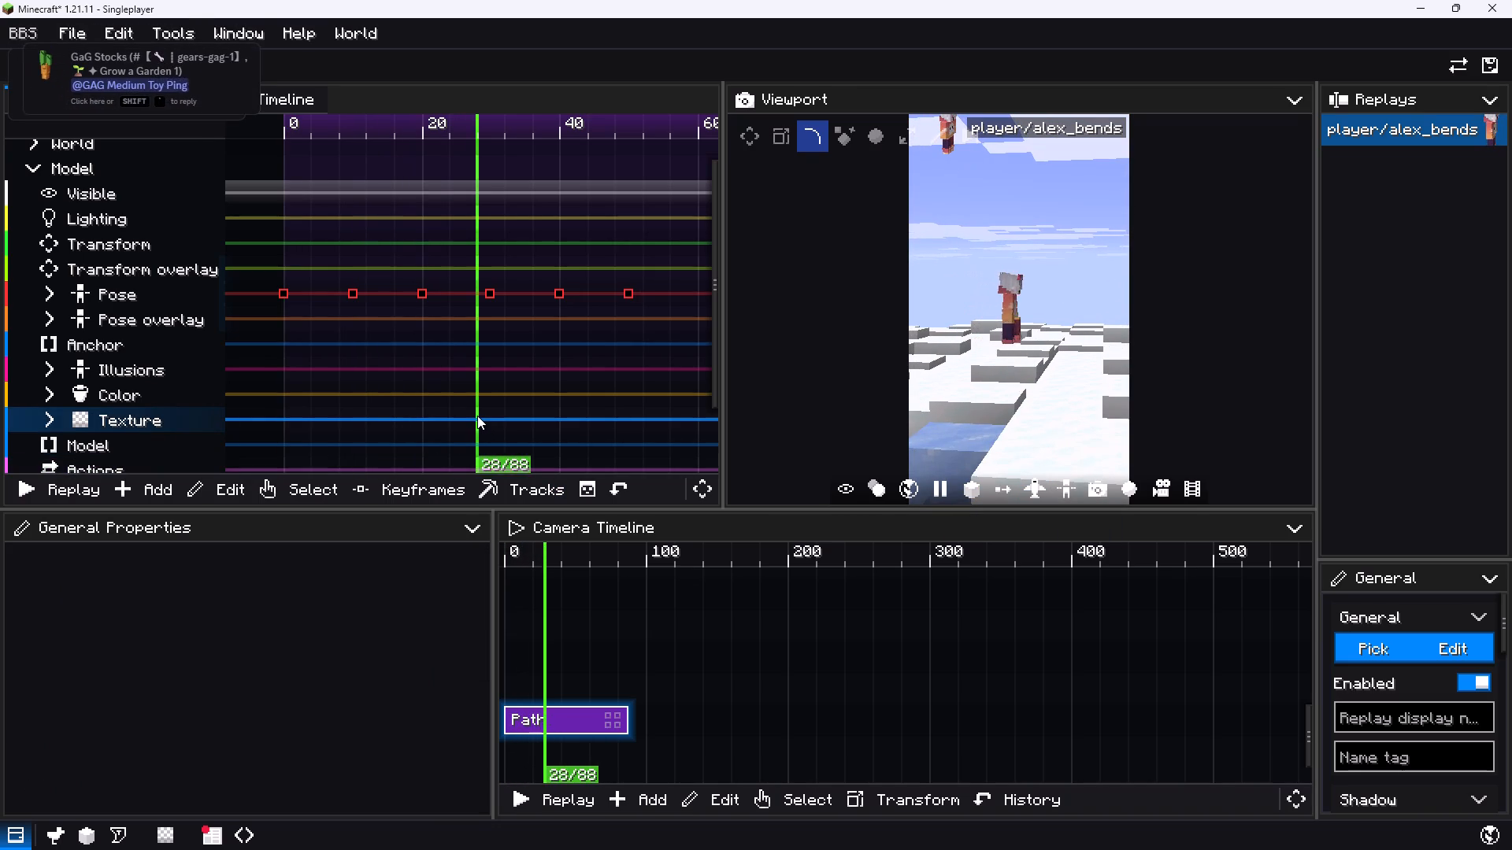
pyautogui.press('space')
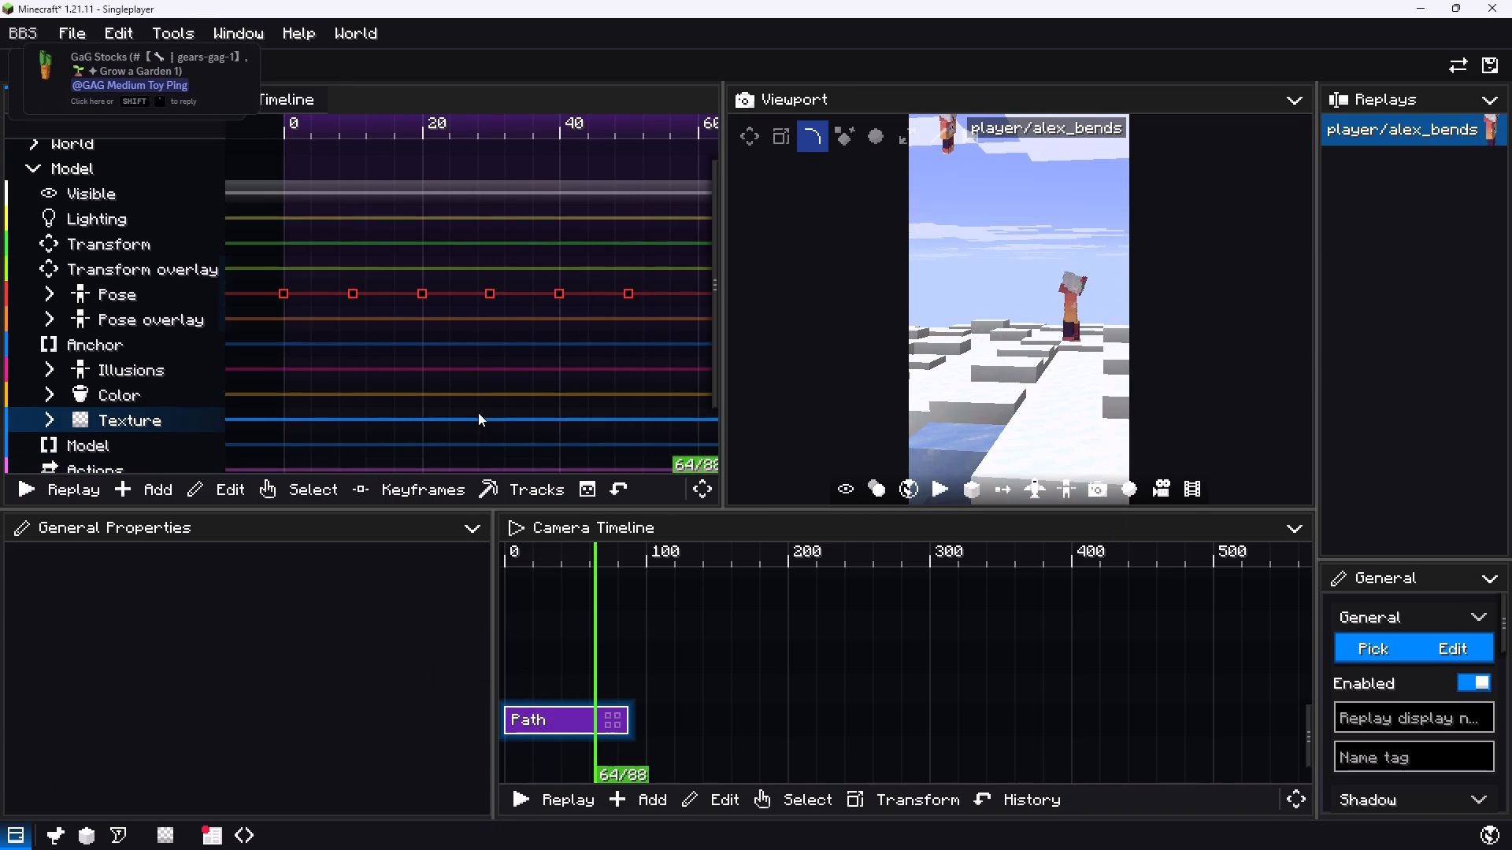
pyautogui.scroll(1, 366, 321)
pyautogui.scroll(-5, 617, 388)
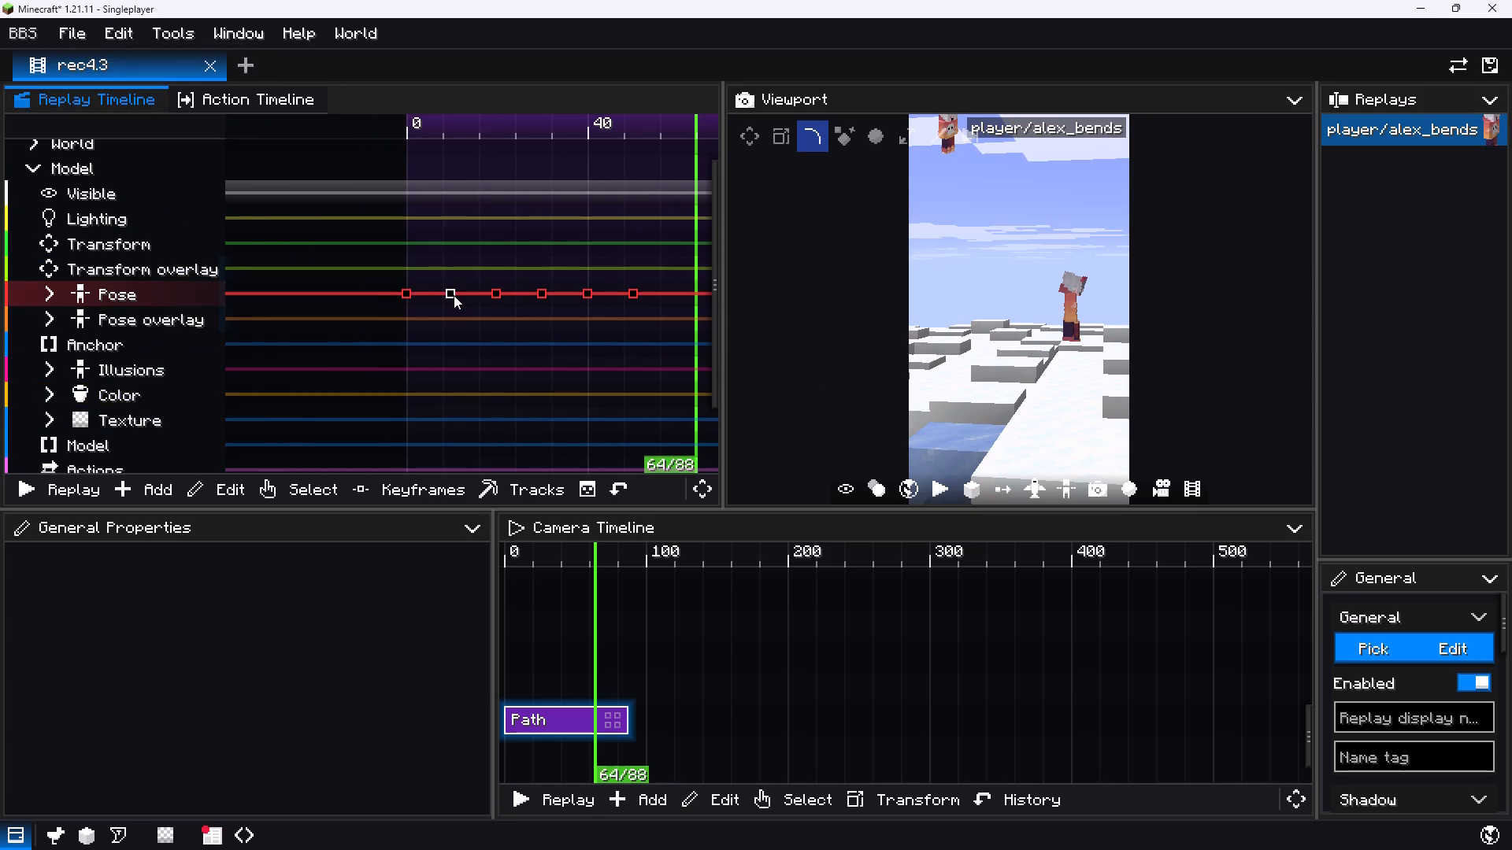
# Undo the head rotations on the Pose keyframes from tick 50 back to tick 10.
pyautogui.hotkey('ctrl', 'z')
pyautogui.hotkey('ctrl', 'z')
pyautogui.hotkey('ctrl', 'z')
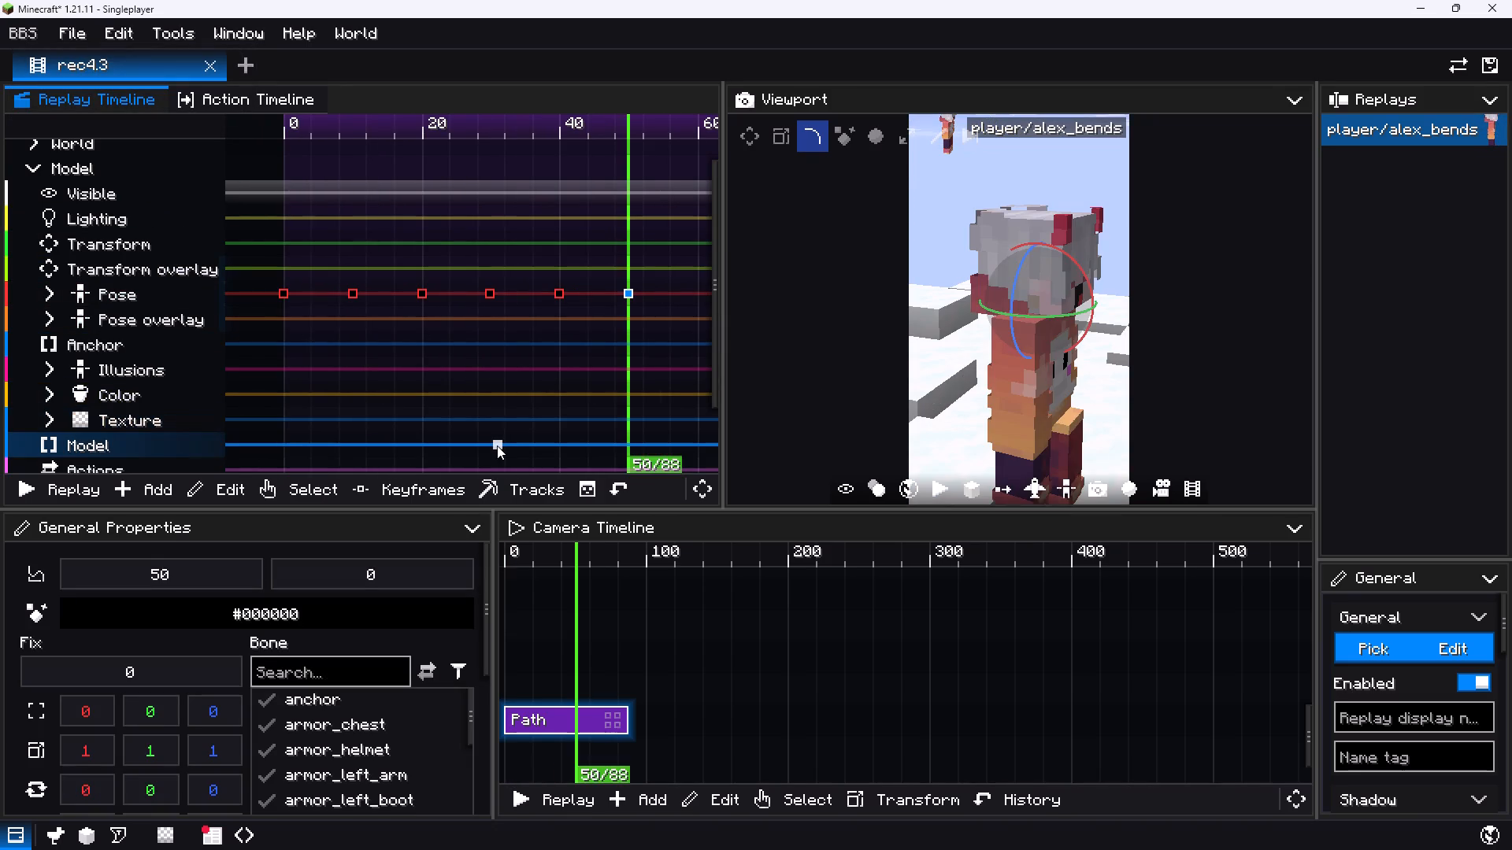
pyautogui.hotkey('ctrl', 'z')
pyautogui.hotkey('ctrl', 'z')
pyautogui.hotkey('ctrl', 'z')
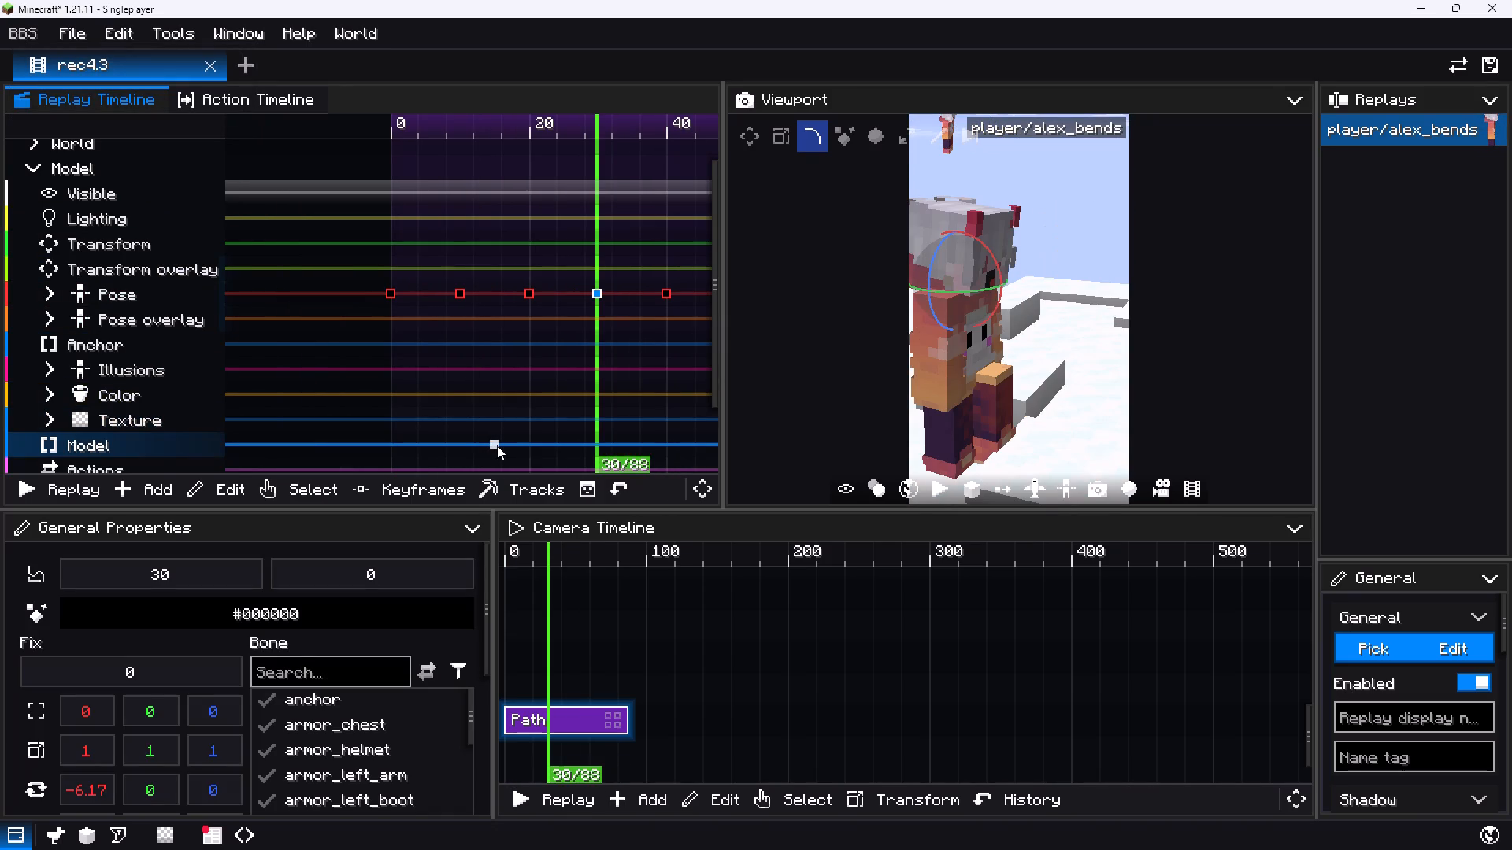
pyautogui.hotkey('ctrl', 'z')
pyautogui.hotkey('ctrl', 'z')
pyautogui.hotkey('ctrl', 'z')
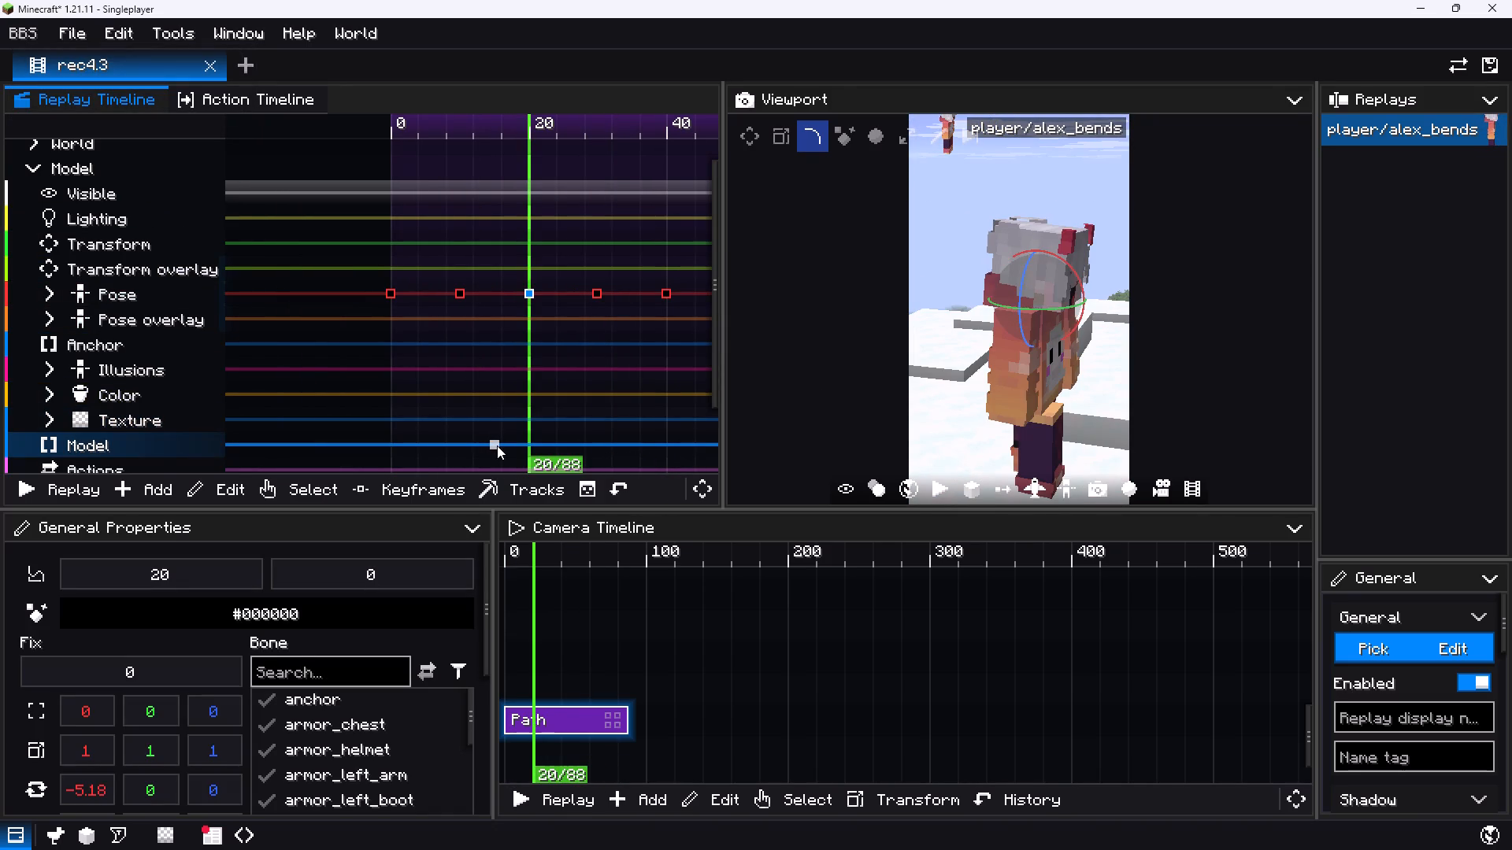
pyautogui.hotkey('ctrl', 'z')
pyautogui.hotkey('ctrl', 'z')
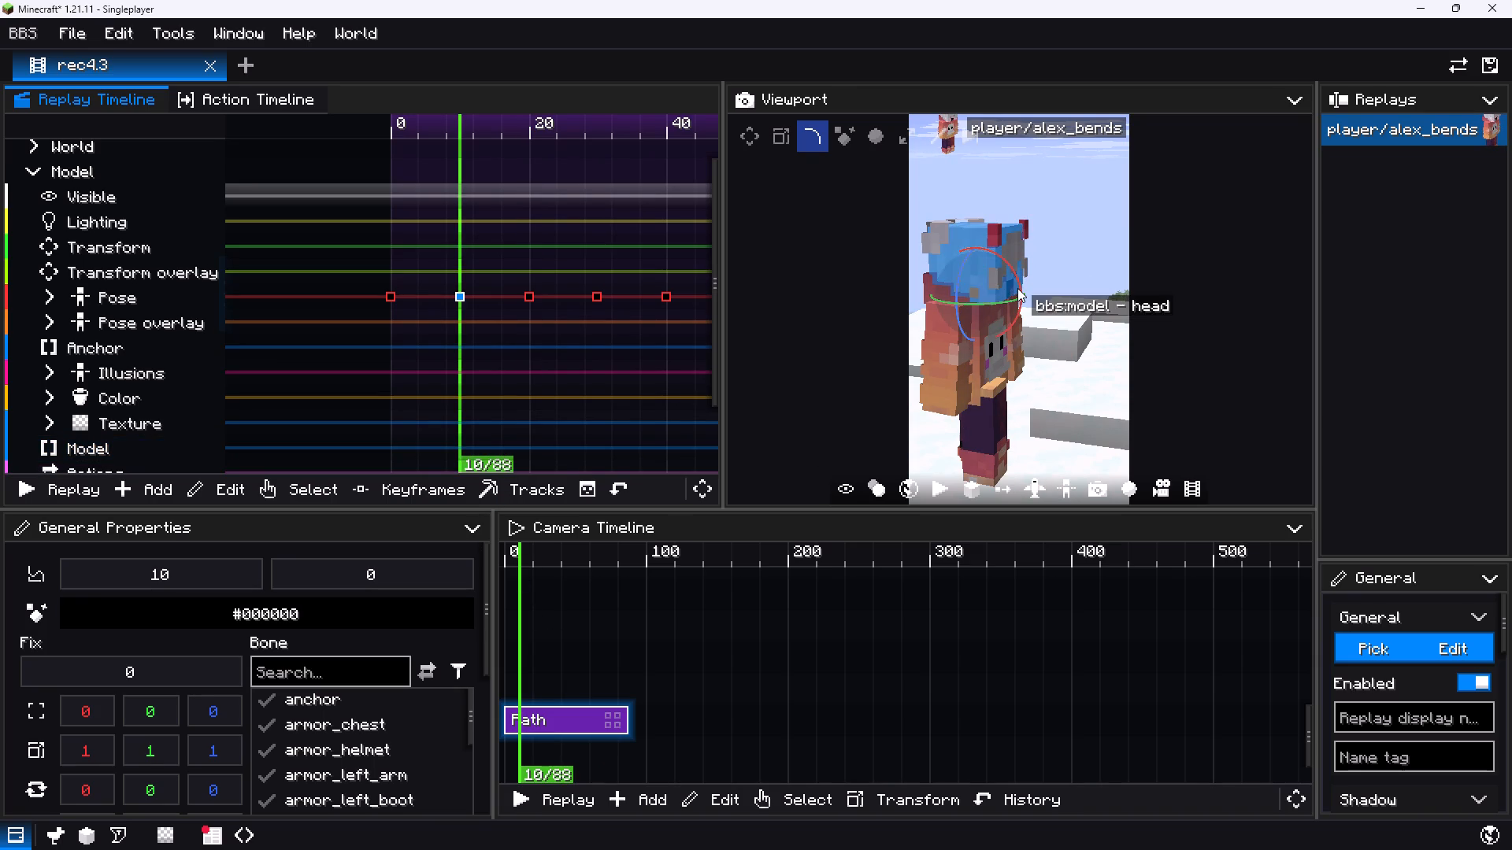
# Rotate the head bone on the tick 20 Pose keyframe to about -15.3° on X and -15.1° on Y.
pyautogui.moveTo(442, 362); pyautogui.dragTo(390, 357)
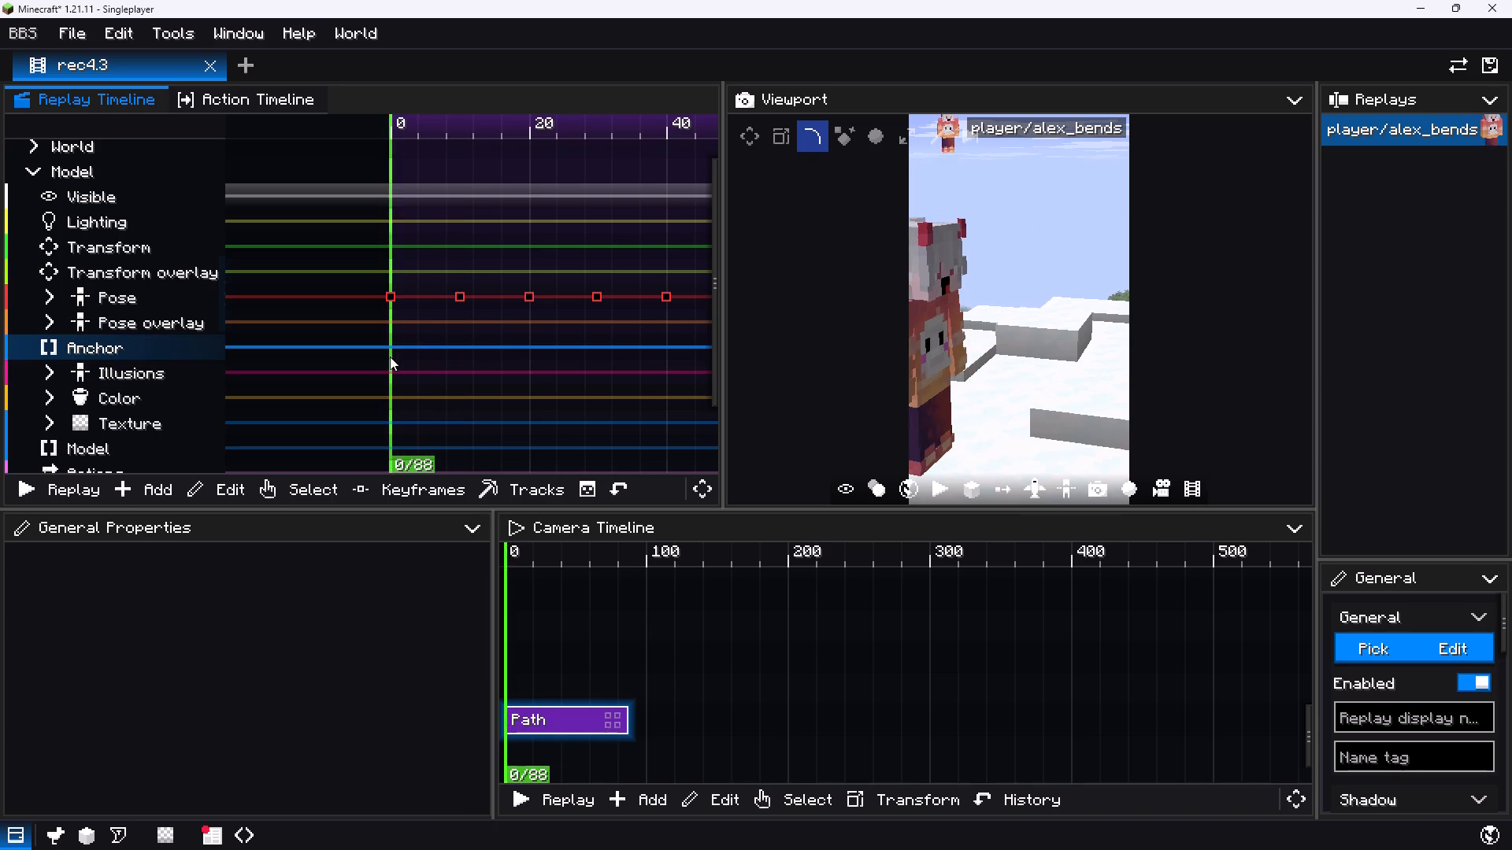
pyautogui.moveTo(390, 357); pyautogui.dragTo(503, 374)
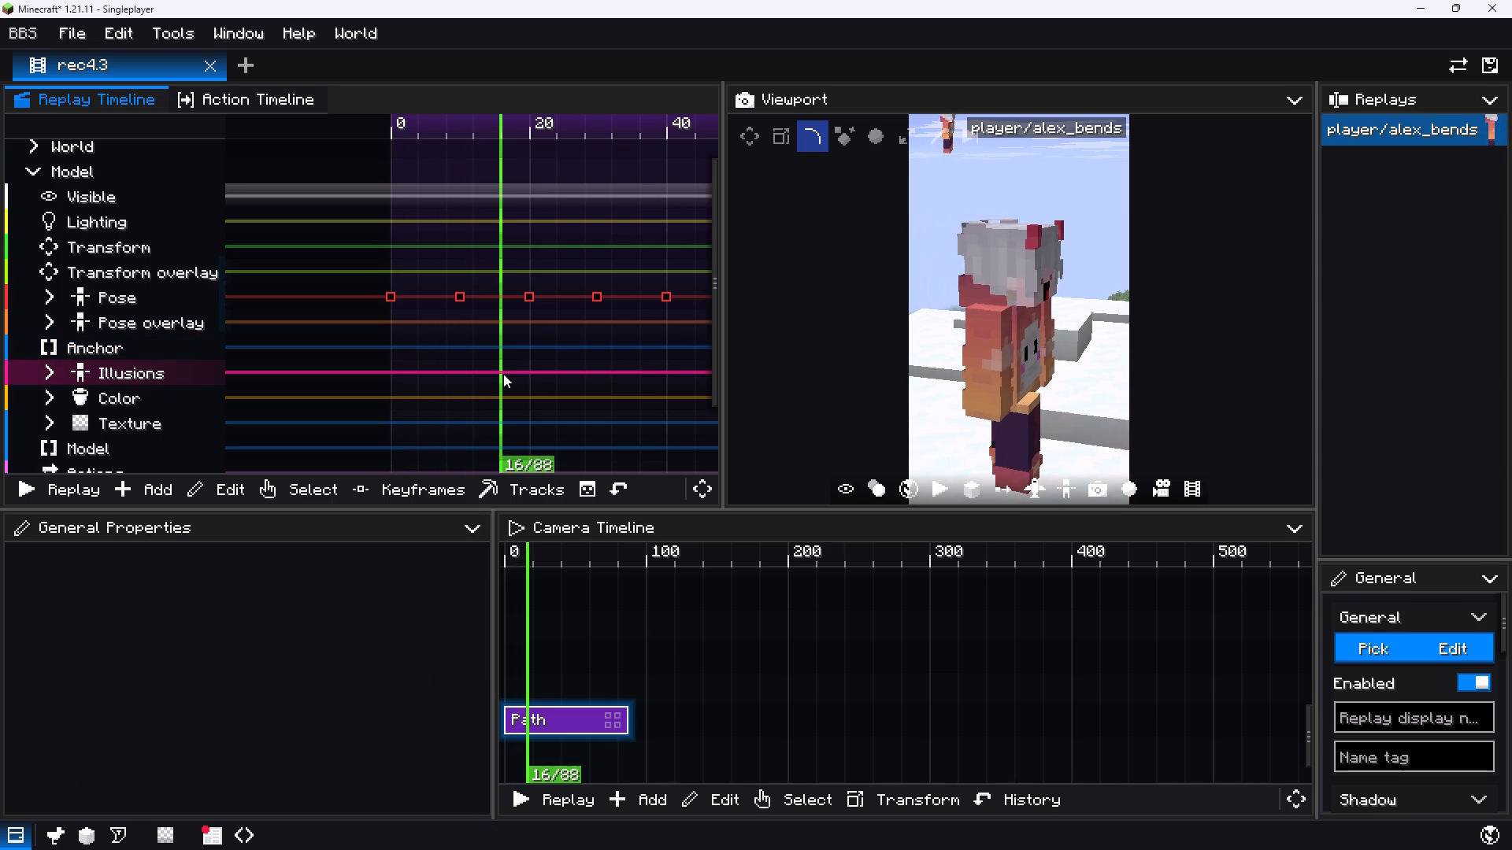
pyautogui.moveTo(503, 374); pyautogui.dragTo(531, 379)
pyautogui.click(532, 304)
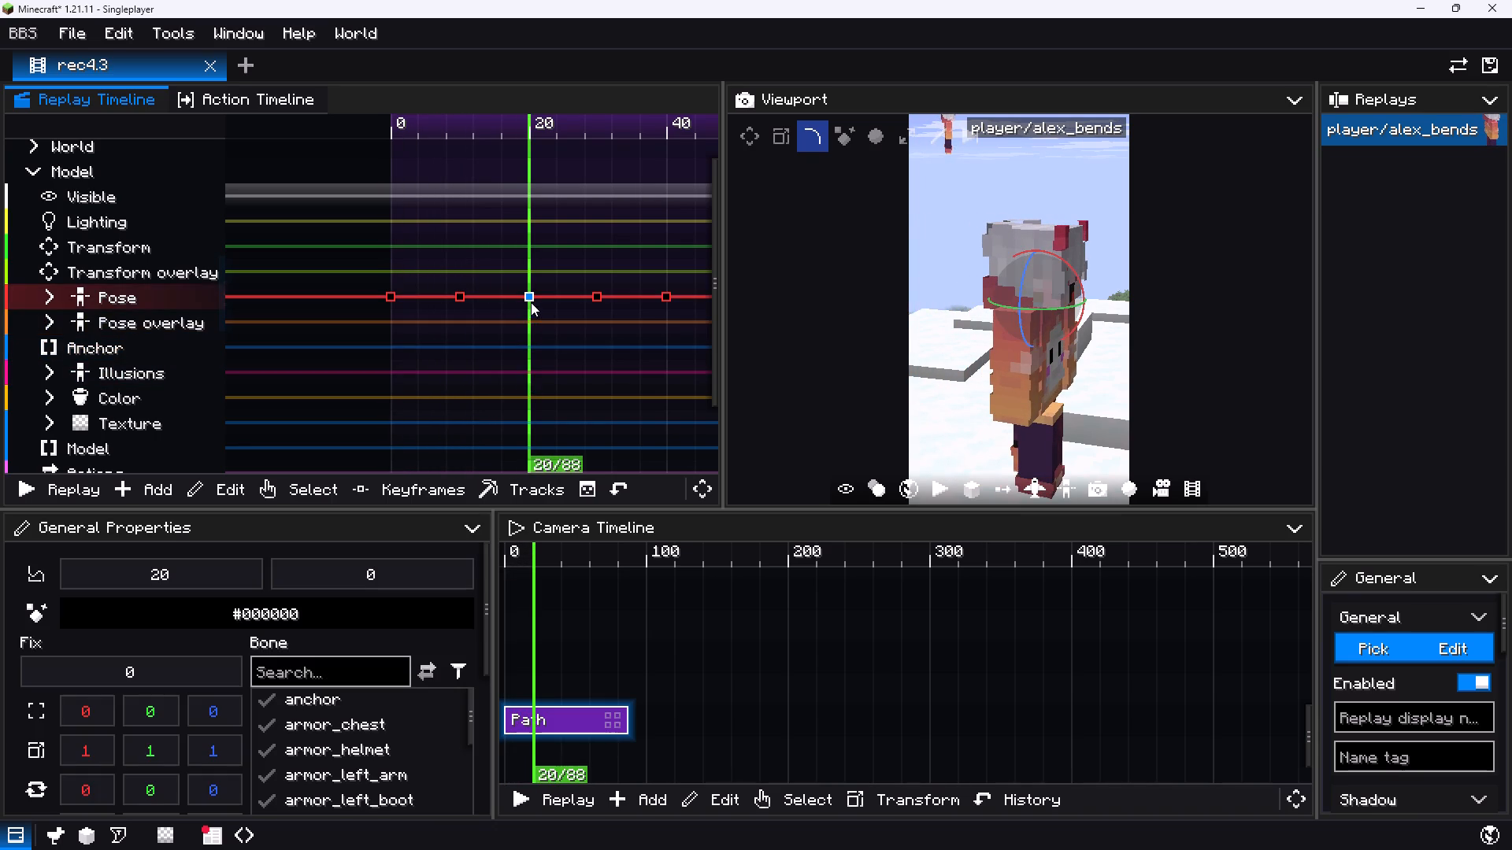
pyautogui.moveTo(1084, 299); pyautogui.dragTo(1085, 301)
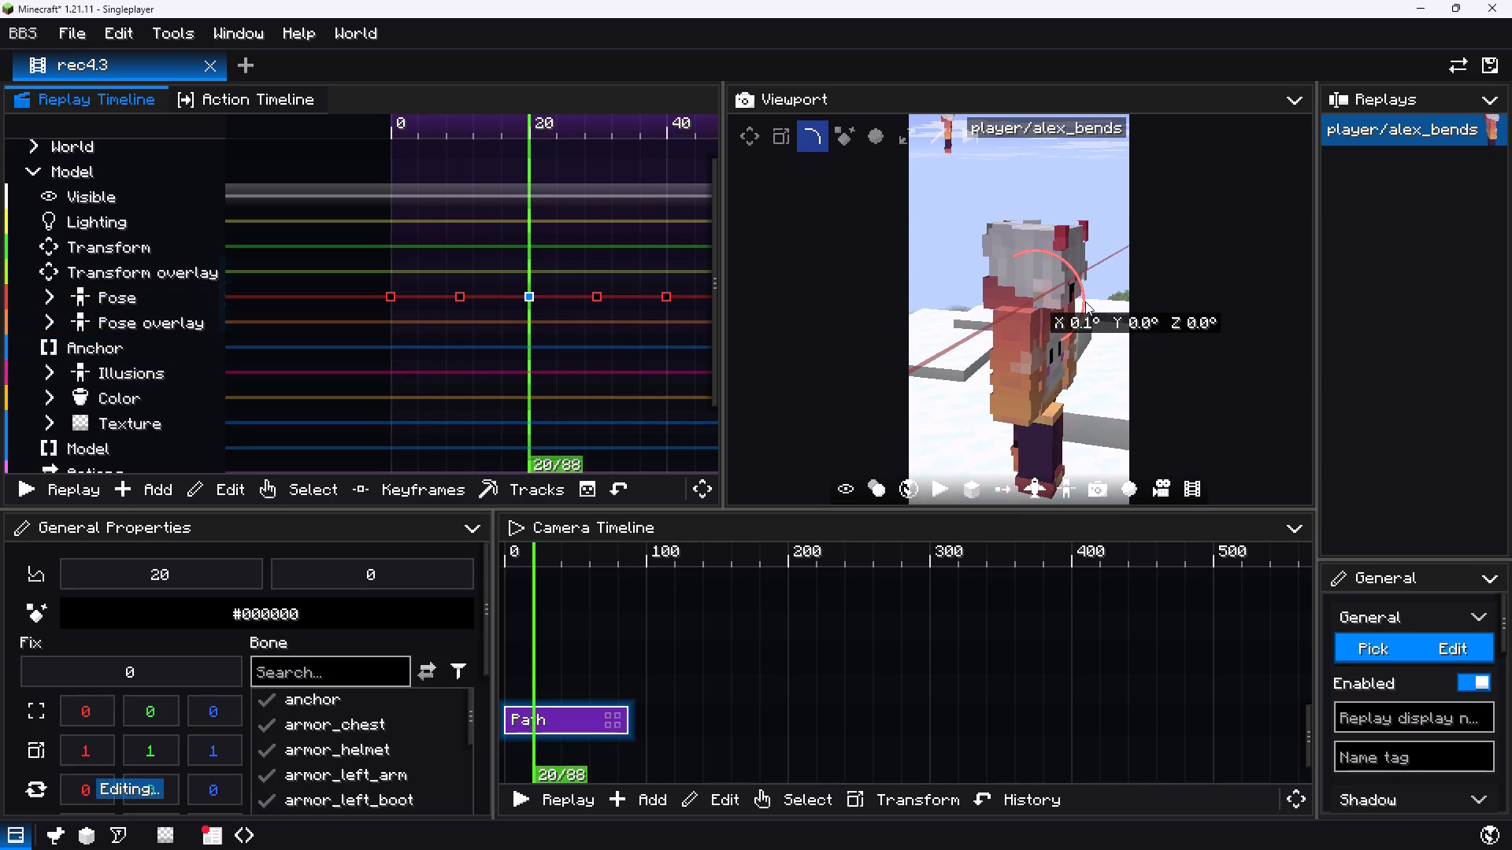
pyautogui.moveTo(1085, 301); pyautogui.dragTo(1102, 318)
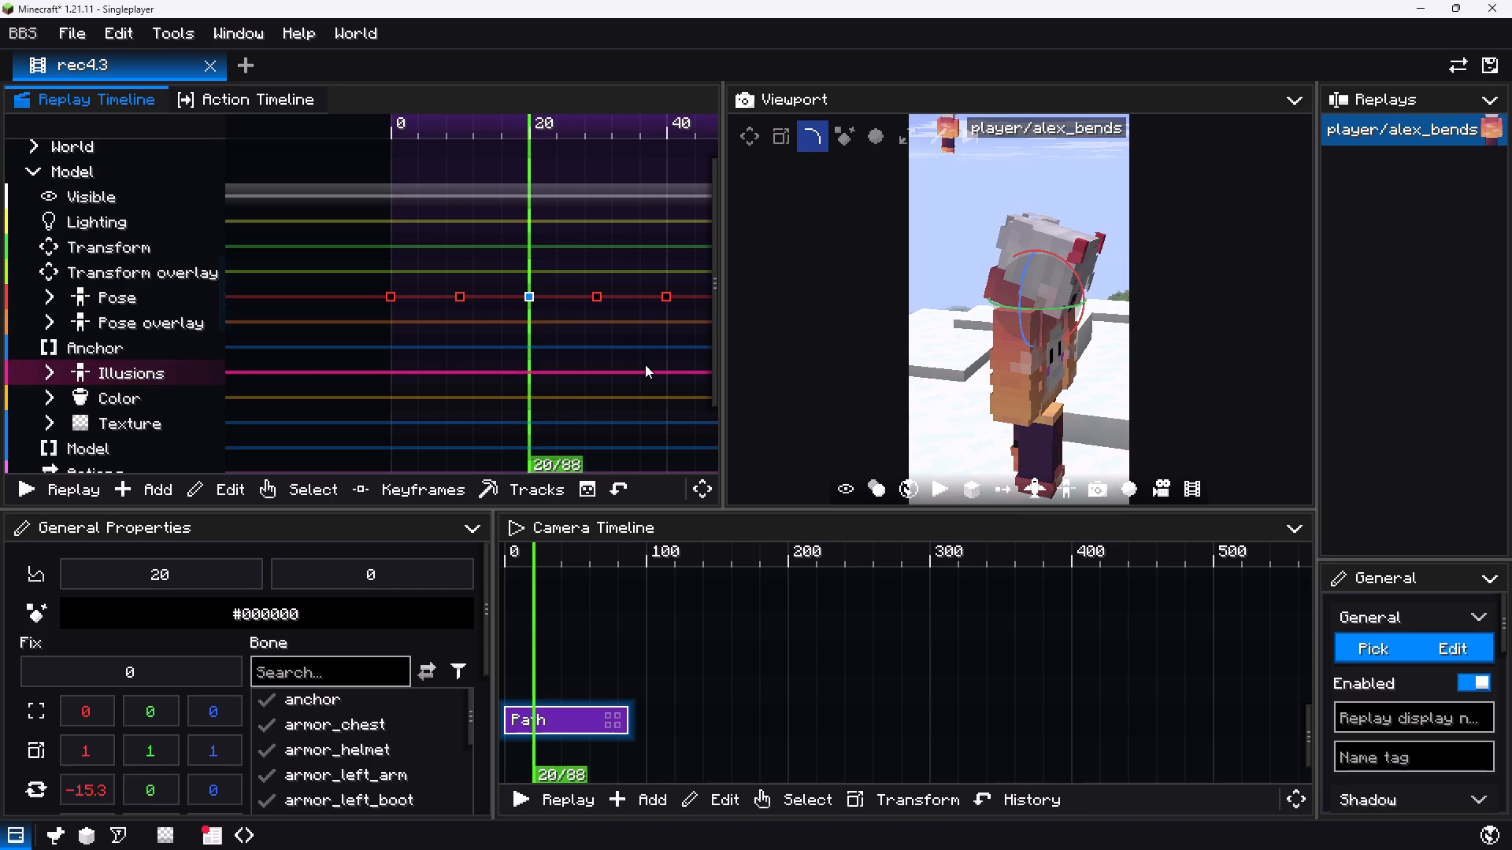
pyautogui.moveTo(644, 364); pyautogui.dragTo(623, 364, button='middle')
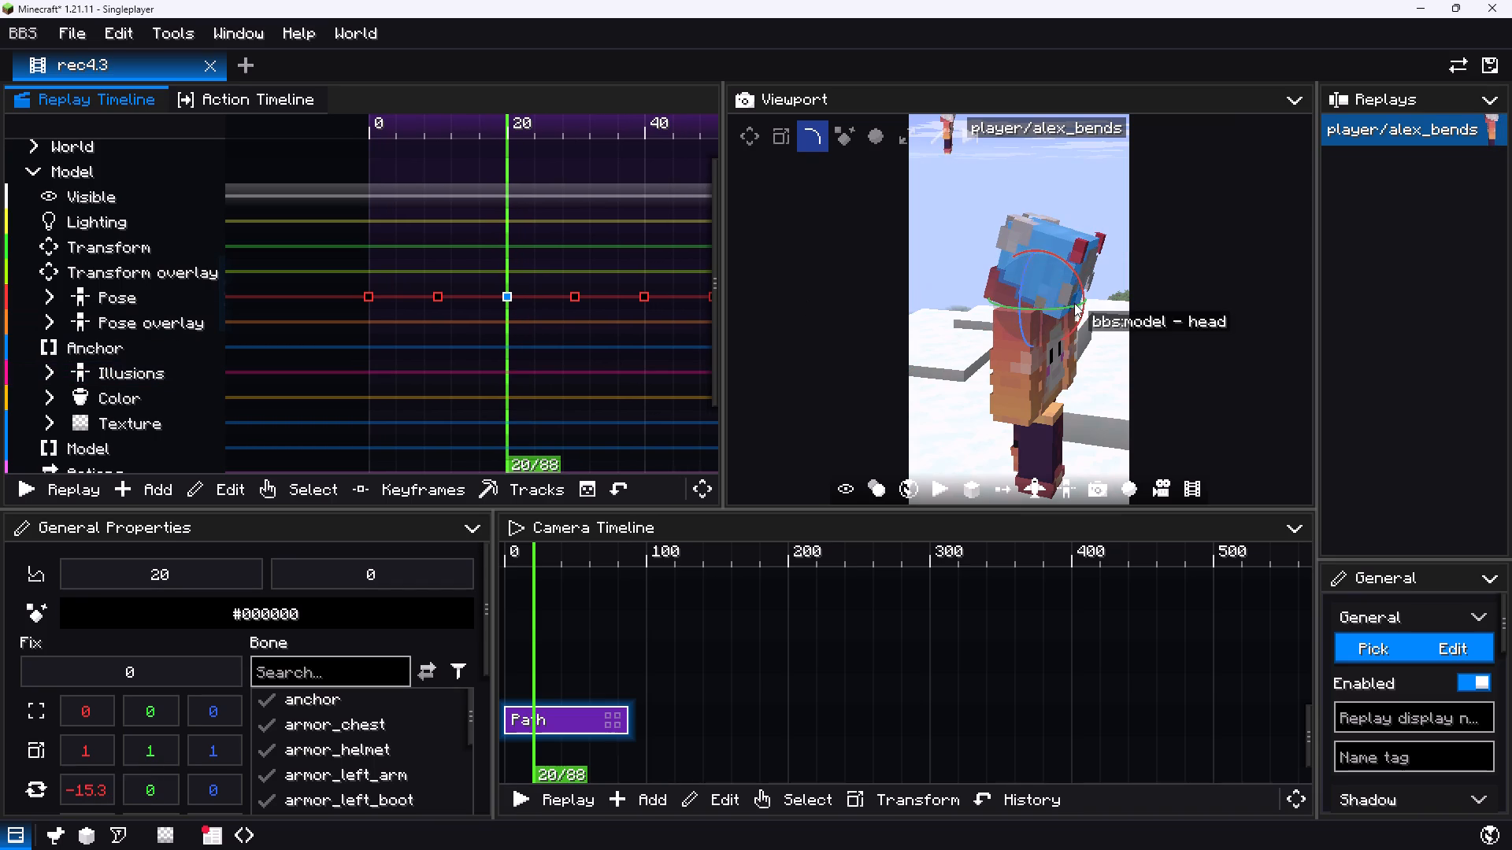
pyautogui.moveTo(1071, 309); pyautogui.dragTo(1059, 313)
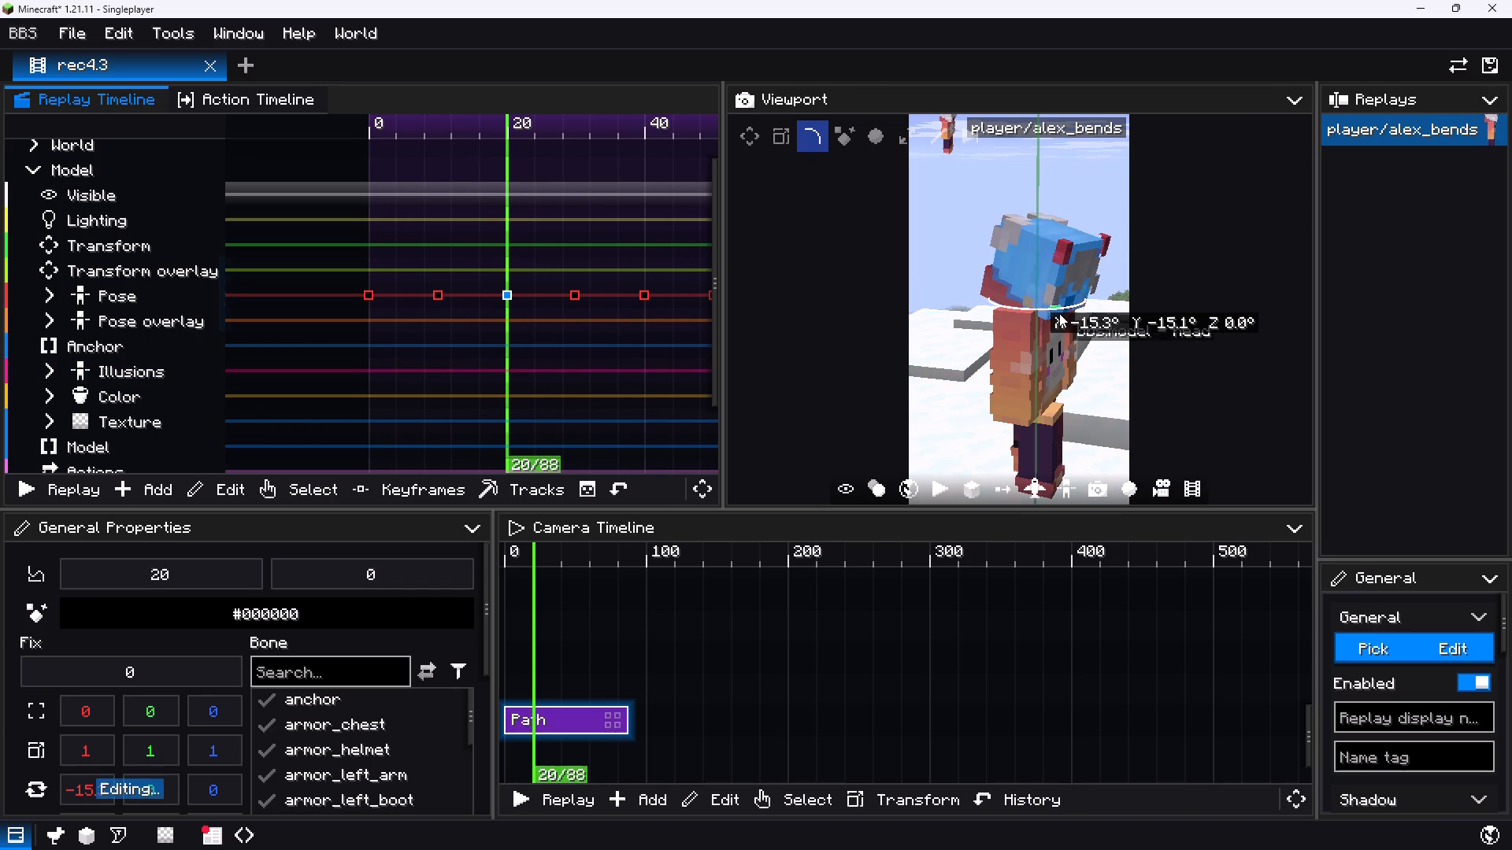
# Rotate the head bone on the tick 0 Pose keyframe to about -24.4° on X.
pyautogui.click(373, 301)
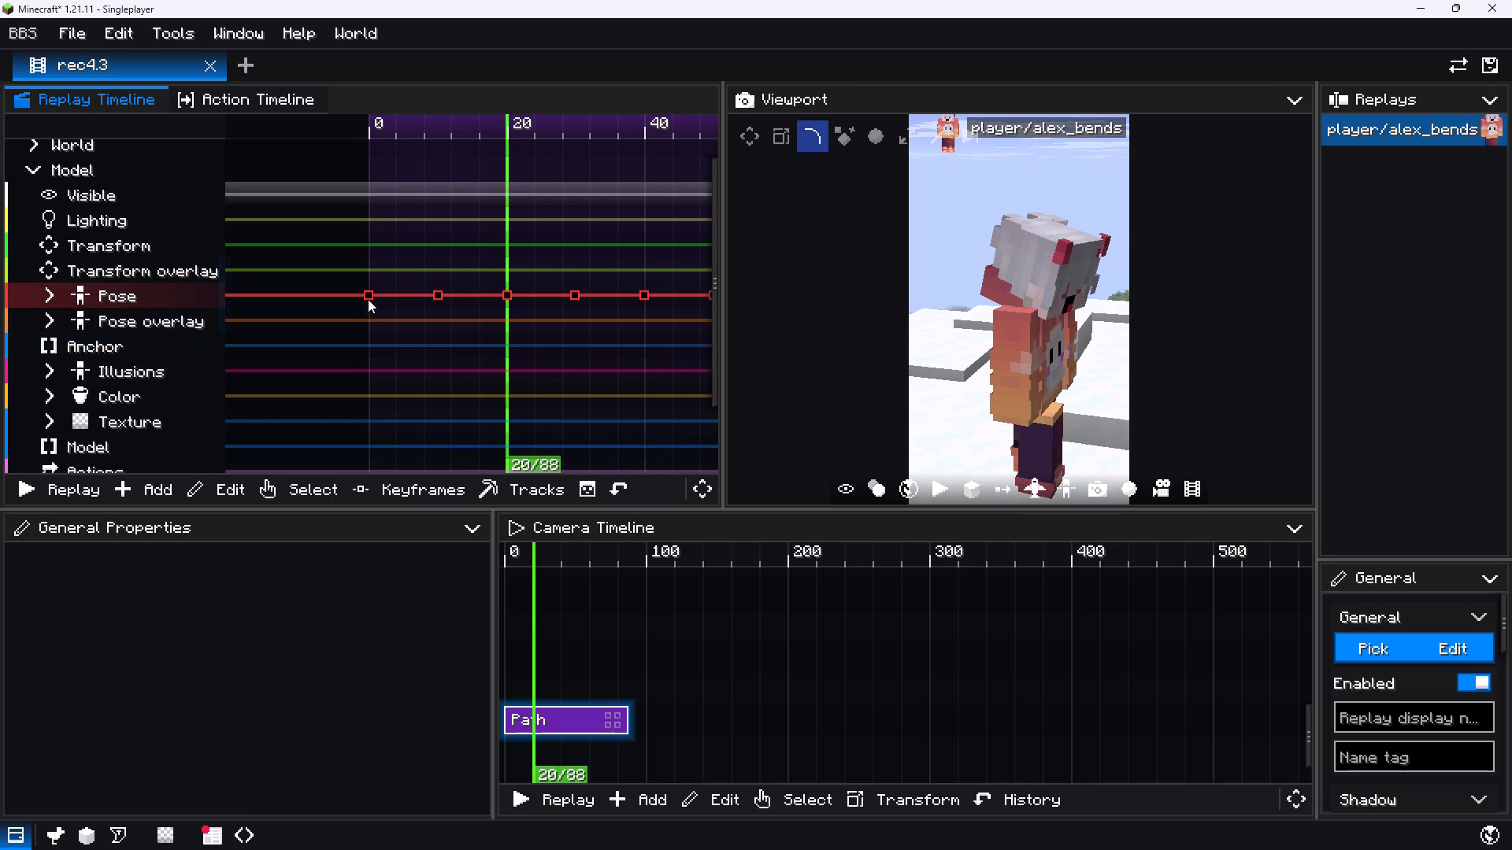
pyautogui.click(364, 294)
pyautogui.moveTo(502, 371); pyautogui.dragTo(422, 371)
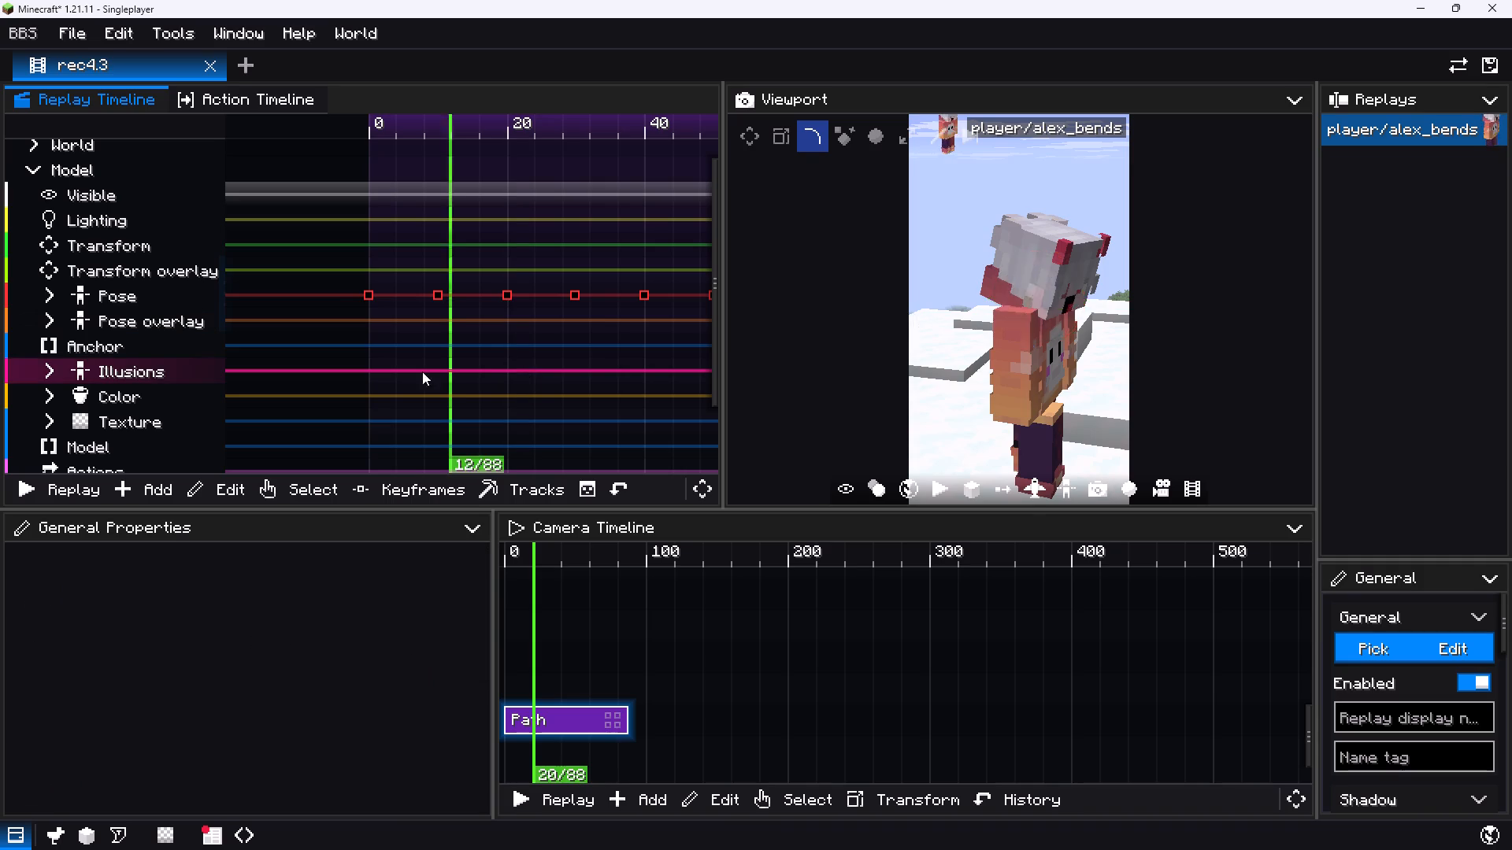
pyautogui.moveTo(422, 371); pyautogui.dragTo(362, 371)
pyautogui.click(370, 293)
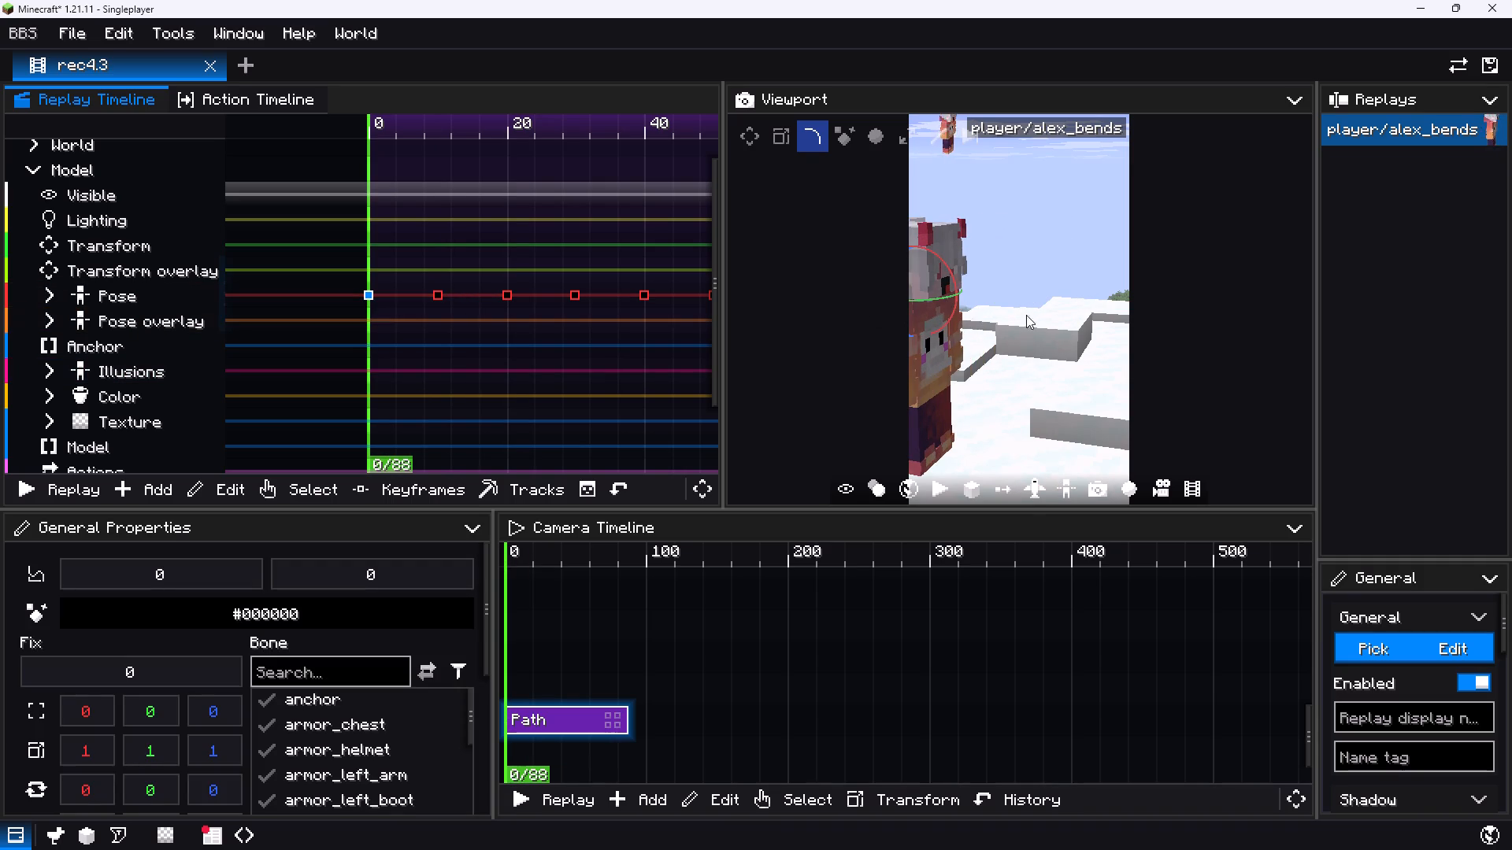
pyautogui.click(952, 312)
pyautogui.click(946, 277)
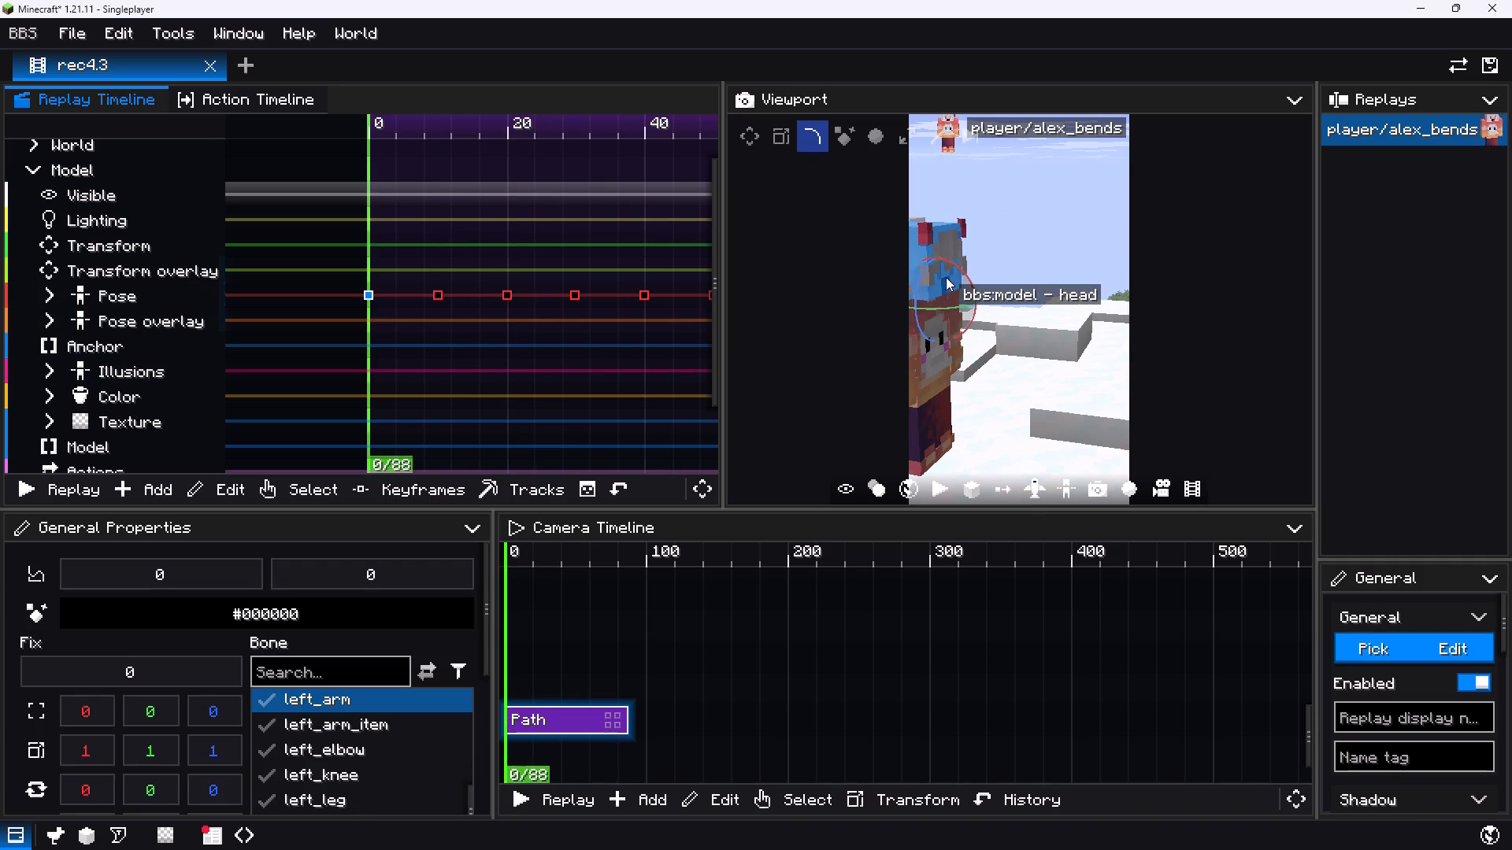
pyautogui.moveTo(955, 306); pyautogui.dragTo(954, 332)
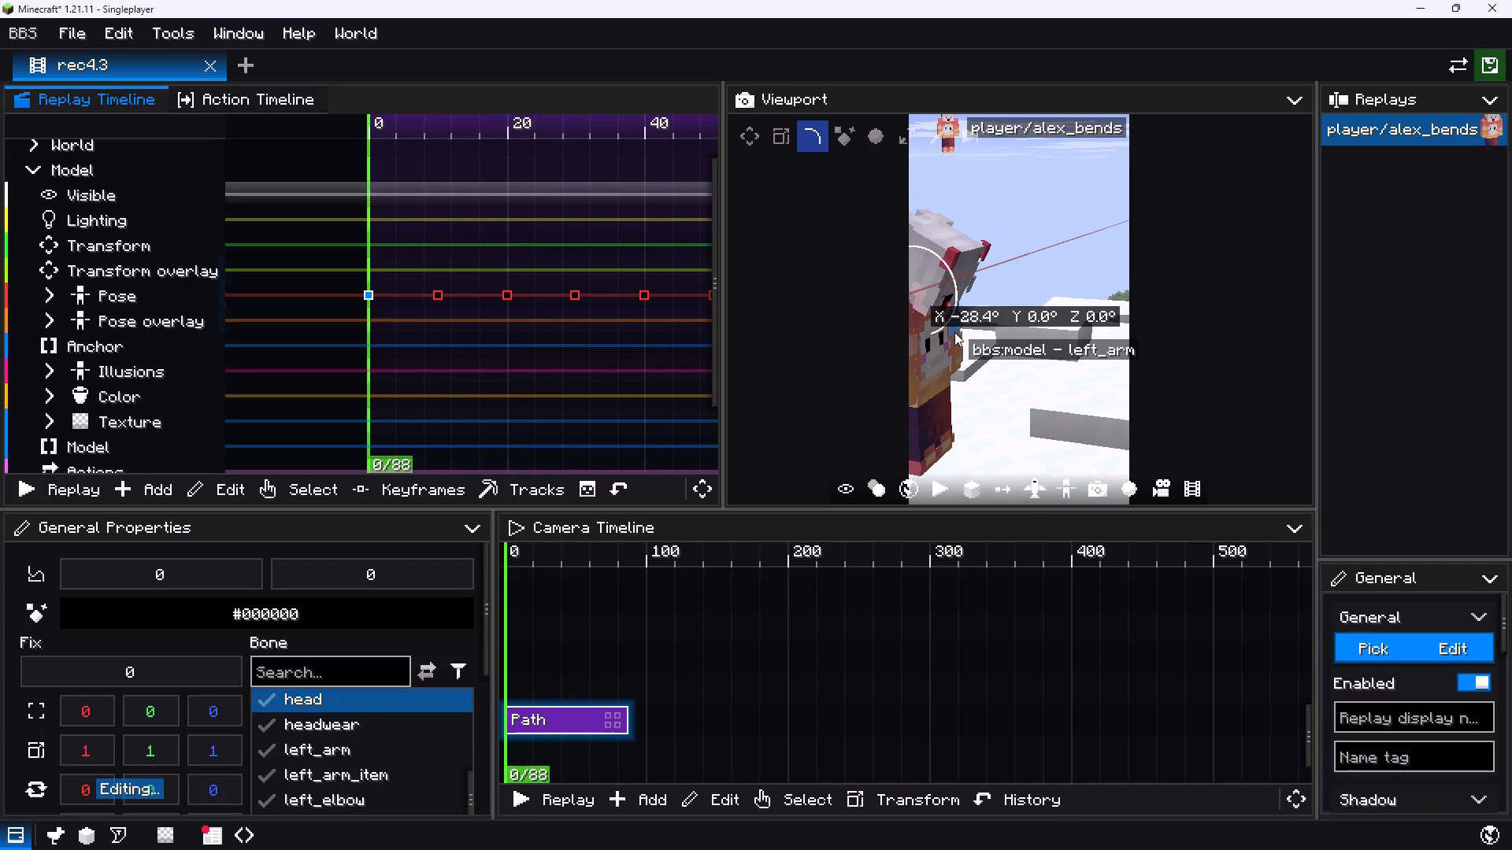
pyautogui.moveTo(954, 332); pyautogui.dragTo(951, 324)
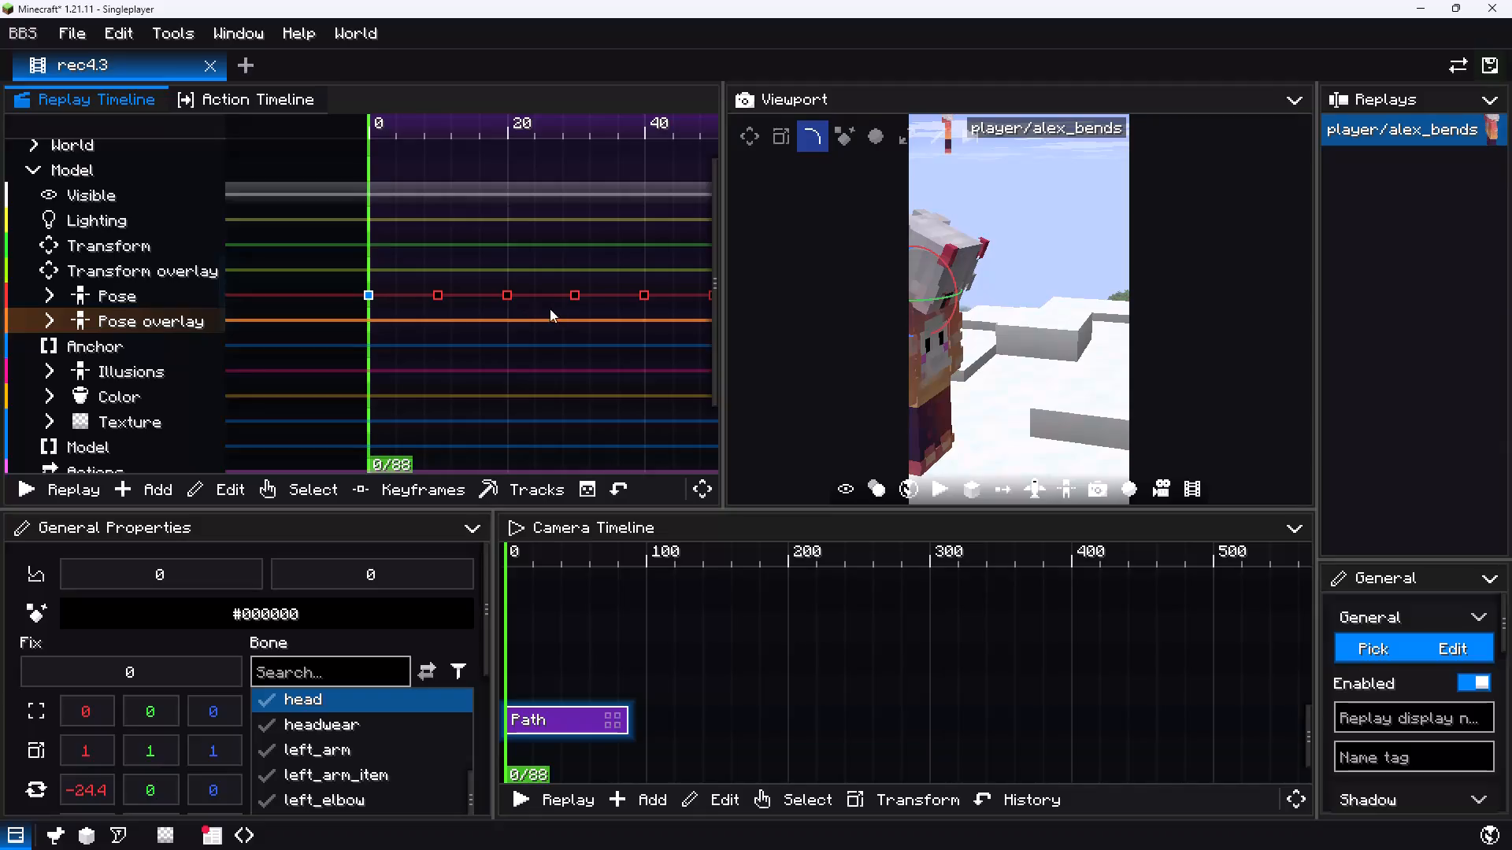
# Rotate the head bone on the tick 40 Pose keyframe to about -19.4° on X and 26° on Y.
pyautogui.click(640, 293)
pyautogui.moveTo(496, 368); pyautogui.dragTo(496, 369)
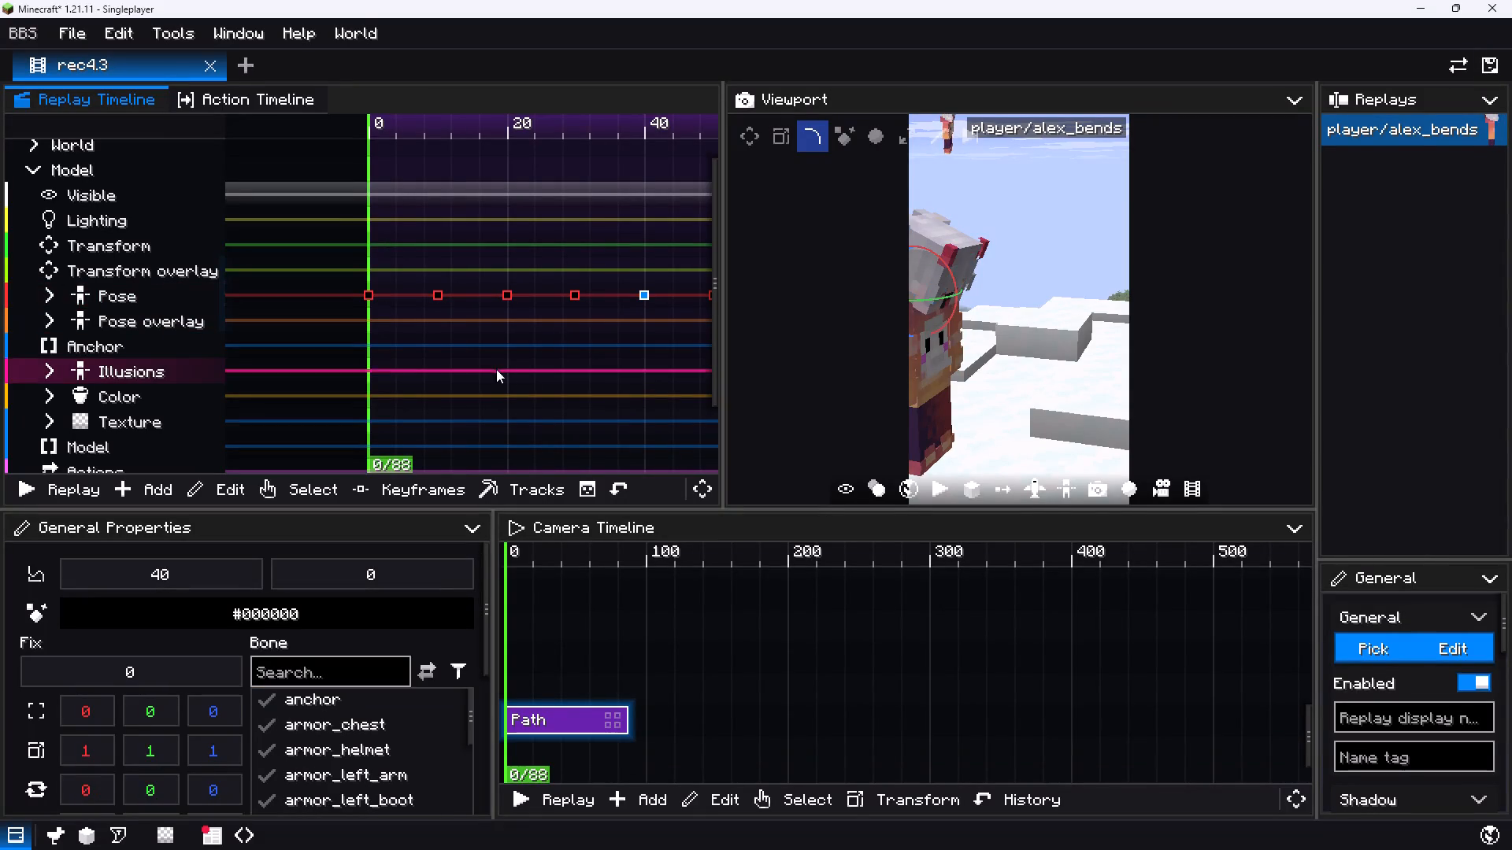
pyautogui.moveTo(496, 369); pyautogui.dragTo(646, 398)
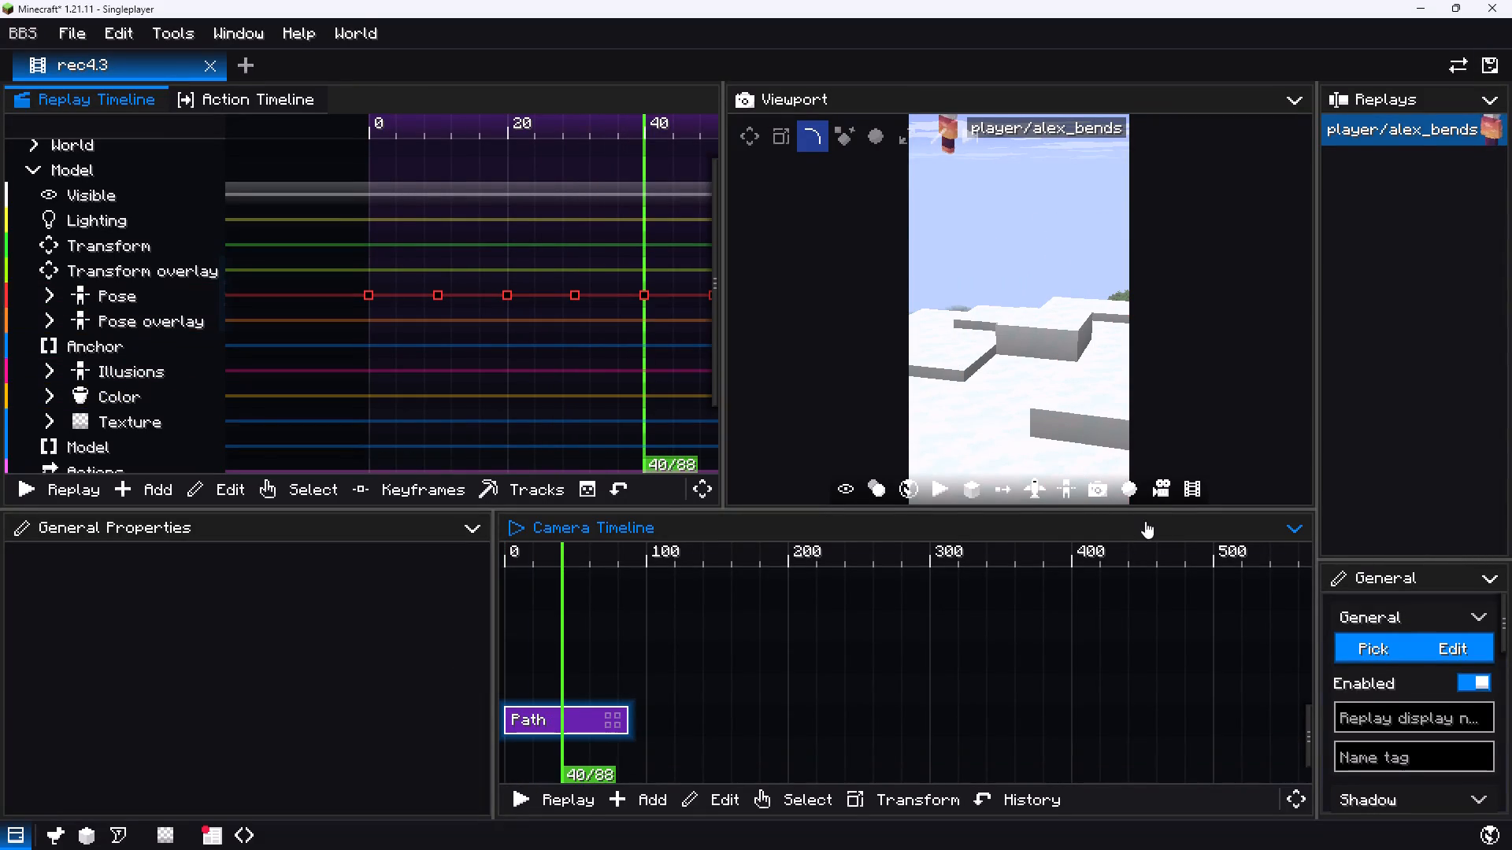
pyautogui.click(1038, 489)
pyautogui.press('s')
pyautogui.press('d')
pyautogui.moveTo(1046, 443); pyautogui.dragTo(921, 451)
pyautogui.press('w')
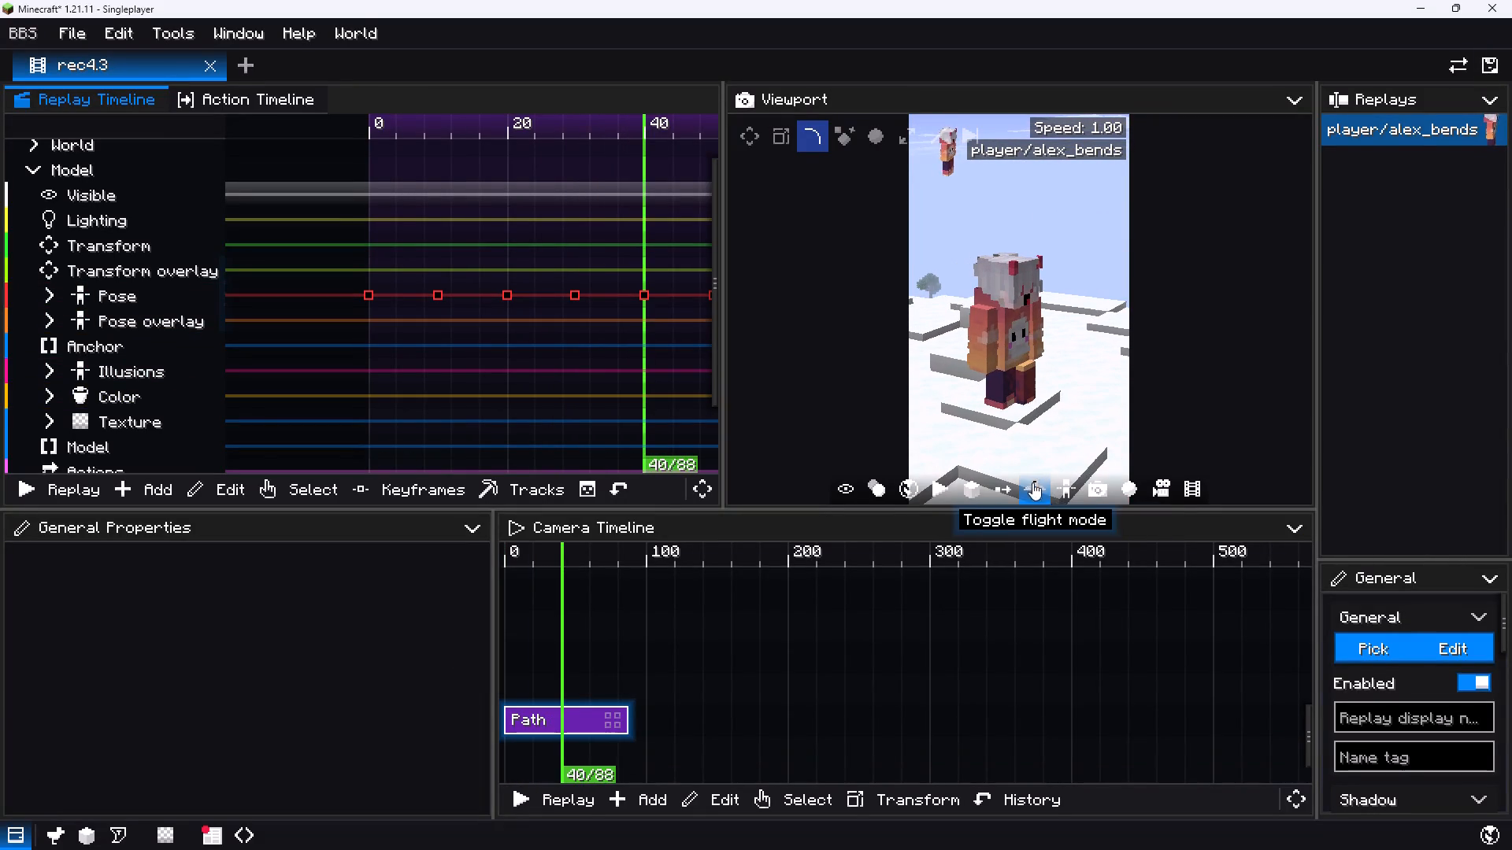
pyautogui.click(1030, 482)
pyautogui.click(1022, 299)
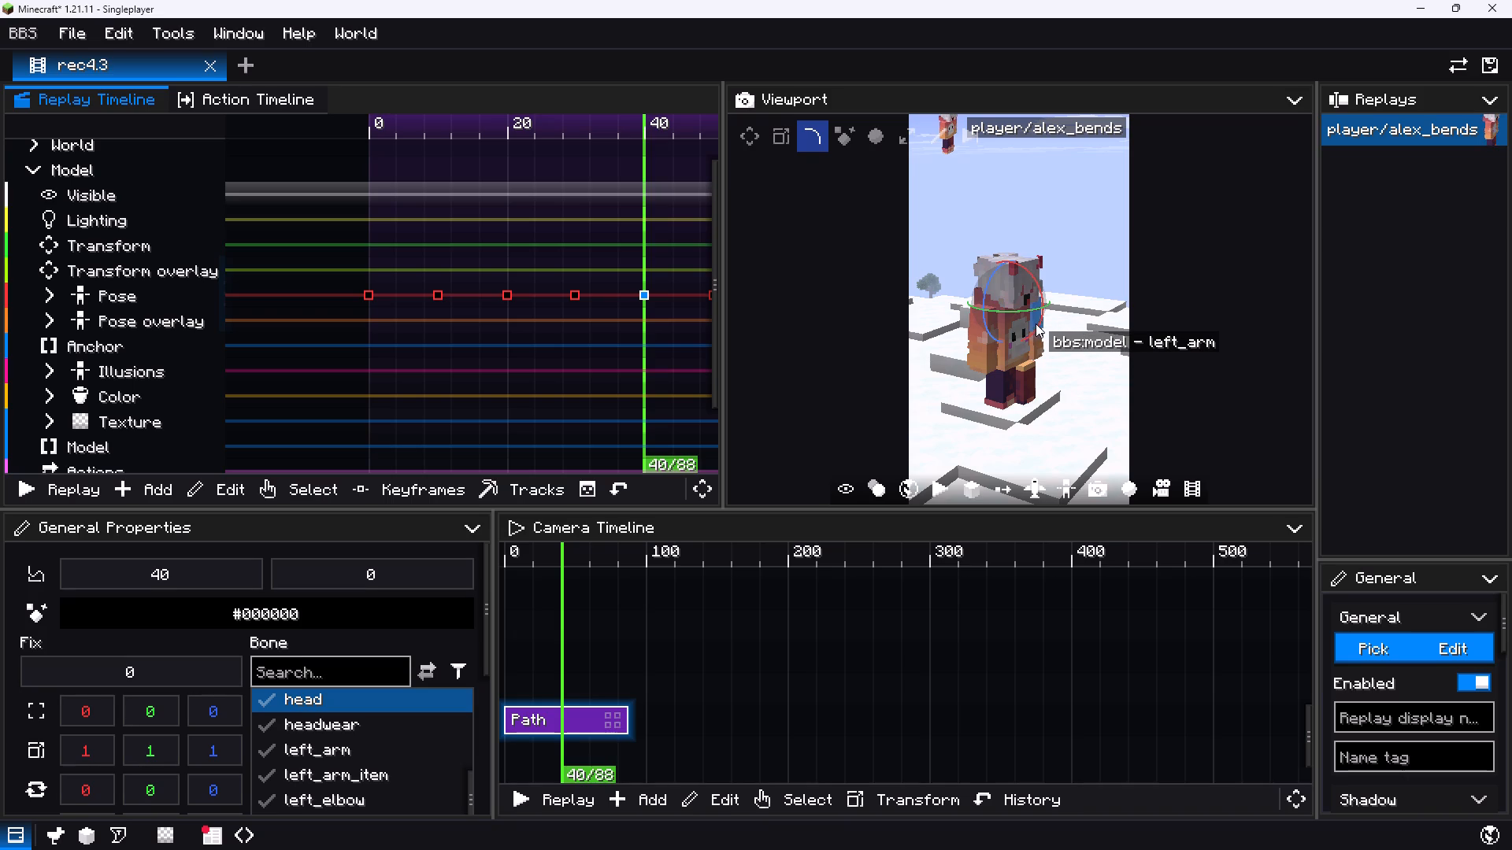
pyautogui.moveTo(1039, 325); pyautogui.dragTo(1037, 342)
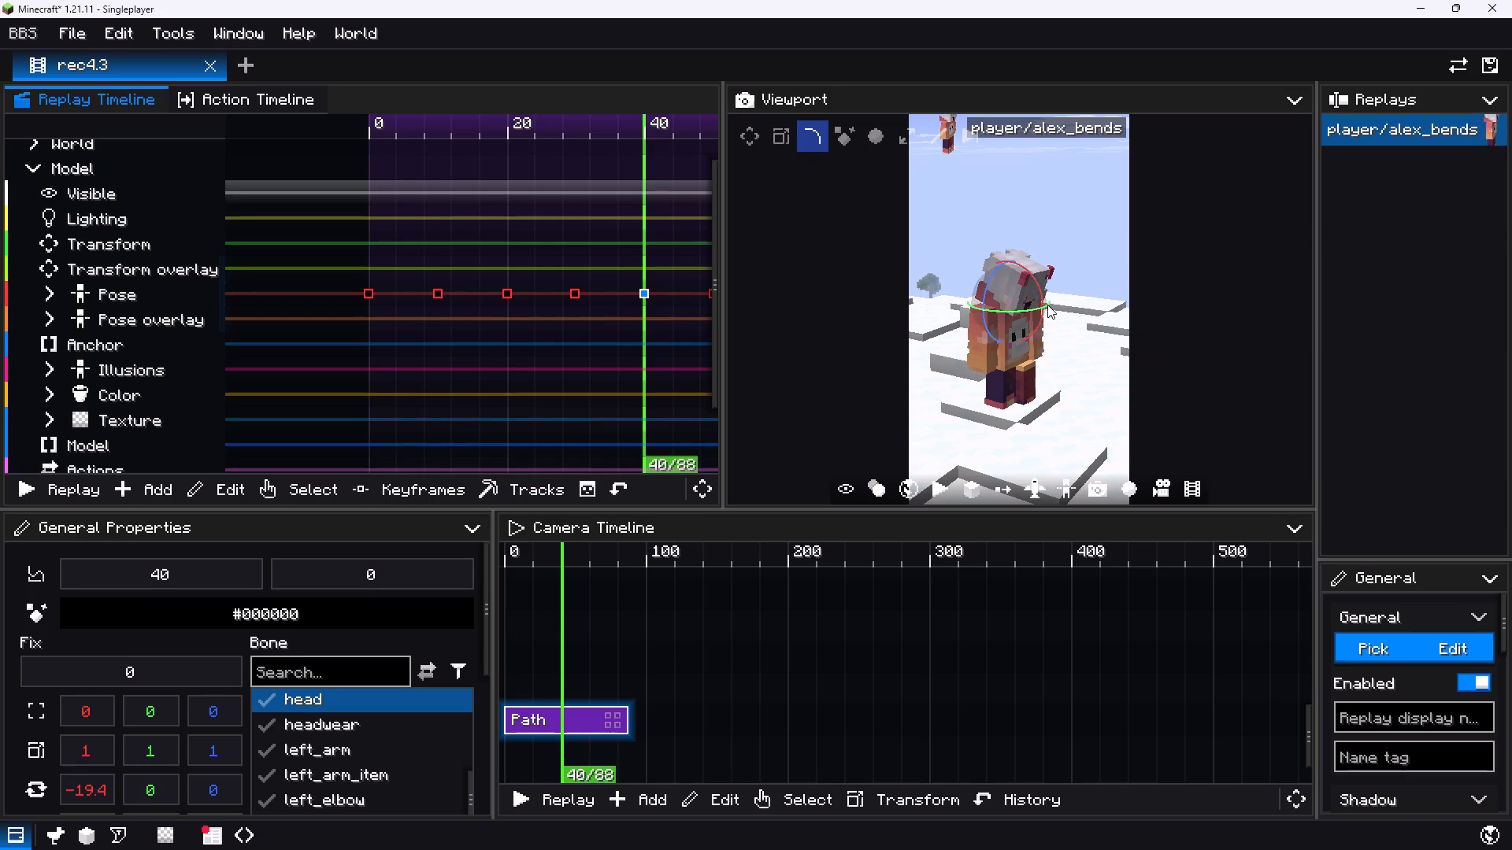
pyautogui.moveTo(1047, 307); pyautogui.dragTo(1073, 306)
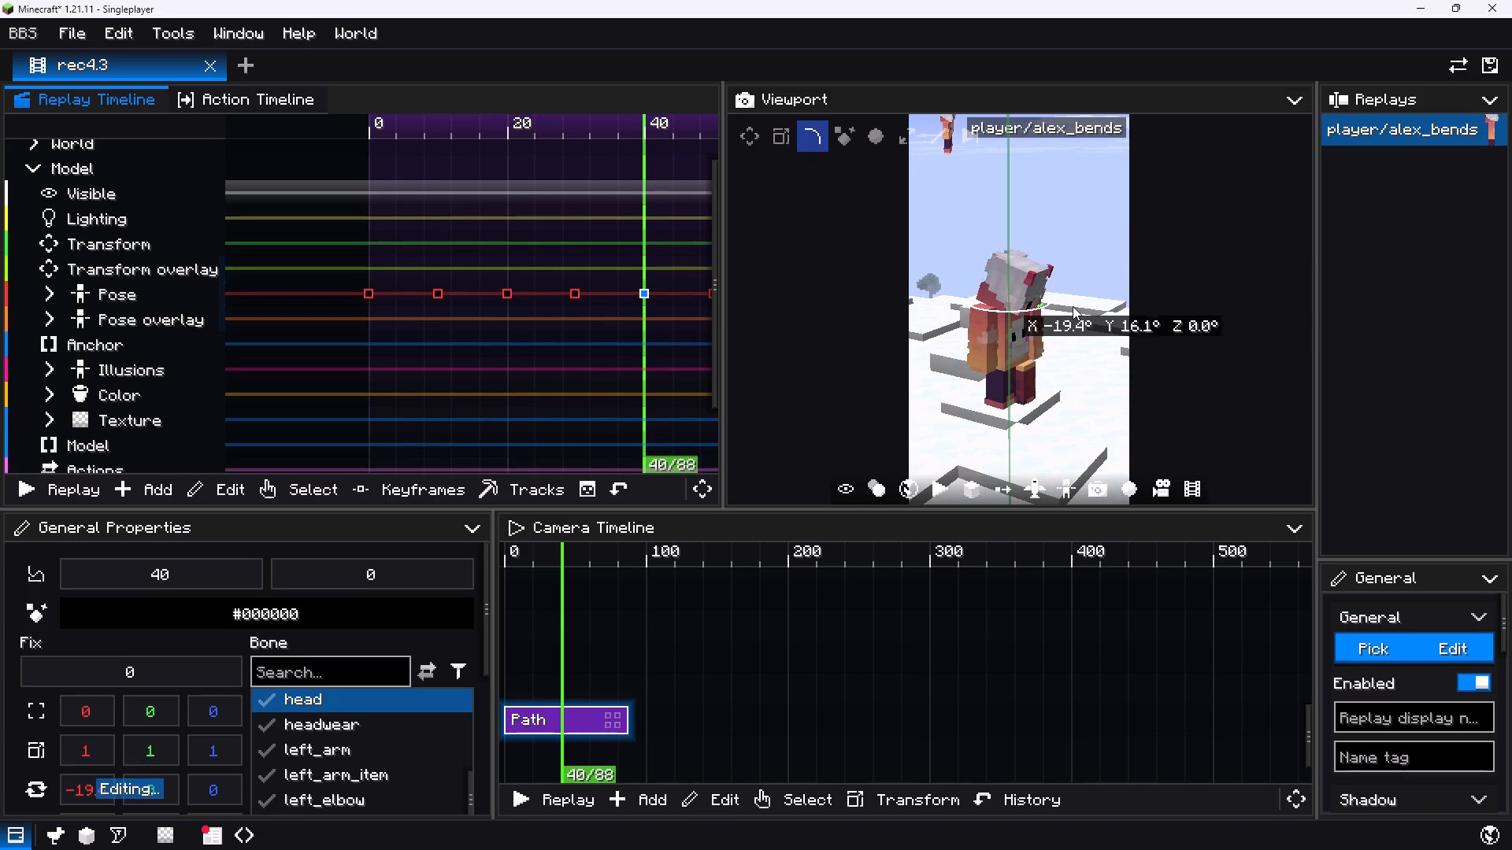
pyautogui.moveTo(1073, 306); pyautogui.dragTo(1095, 305)
# Review the walk from tick 0 by scrubbing back, flying the view around the character and playing the animation.
pyautogui.moveTo(661, 349); pyautogui.dragTo(577, 349, button='middle')
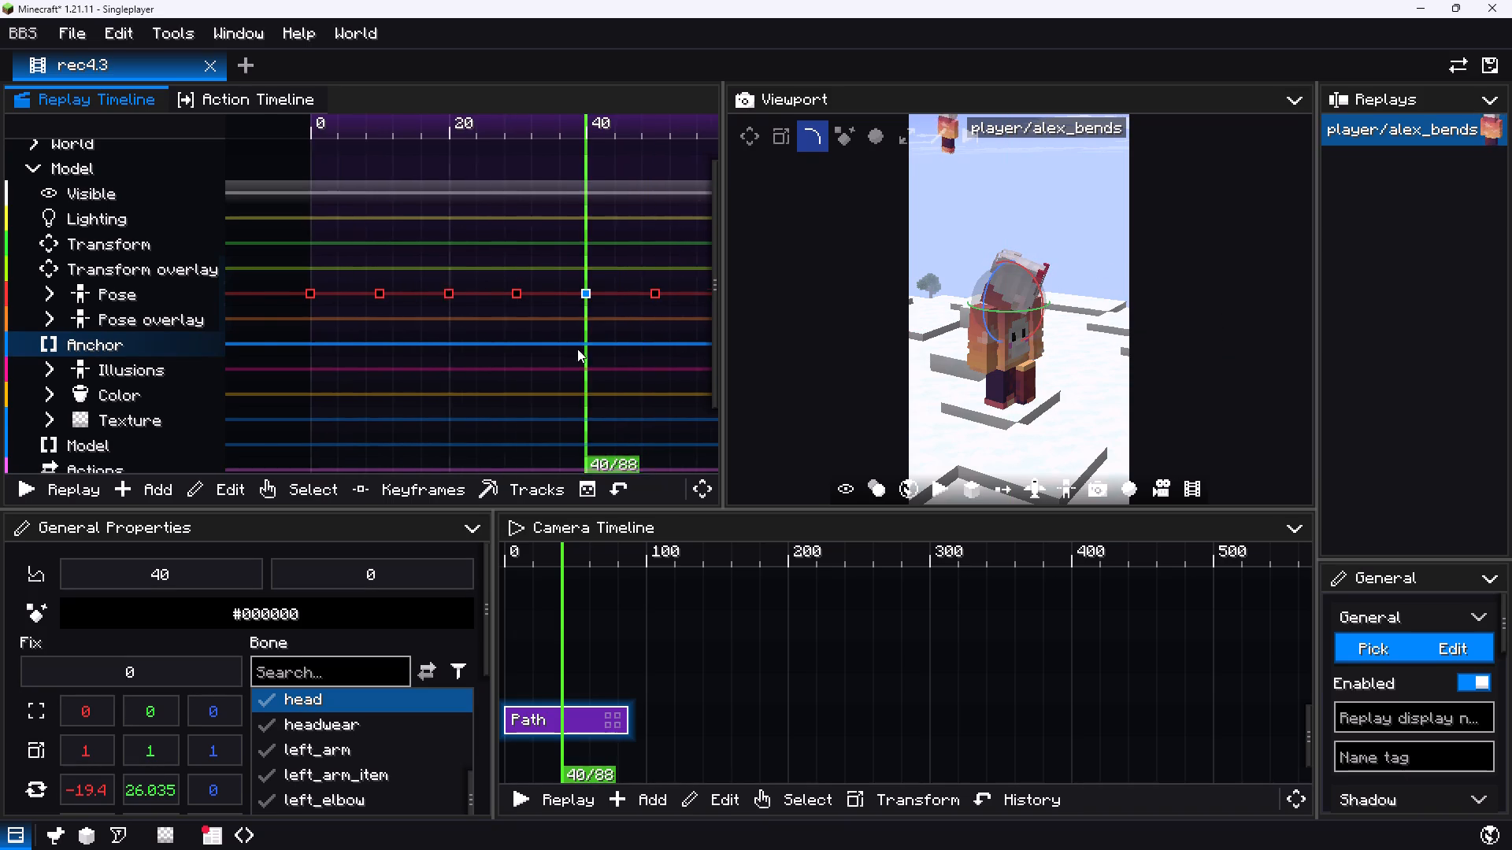
pyautogui.moveTo(577, 349); pyautogui.dragTo(525, 348, button='middle')
pyautogui.moveTo(510, 346); pyautogui.dragTo(313, 318)
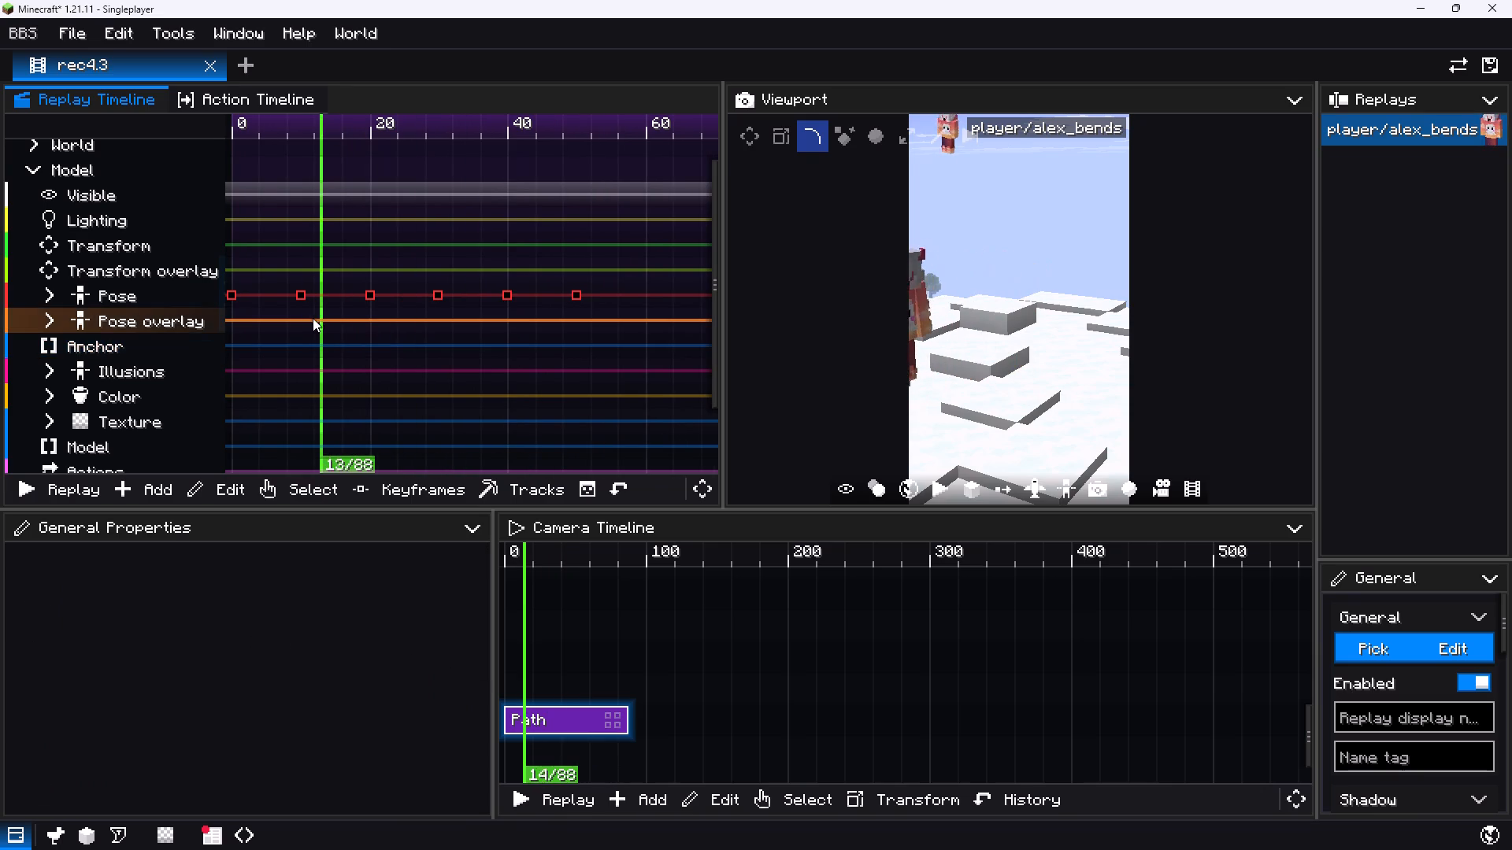
pyautogui.moveTo(313, 318); pyautogui.dragTo(245, 303)
pyautogui.moveTo(303, 352); pyautogui.dragTo(400, 357, button='middle')
pyautogui.moveTo(366, 365); pyautogui.dragTo(321, 349)
pyautogui.moveTo(344, 354); pyautogui.dragTo(321, 353)
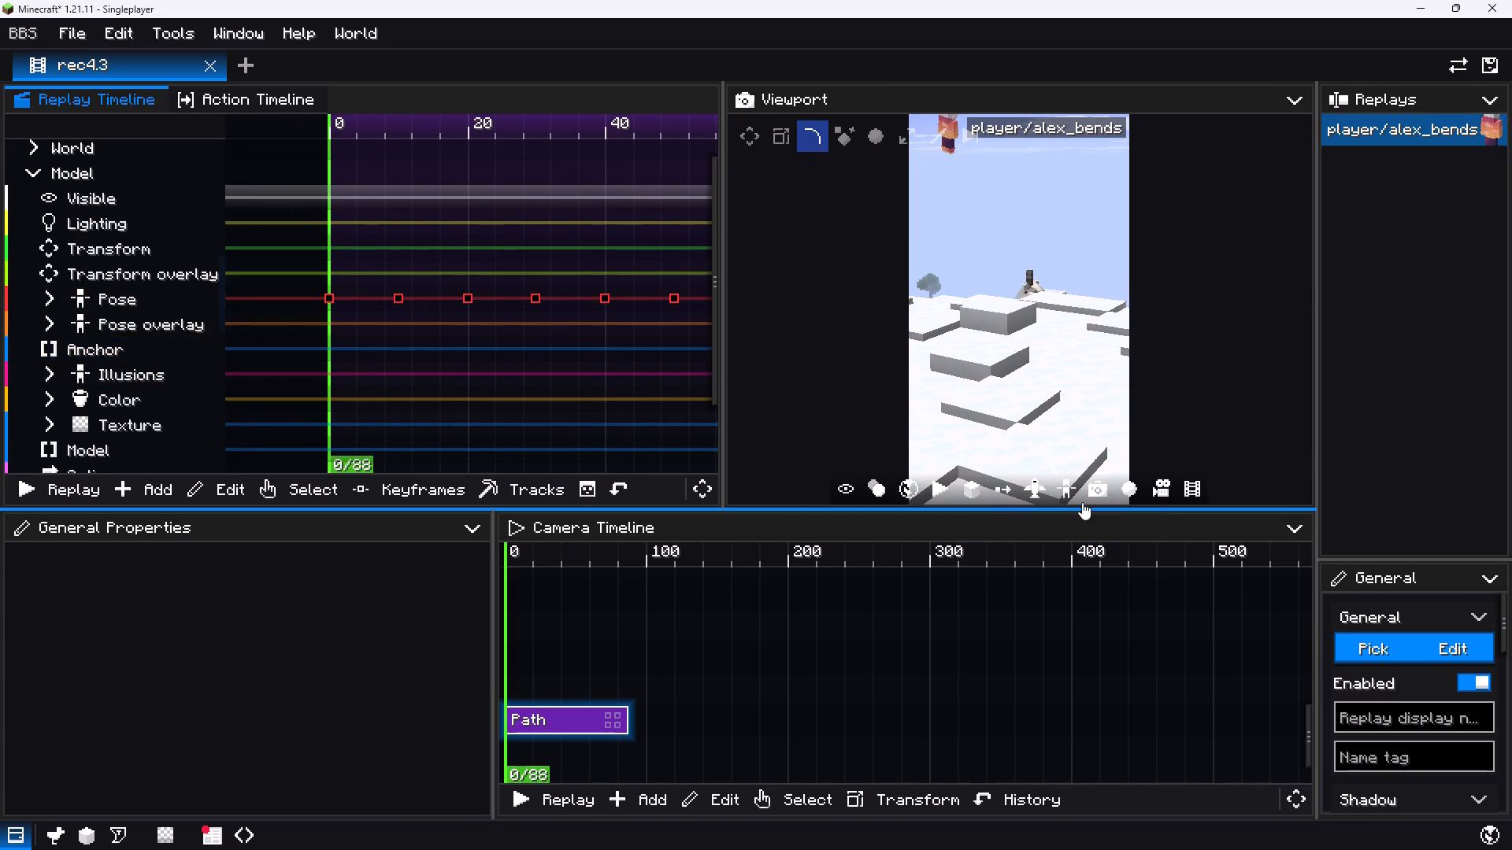
pyautogui.click(1069, 479)
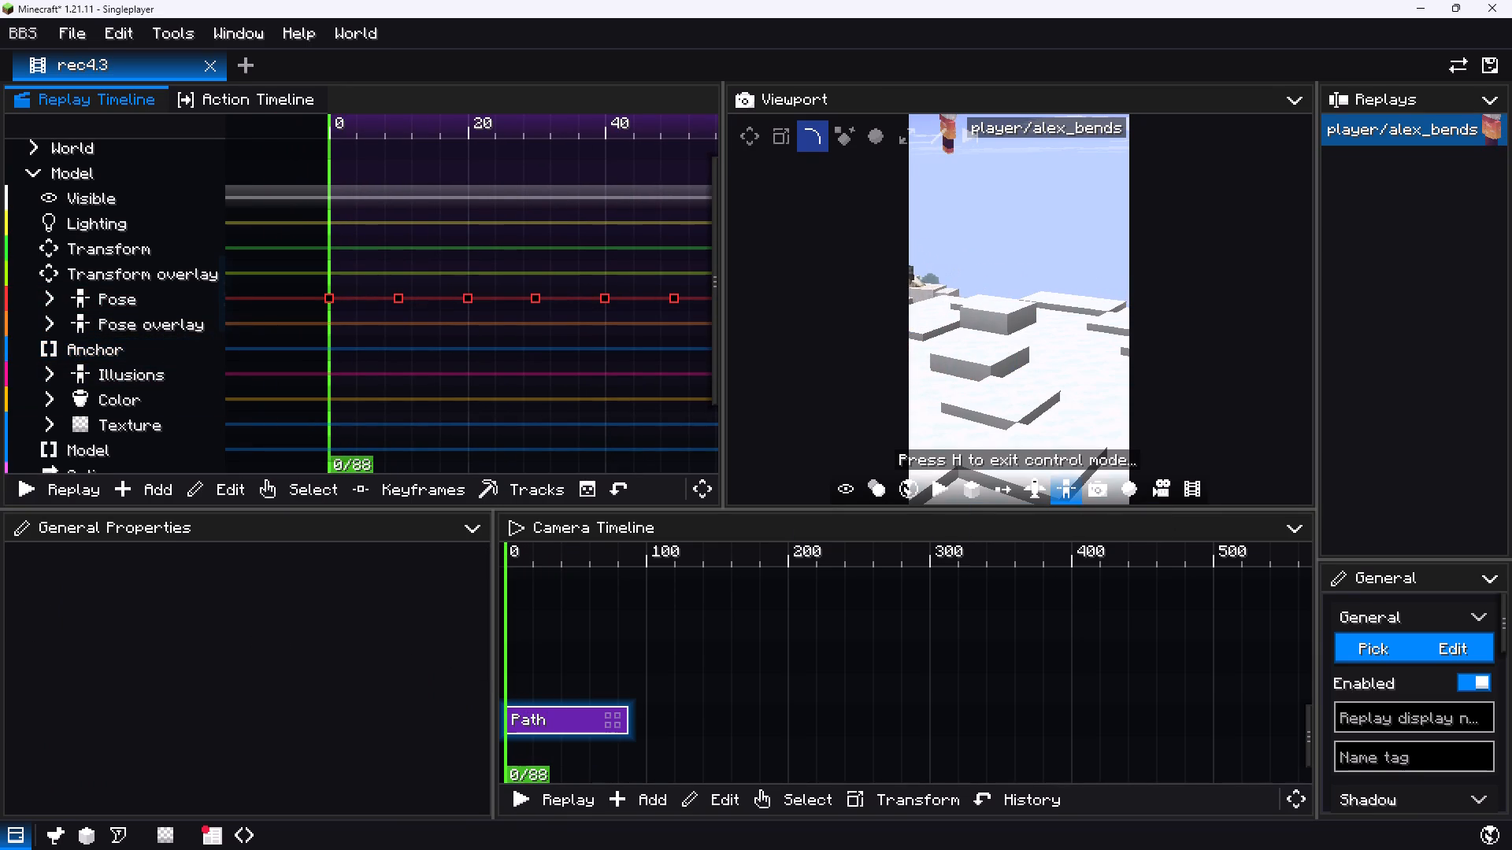
pyautogui.press('h')
pyautogui.click(1041, 495)
pyautogui.moveTo(1011, 418); pyautogui.dragTo(1153, 343)
pyautogui.press('s')
pyautogui.press('a')
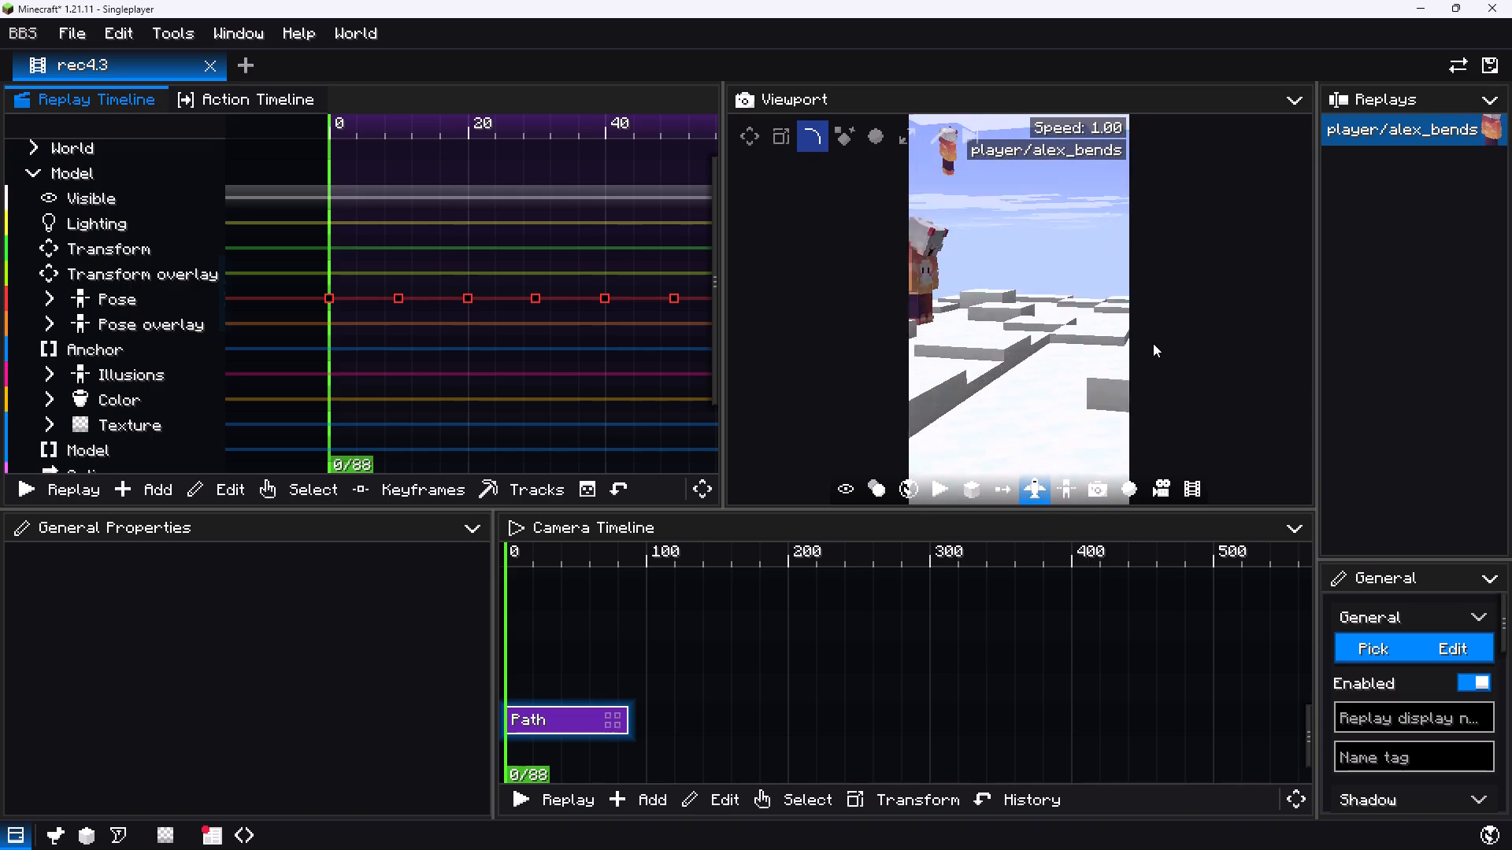
pyautogui.moveTo(1153, 343); pyautogui.dragTo(1158, 342)
pyautogui.press('s')
pyautogui.write('ds')
pyautogui.click(1034, 484)
pyautogui.press('space')
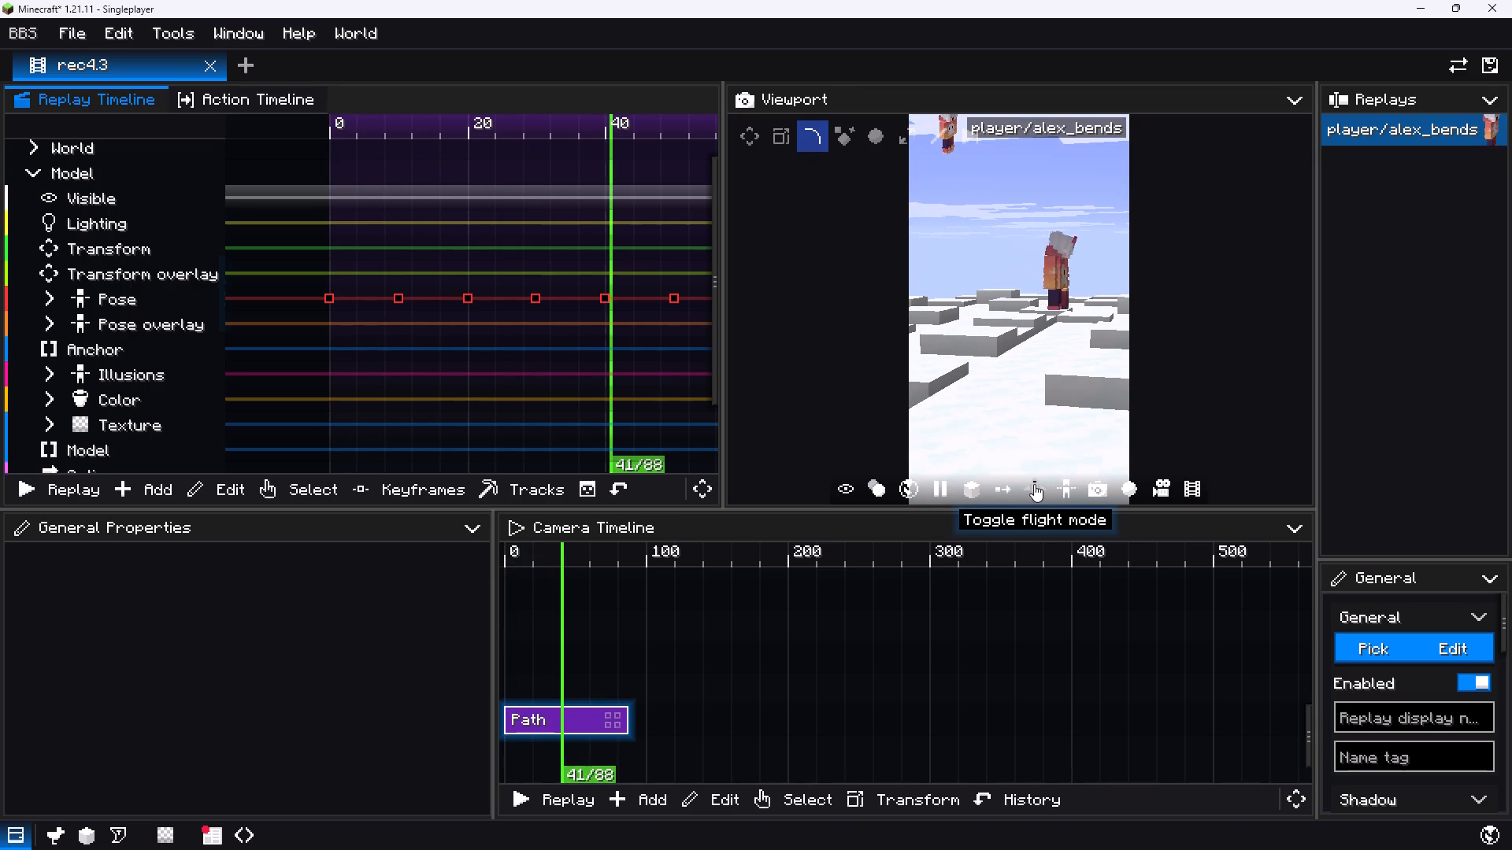
pyautogui.press('space')
# Undo the X and Y head rotations on the tick 40 Pose keyframe.
pyautogui.moveTo(673, 397); pyautogui.dragTo(612, 394, button='middle')
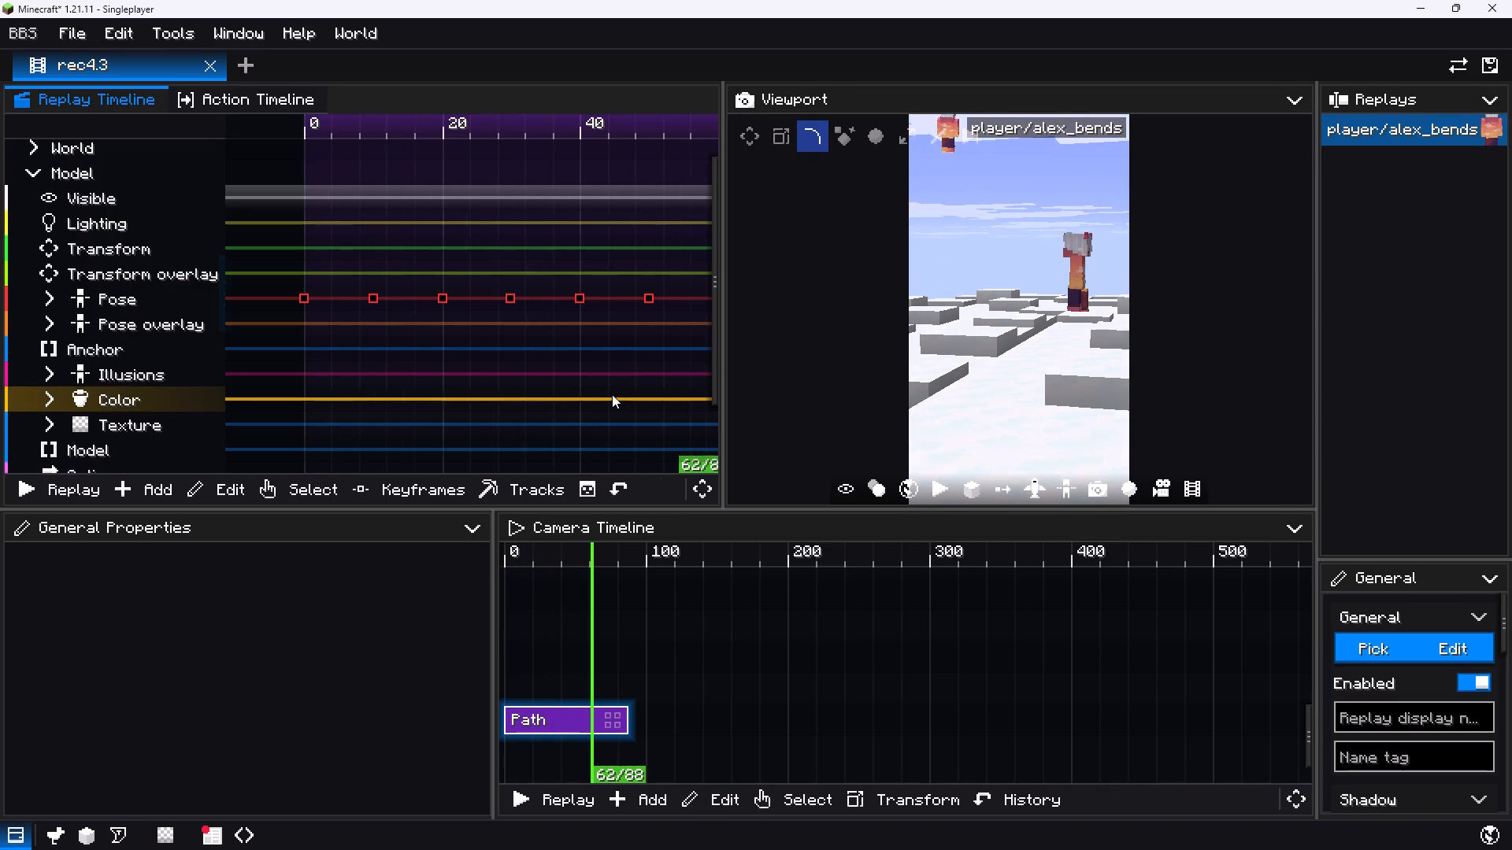
pyautogui.moveTo(612, 394); pyautogui.dragTo(612, 383, button='middle')
pyautogui.hotkey('ctrl', 'z')
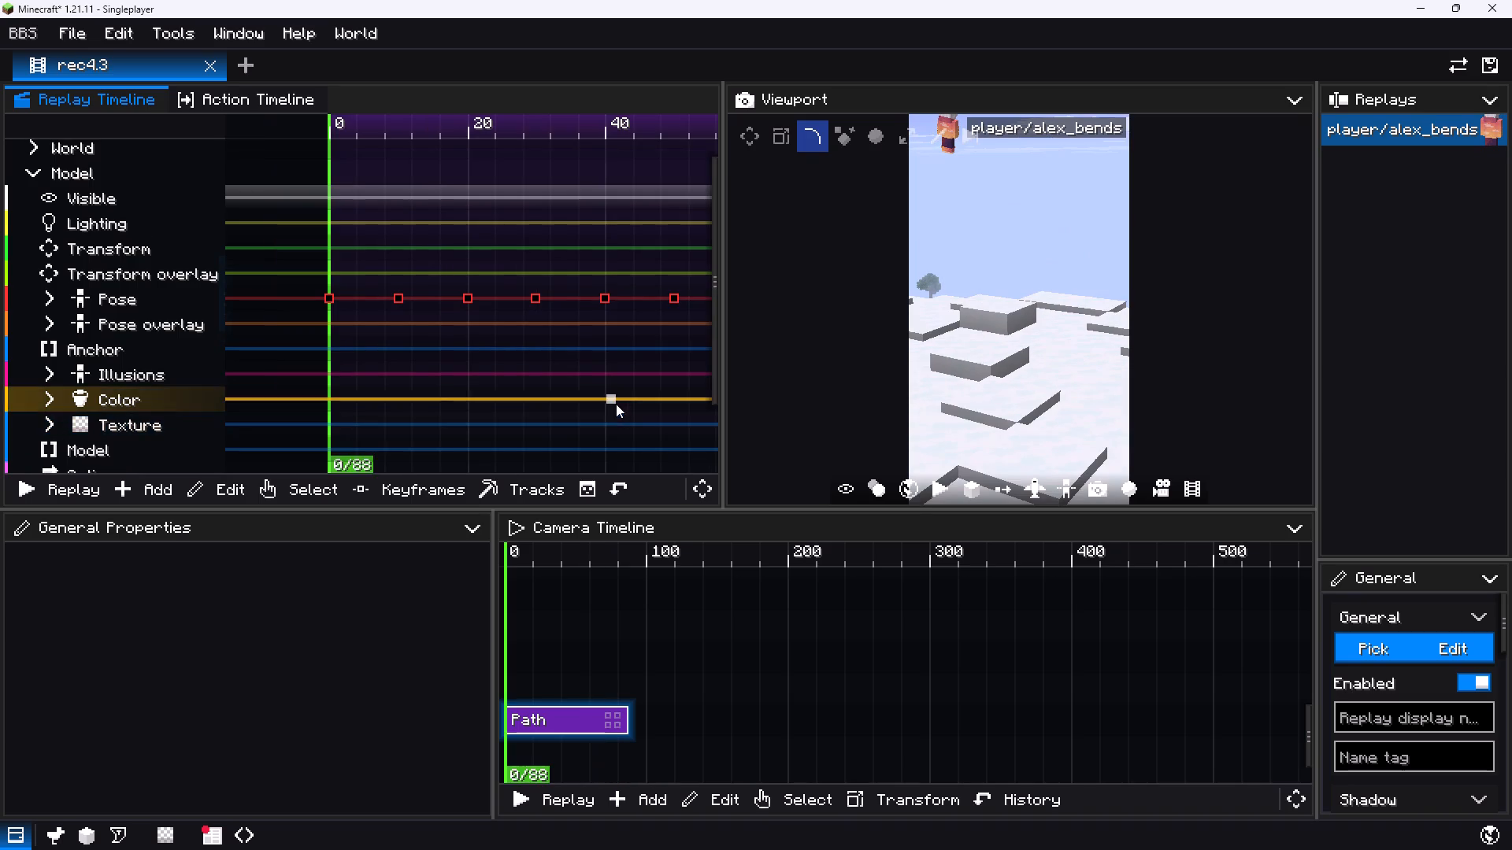
pyautogui.hotkey('ctrl', 'z')
pyautogui.moveTo(588, 414); pyautogui.dragTo(413, 413, button='middle')
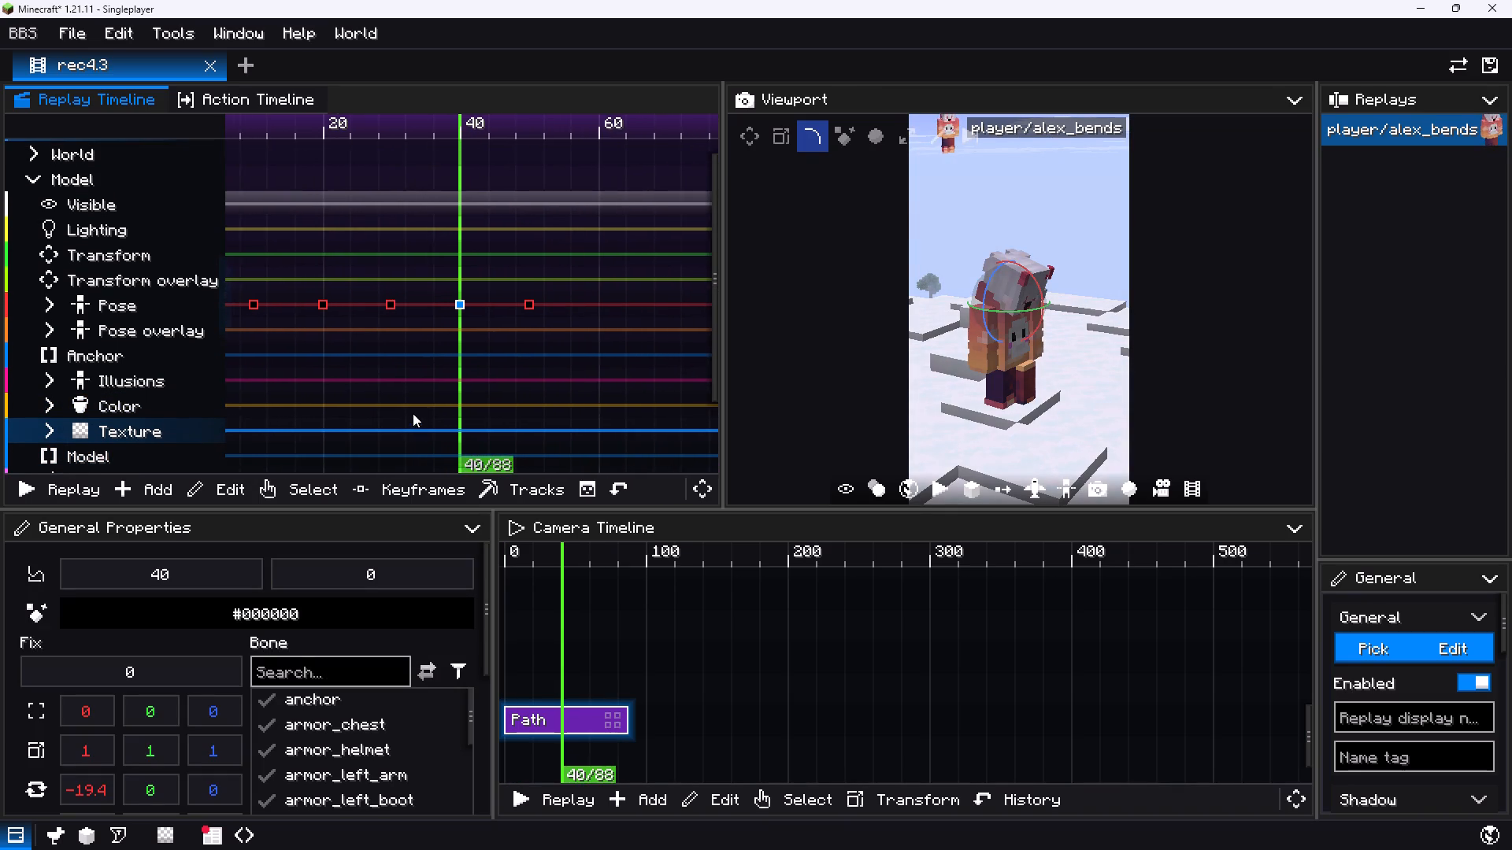
pyautogui.moveTo(413, 413); pyautogui.dragTo(476, 382, button='middle')
pyautogui.hotkey('ctrl', 'z')
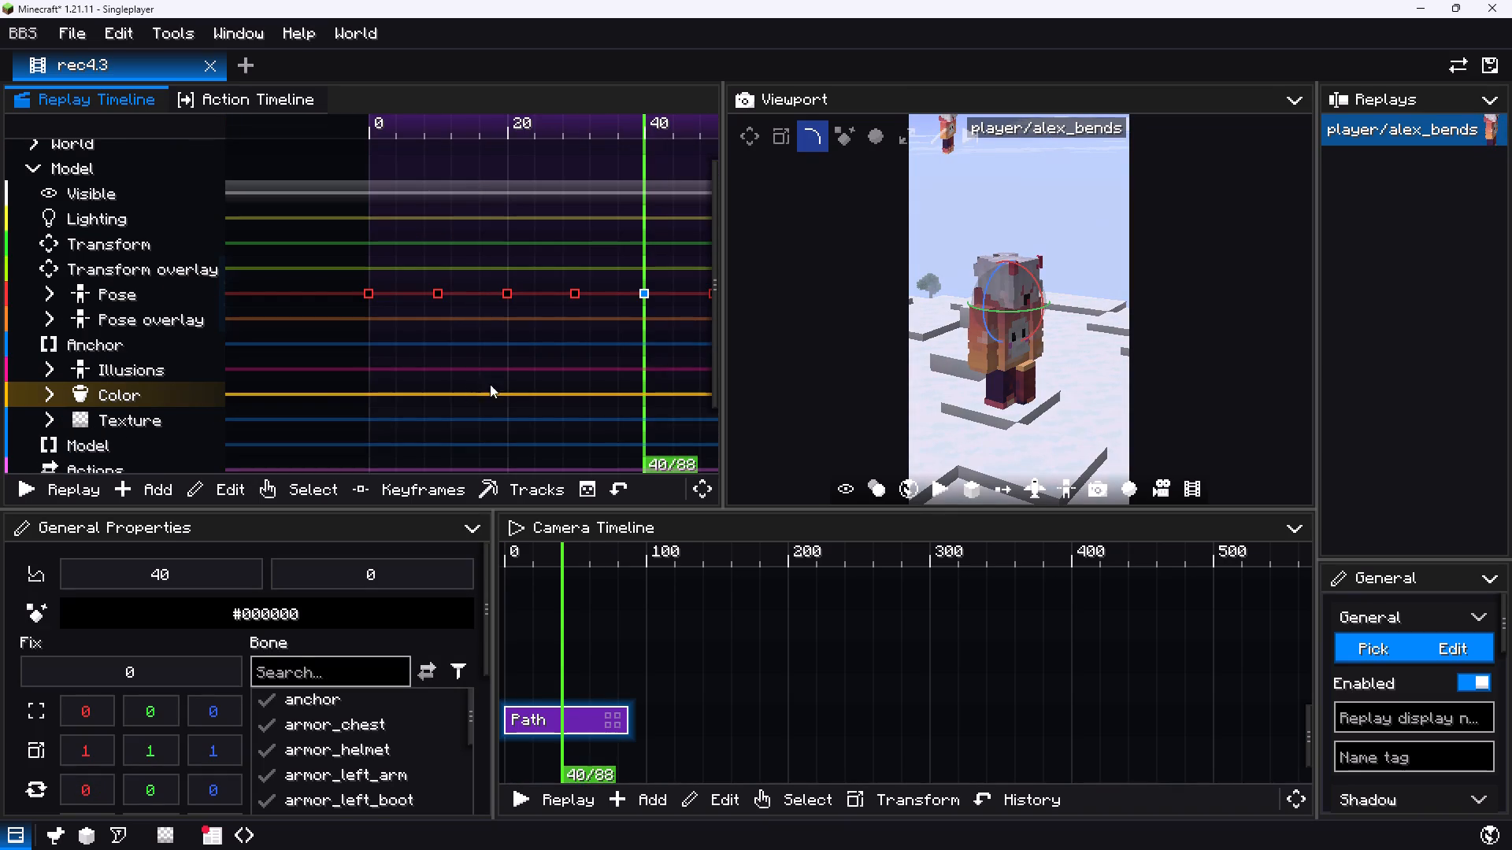
# Rotate the head bone on the tick 50 Pose keyframe to about -8.9° on X and 12.3° on Y.
pyautogui.moveTo(620, 386); pyautogui.dragTo(524, 395, button='middle')
pyautogui.scroll(-1, 620, 386)
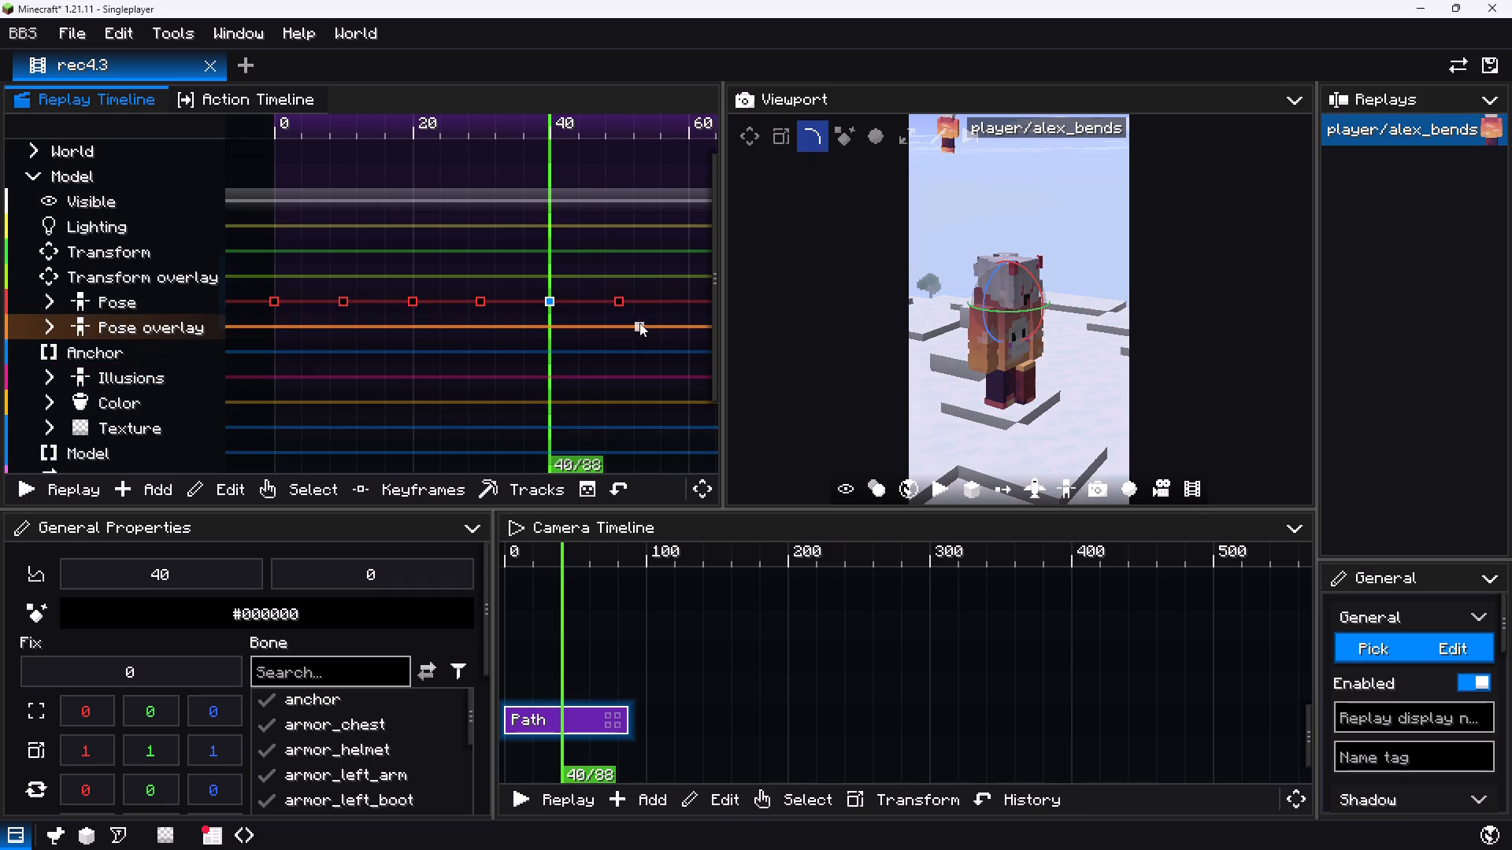
pyautogui.click(618, 299)
pyautogui.moveTo(510, 365); pyautogui.dragTo(623, 368)
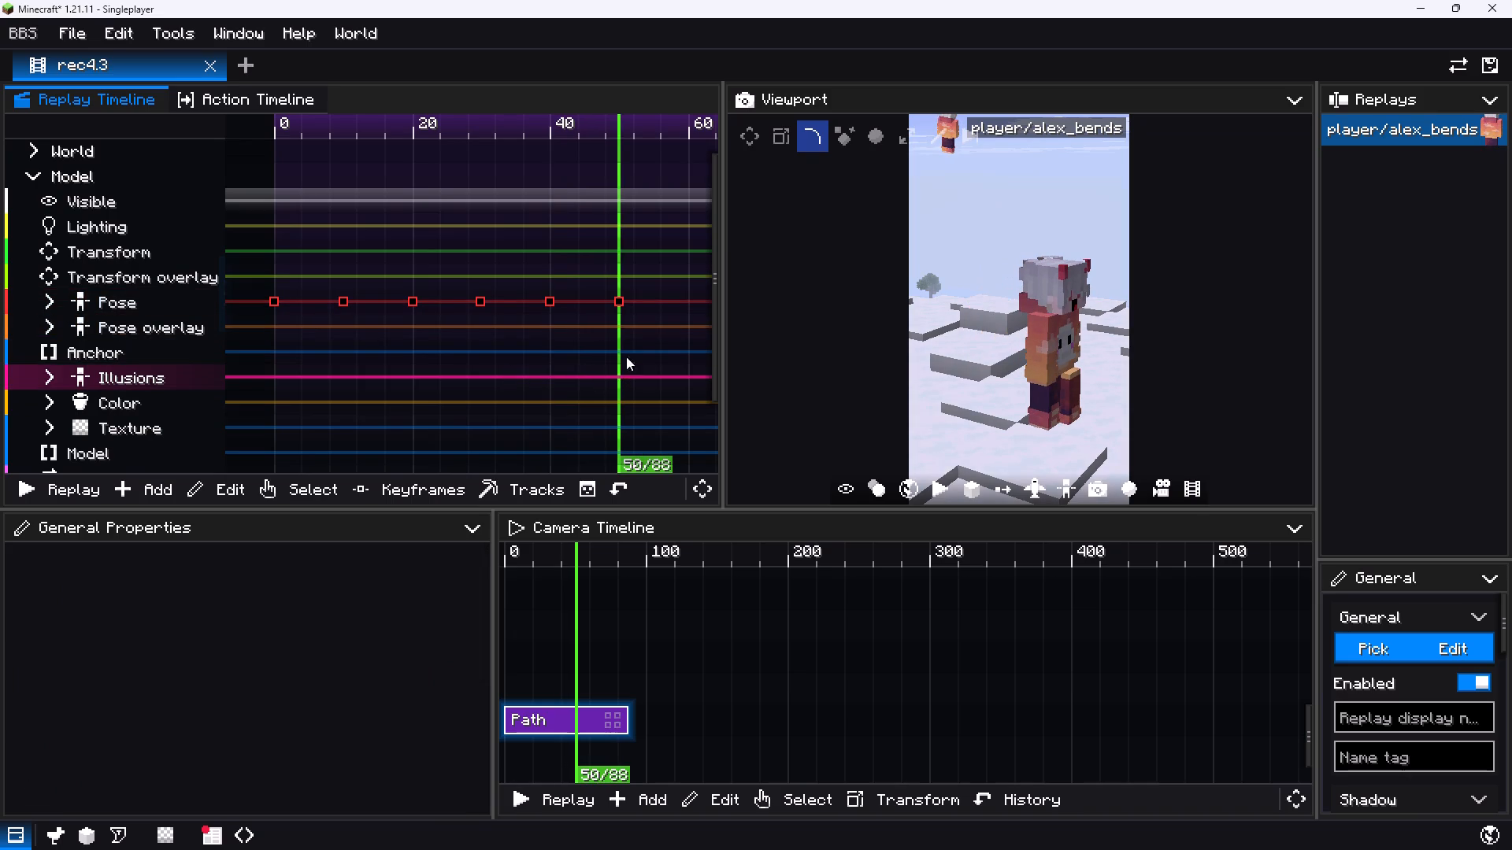
pyautogui.click(619, 297)
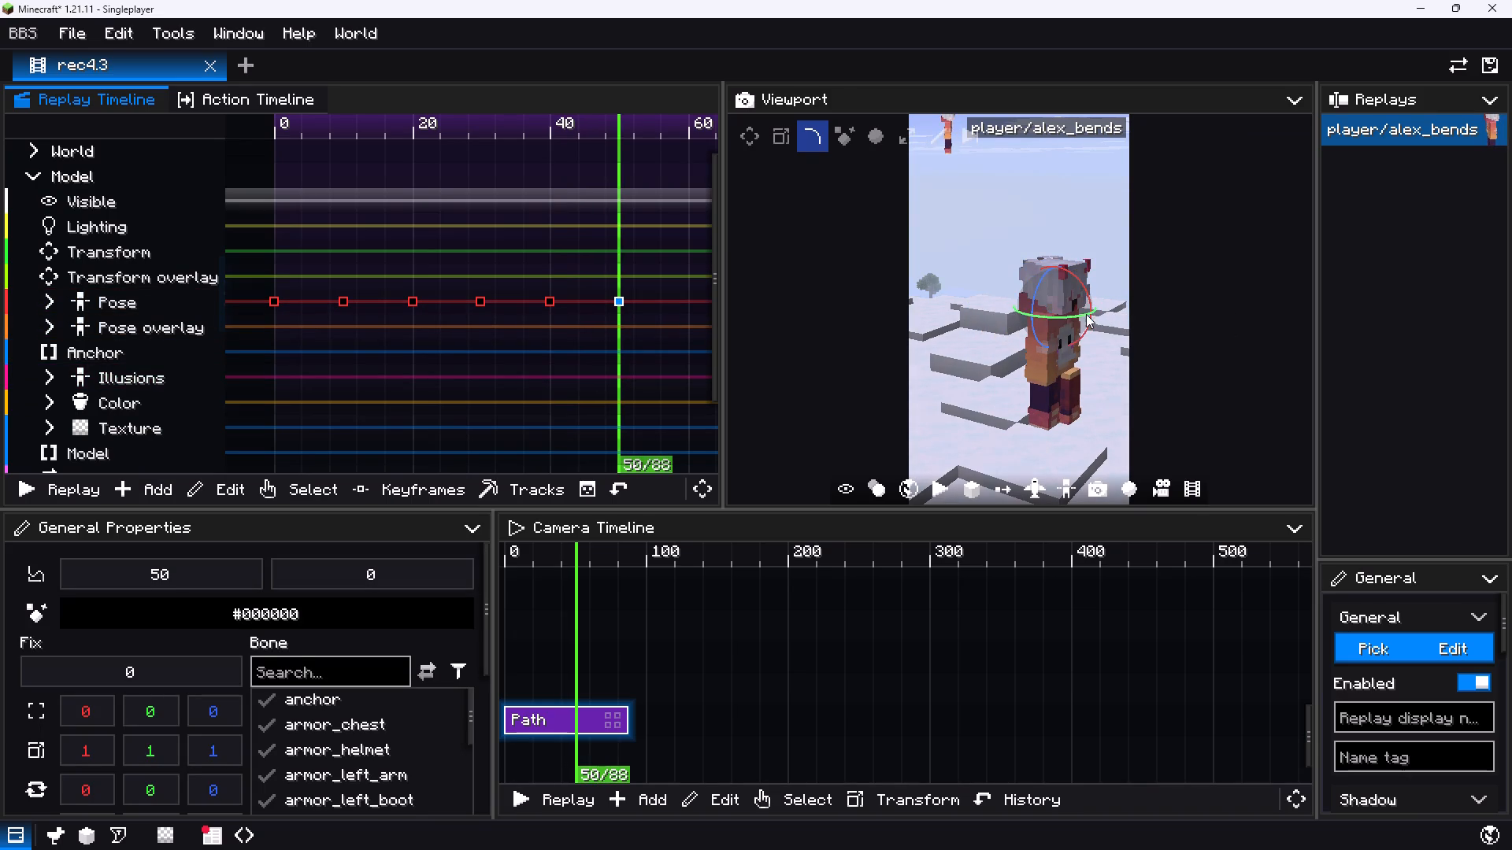
pyautogui.moveTo(1091, 320); pyautogui.dragTo(1092, 328)
pyautogui.click(1081, 315)
pyautogui.moveTo(1084, 314); pyautogui.dragTo(1087, 314)
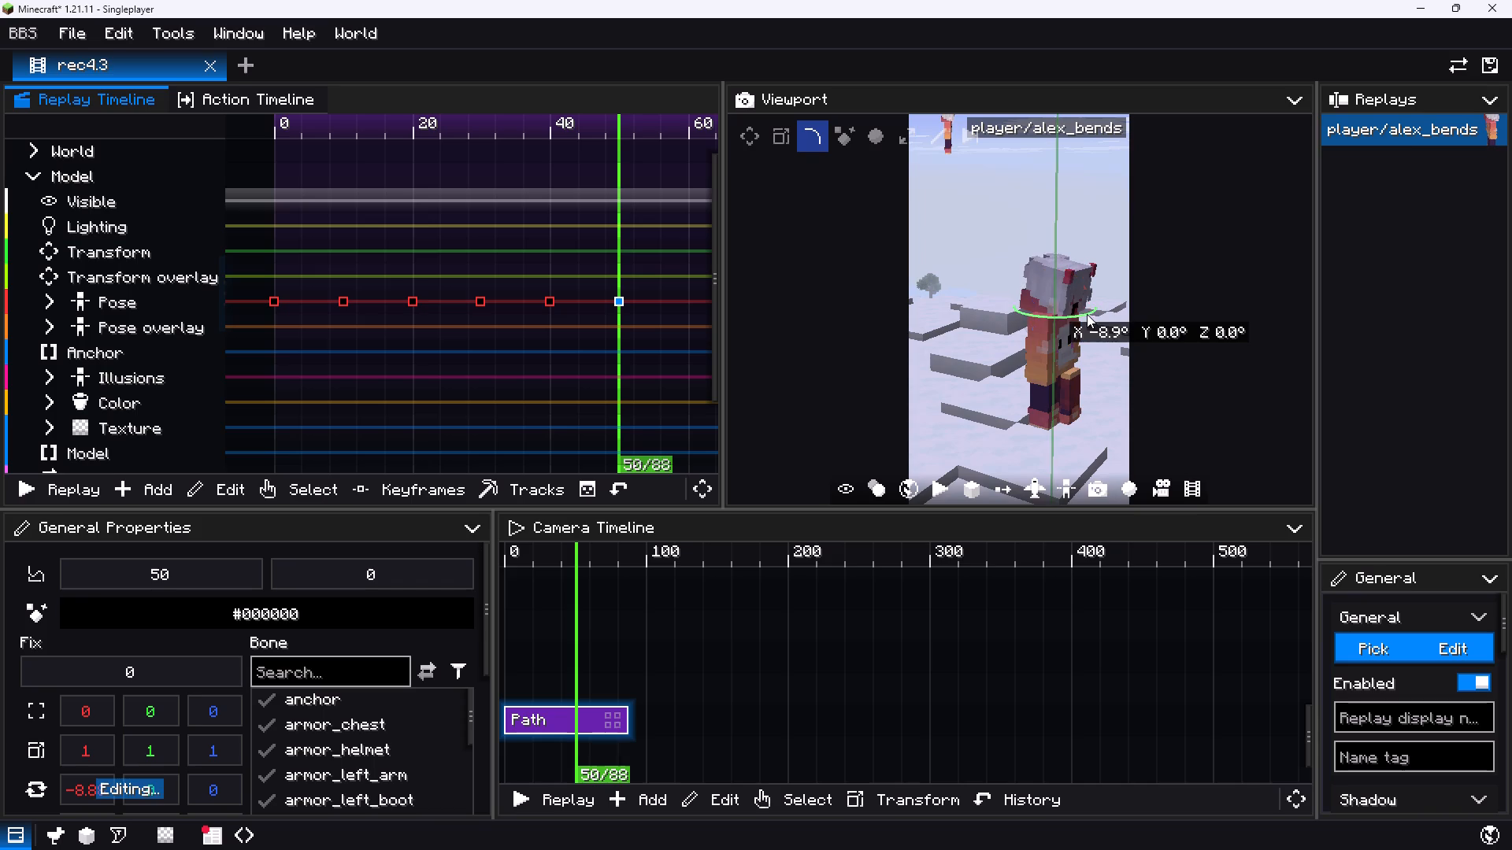
pyautogui.moveTo(1087, 314); pyautogui.dragTo(1100, 311)
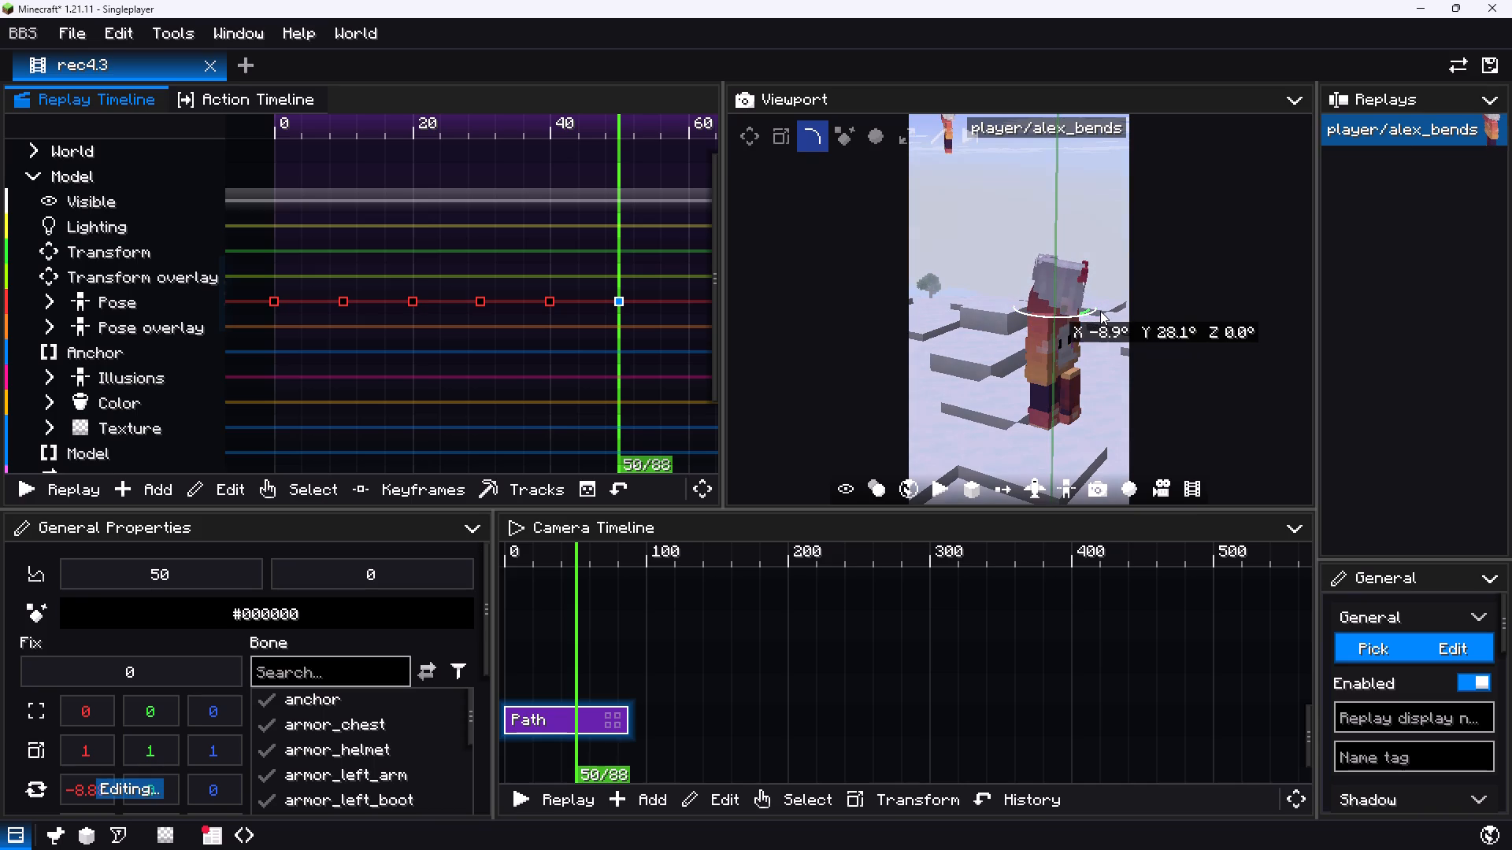
pyautogui.moveTo(1100, 311); pyautogui.dragTo(1095, 316)
pyautogui.click(1087, 313)
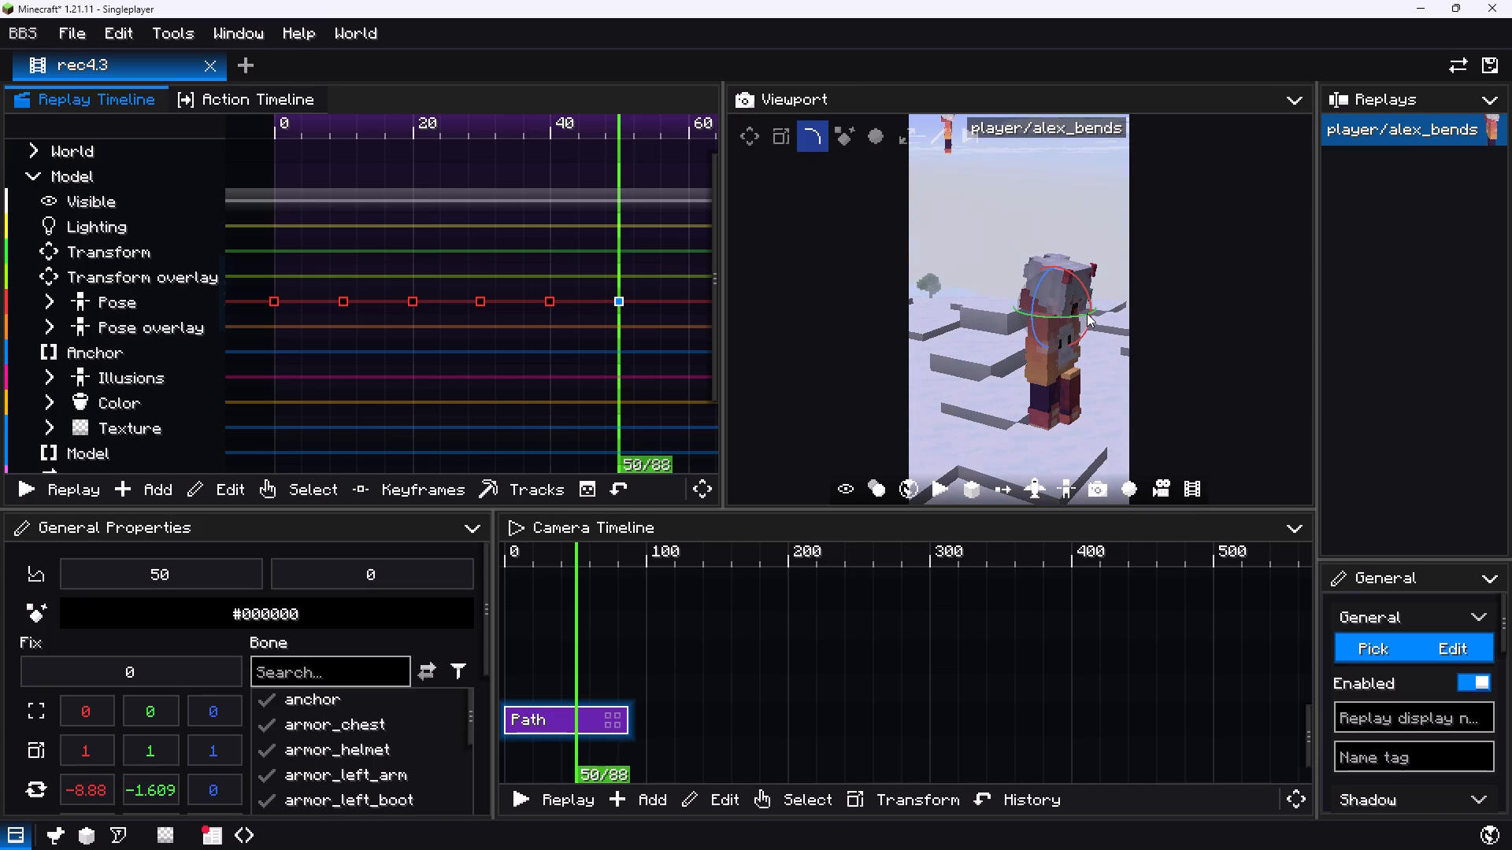
pyautogui.moveTo(1090, 312); pyautogui.dragTo(1099, 311)
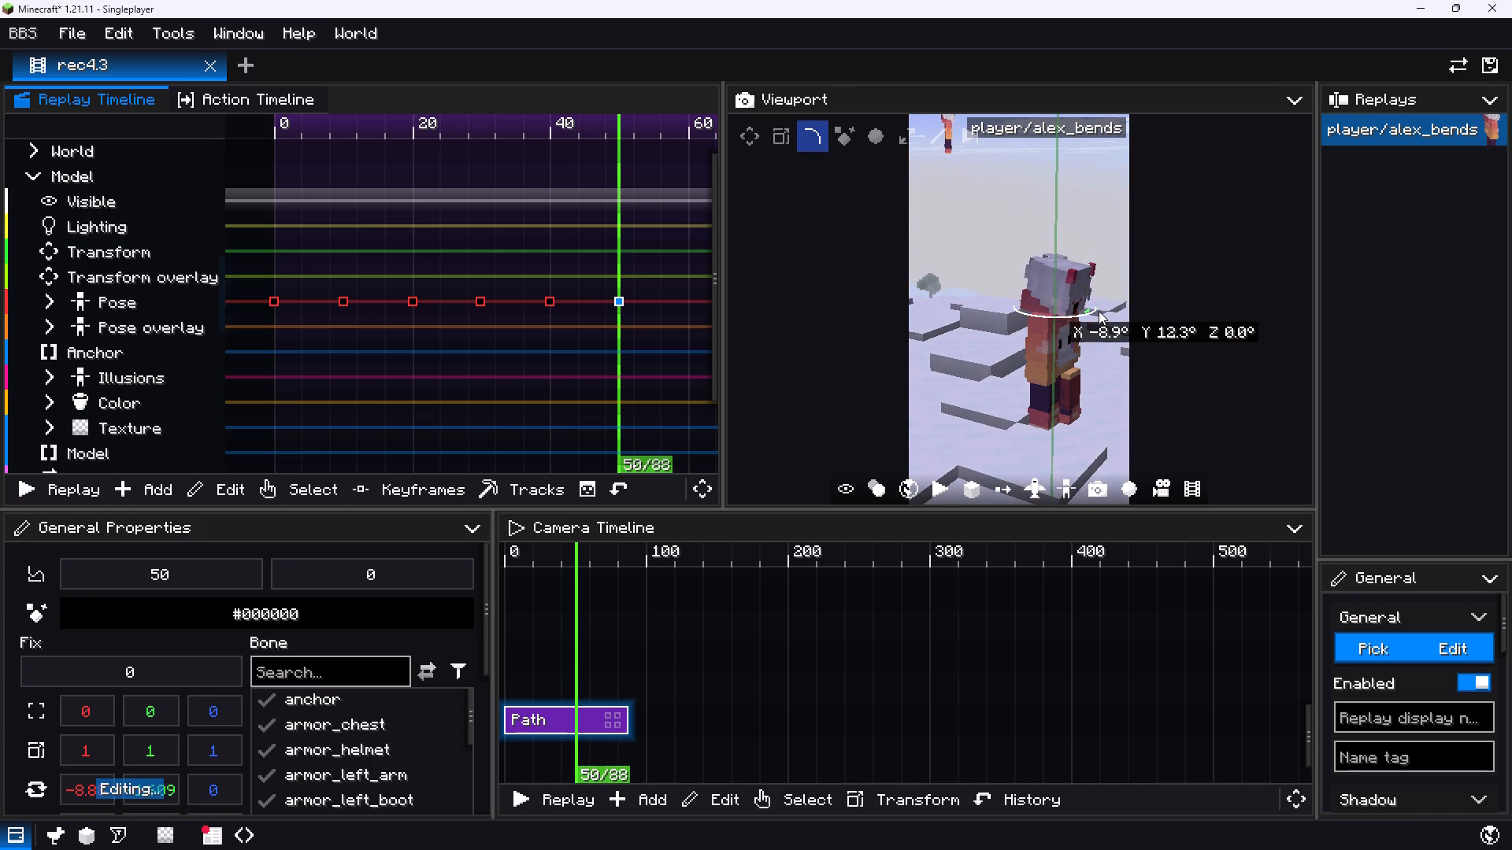
pyautogui.moveTo(1099, 311); pyautogui.dragTo(1099, 311)
# Fly the view back from the character and play the animation from the start to check the head movement.
pyautogui.click(1040, 493)
pyautogui.moveTo(1069, 434); pyautogui.dragTo(1125, 395)
pyautogui.press('s')
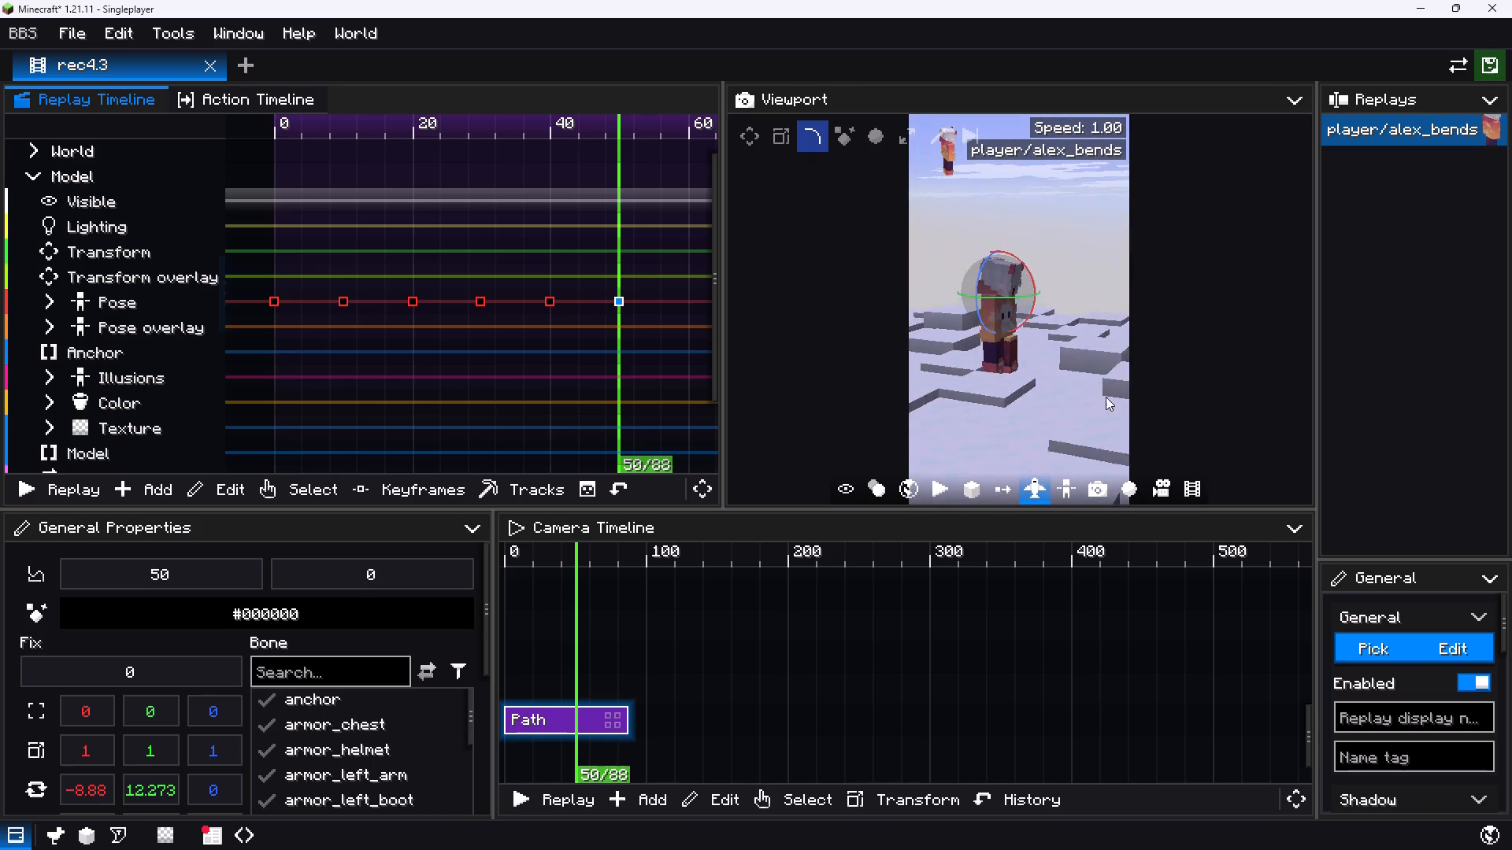
pyautogui.keyDown('shift'); pyautogui.moveTo(1091, 398); pyautogui.dragTo(1110, 387); pyautogui.keyUp('shift')
pyautogui.press('a')
pyautogui.press('s')
pyautogui.moveTo(1077, 398); pyautogui.dragTo(1133, 367)
pyautogui.moveTo(1058, 413); pyautogui.dragTo(1066, 407)
pyautogui.press('s')
pyautogui.press('a')
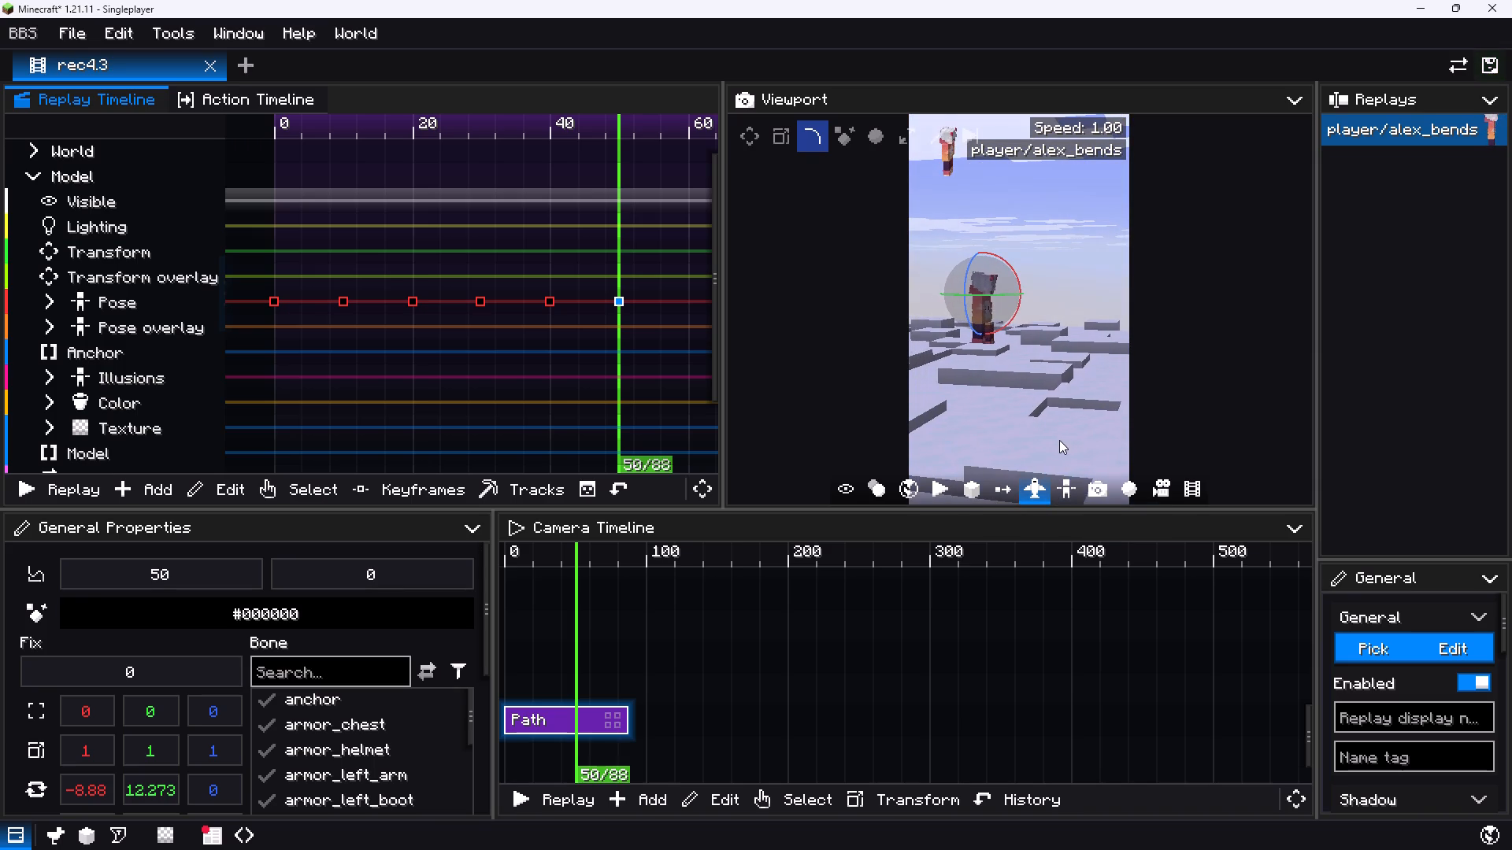
pyautogui.press('a')
pyautogui.press('a')
pyautogui.press('a')
pyautogui.click(1039, 497)
pyautogui.moveTo(617, 405); pyautogui.dragTo(84, 450)
pyautogui.press('space')
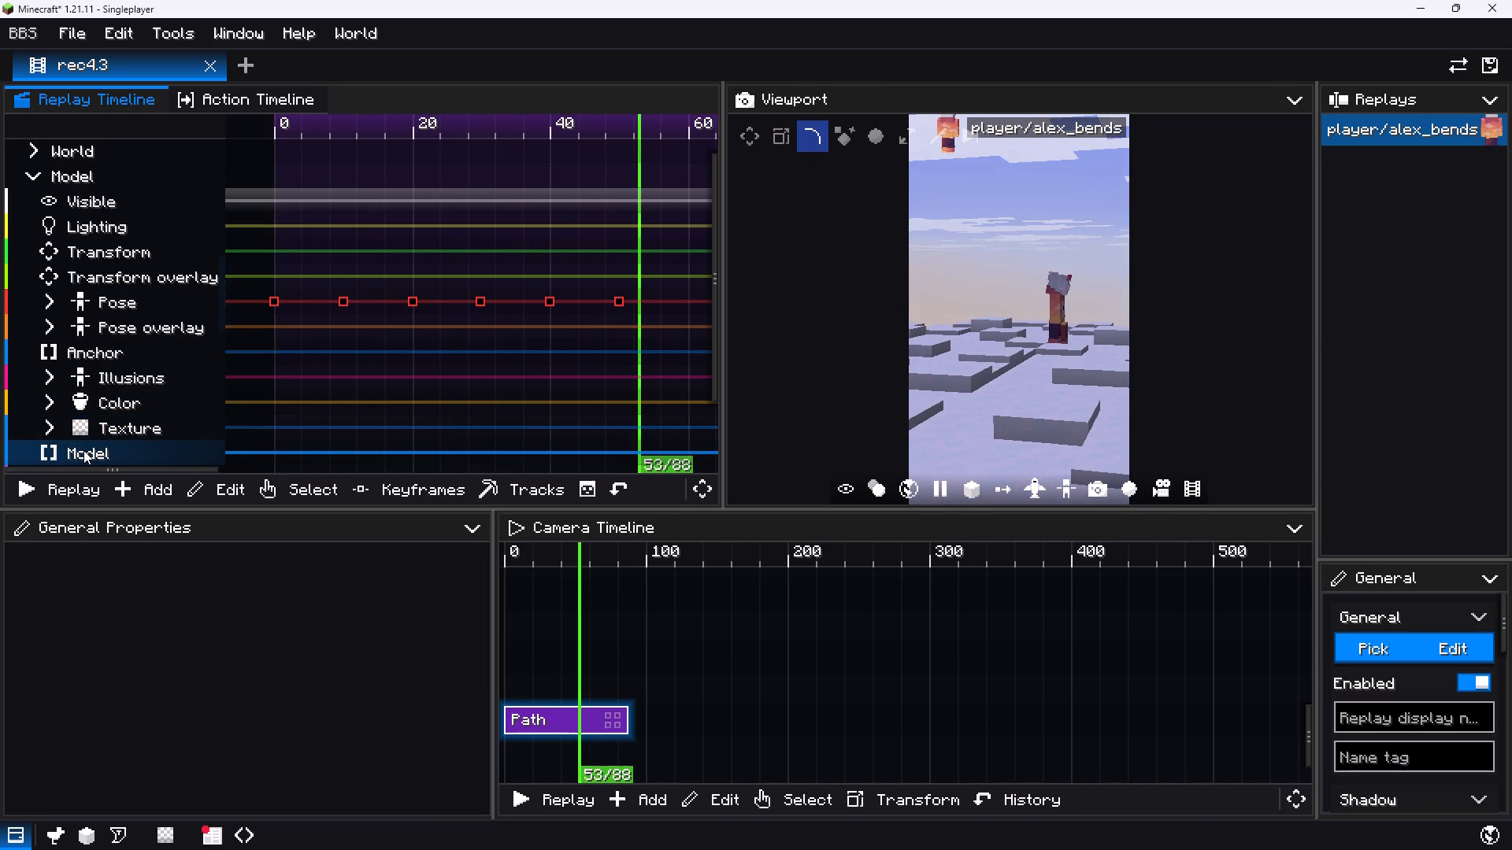
pyautogui.press('space')
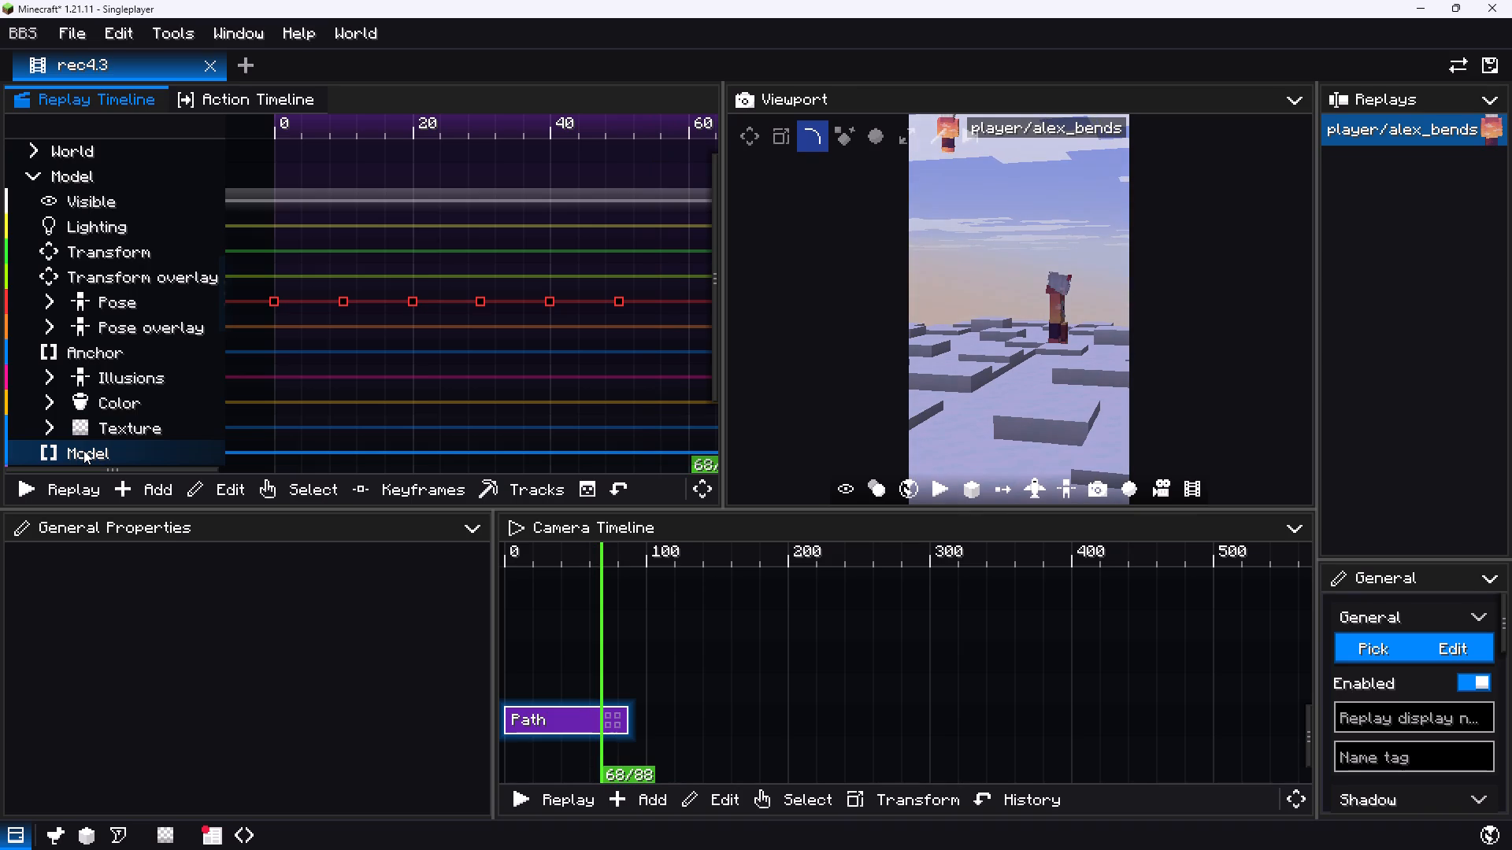
# Save the rec4.3 film.
pyautogui.hotkey('ctrl', 's')
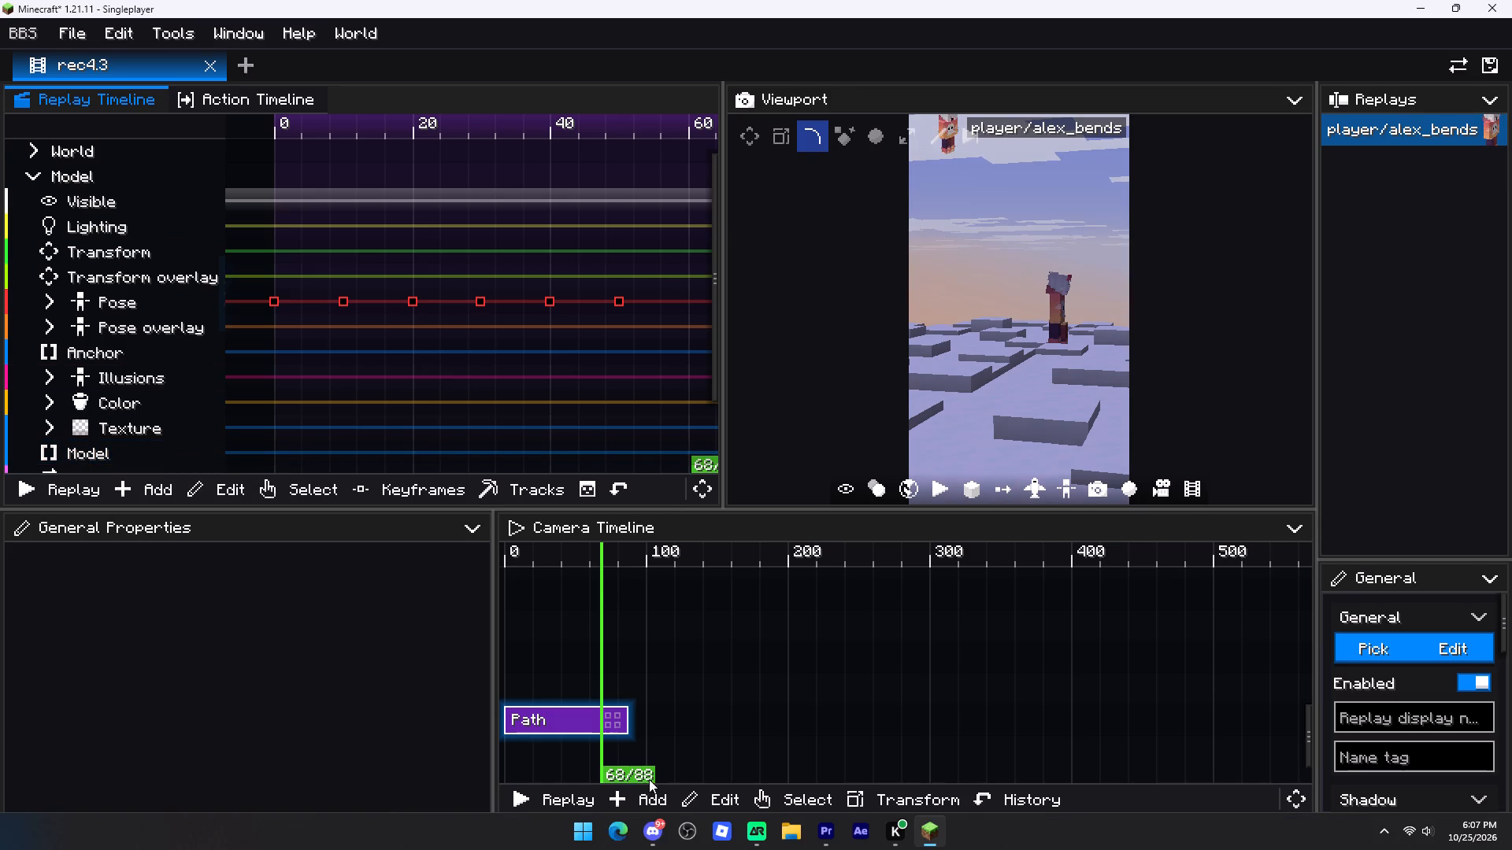
# Switch to Windows and bring up its app launcher.
pyautogui.click(584, 825)
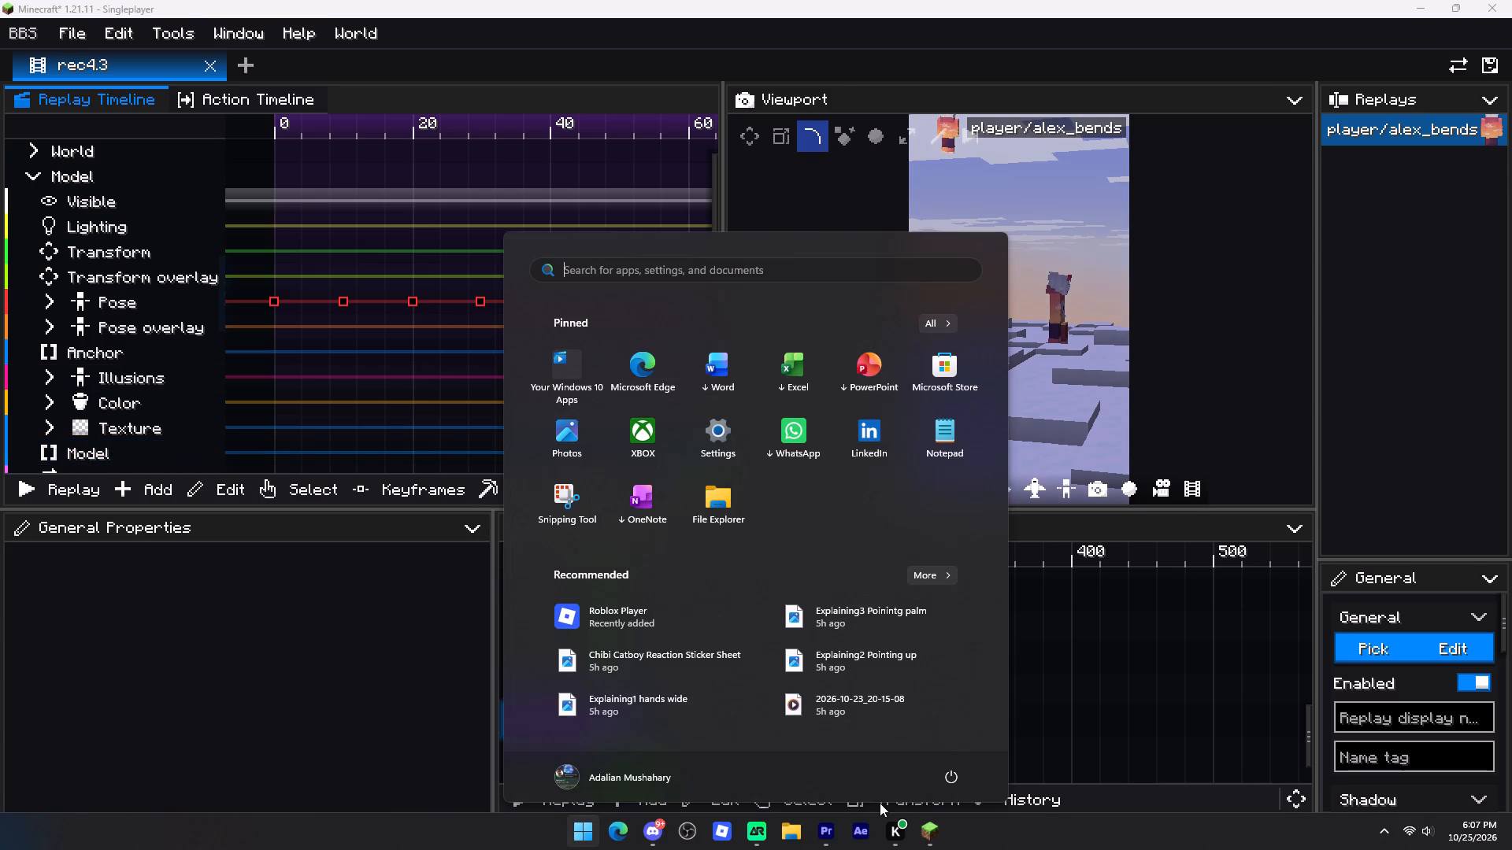